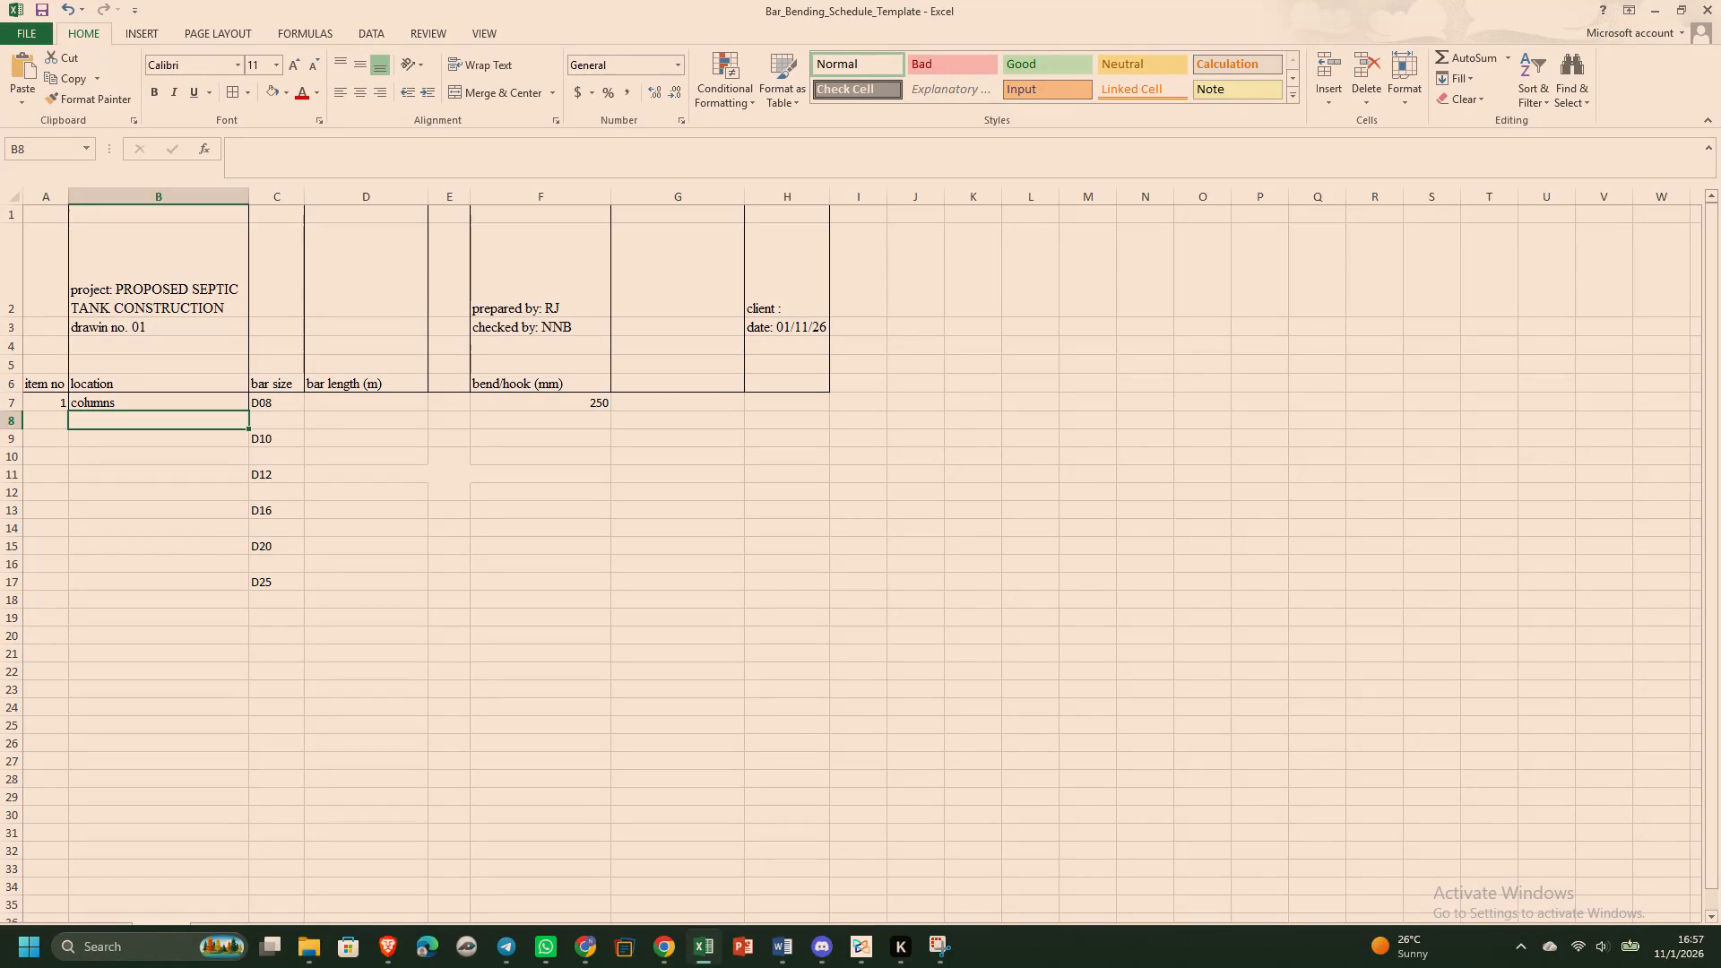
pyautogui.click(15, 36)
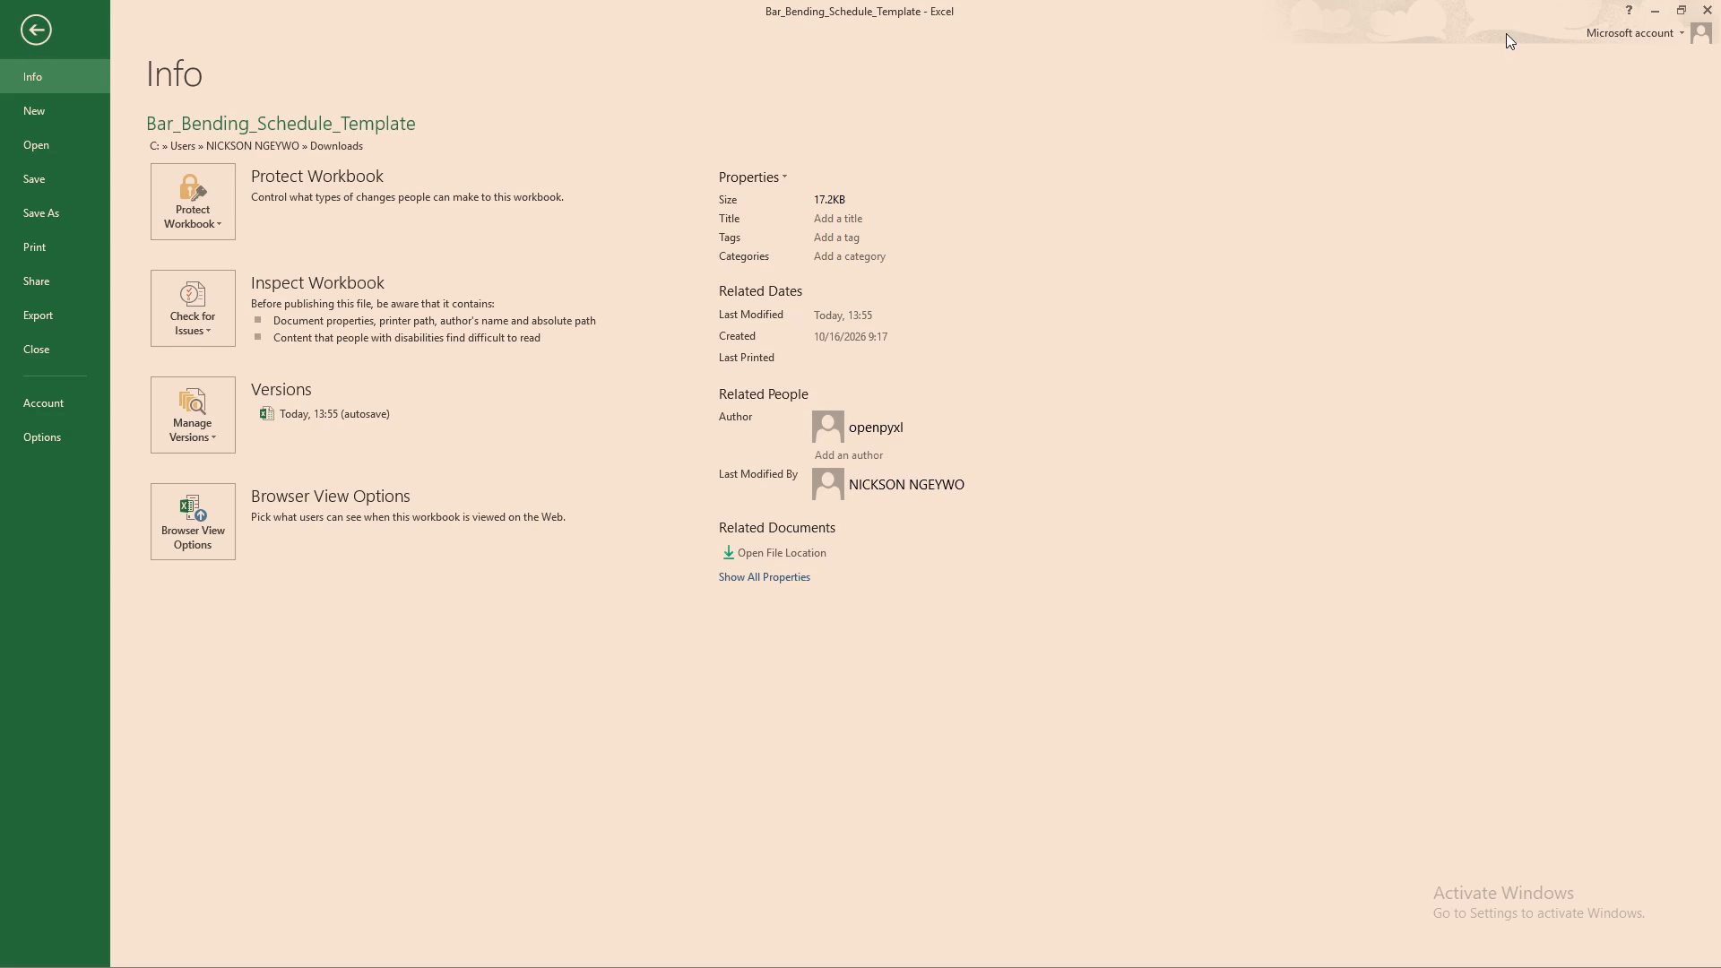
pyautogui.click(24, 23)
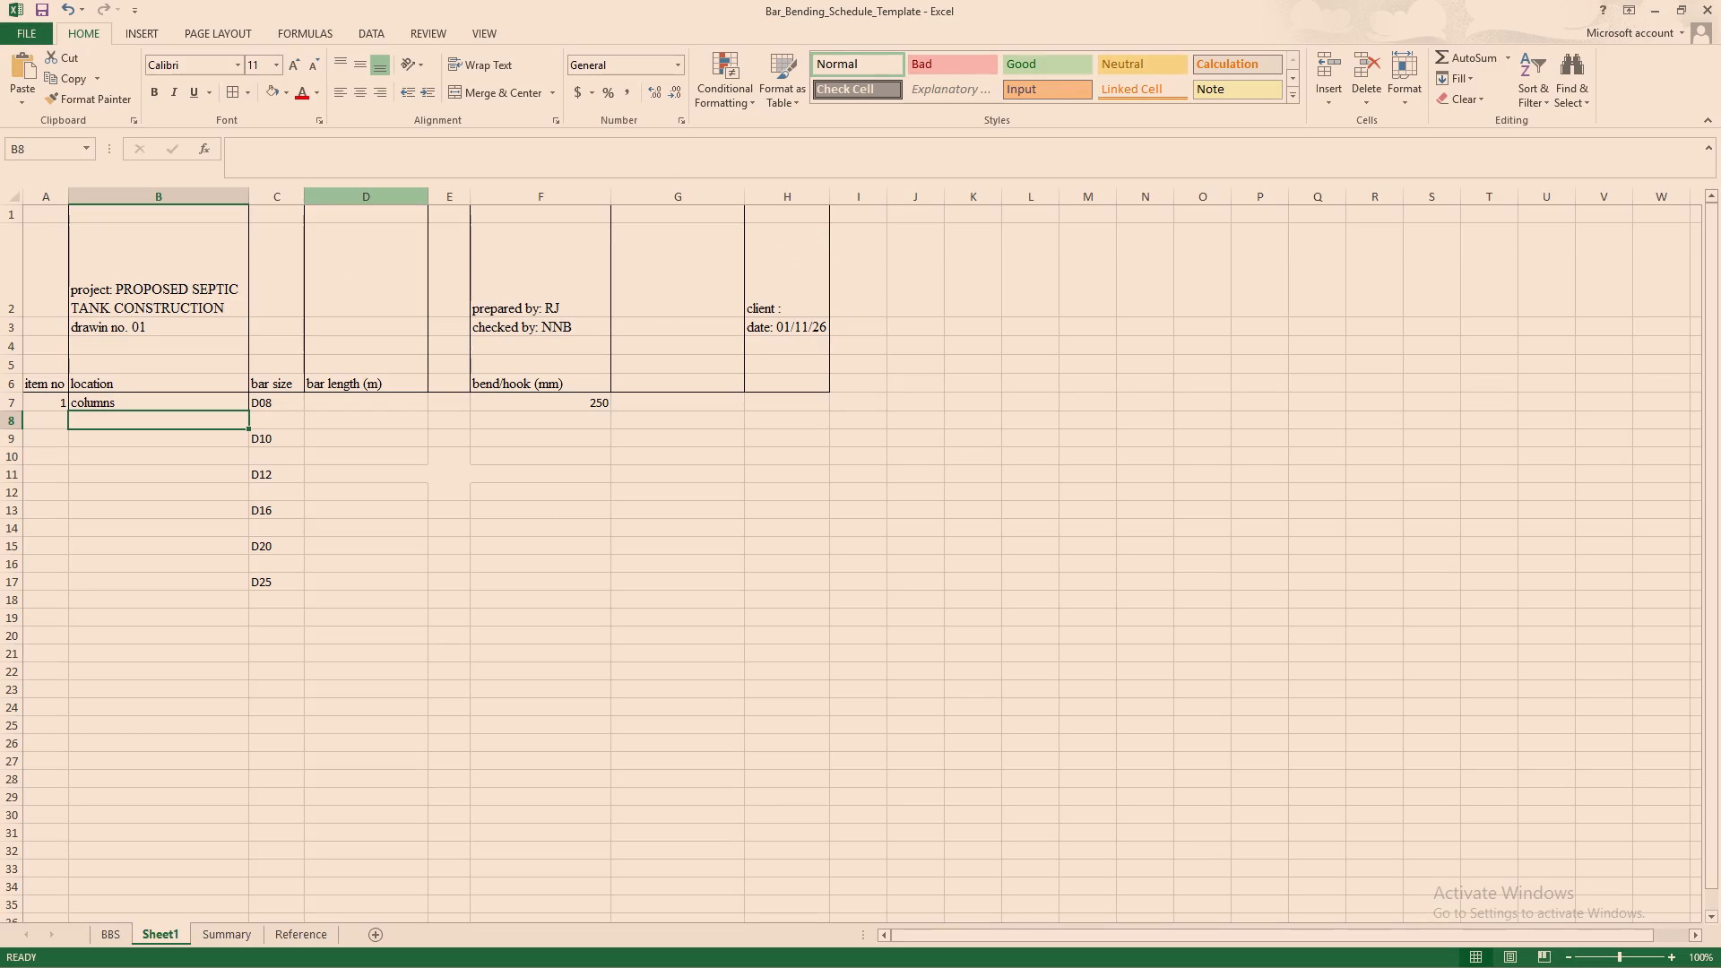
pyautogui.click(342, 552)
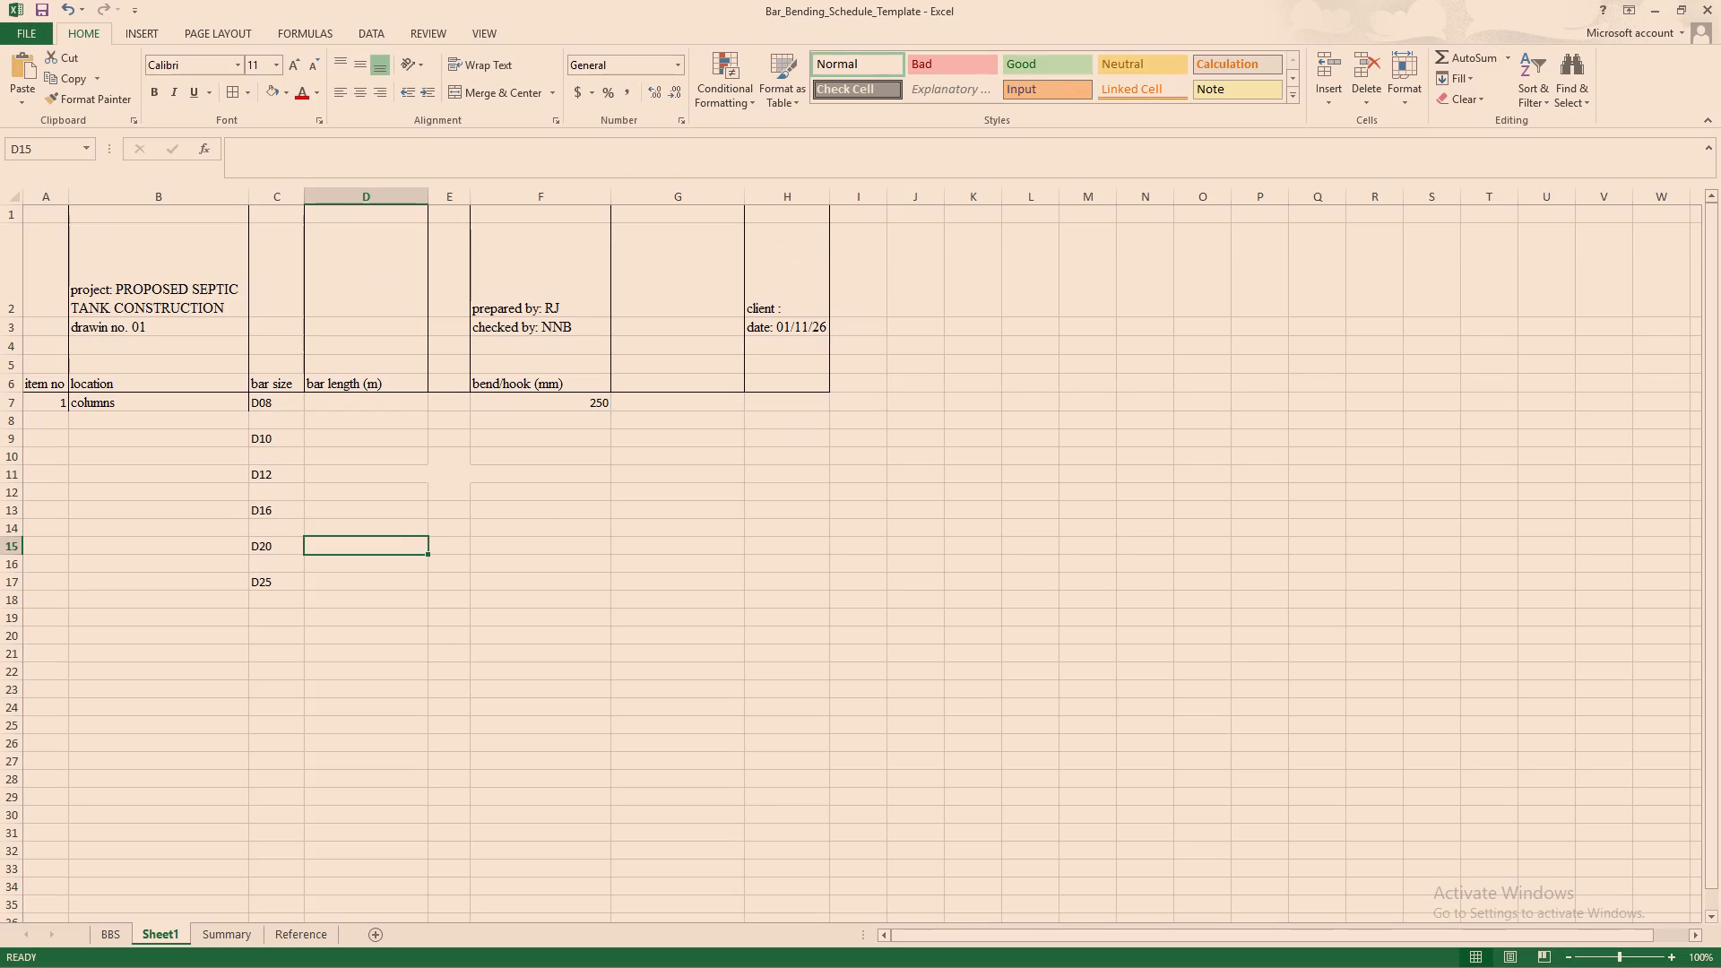
# Switch to the Summary sheet and go to the empty area below the steel summary table.
pyautogui.click(240, 935)
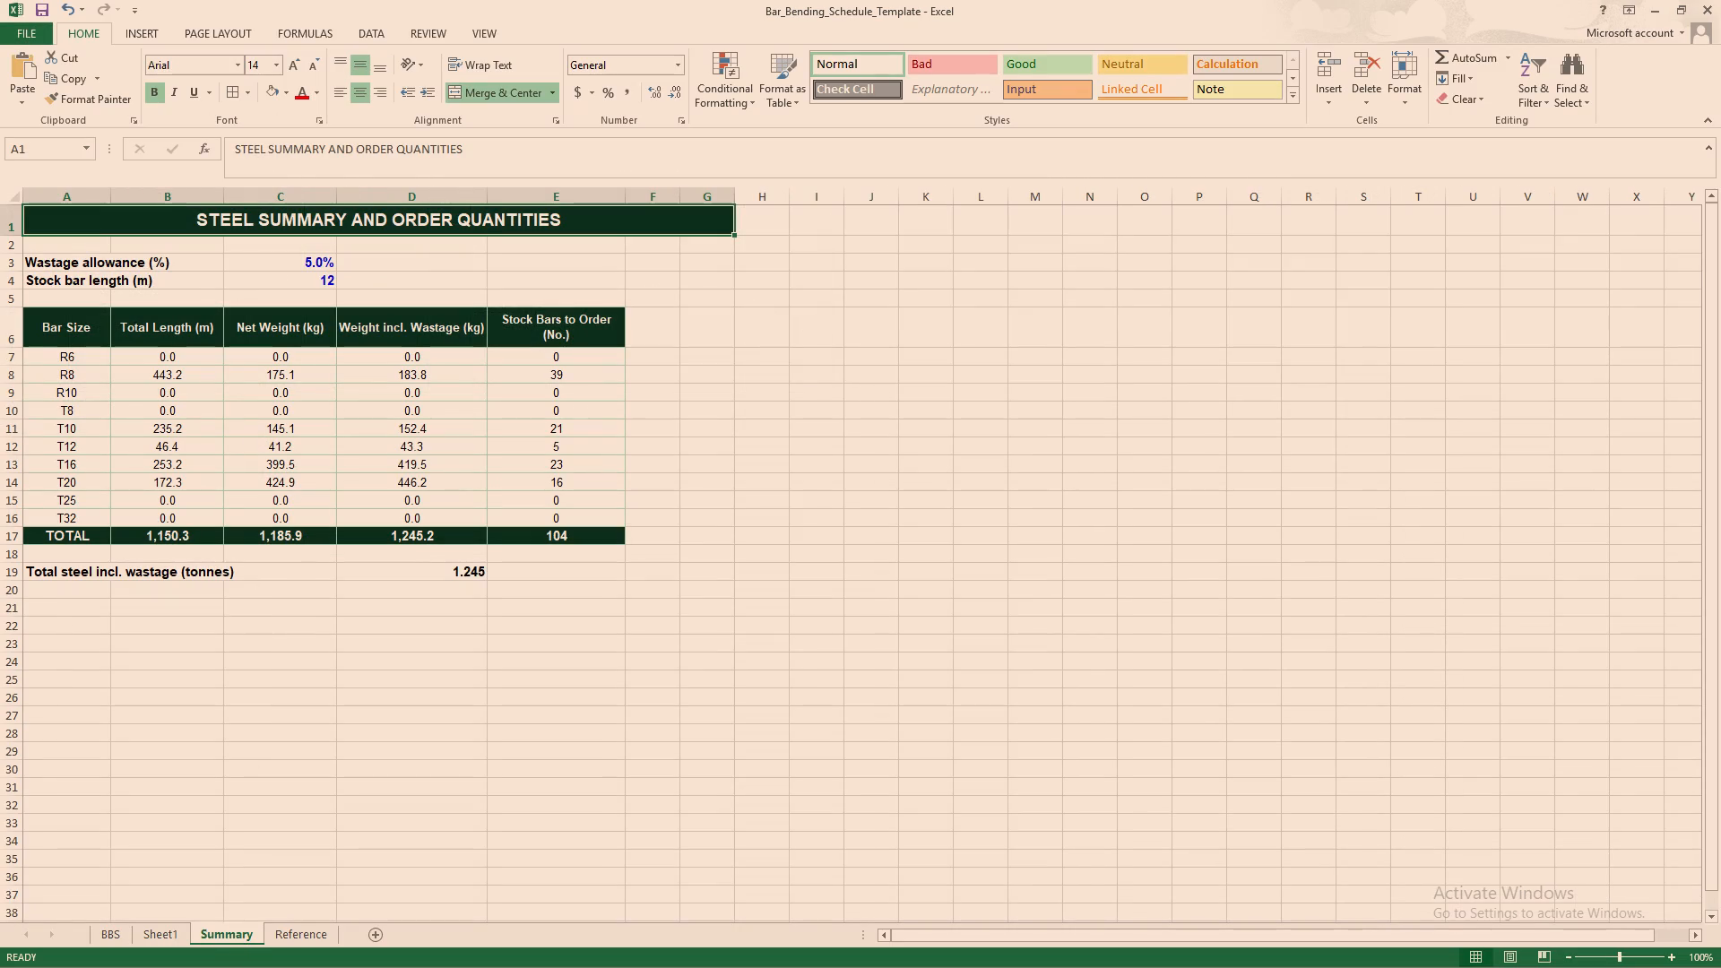
pyautogui.click(748, 220)
pyautogui.click(884, 260)
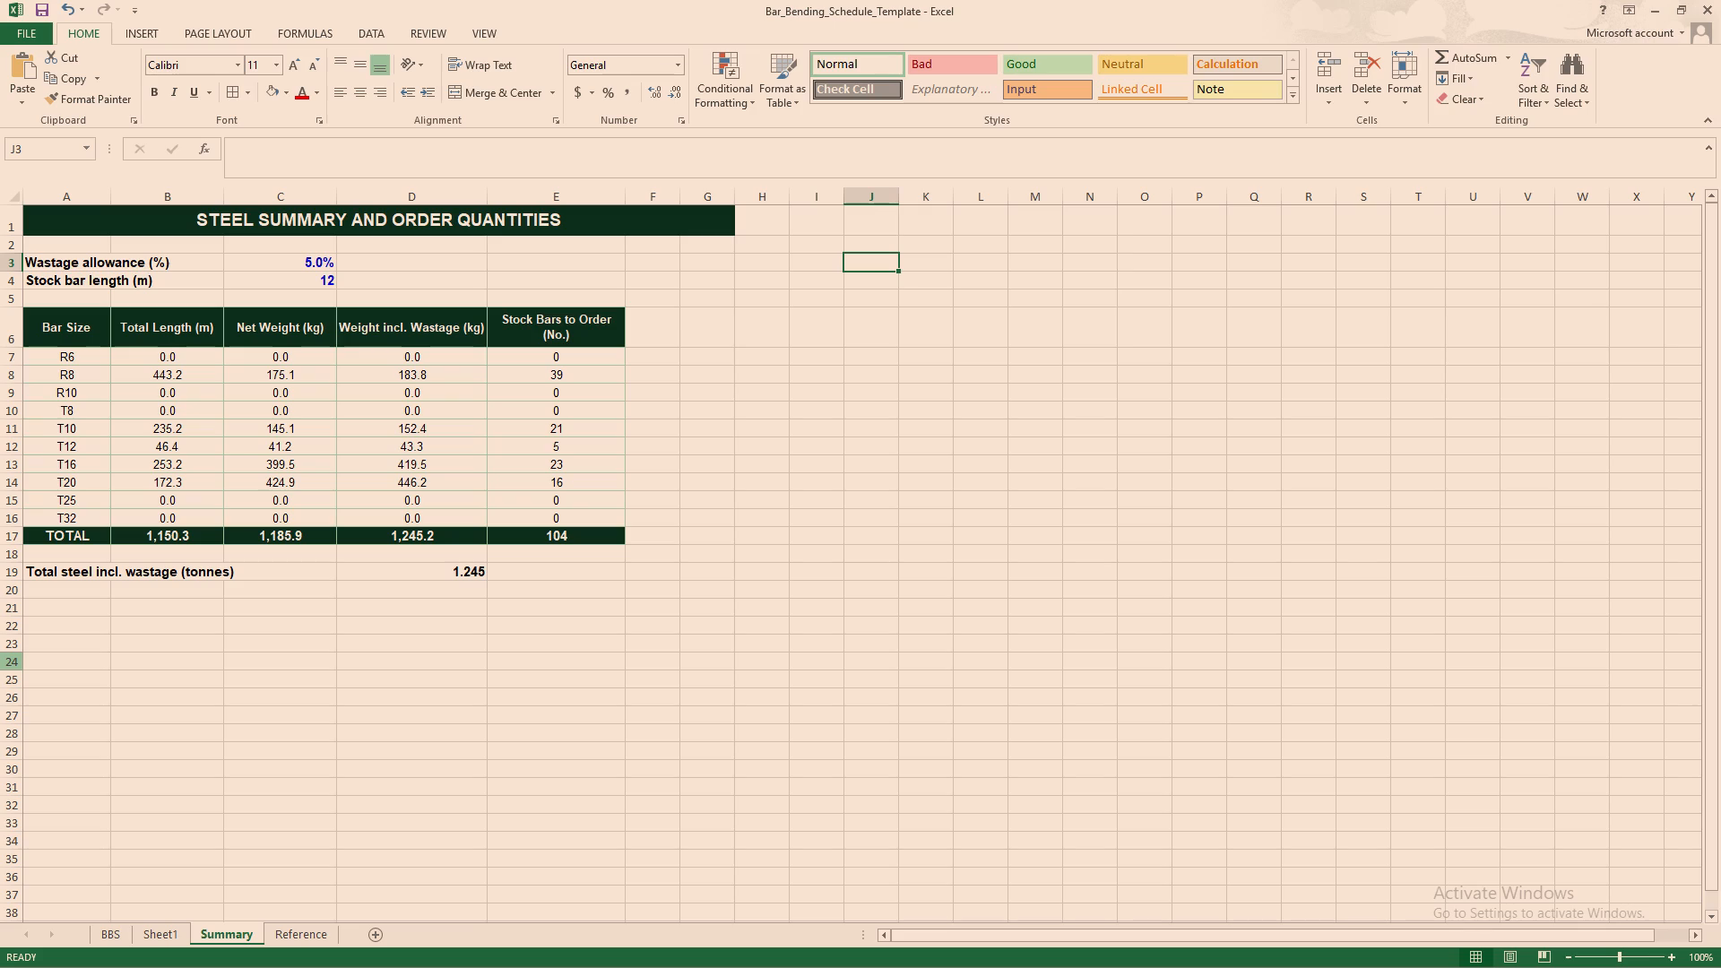
pyautogui.click(24, 623)
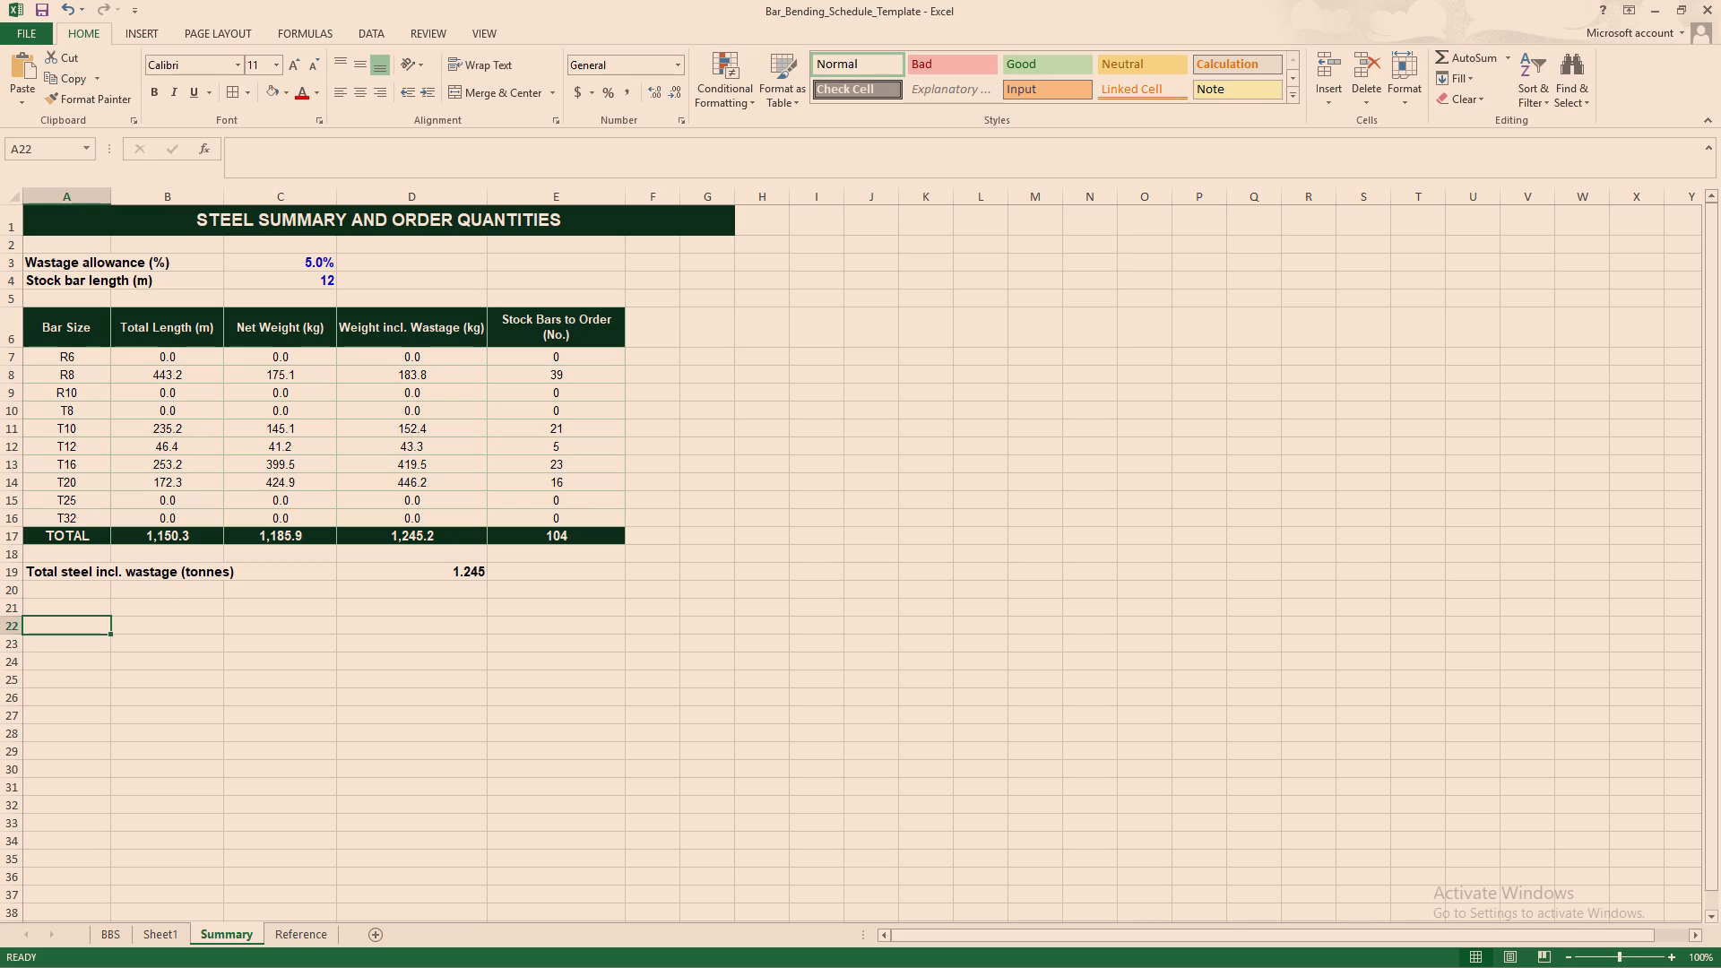
pyautogui.click(55, 692)
# Border cells A22:F22 with thin outer and inner vertical lines and thicker top and bottom lines.
pyautogui.moveTo(35, 625); pyautogui.dragTo(627, 617)
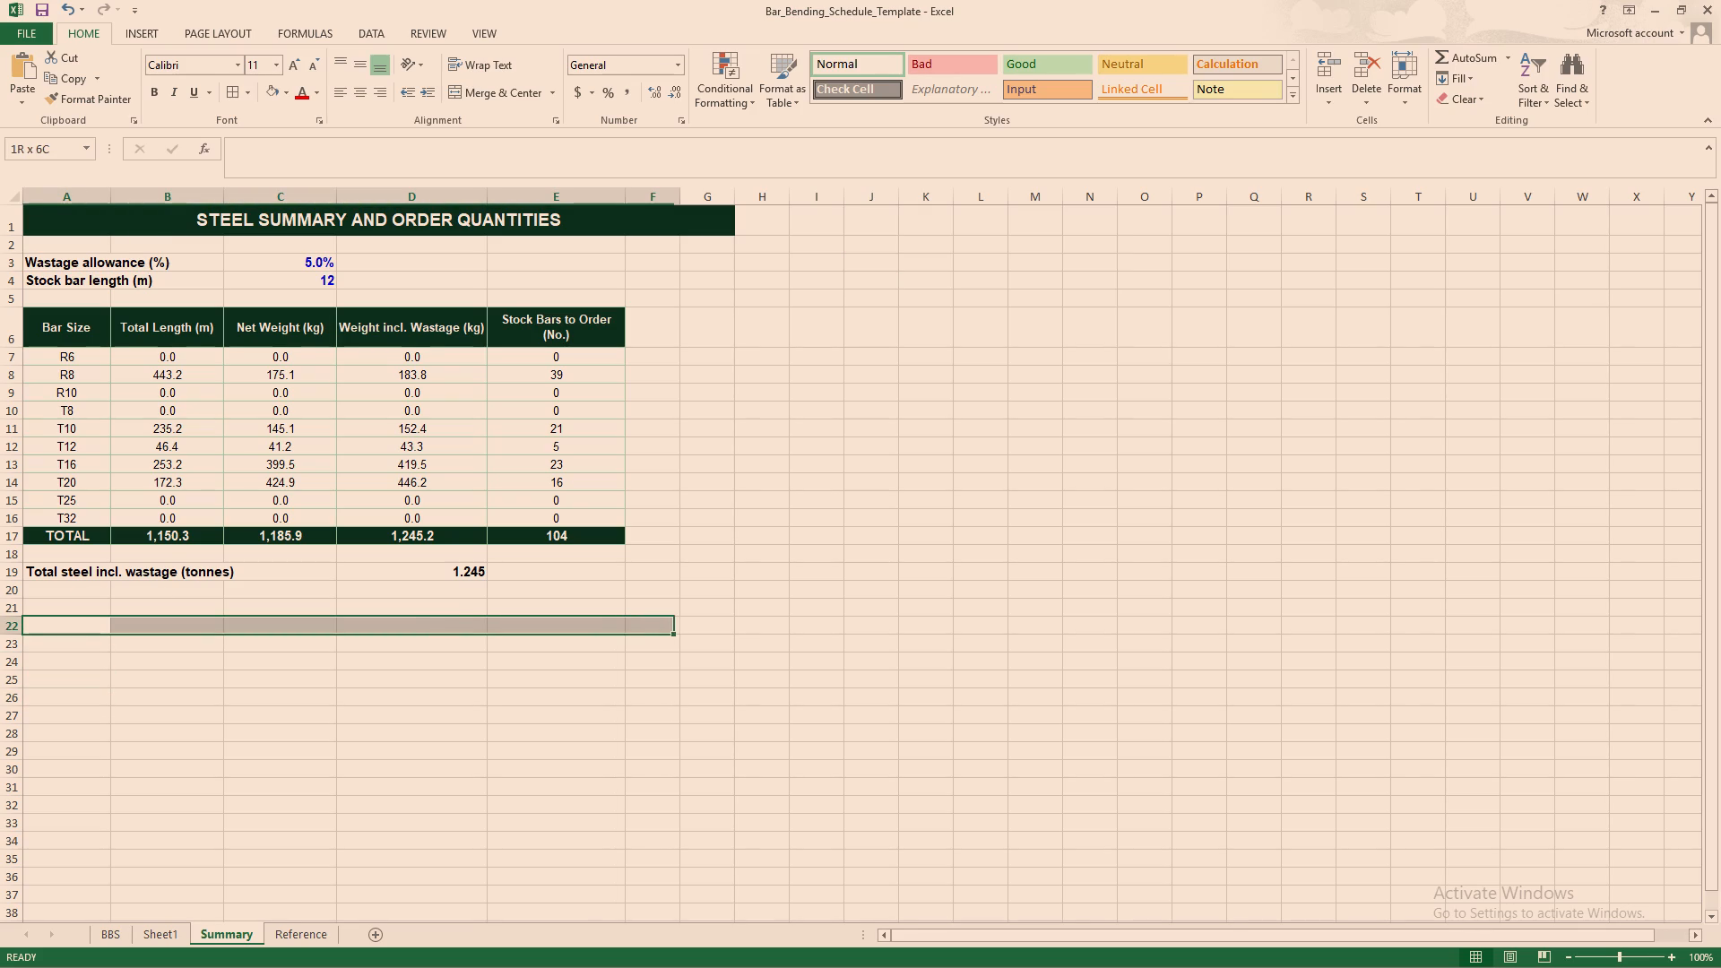
pyautogui.moveTo(627, 617); pyautogui.dragTo(627, 617)
pyautogui.click(230, 97)
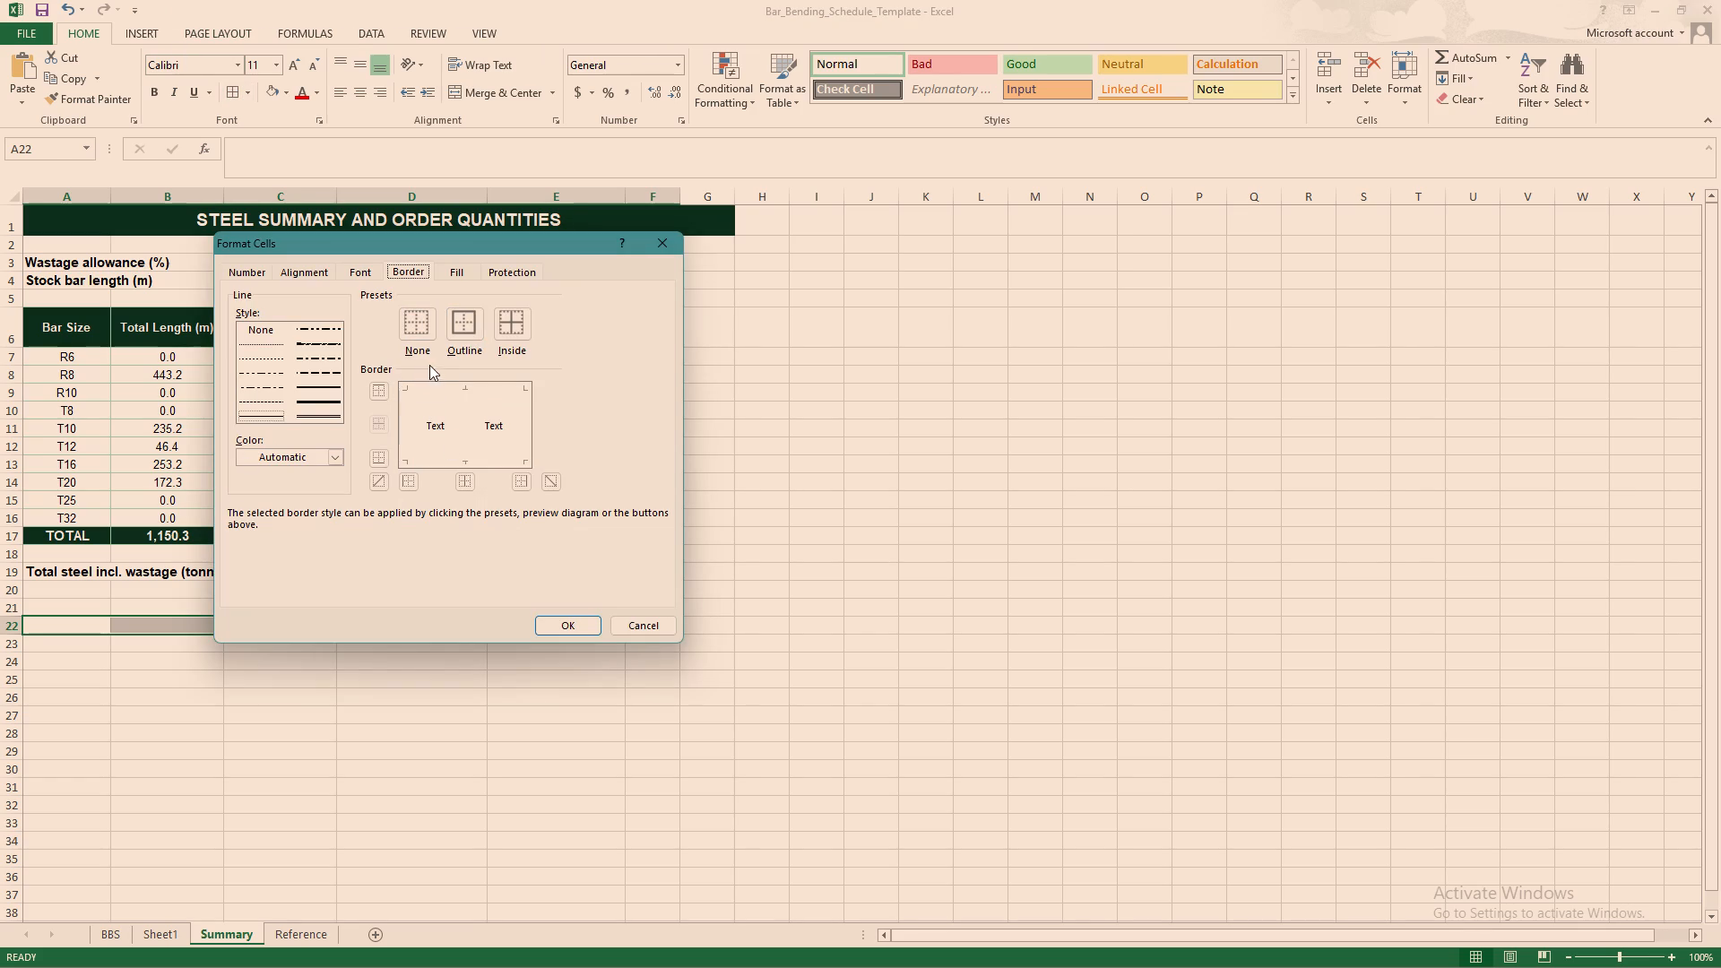
pyautogui.click(455, 342)
pyautogui.click(415, 437)
pyautogui.click(454, 392)
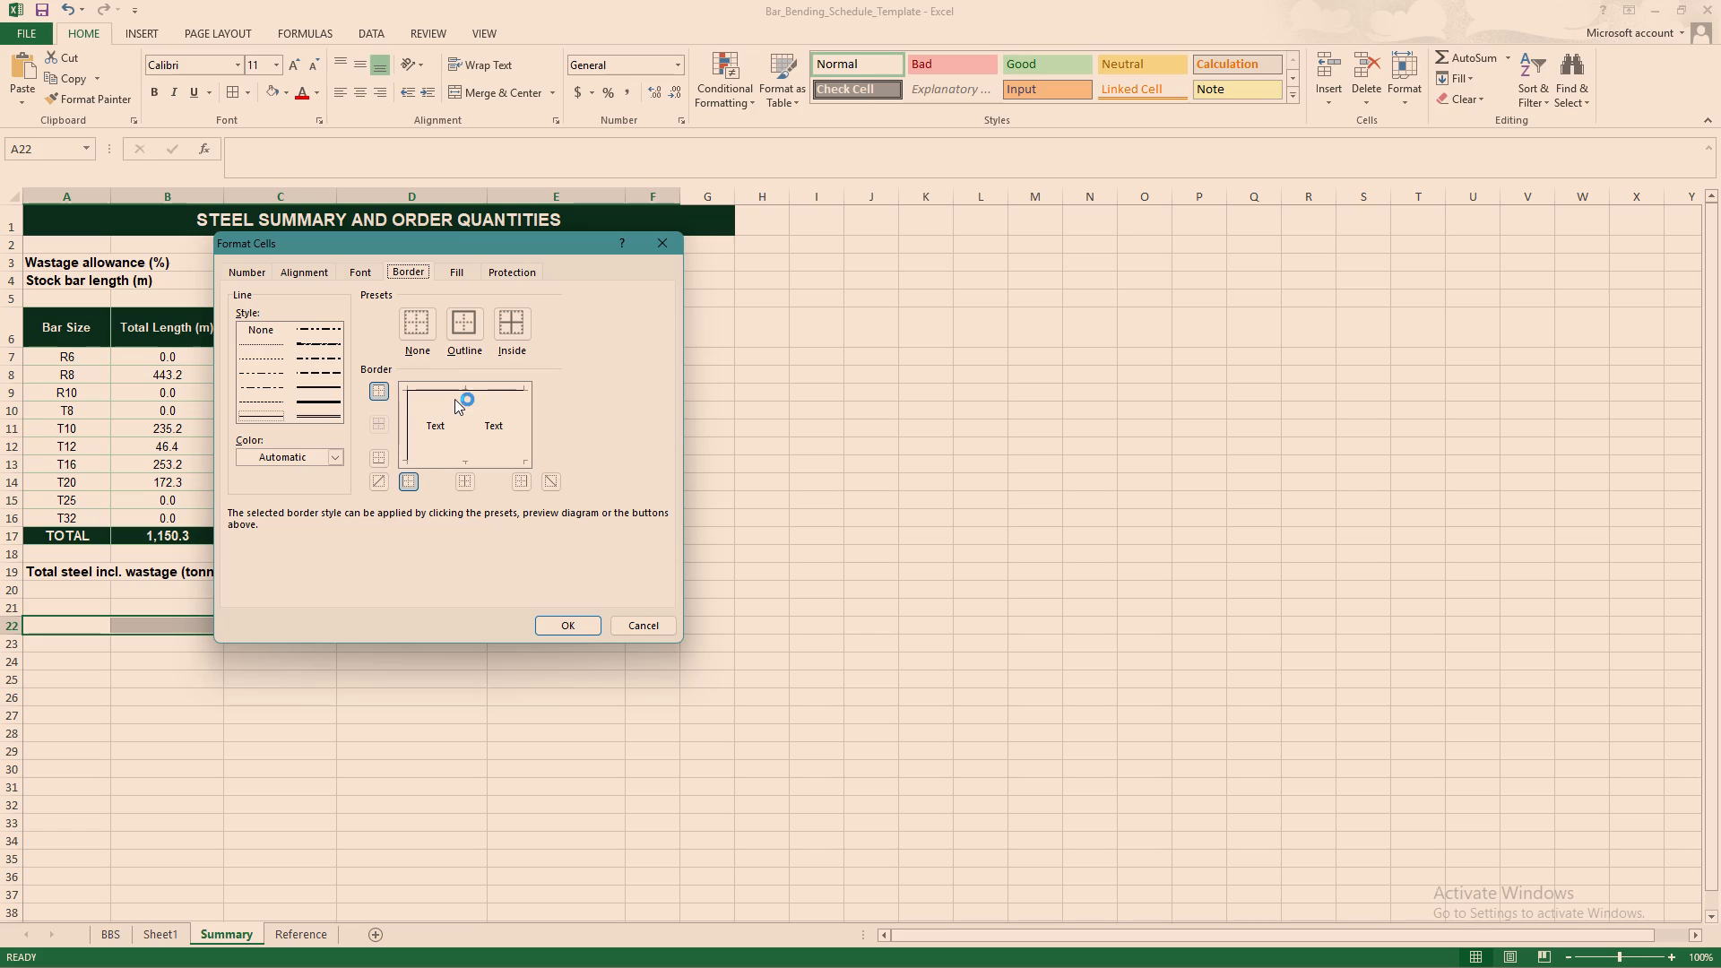
pyautogui.click(512, 426)
pyautogui.click(489, 419)
pyautogui.click(465, 487)
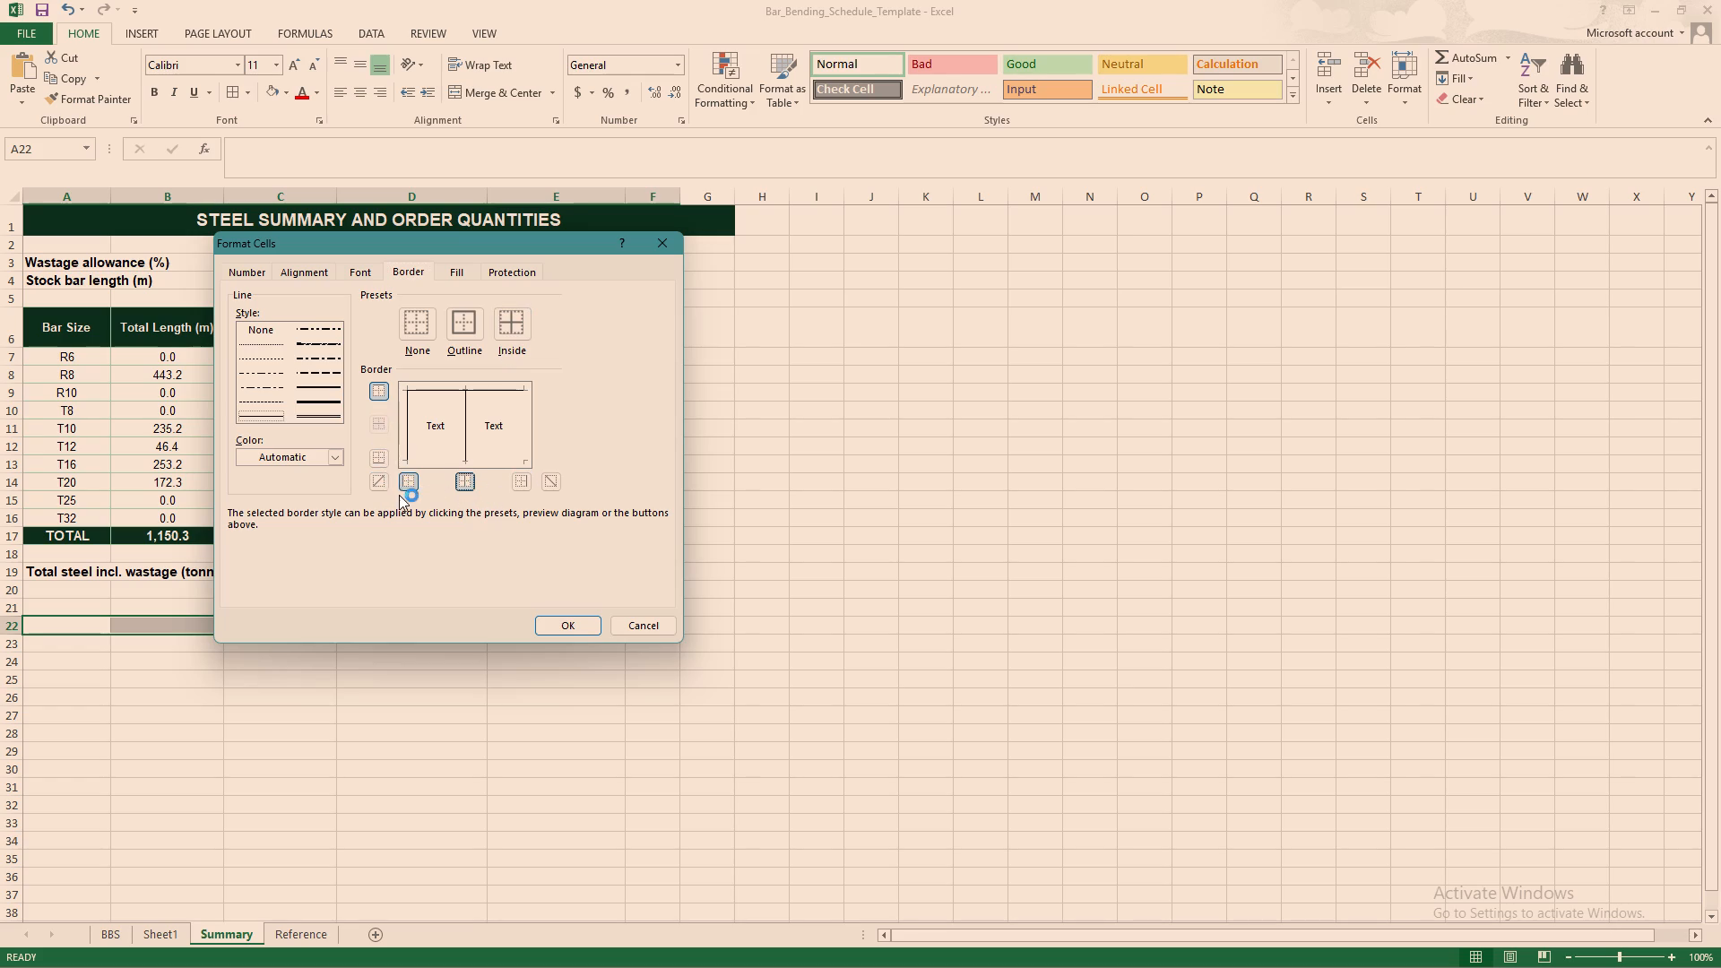
pyautogui.click(382, 462)
pyautogui.click(525, 459)
pyautogui.click(525, 459)
pyautogui.click(524, 428)
pyautogui.click(330, 390)
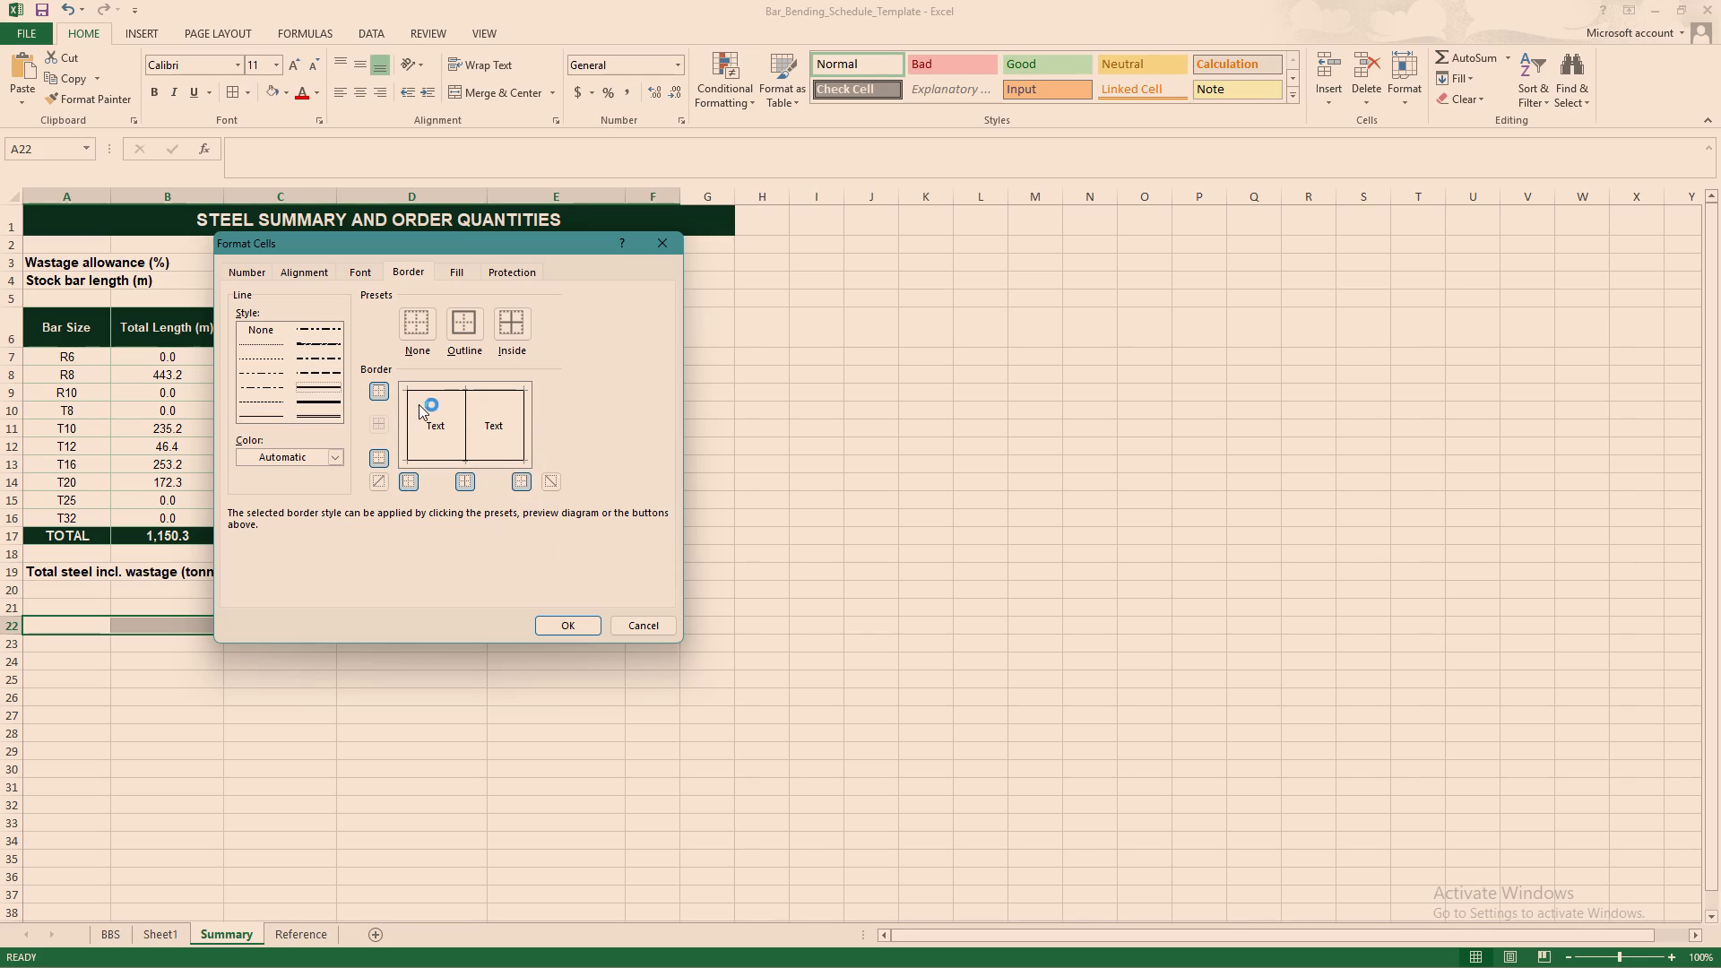
pyautogui.click(427, 391)
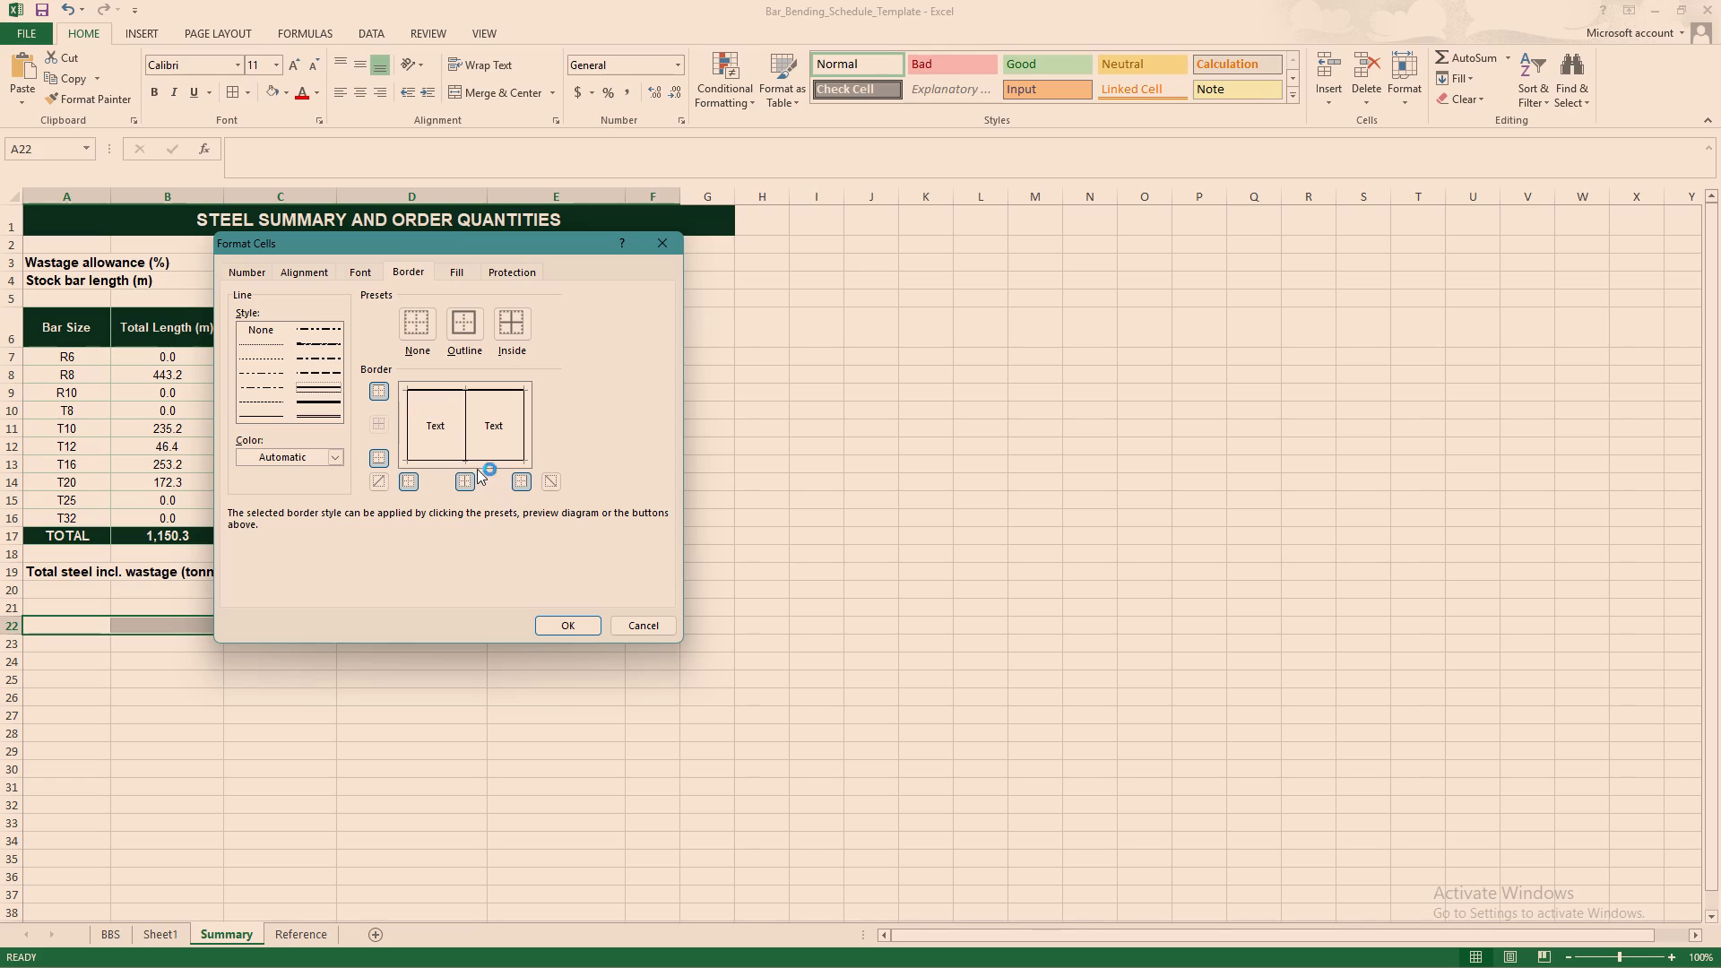
pyautogui.click(477, 461)
pyautogui.click(568, 621)
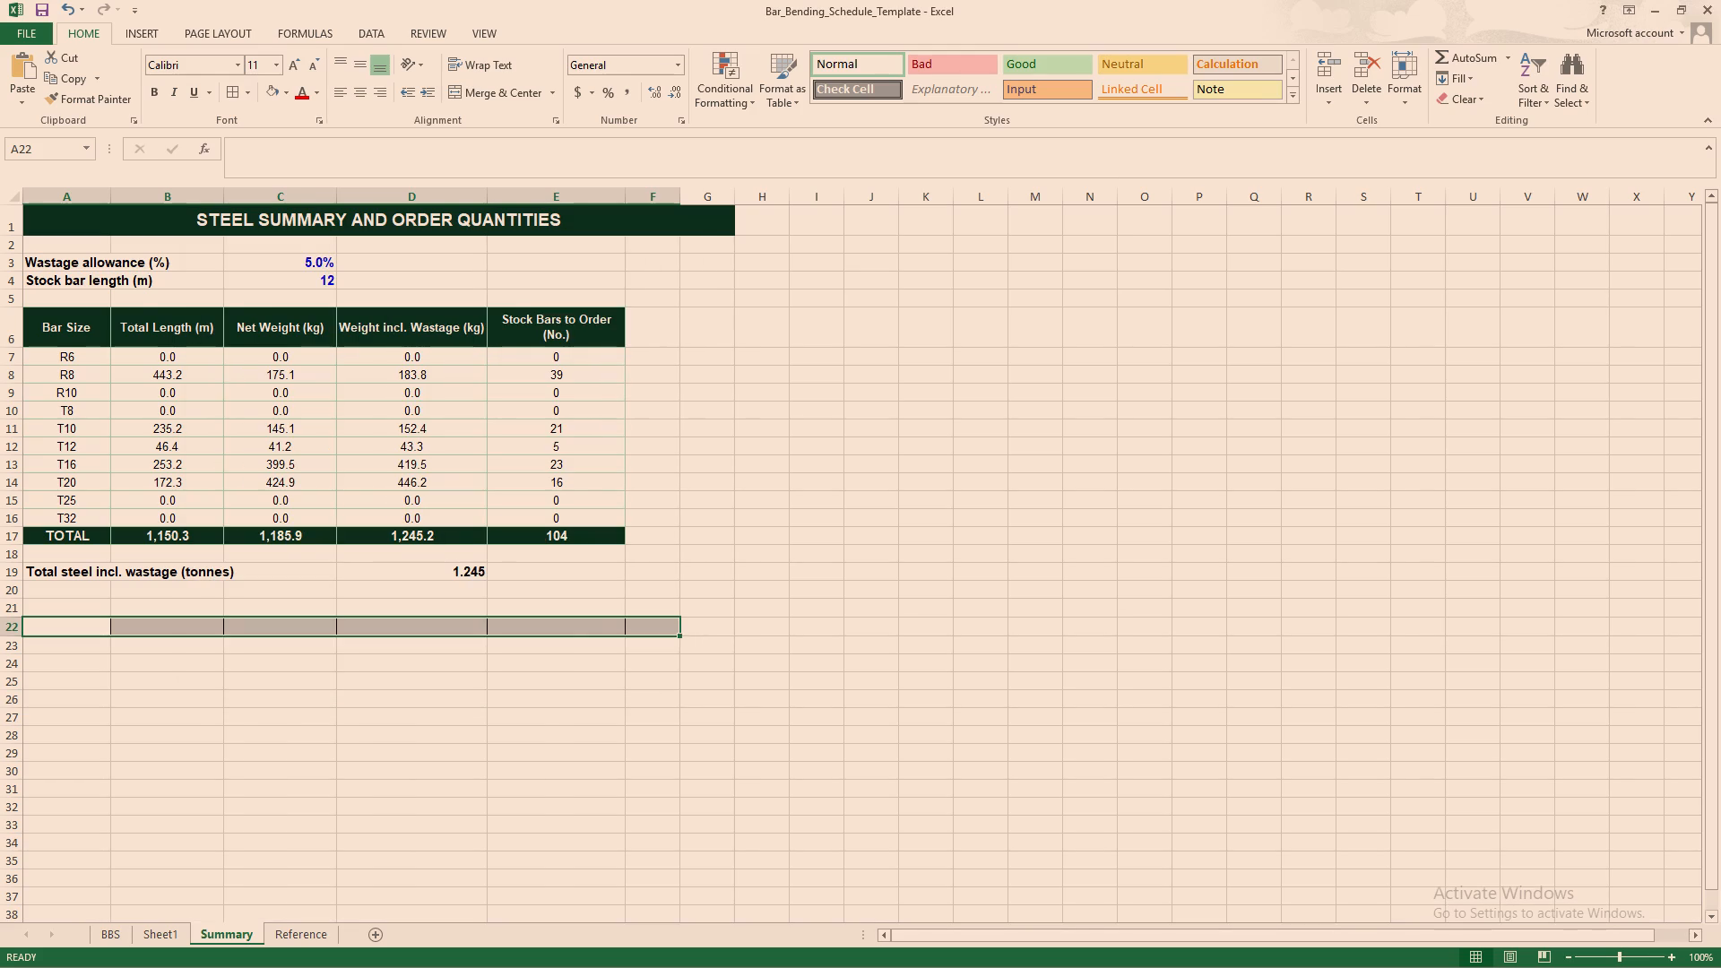
pyautogui.click(420, 681)
# Enter the column header "size of the bar" in cell A22.
pyautogui.click(93, 627)
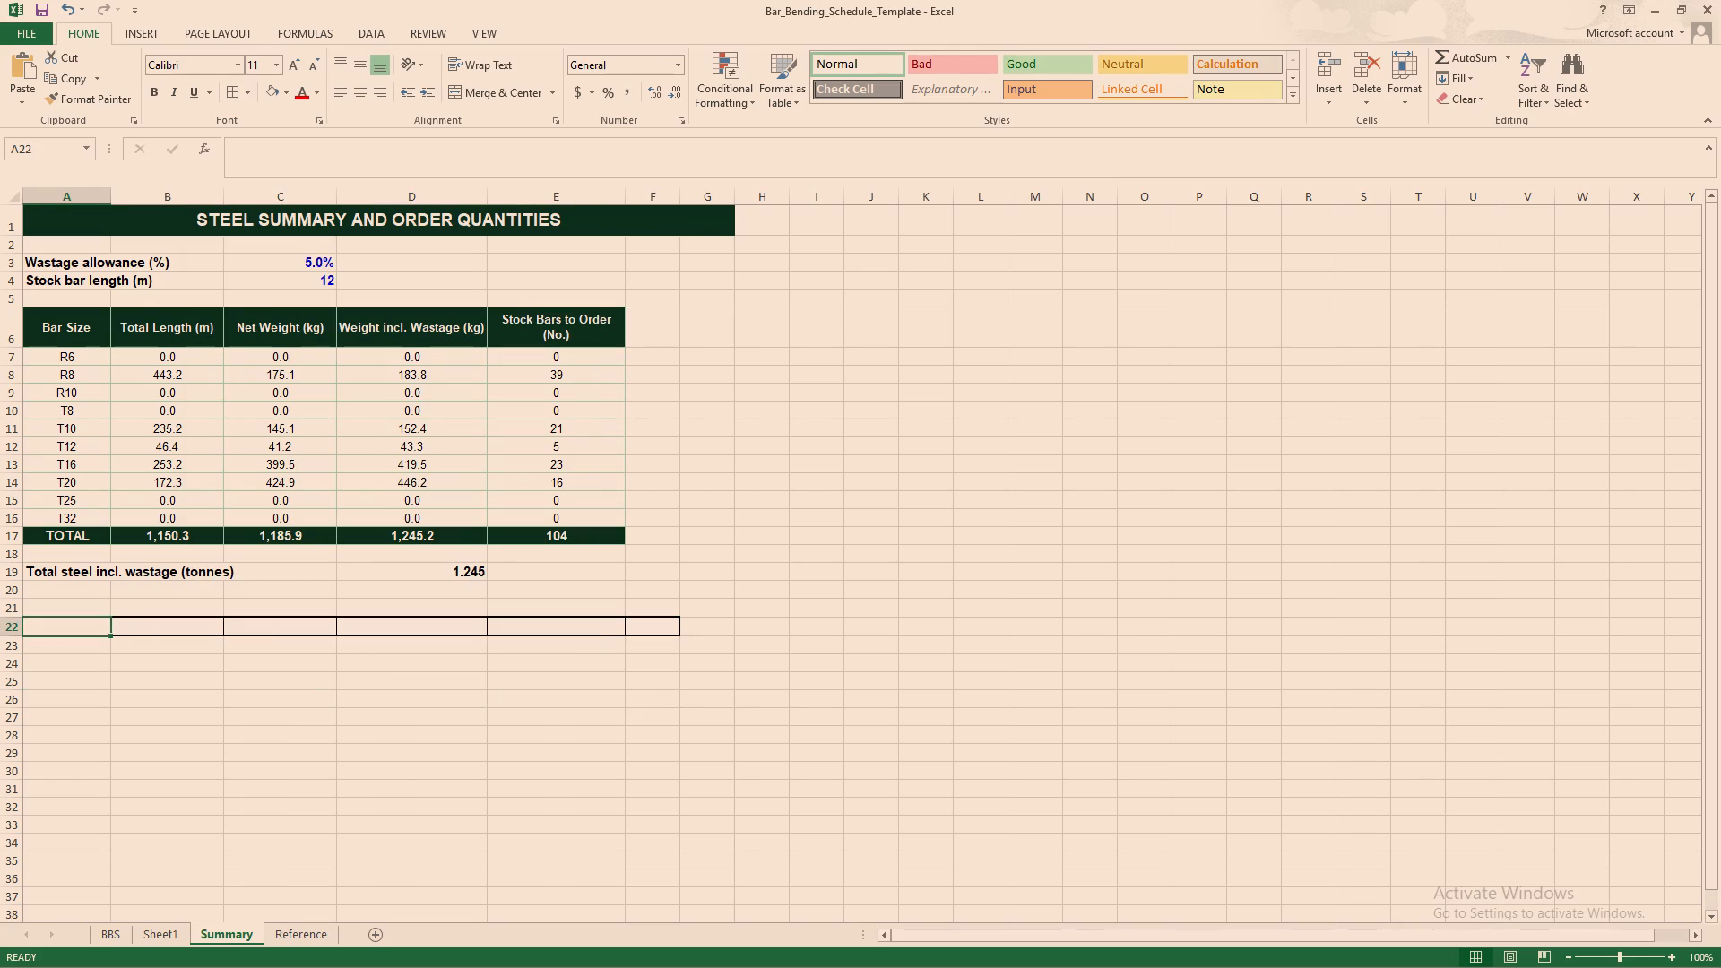
pyautogui.write('sizw')
pyautogui.press('BackSpace')
pyautogui.write('e io')
pyautogui.press('BackSpace')
pyautogui.press('BackSpace')
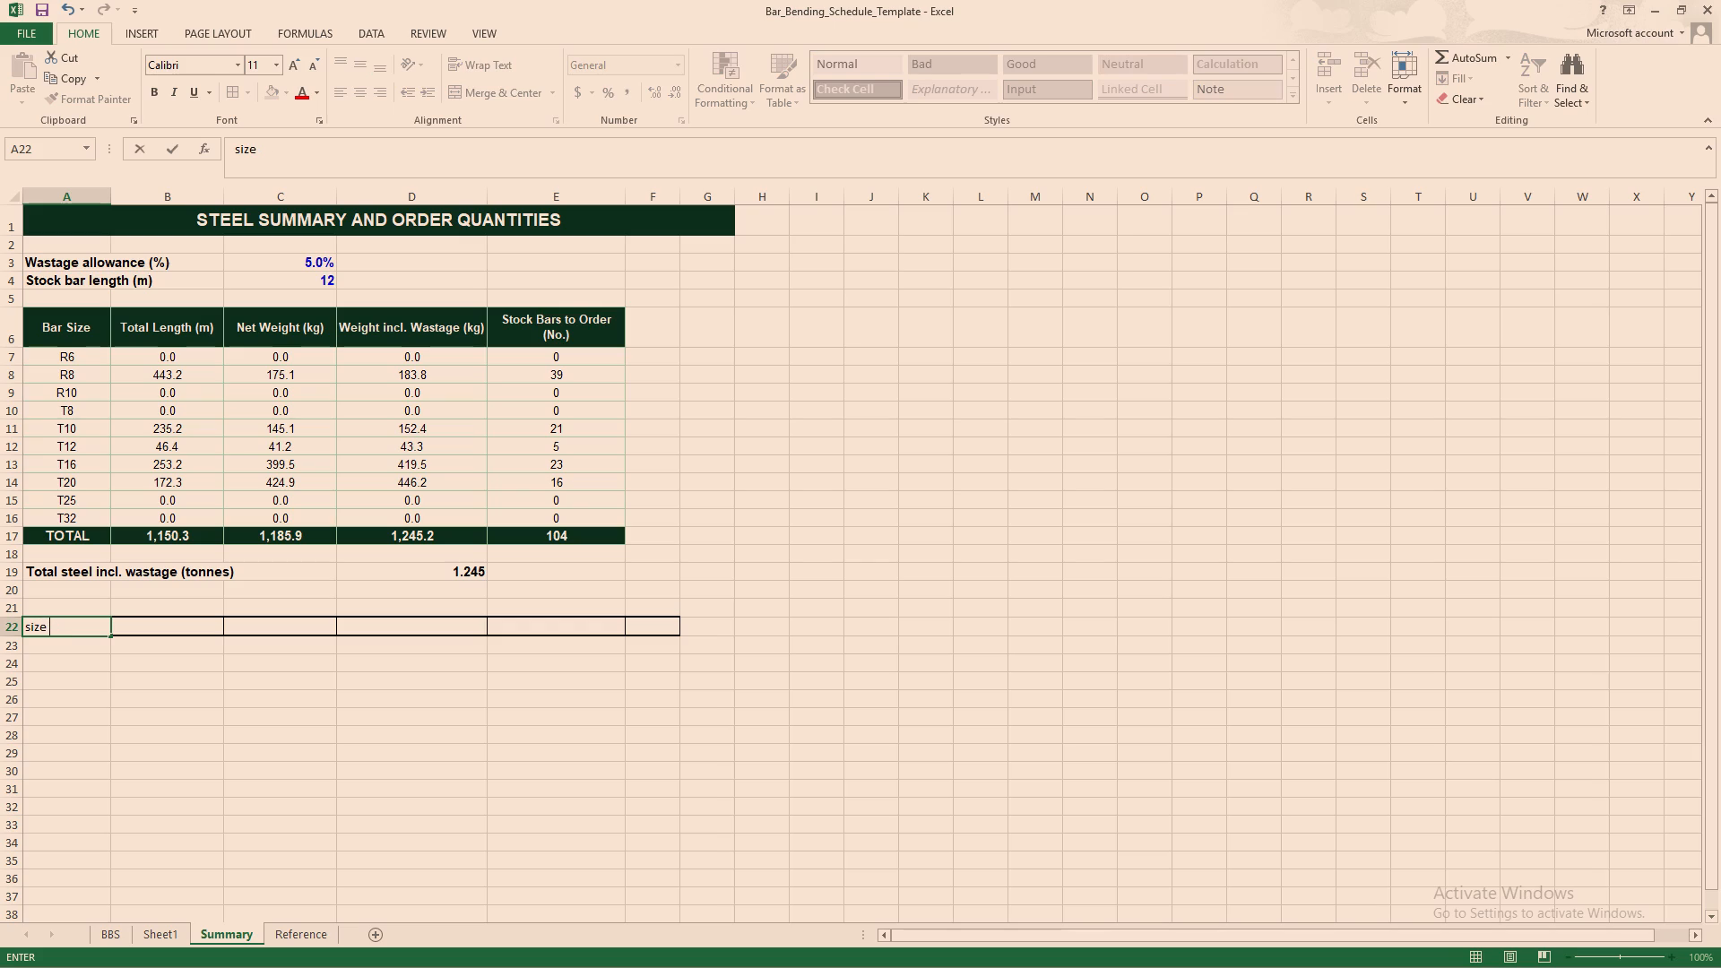
pyautogui.write('o fthe')
pyautogui.press('space')
pyautogui.press('BackSpace')
pyautogui.press('BackSpace')
pyautogui.press('BackSpace')
pyautogui.press('BackSpace')
pyautogui.press('BackSpace')
pyautogui.press('BackSpace')
pyautogui.write('f the bar')
# Enter the column header "total length" in cell B22.
pyautogui.click(170, 632)
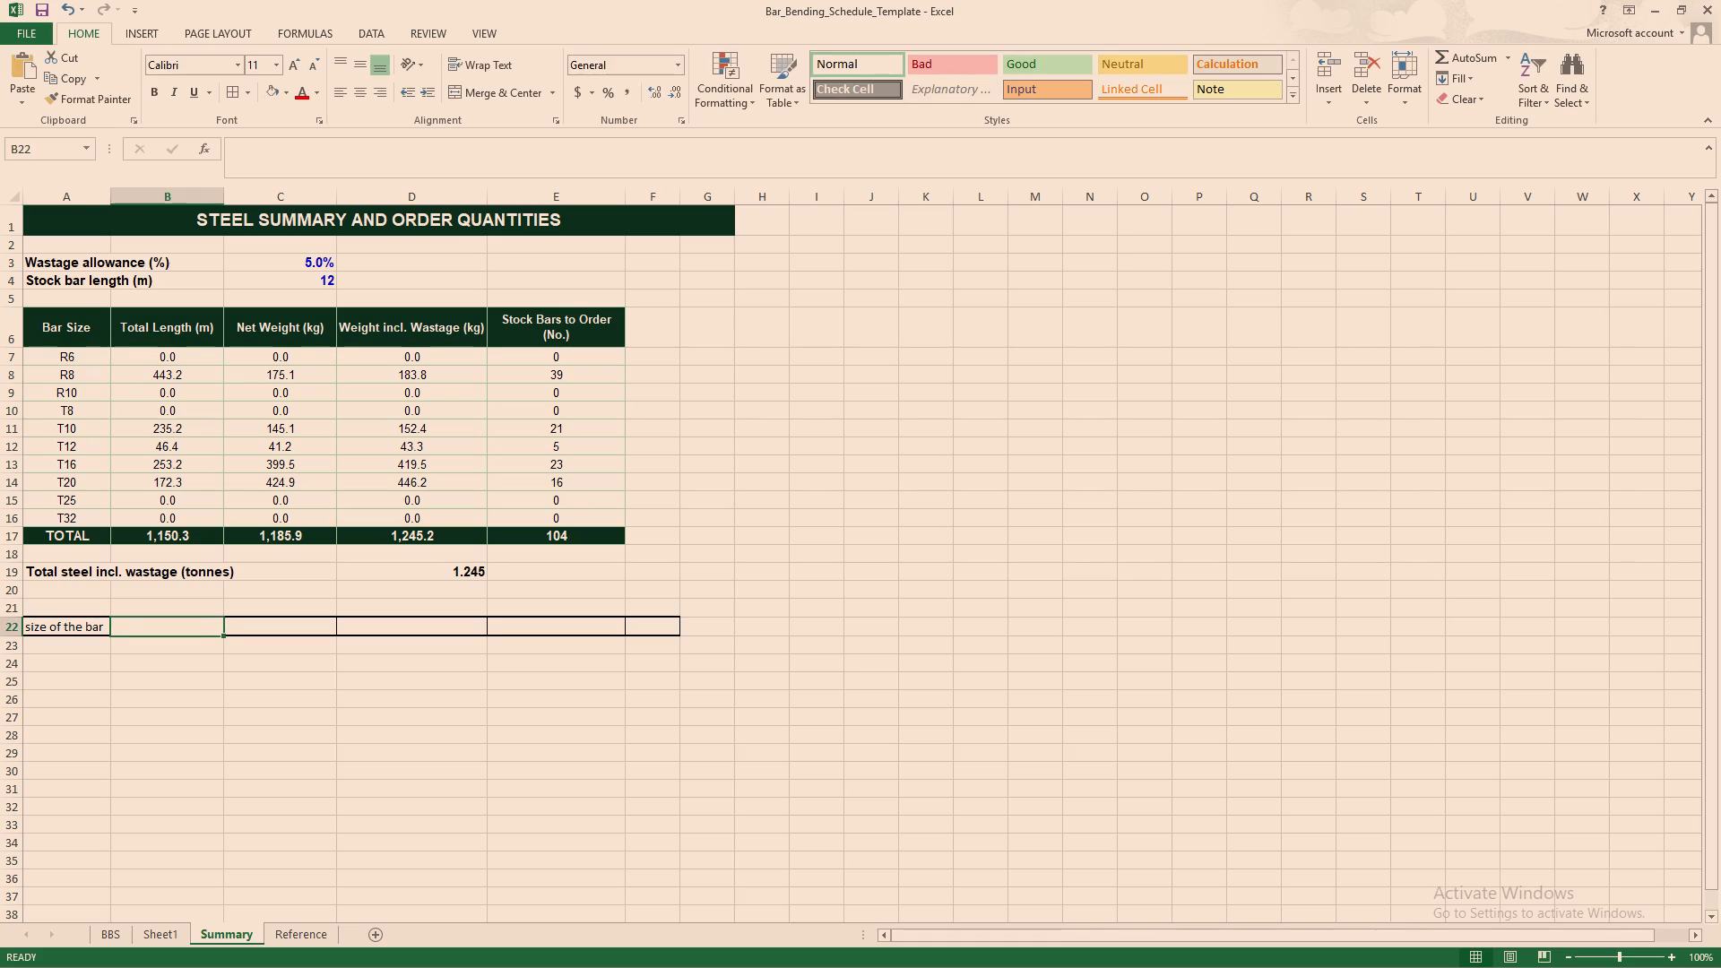
pyautogui.write('total len')
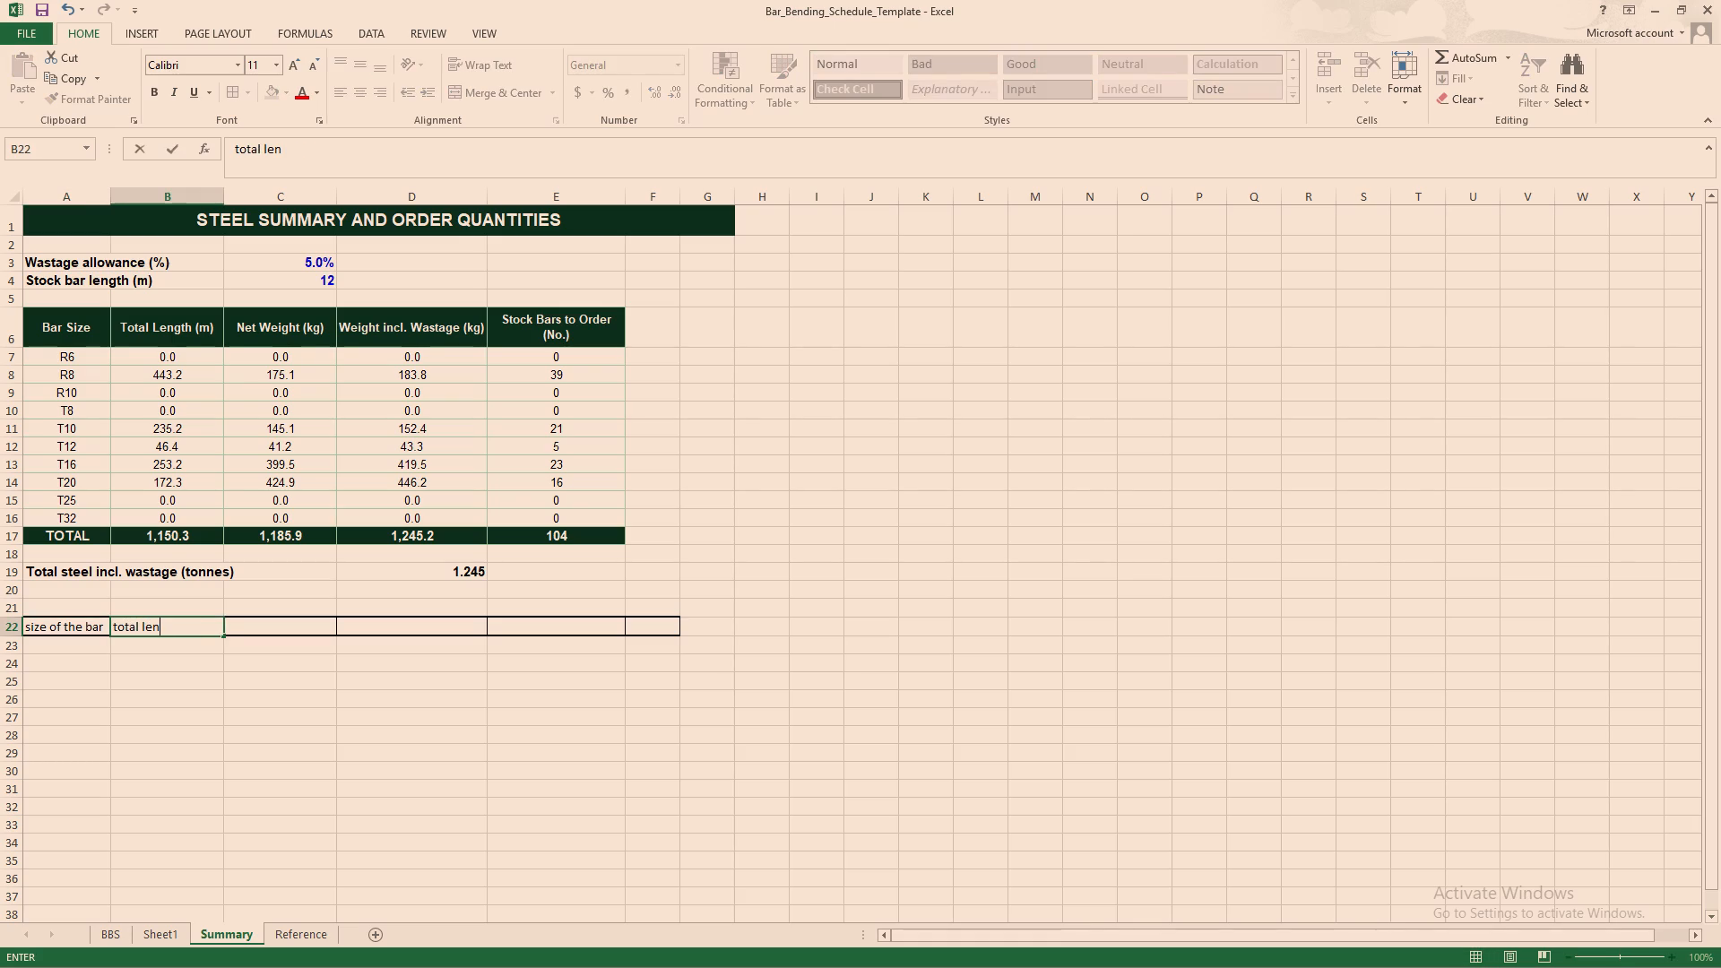
pyautogui.write('gnth')
pyautogui.press('BackSpace')
pyautogui.press('BackSpace')
pyautogui.press('BackSpace')
pyautogui.write('th')
# Enter the column header "unit weight (kg/m)" in cell C22.
pyautogui.click(313, 629)
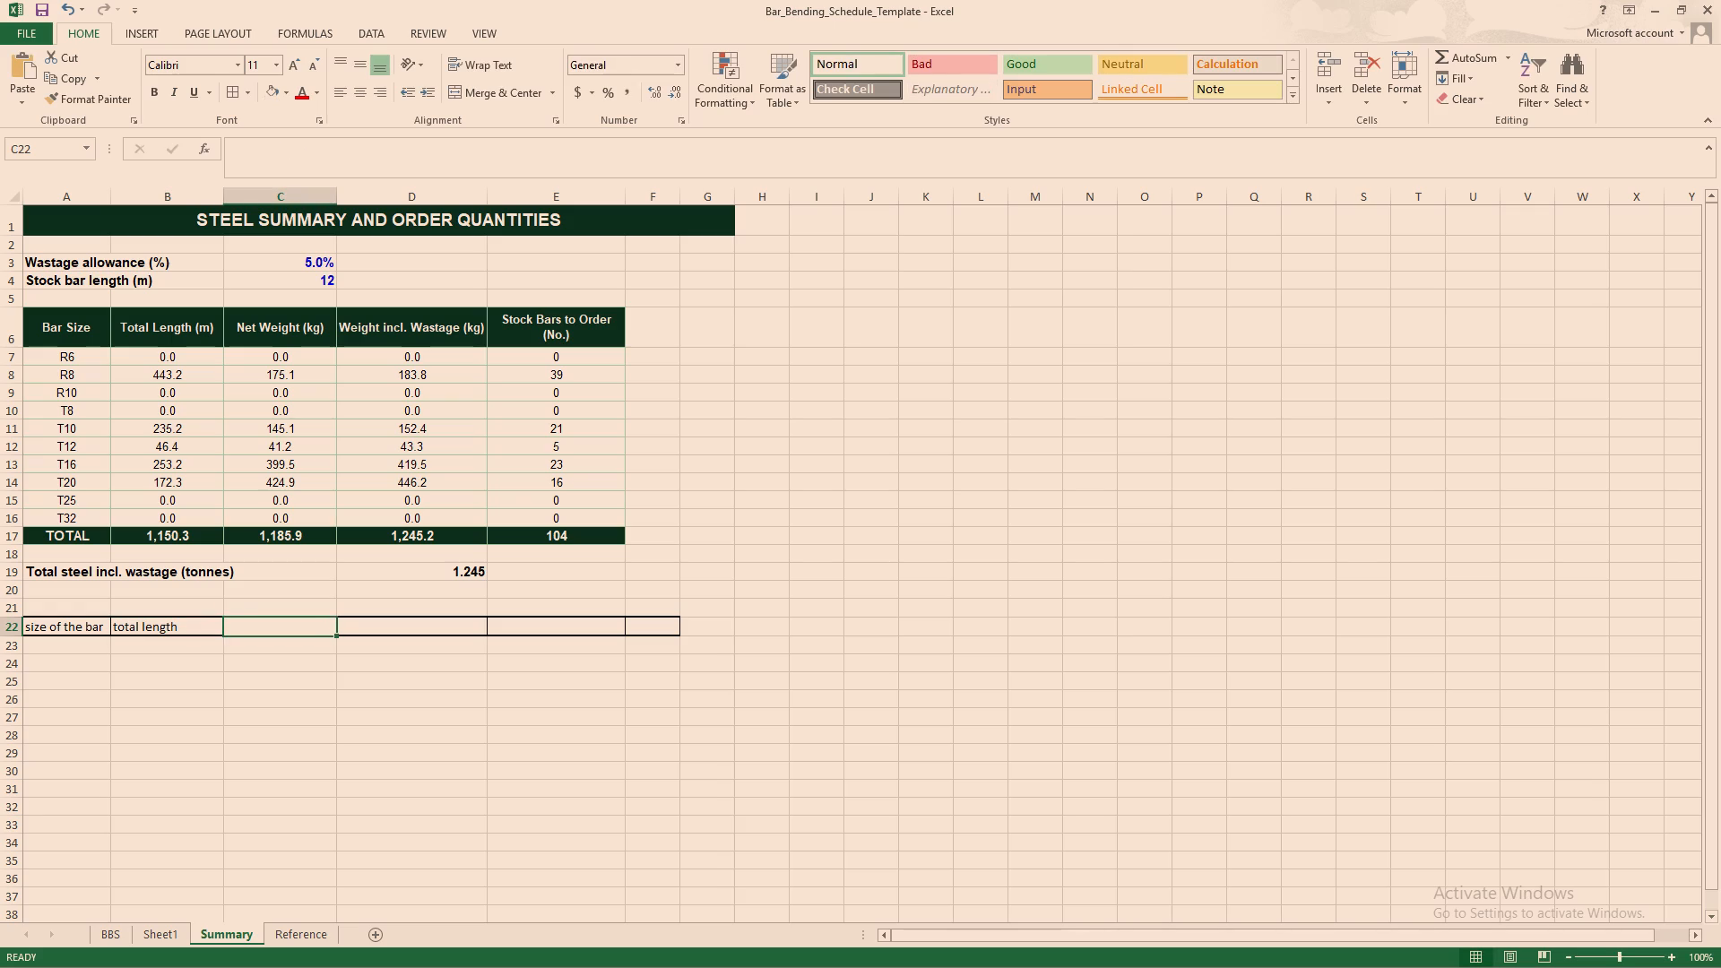
pyautogui.click(307, 629)
pyautogui.write('unit')
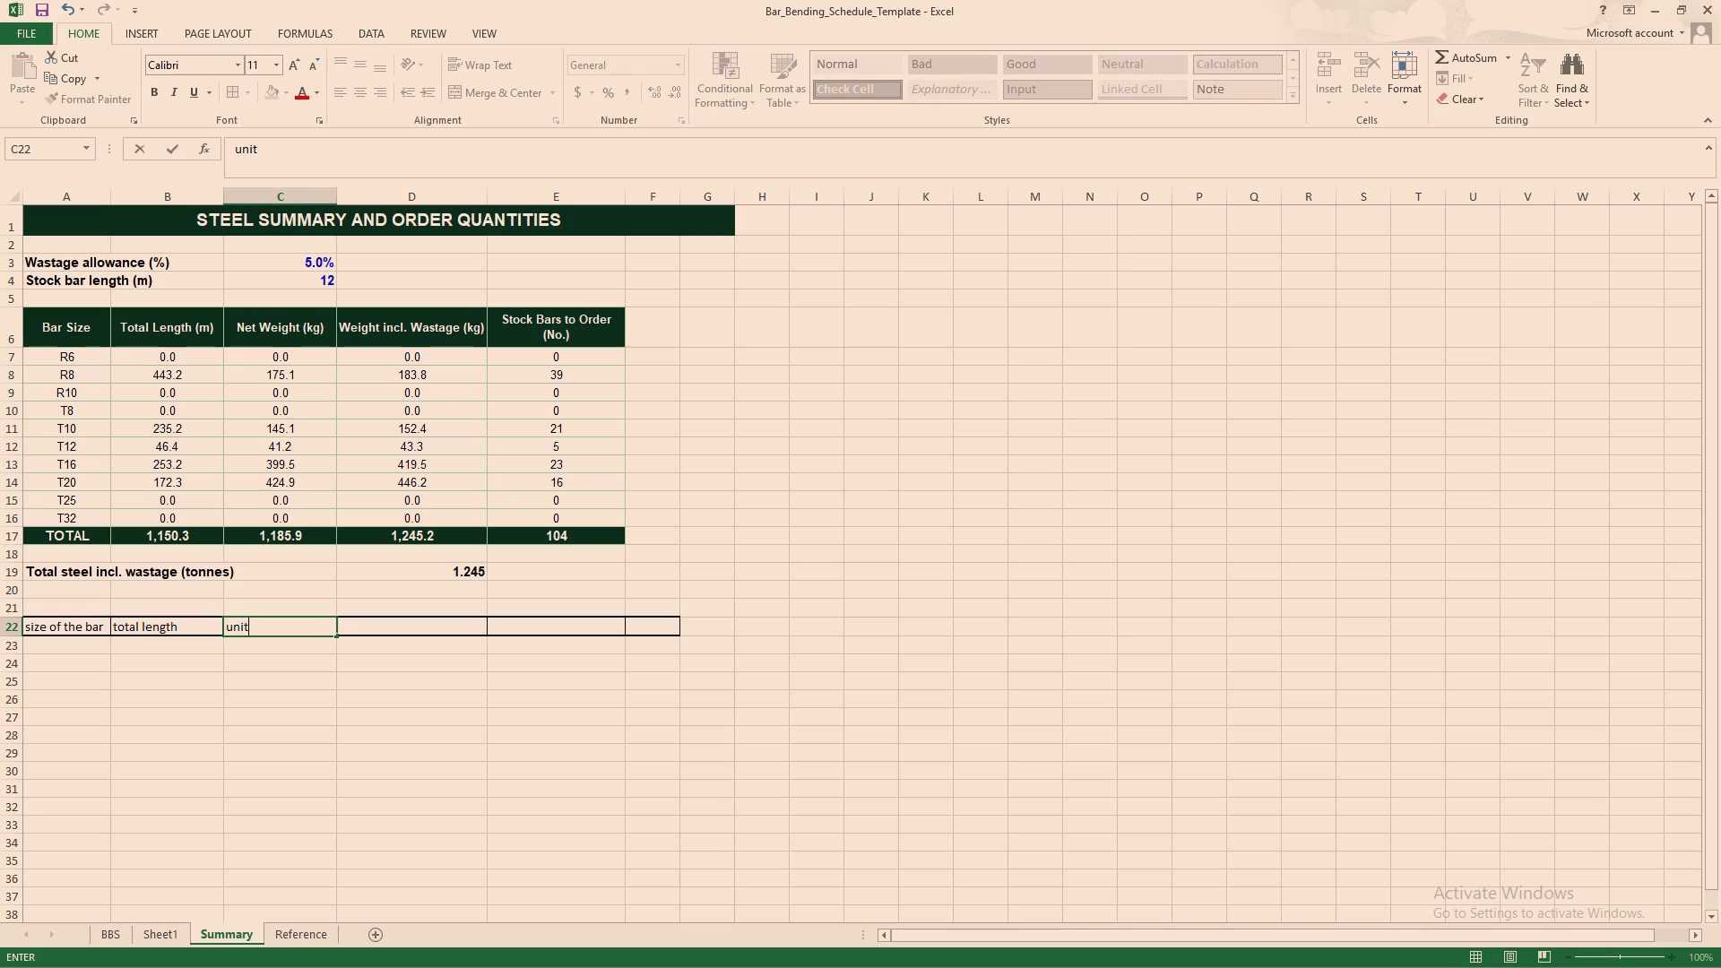
pyautogui.press('space')
pyautogui.write('we')
pyautogui.write('igh')
pyautogui.press('t')
pyautogui.press('space')
pyautogui.write('9')
pyautogui.press('BackSpace')
pyautogui.hotkey('shift', '(')
pyautogui.write('kg')
pyautogui.write('/m')
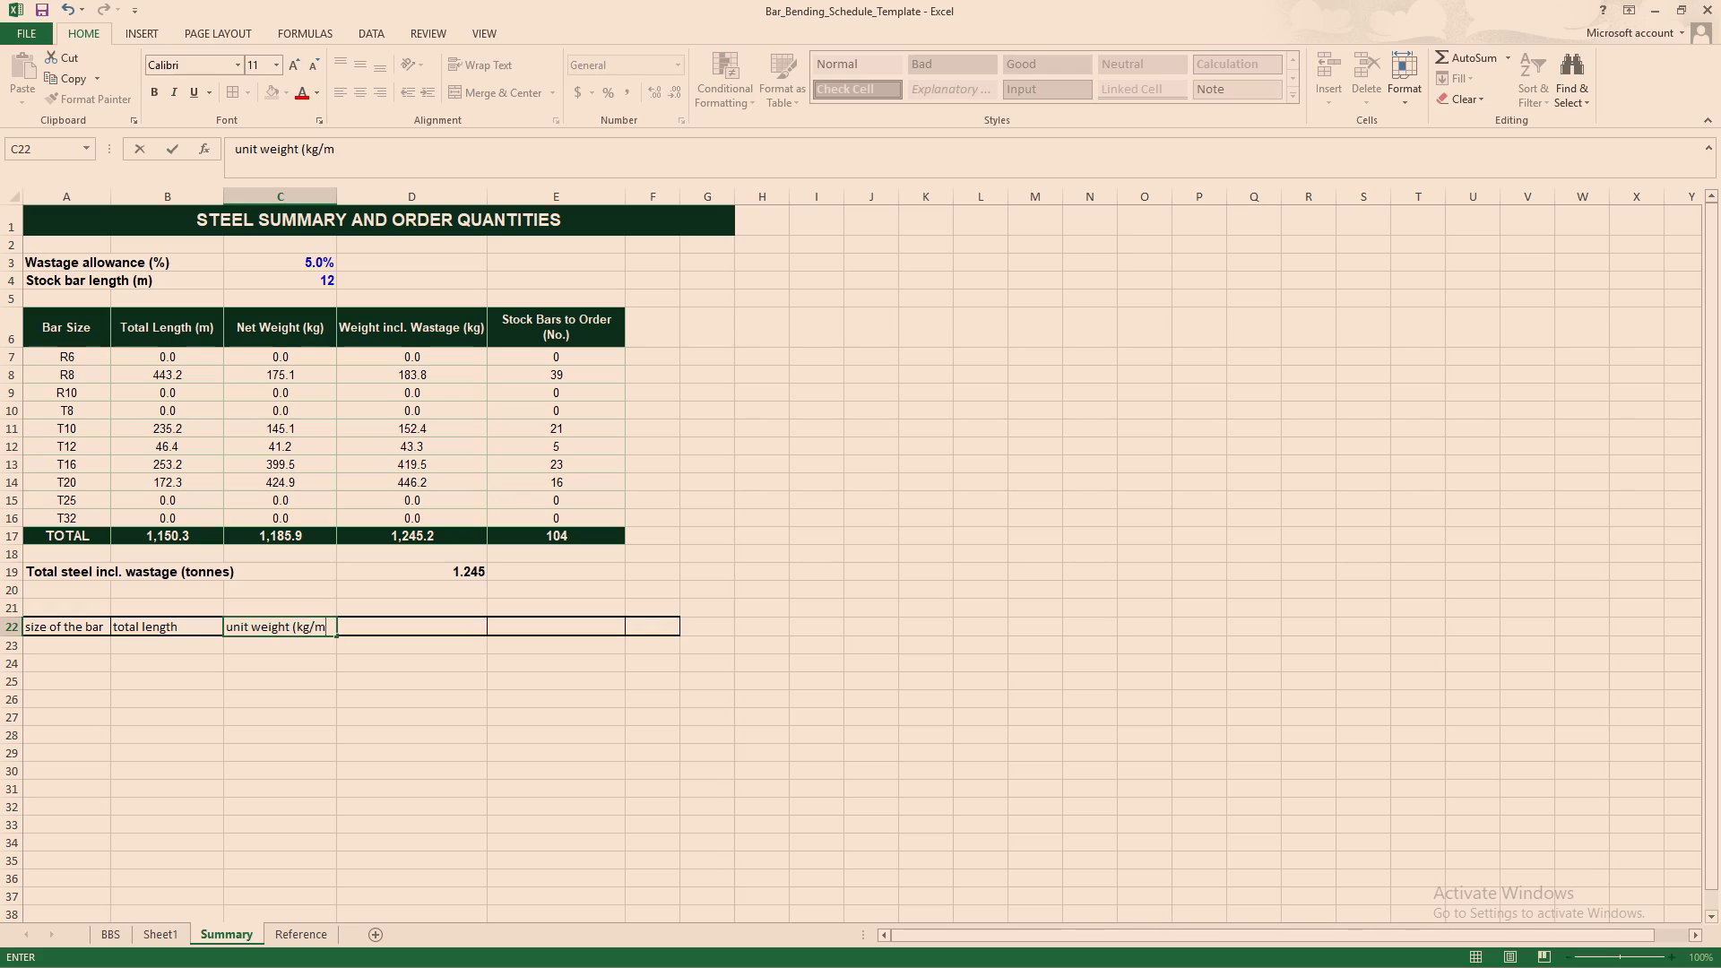
pyautogui.hotkey('shift', ')')
# Enter the column header "include the wastage (5%)" in cell D22.
pyautogui.click(399, 631)
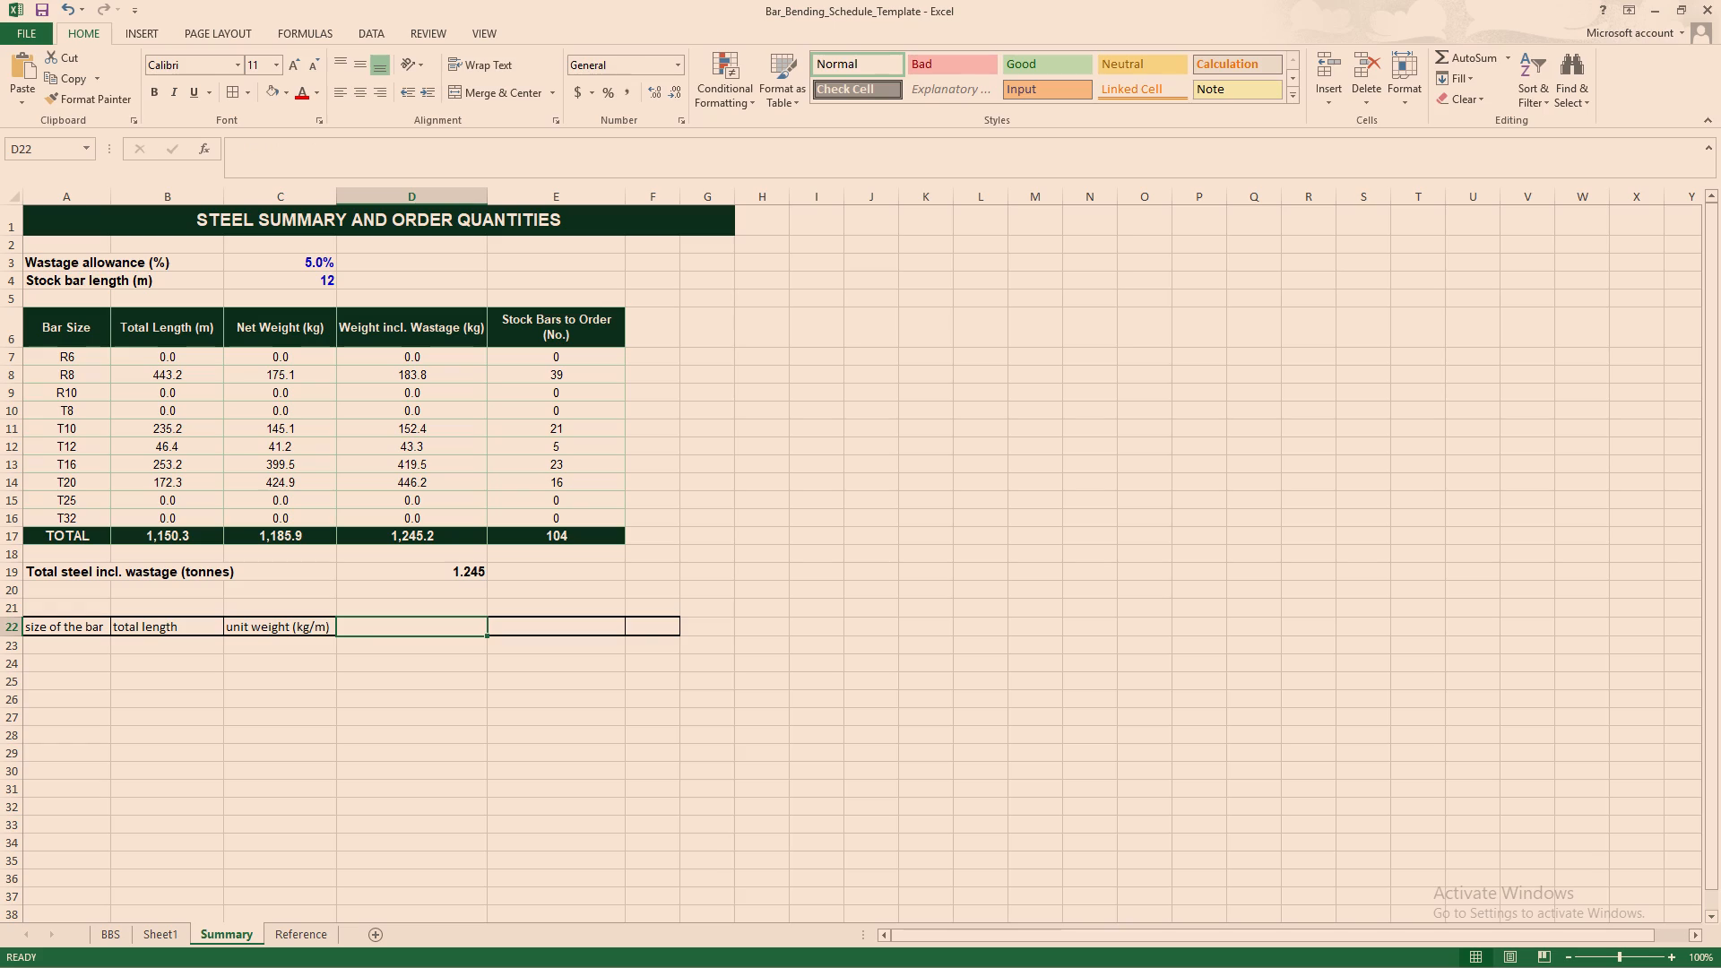
pyautogui.write('inclu')
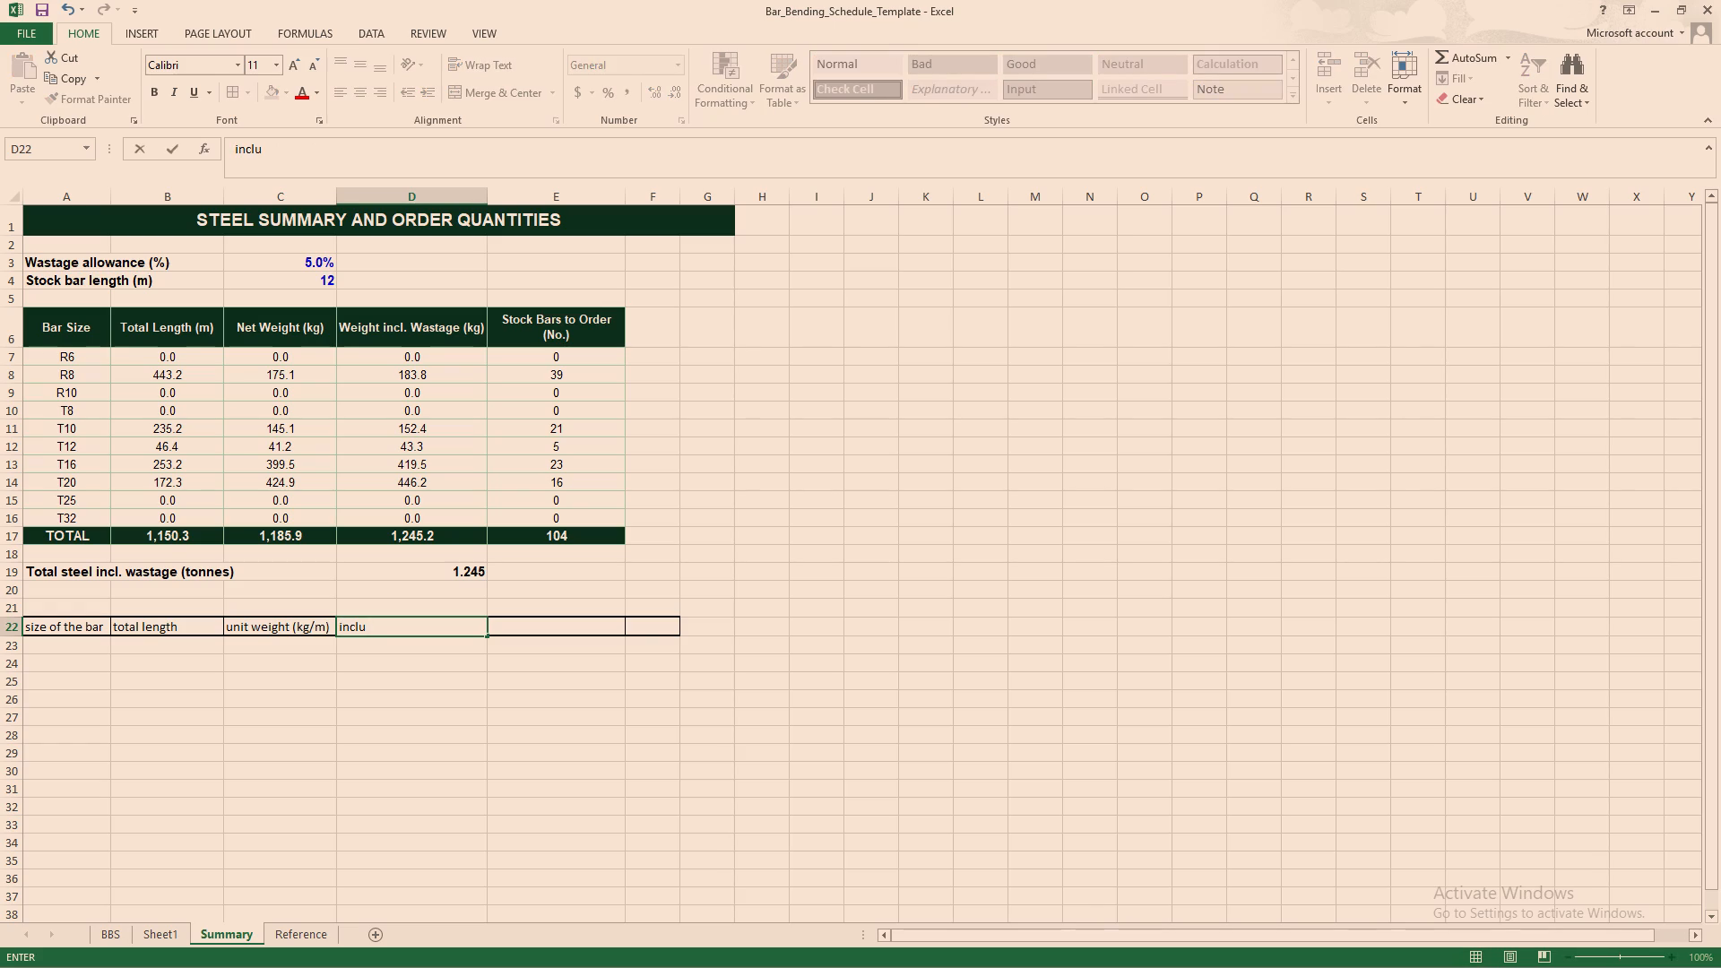
pyautogui.write('de the')
pyautogui.press('space')
pyautogui.write('wastage')
pyautogui.press('space')
pyautogui.hotkey('shift', '(')
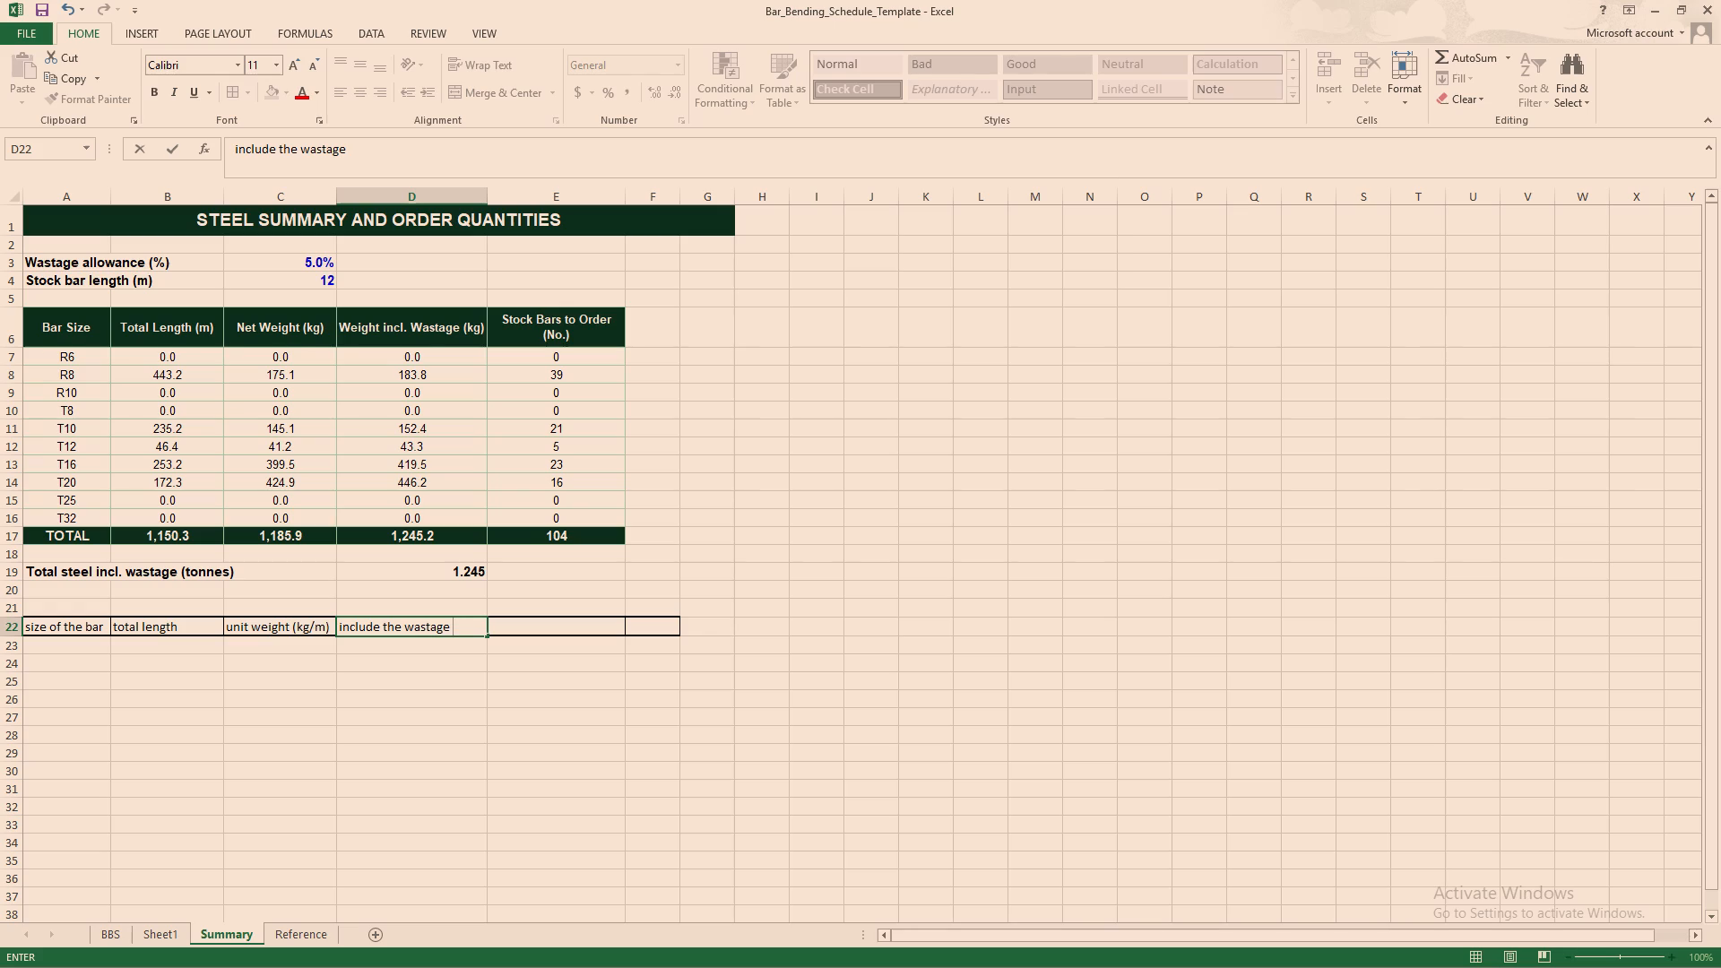
pyautogui.press('5')
pyautogui.hotkey('shift', '%')
pyautogui.hotkey('shift', ')')
# Enter the column header "no of the bars" in cell E22.
pyautogui.click(562, 631)
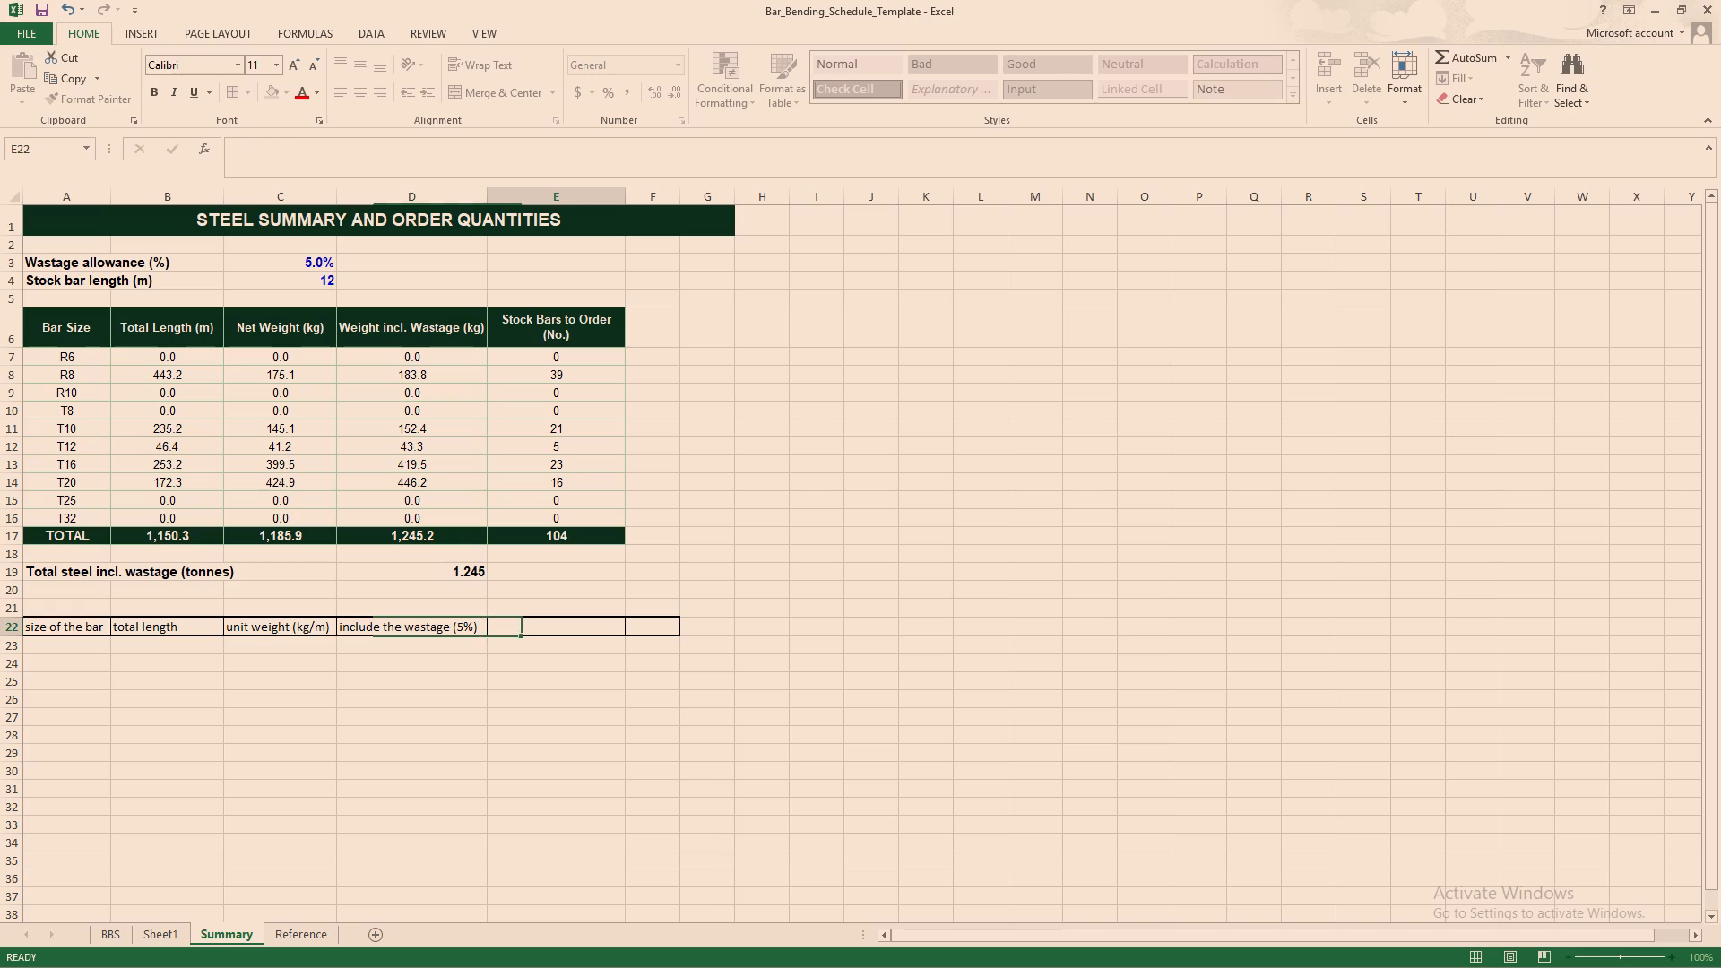
pyautogui.write('no of the bars')
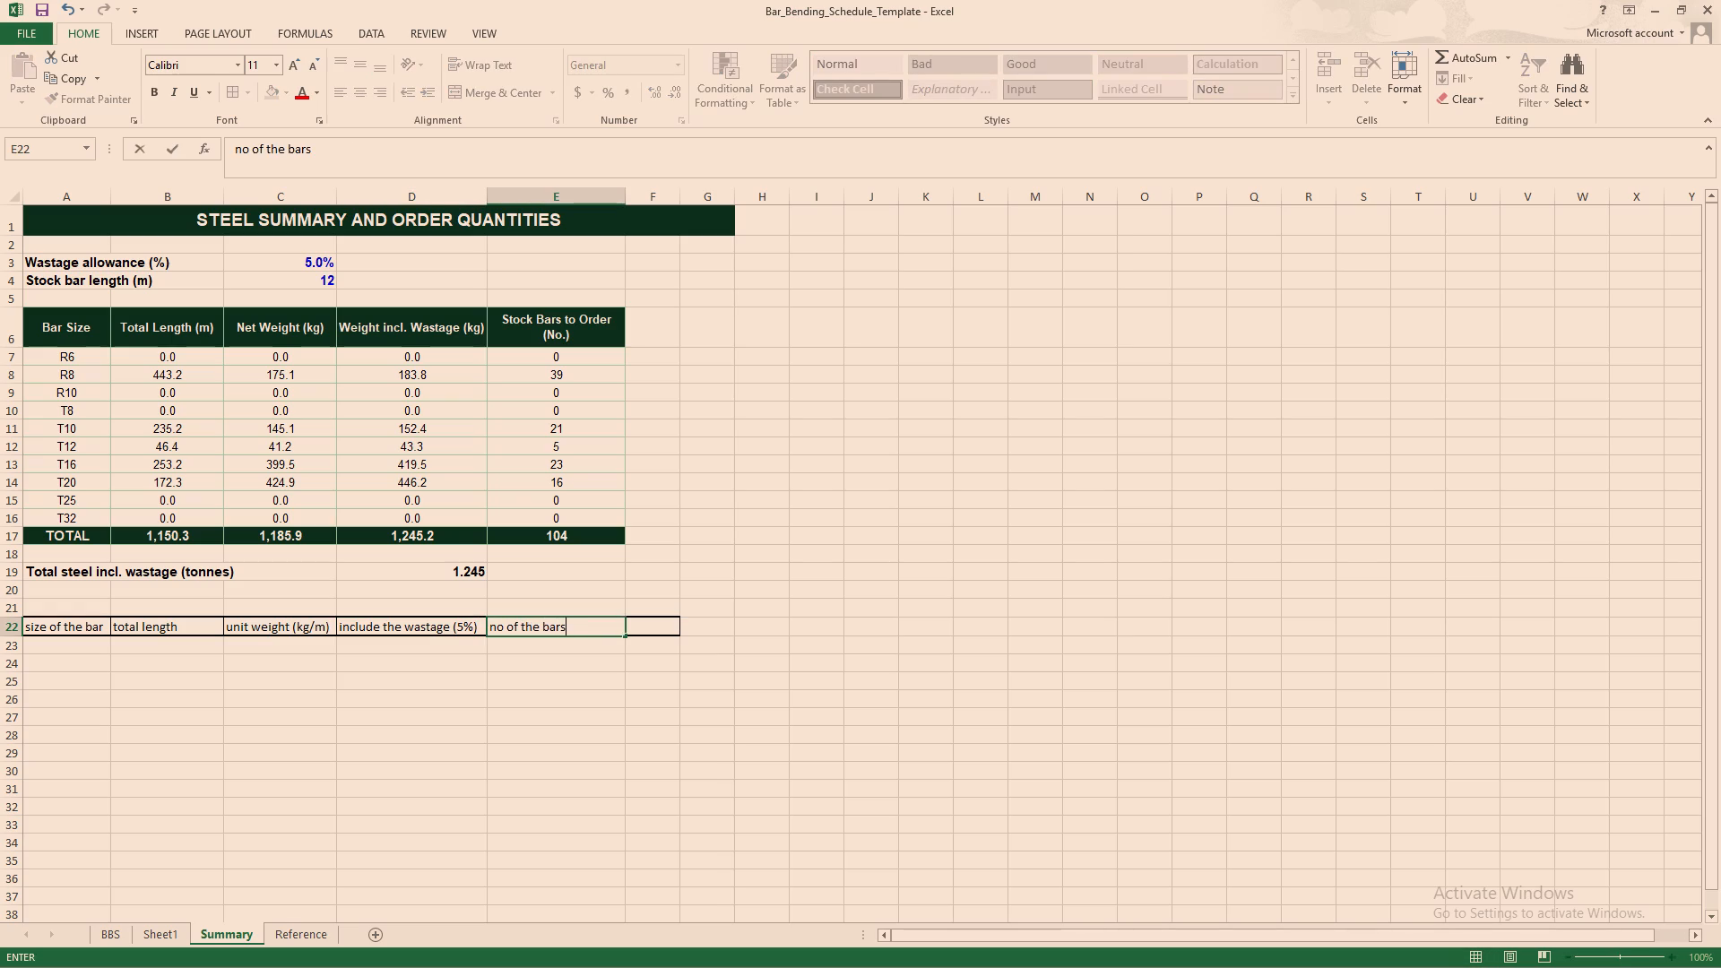
pyautogui.click(618, 651)
pyautogui.click(594, 627)
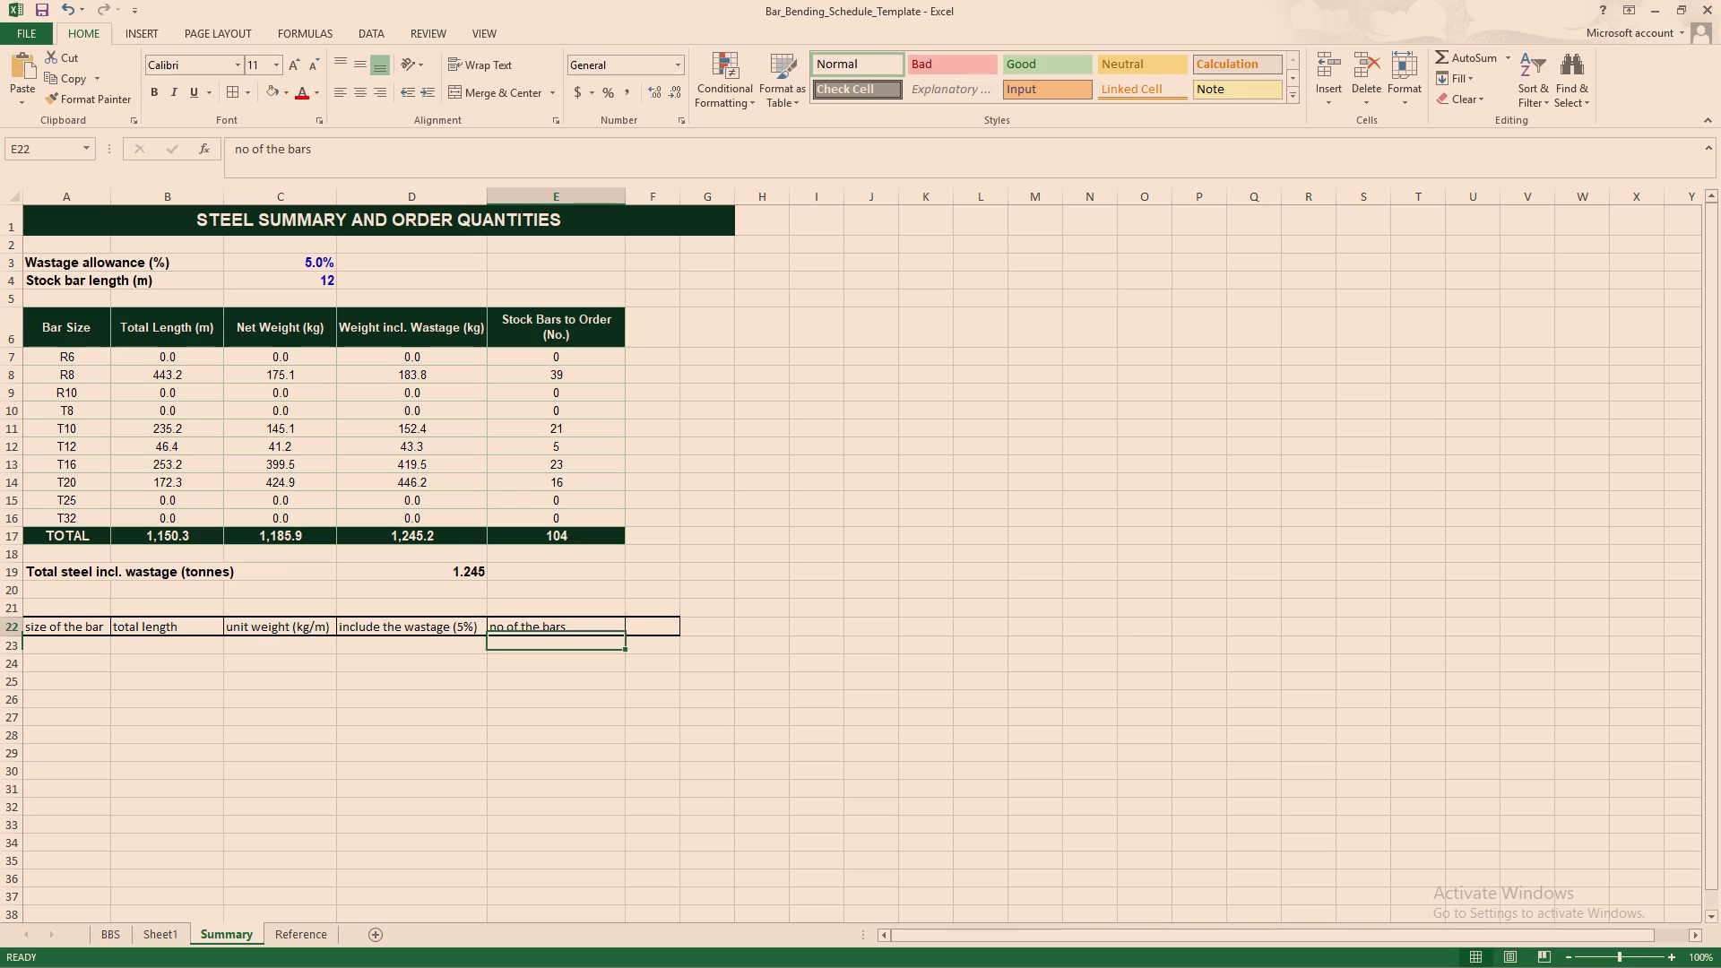
# Format the header texts in cells A22:E22 as bold and italic.
pyautogui.moveTo(48, 623); pyautogui.dragTo(496, 622)
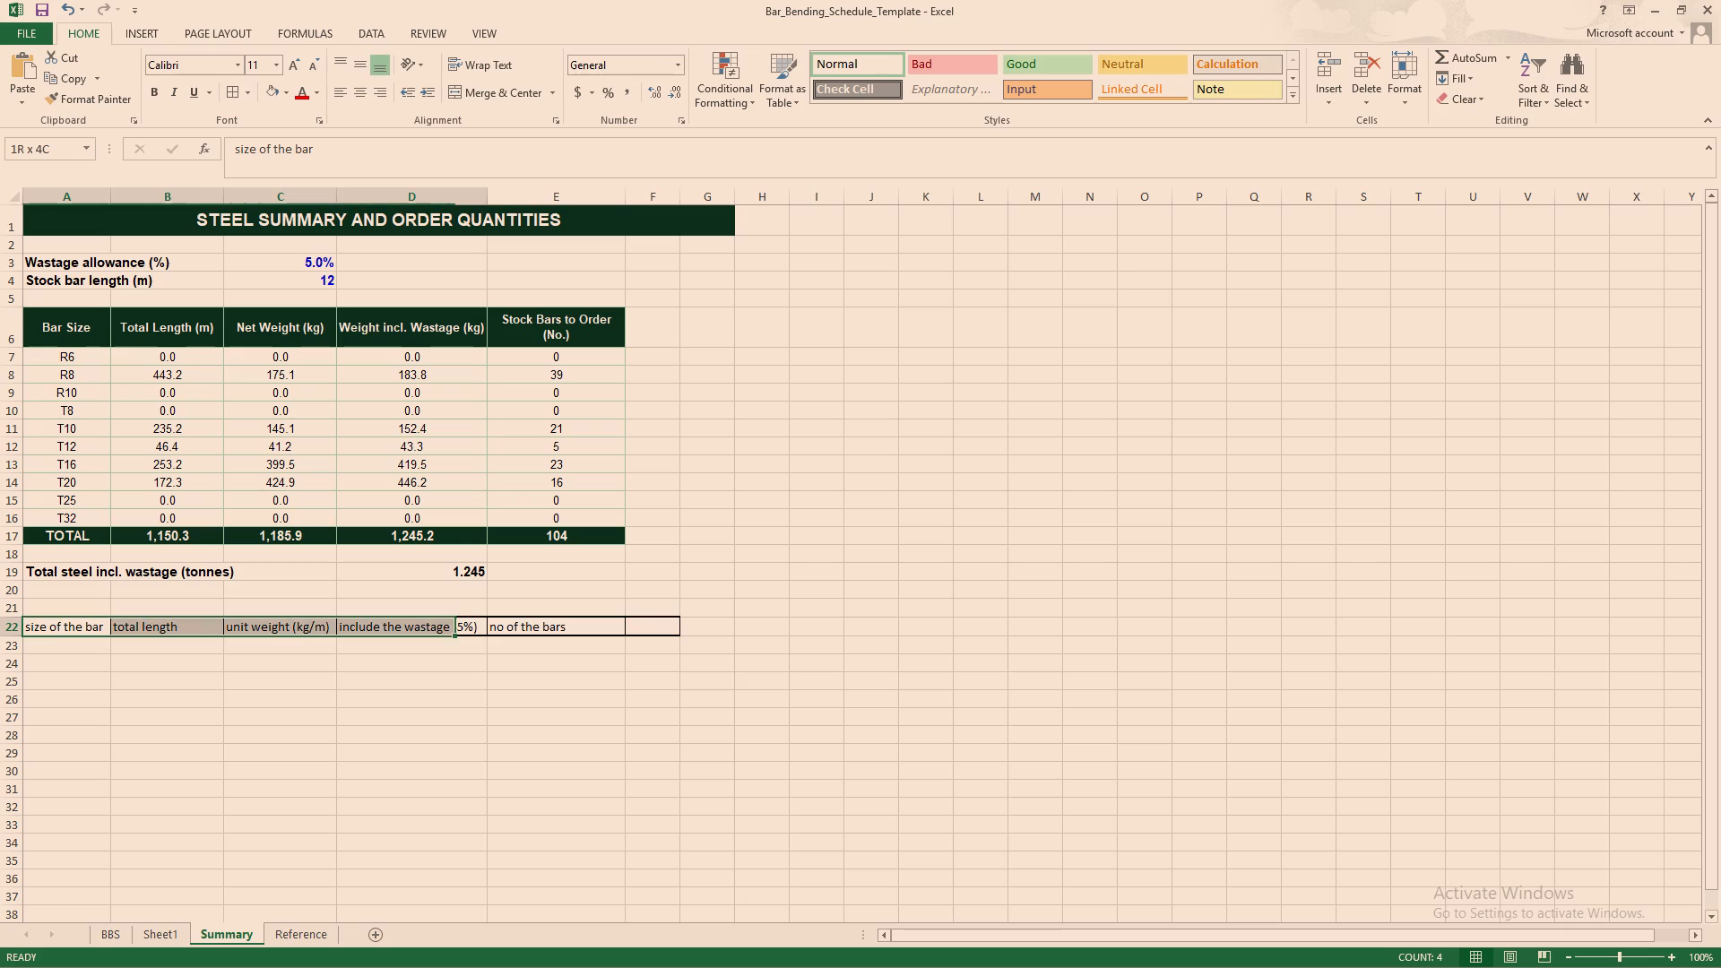
pyautogui.moveTo(496, 622); pyautogui.dragTo(620, 620)
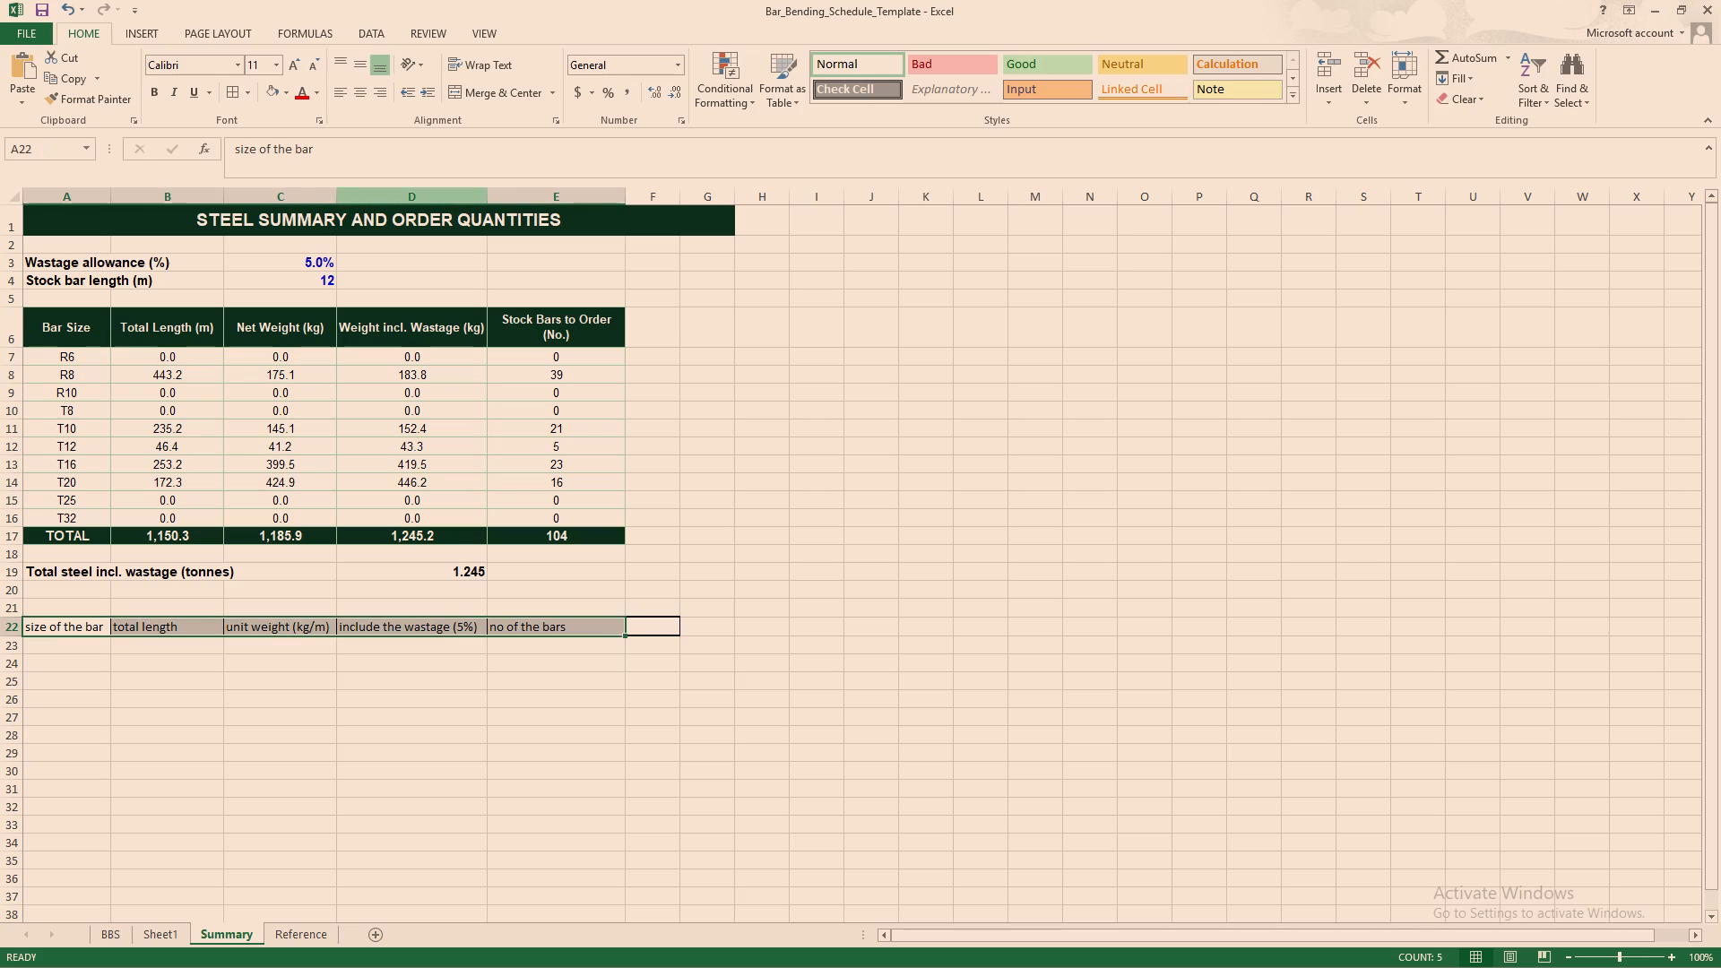
pyautogui.click(152, 92)
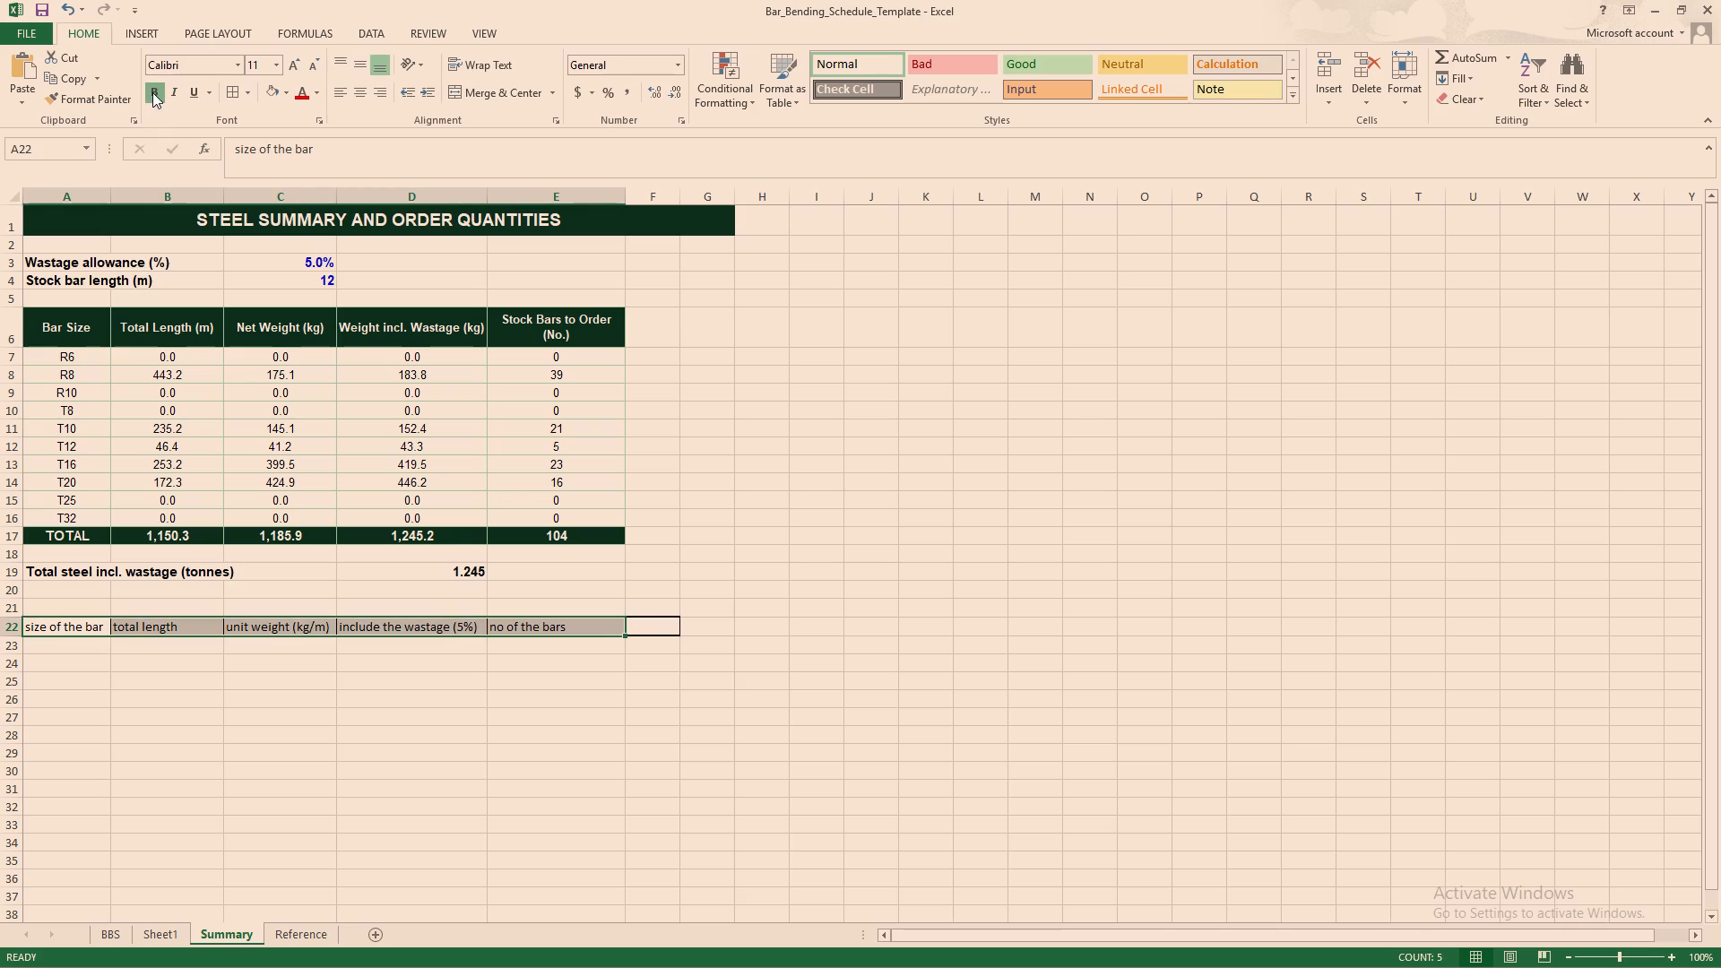
pyautogui.click(169, 91)
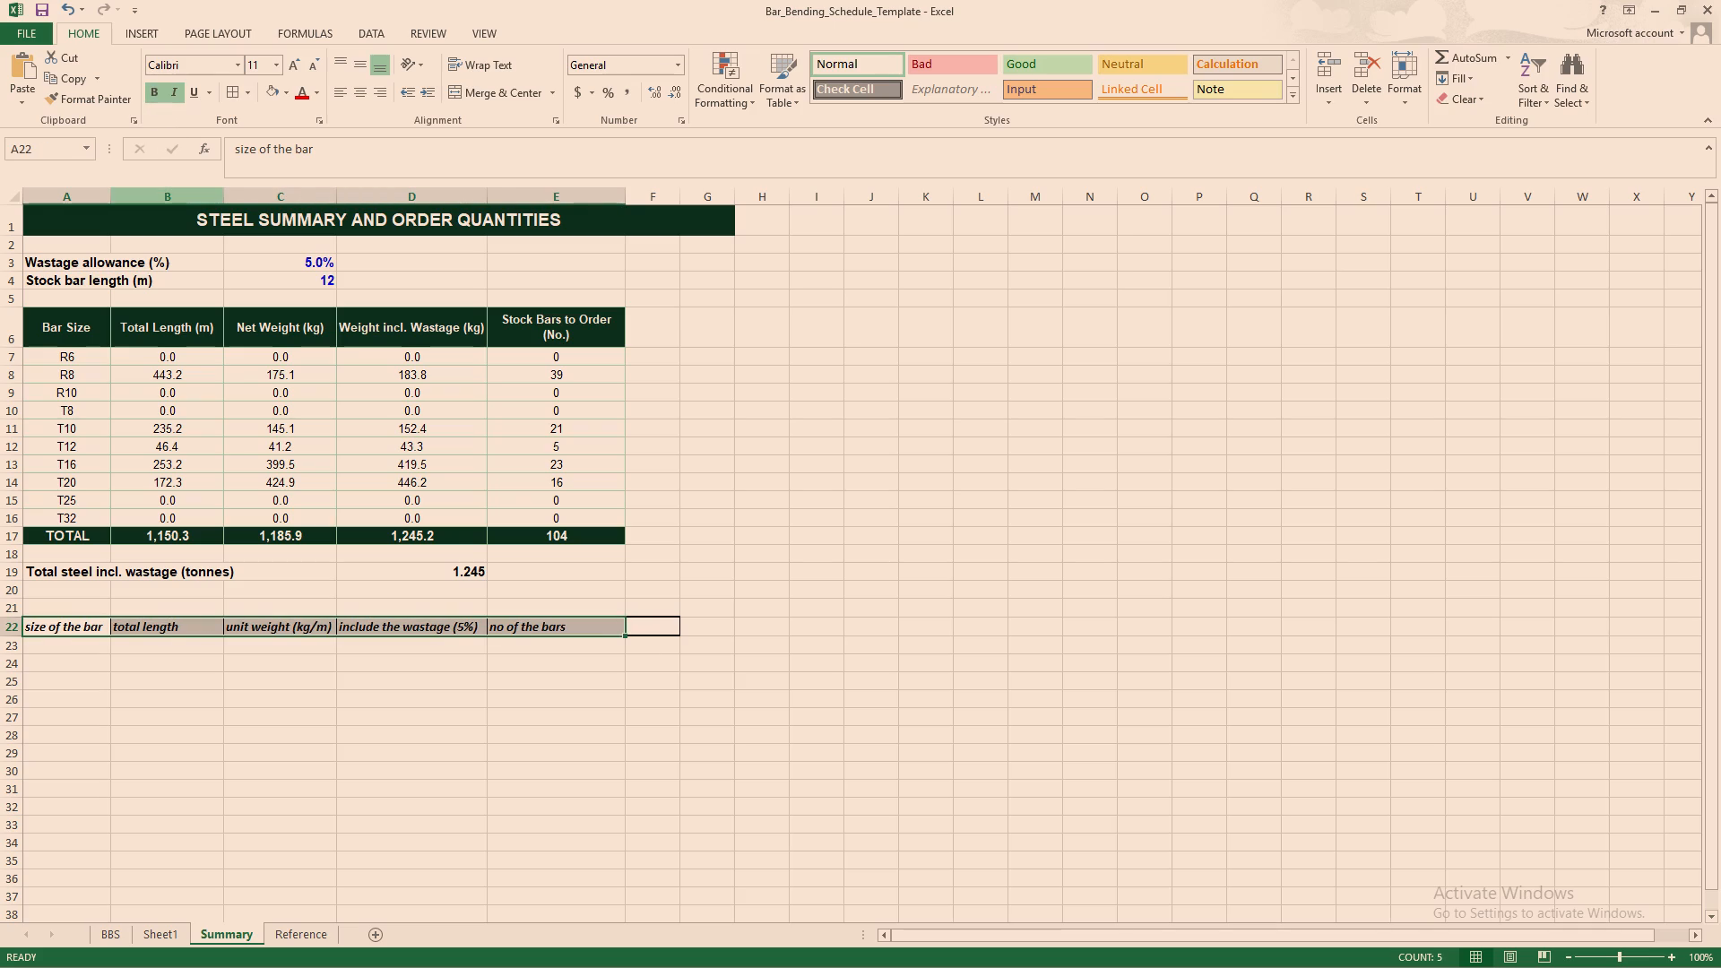
pyautogui.click(48, 671)
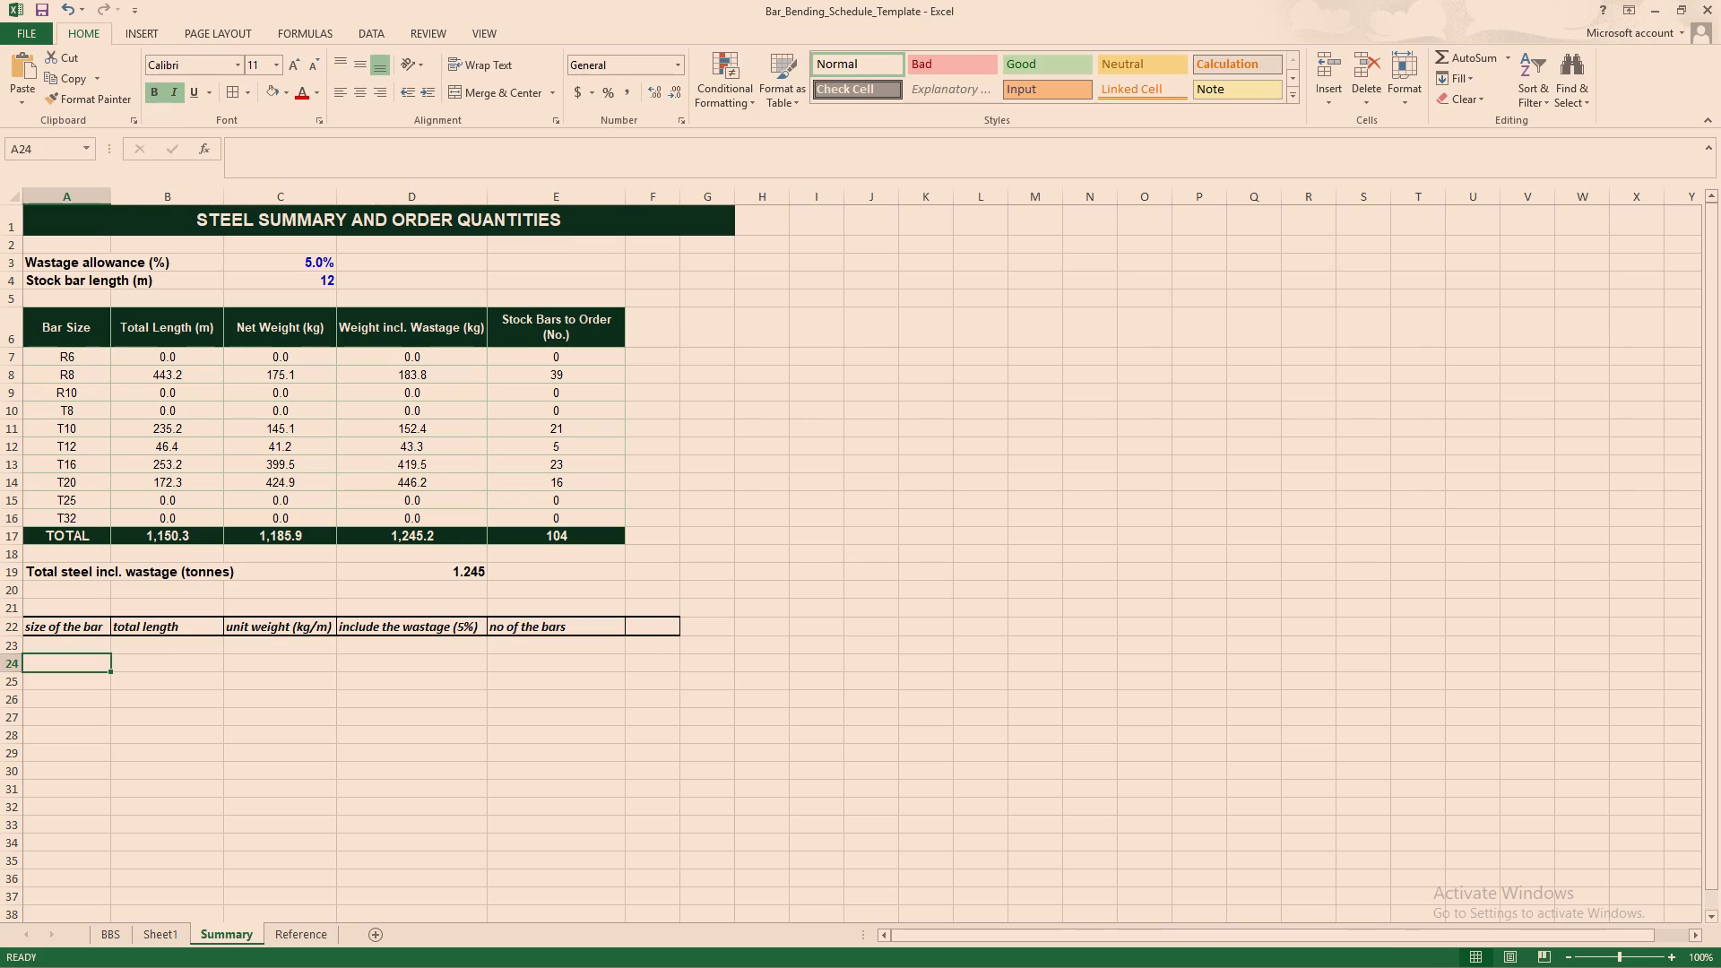
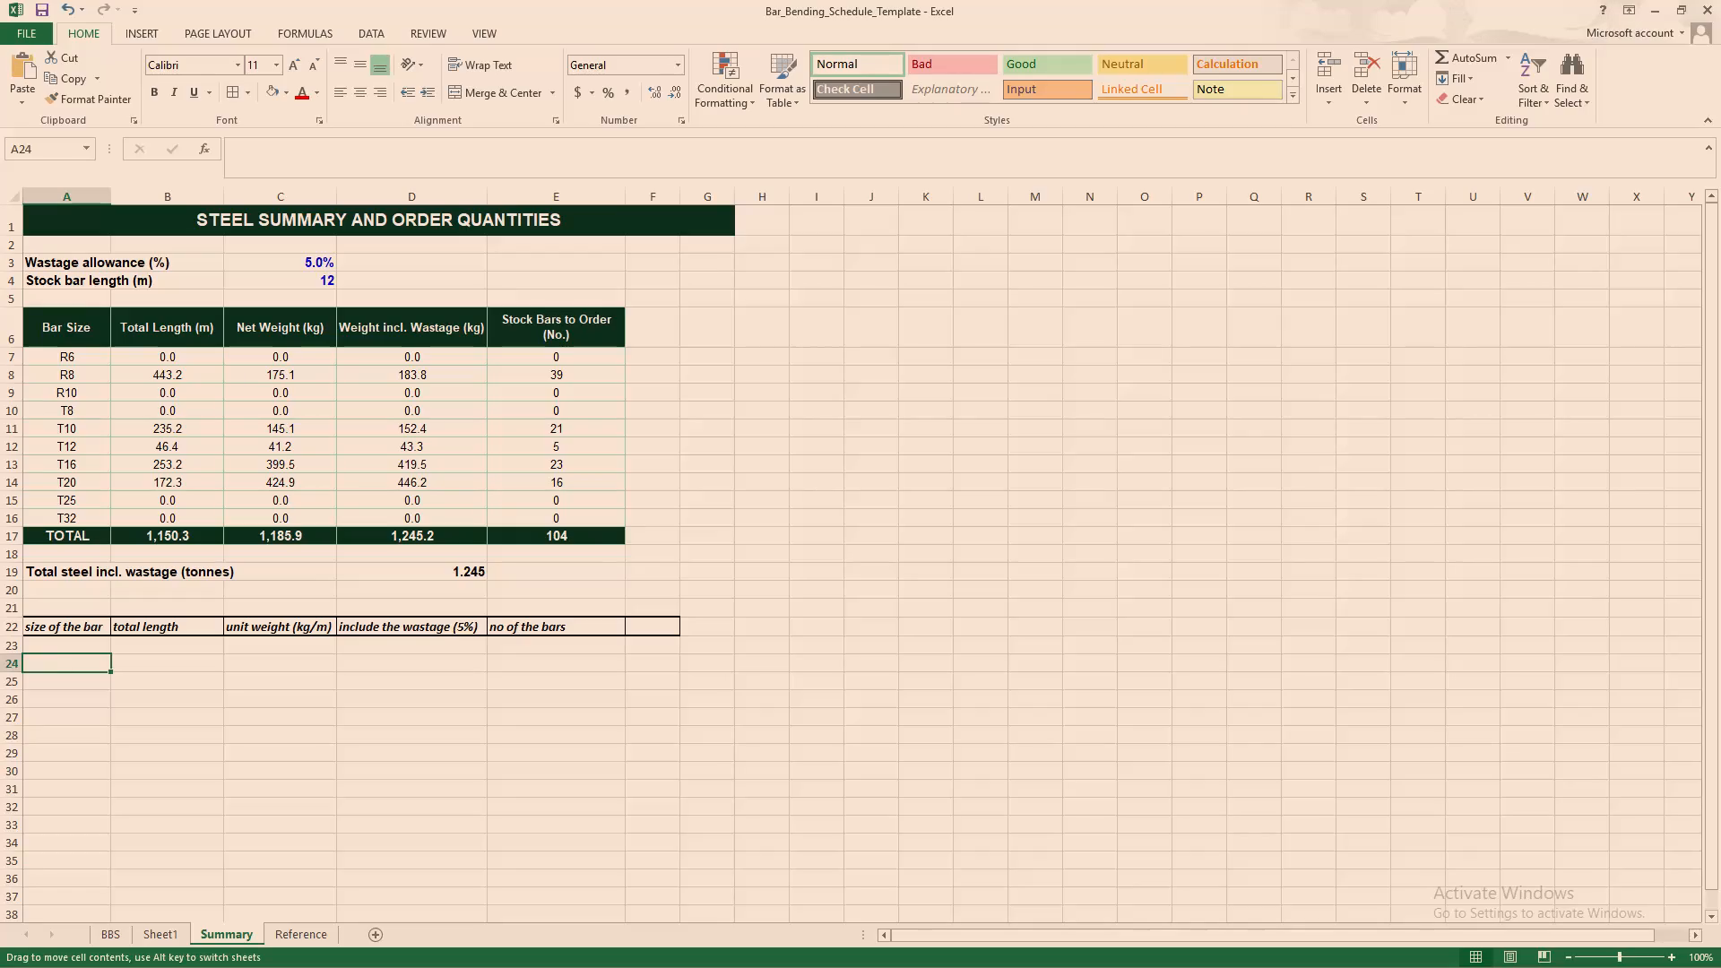
# Enter the bar sizes D08 in cell A24 and D10 in cell A25 of the new table.
pyautogui.press('d')
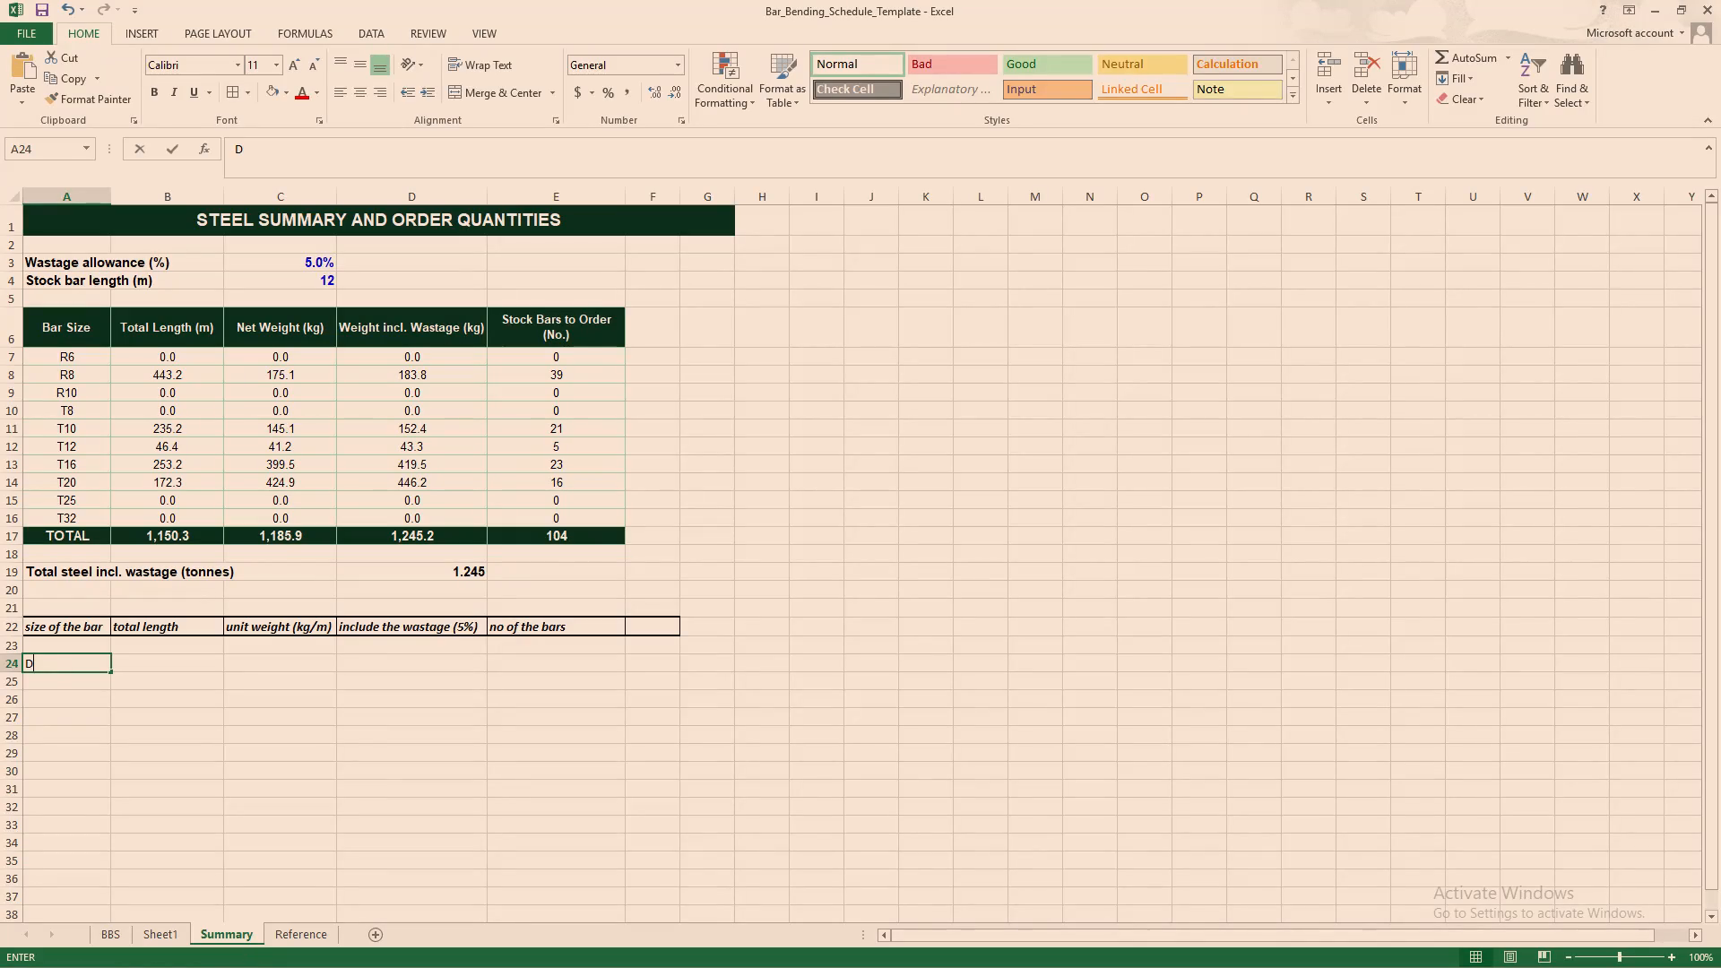
pyautogui.write('01')
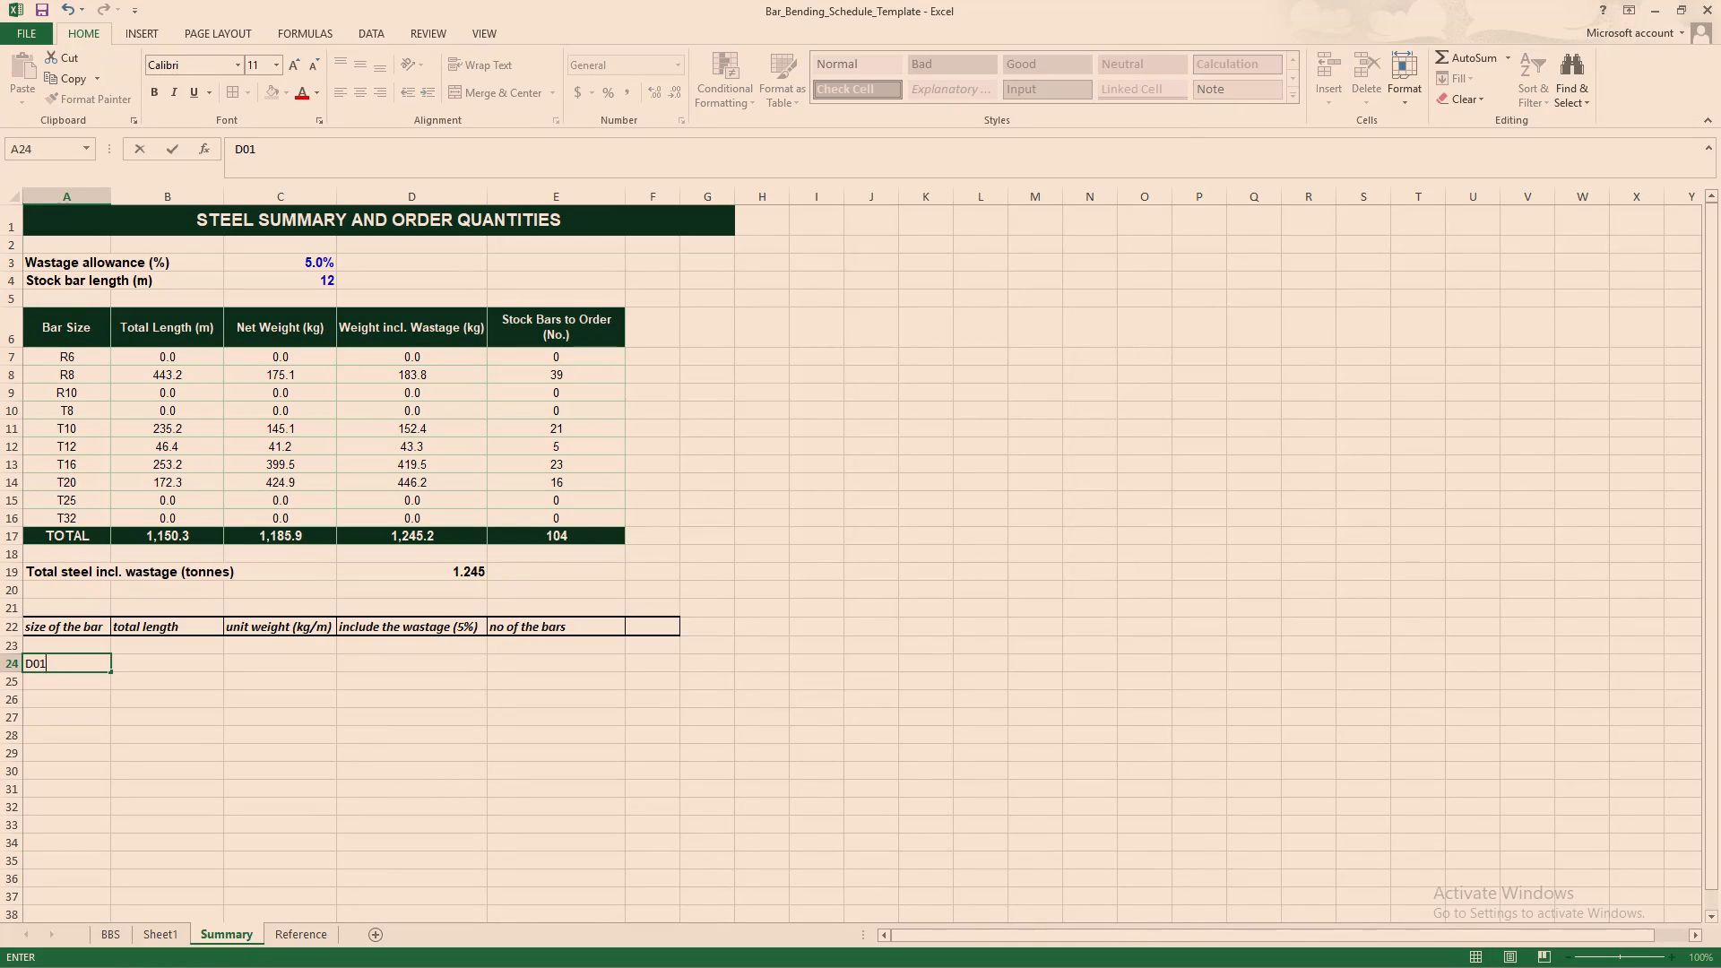
pyautogui.press('BackSpace')
pyautogui.press('8')
pyautogui.click(67, 682)
pyautogui.write('D0')
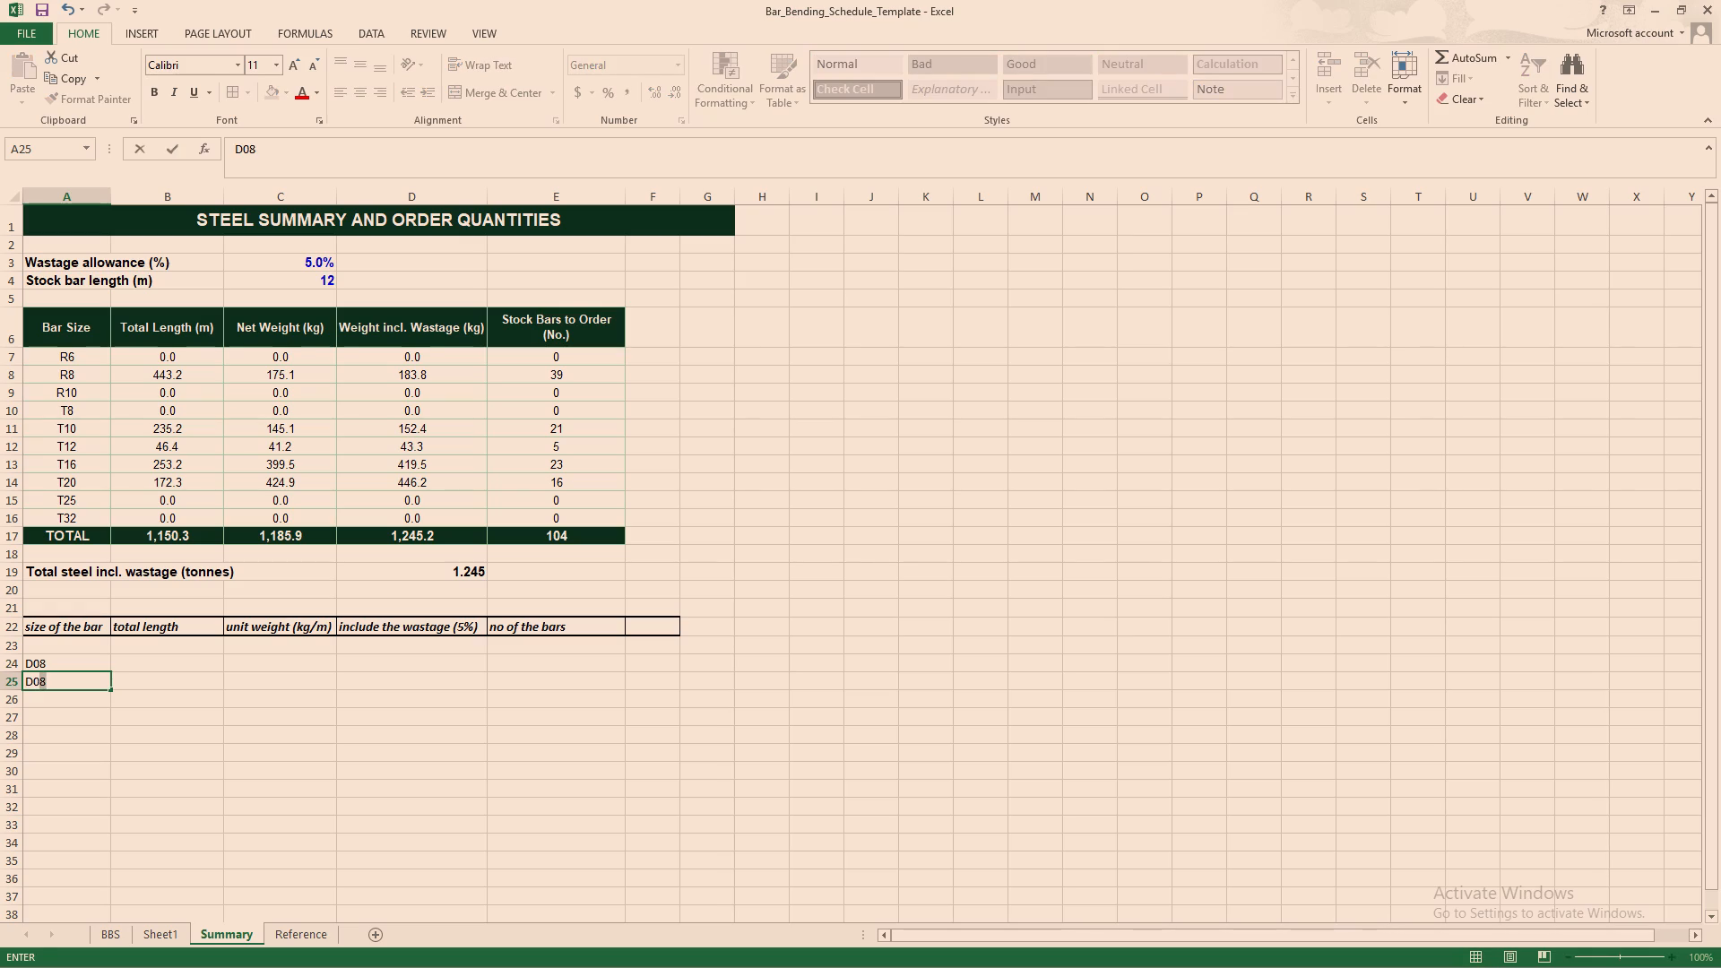
pyautogui.press('BackSpace')
pyautogui.press('BackSpace')
pyautogui.write('10')
# Enter the bar sizes D12 in cell A27 and D16 in cell A29.
pyautogui.click(57, 723)
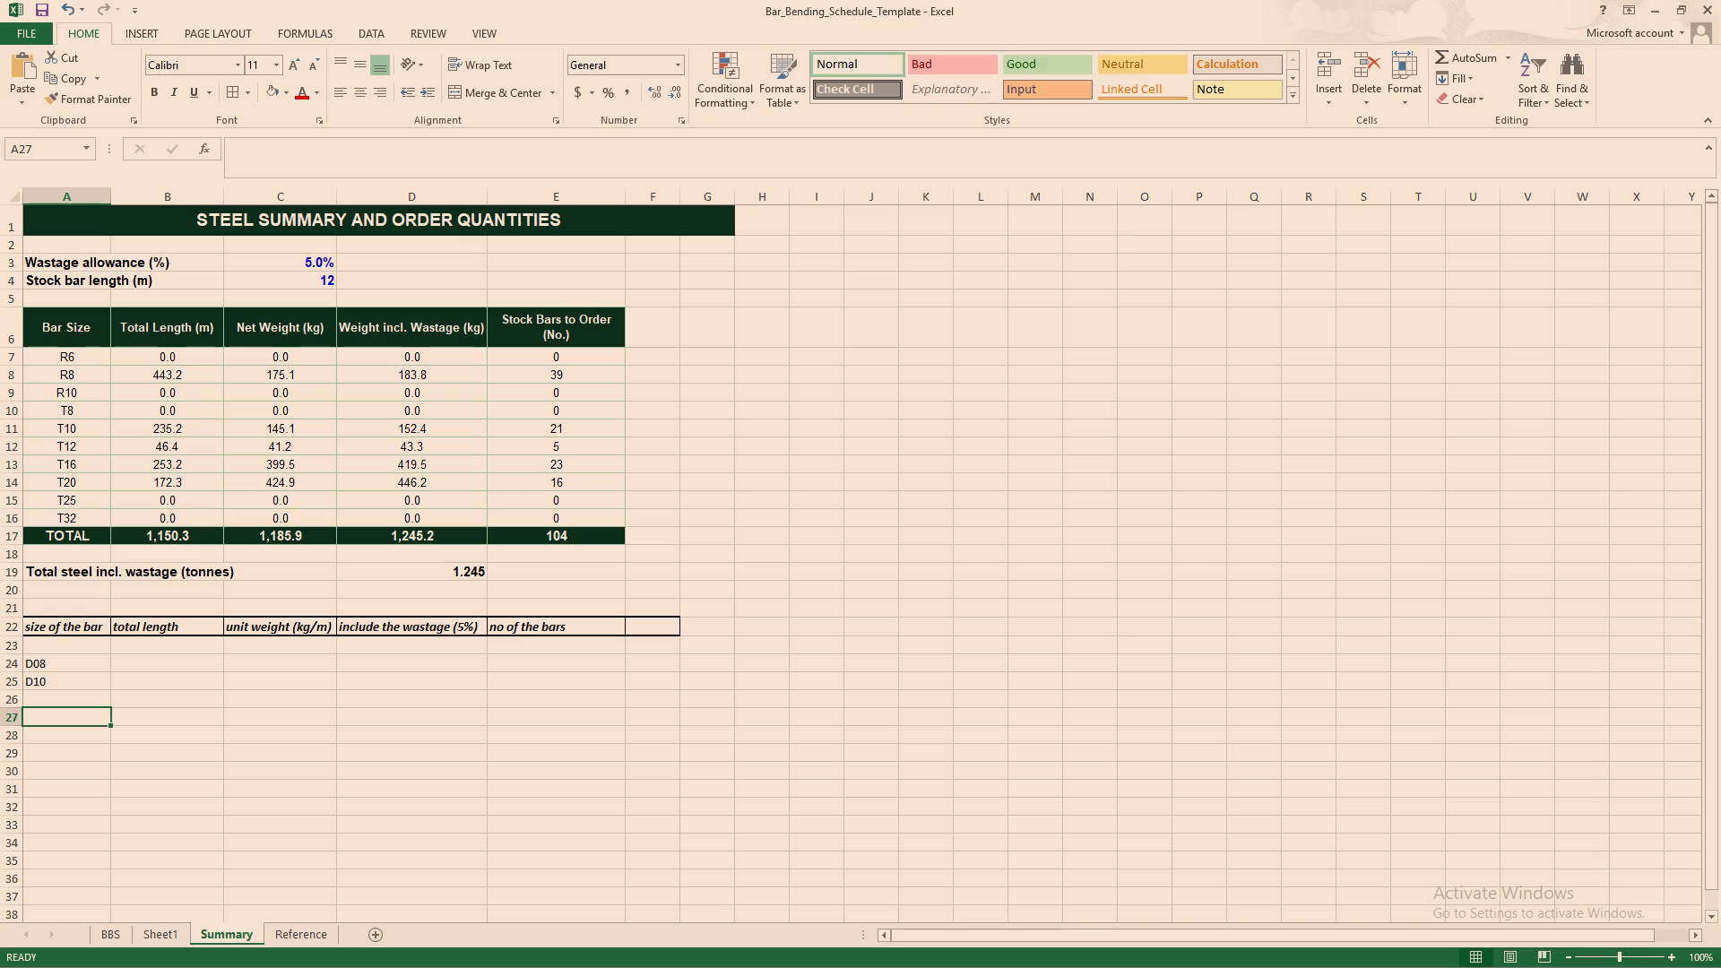
pyautogui.write('D12')
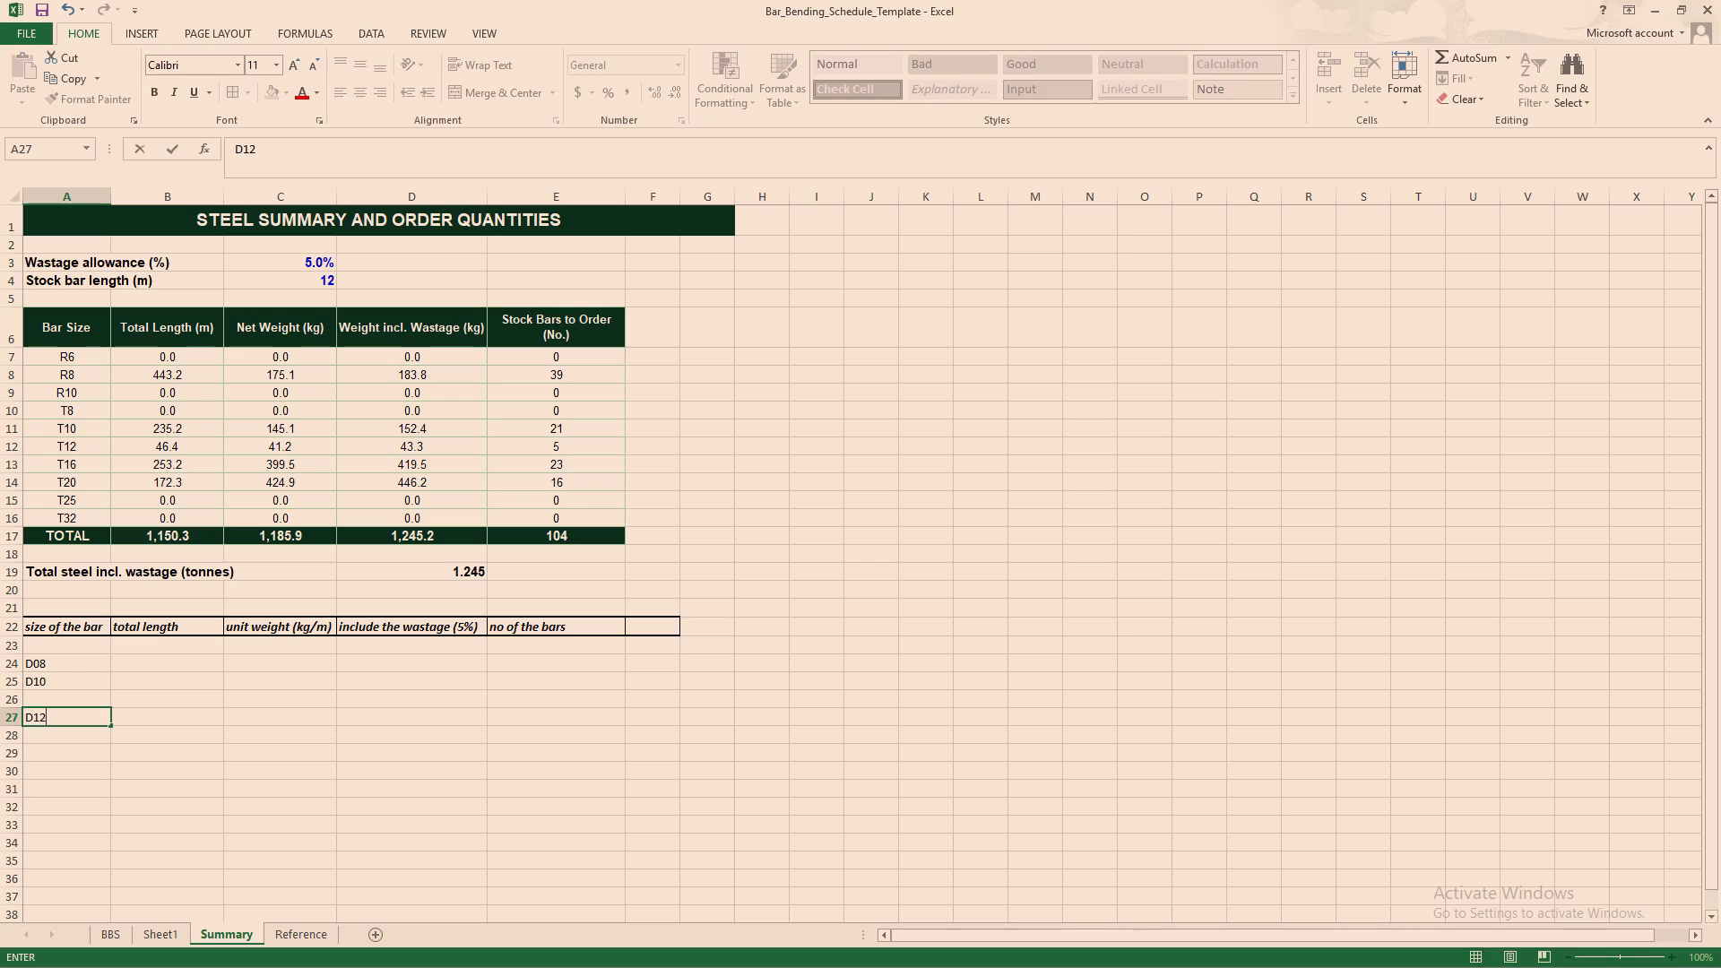
pyautogui.click(39, 765)
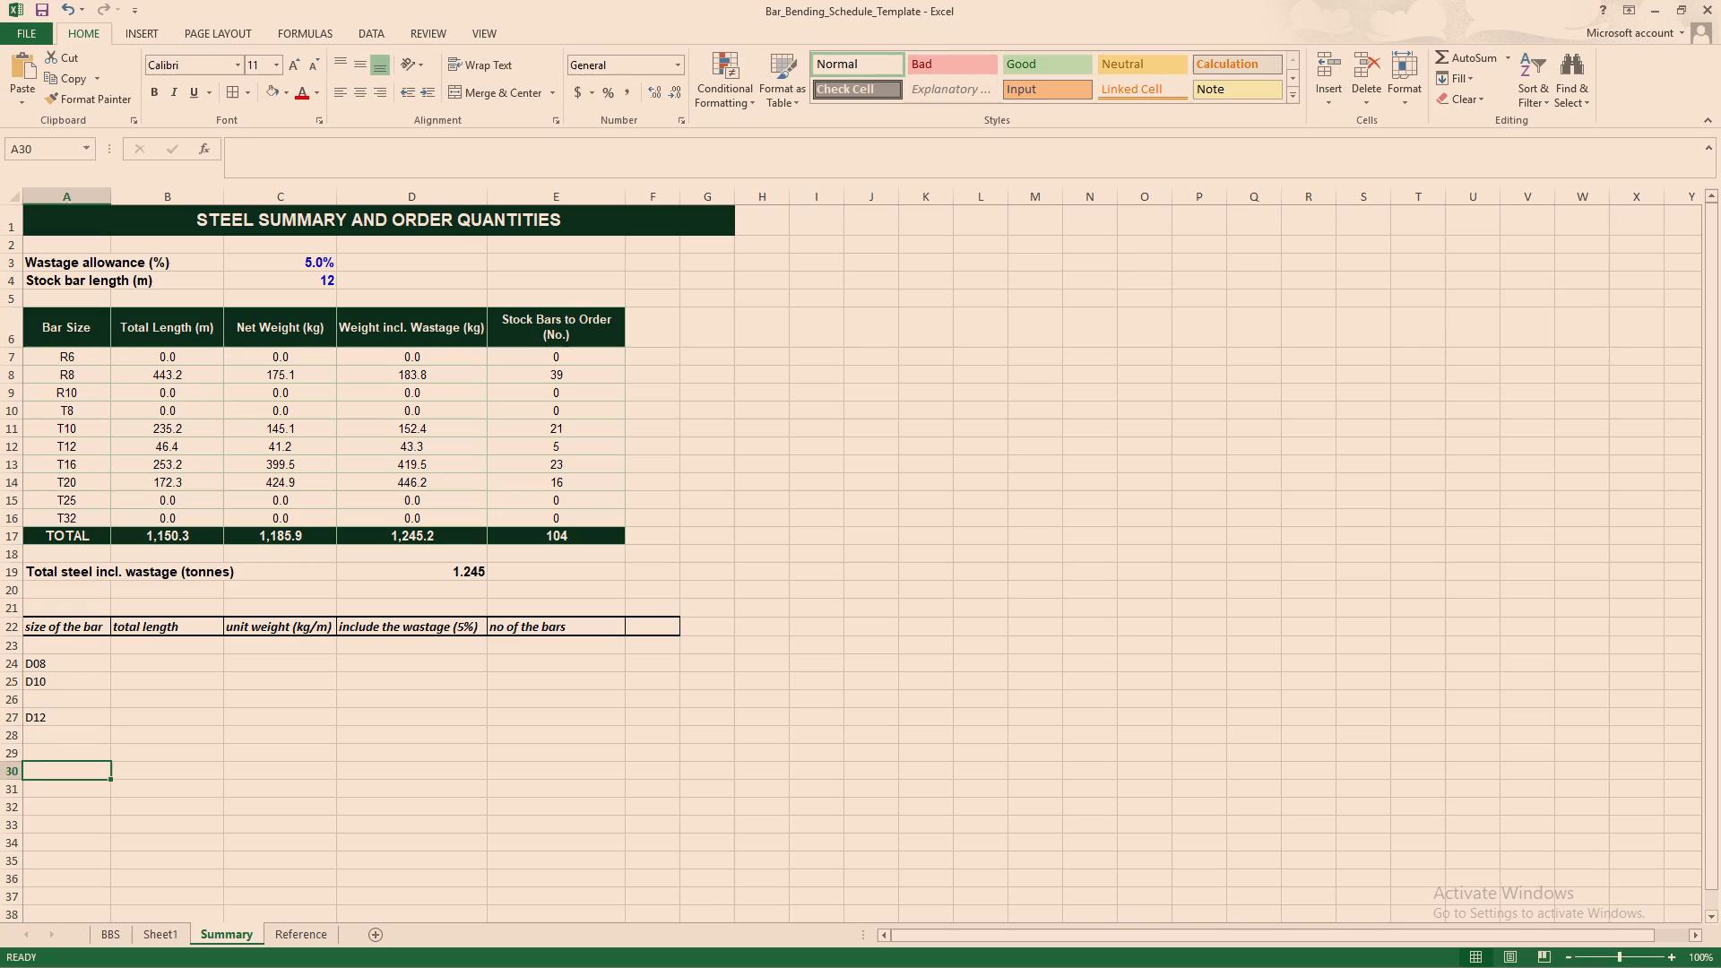
pyautogui.press('1')
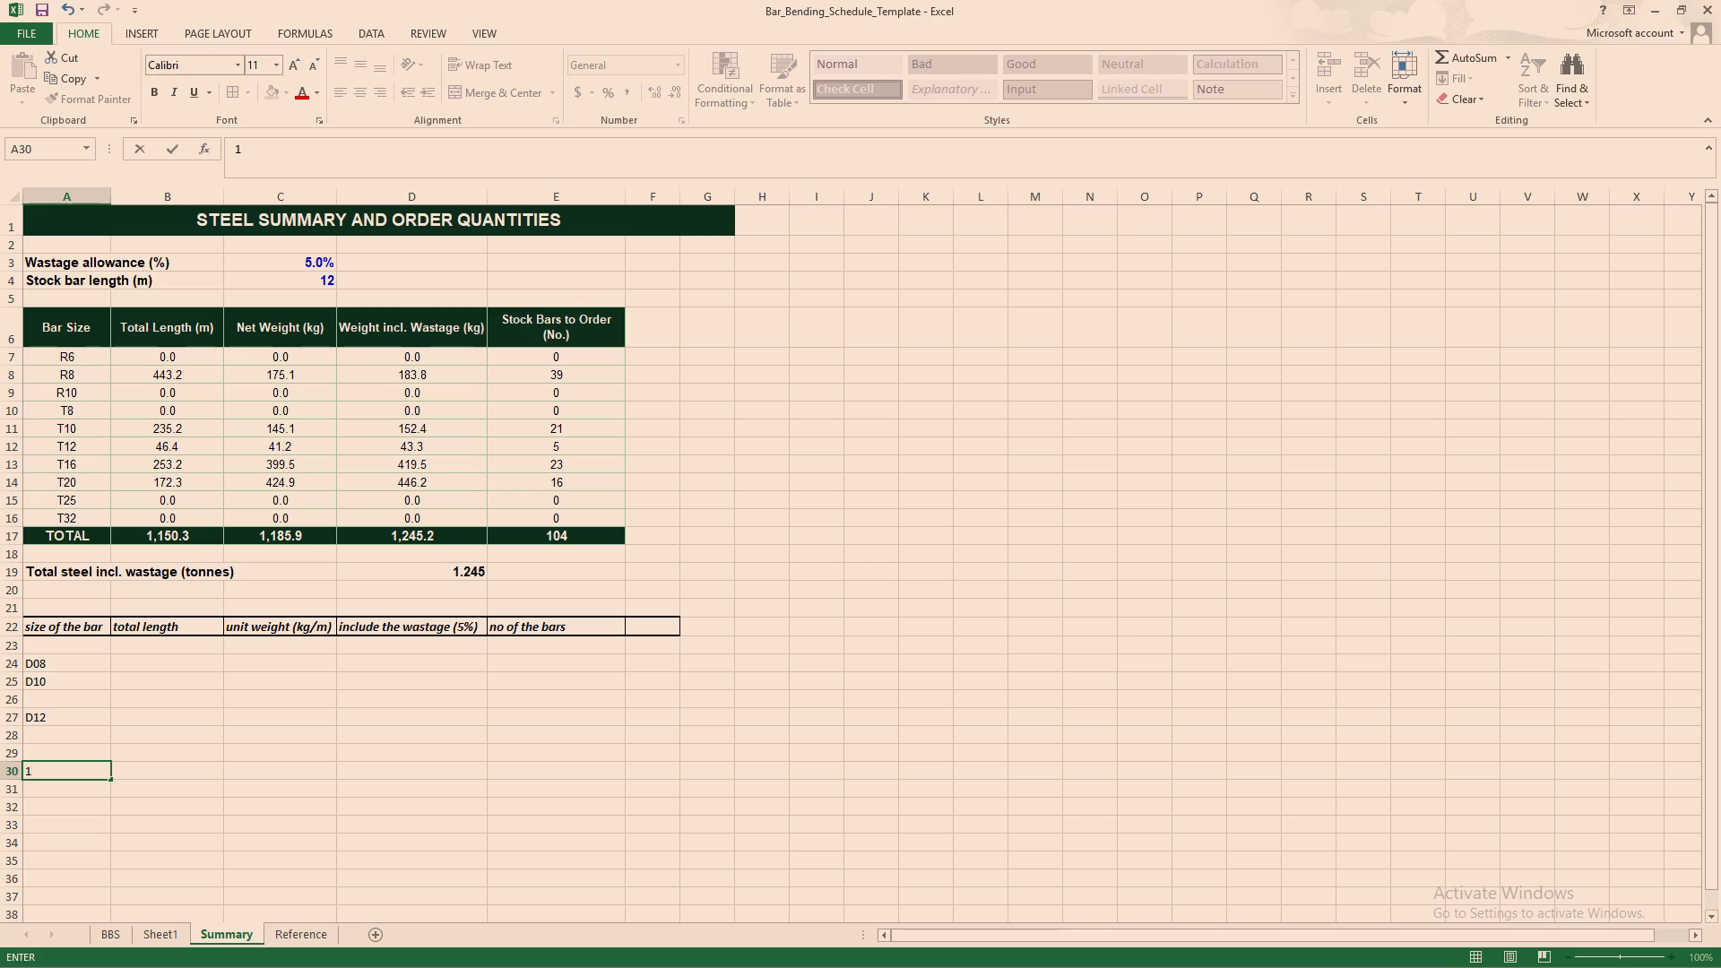
pyautogui.press('BackSpace')
pyautogui.click(69, 758)
pyautogui.click(65, 756)
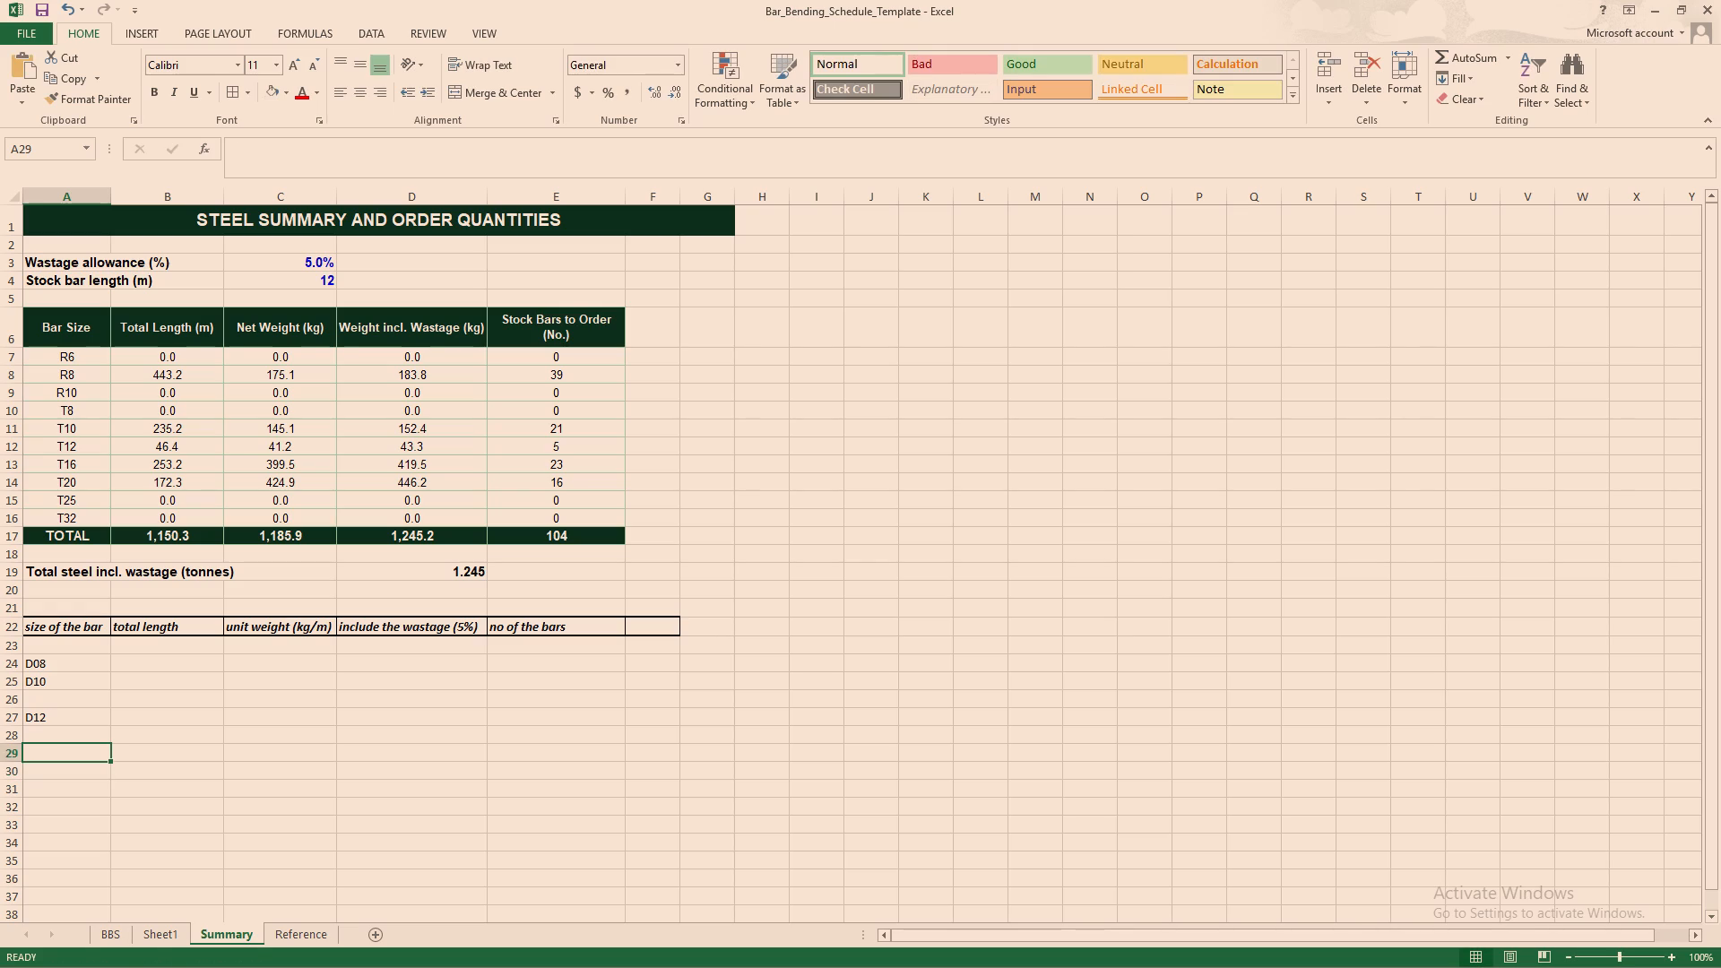
pyautogui.press('d')
pyautogui.write('16')
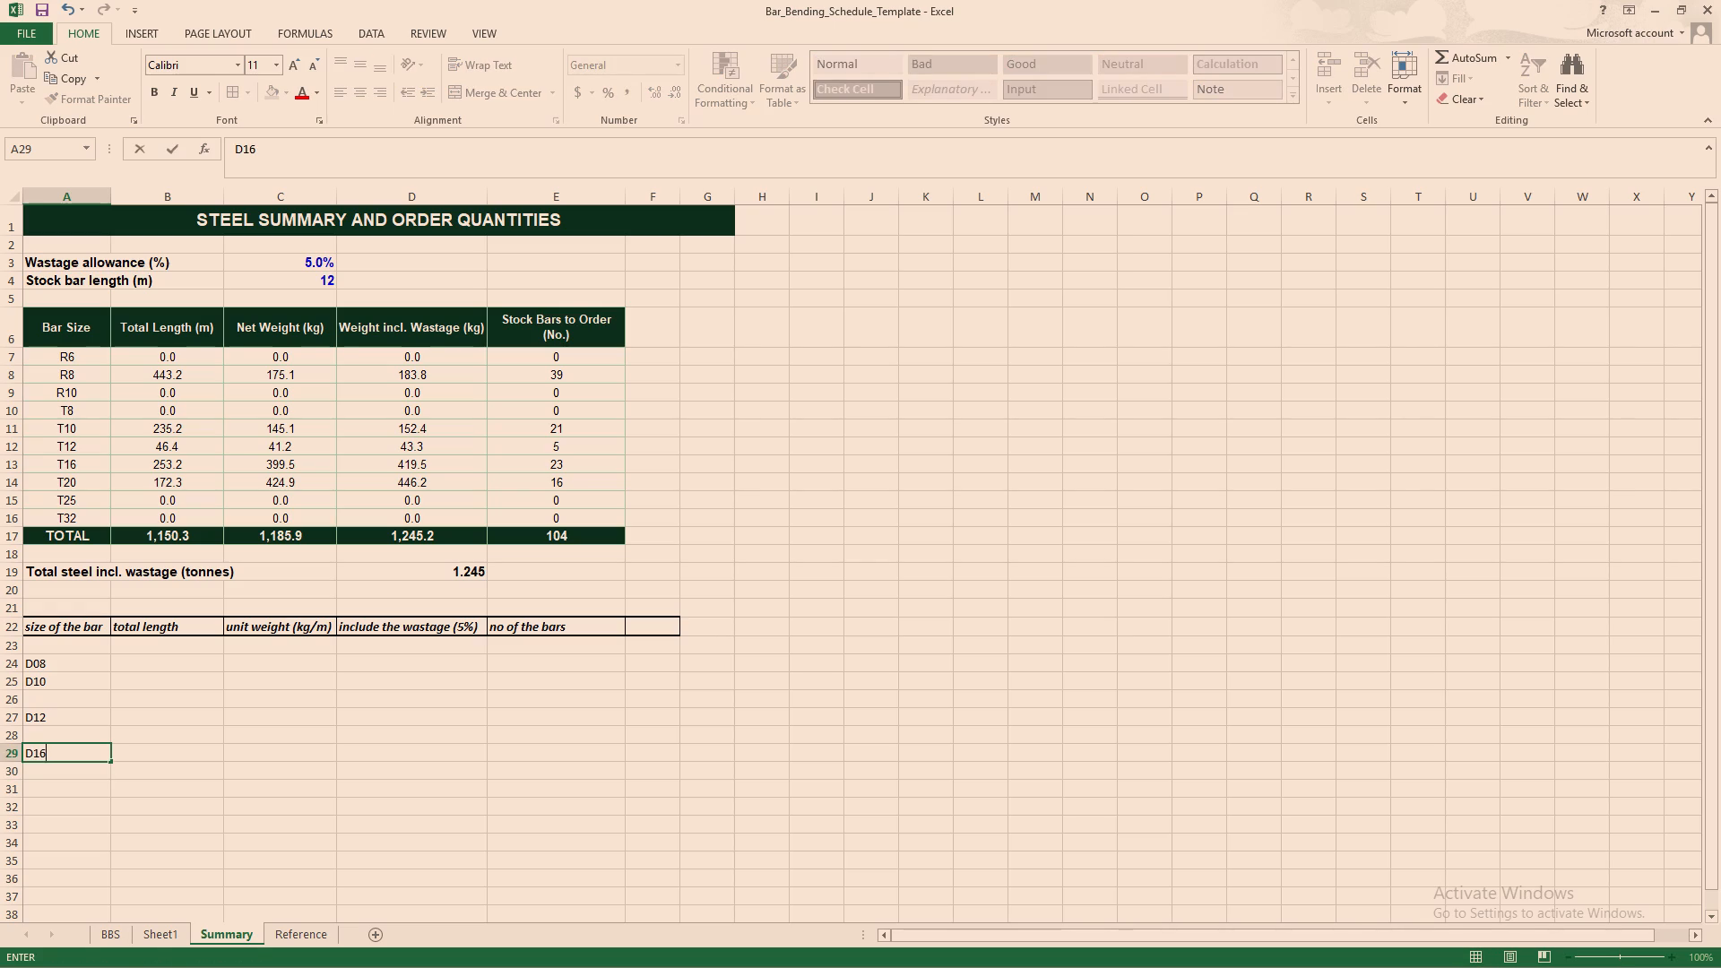
# Enter the remaining bar sizes D20, D25 and D32 in cells A31, A33 and A35.
pyautogui.click(58, 795)
pyautogui.write('D29')
pyautogui.press('BackSpace')
pyautogui.press('0')
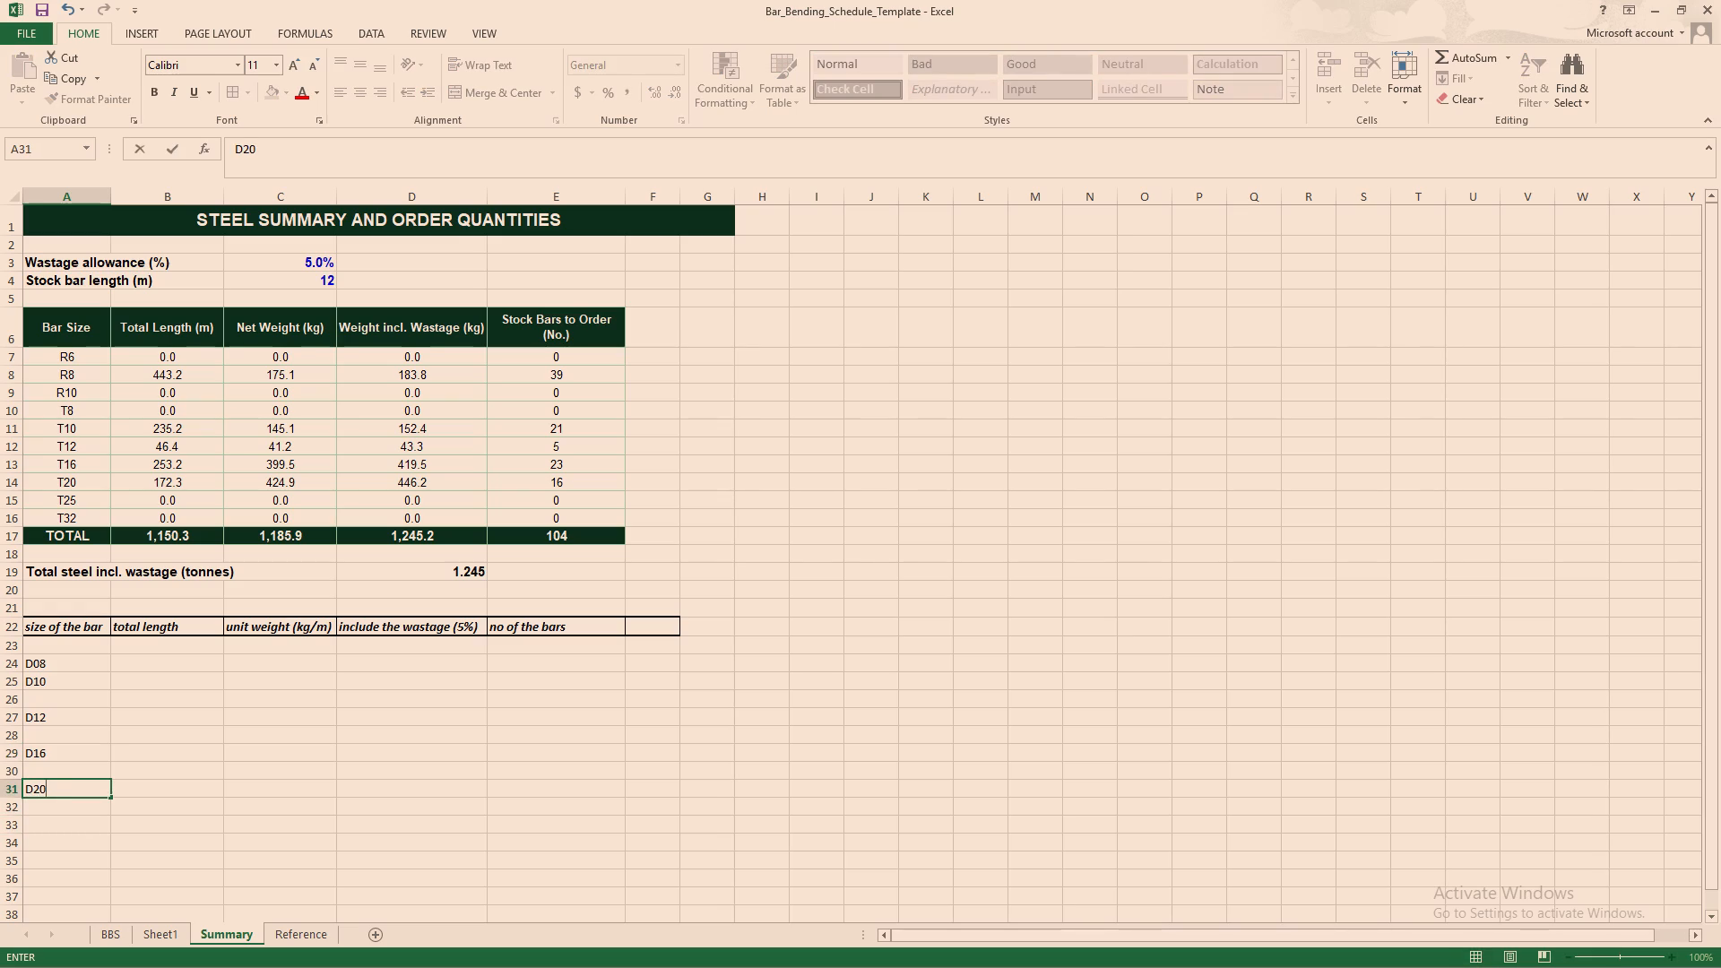
pyautogui.click(59, 822)
pyautogui.press('d')
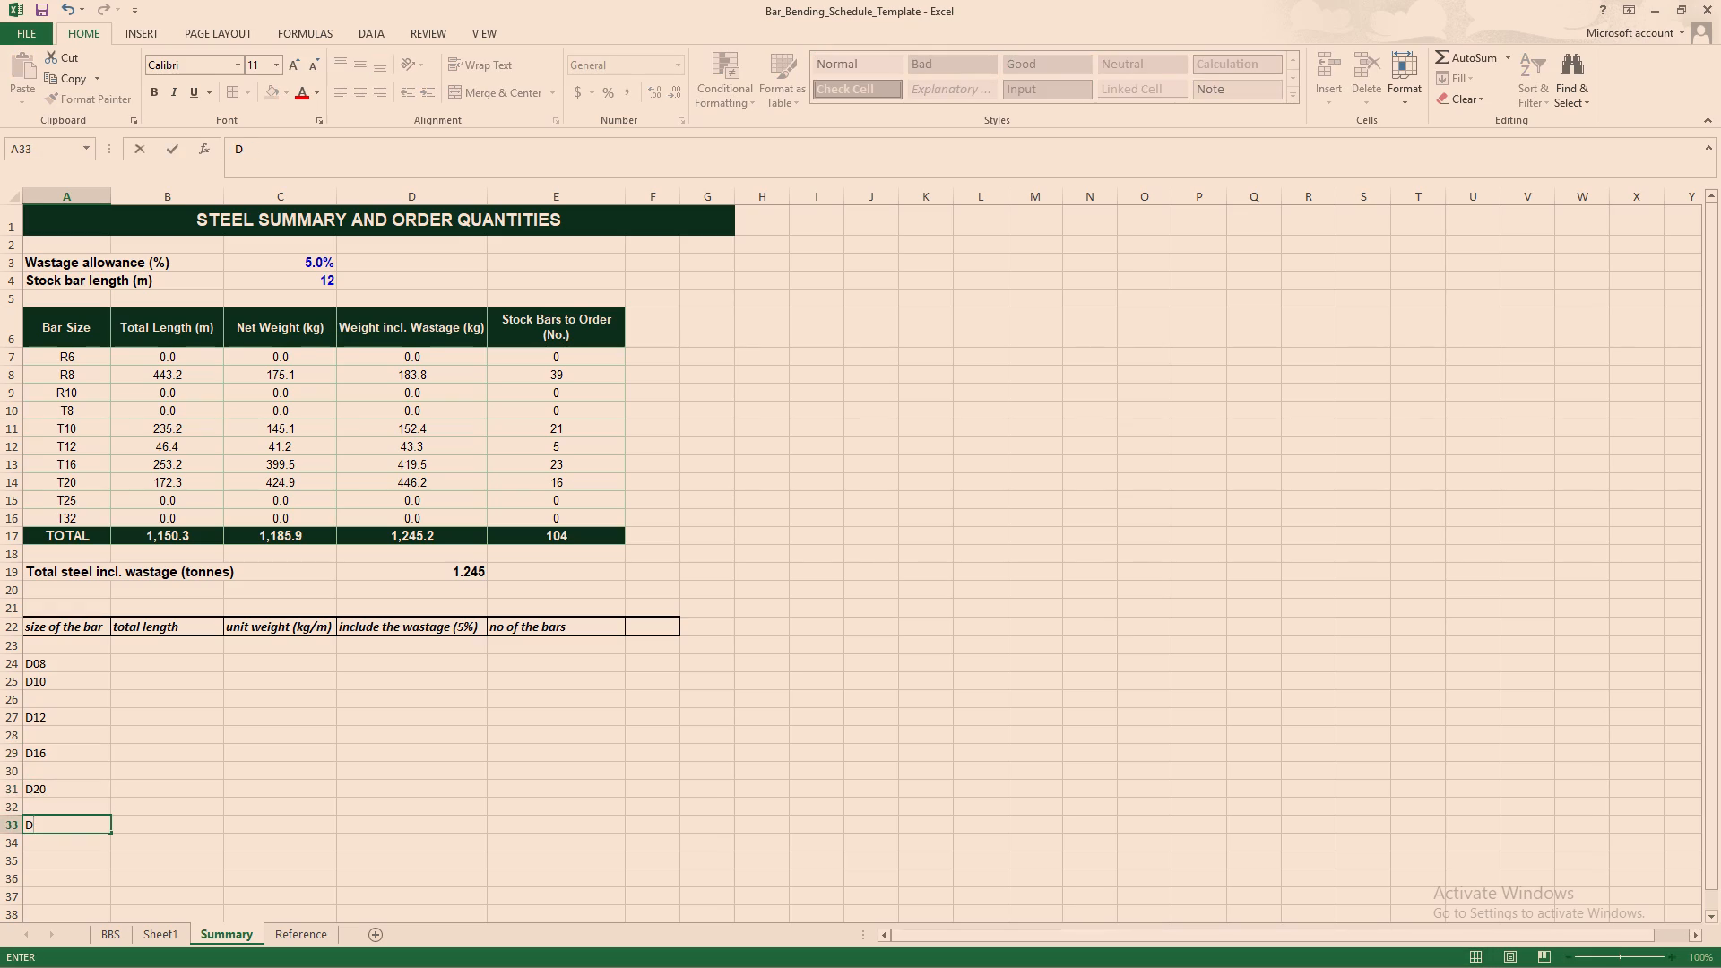
pyautogui.write('25')
pyautogui.click(67, 863)
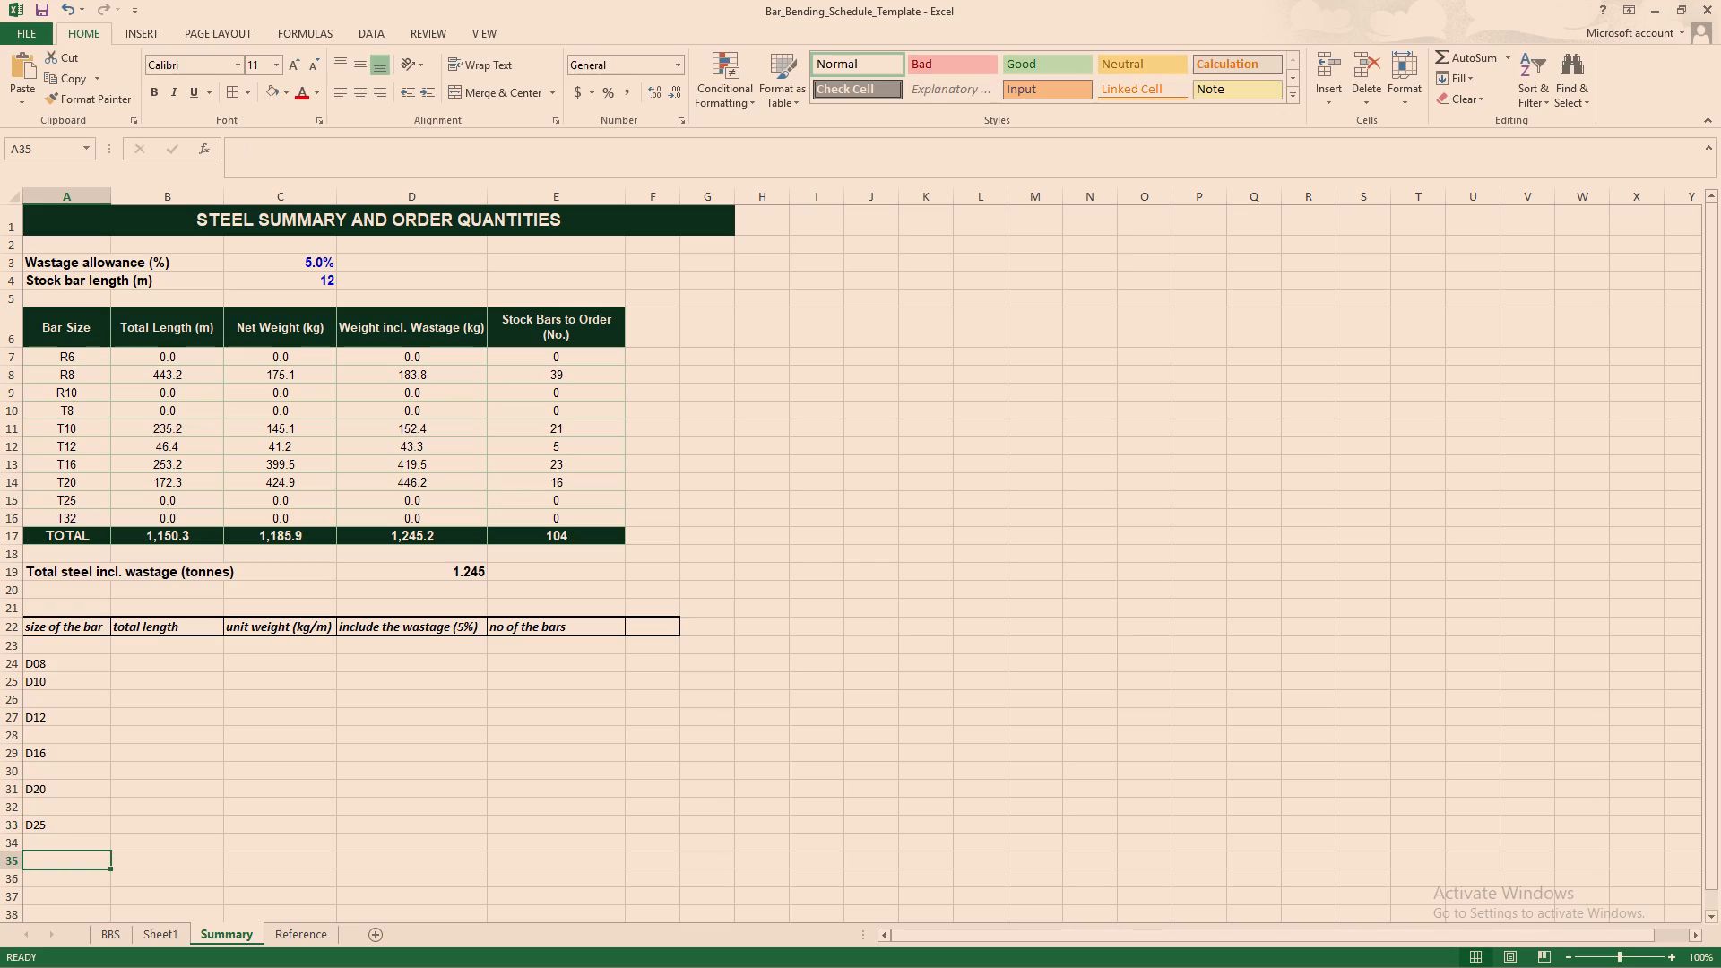
pyautogui.write('D16')
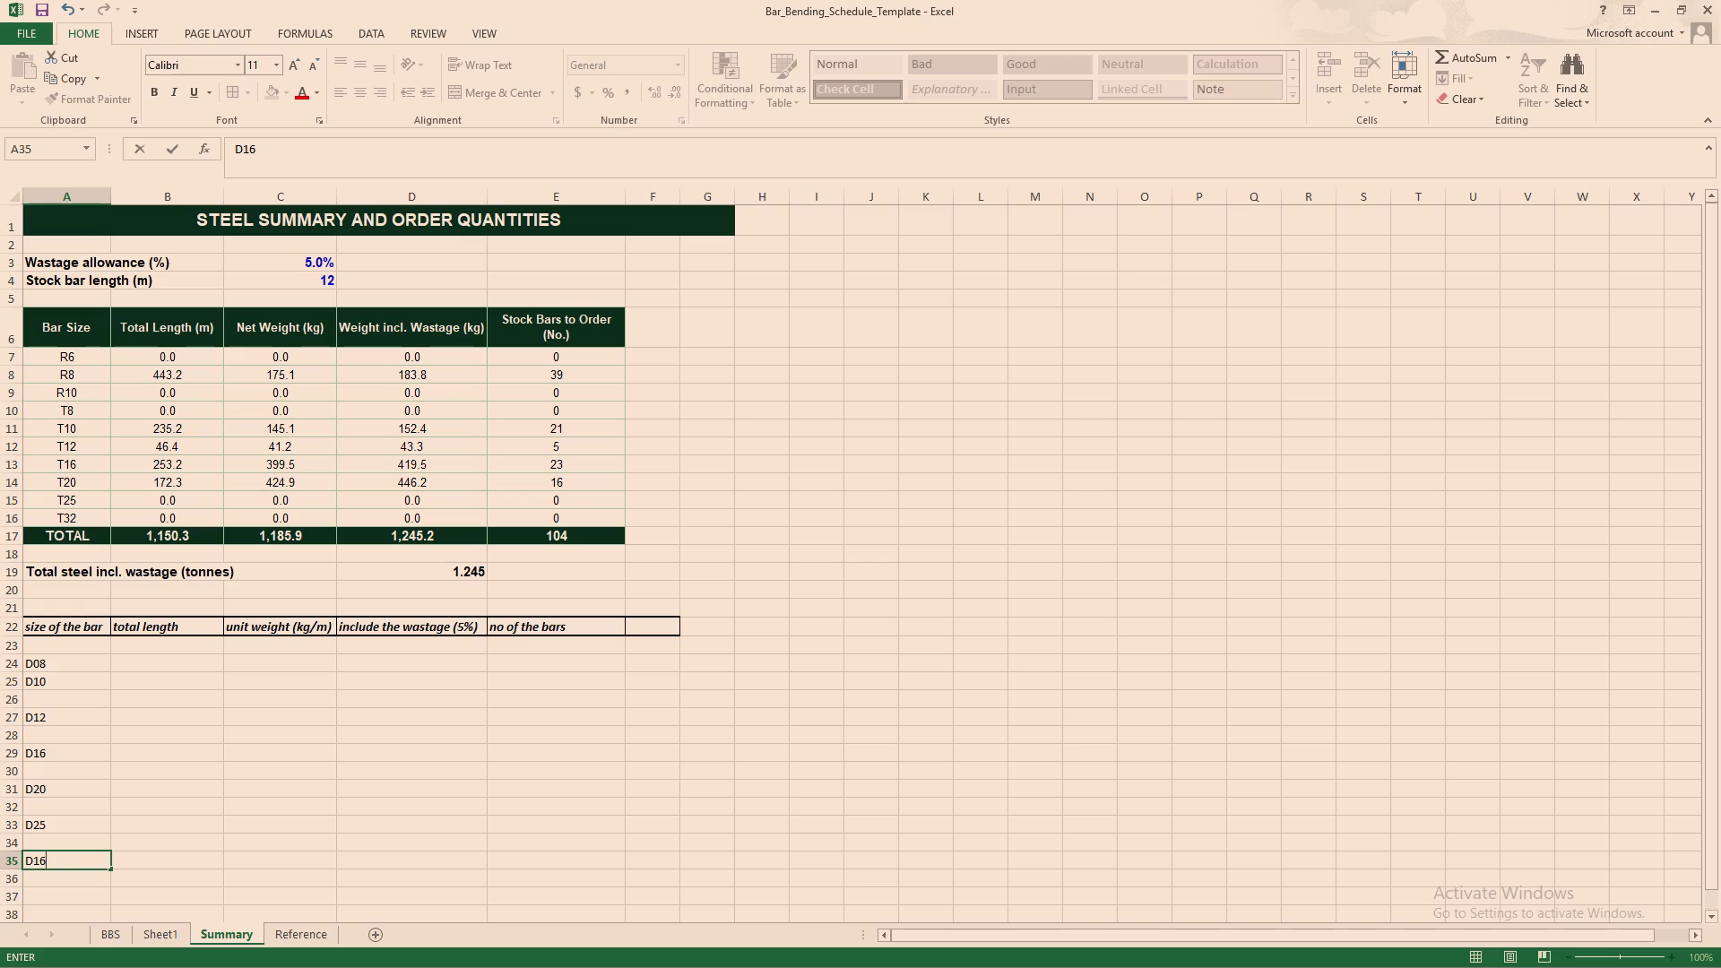
pyautogui.press('BackSpace')
pyautogui.press('BackSpace')
pyautogui.write('32')
# Move the D08 bar size from cell A24 up to cell A23, directly below the header row.
pyautogui.click(143, 679)
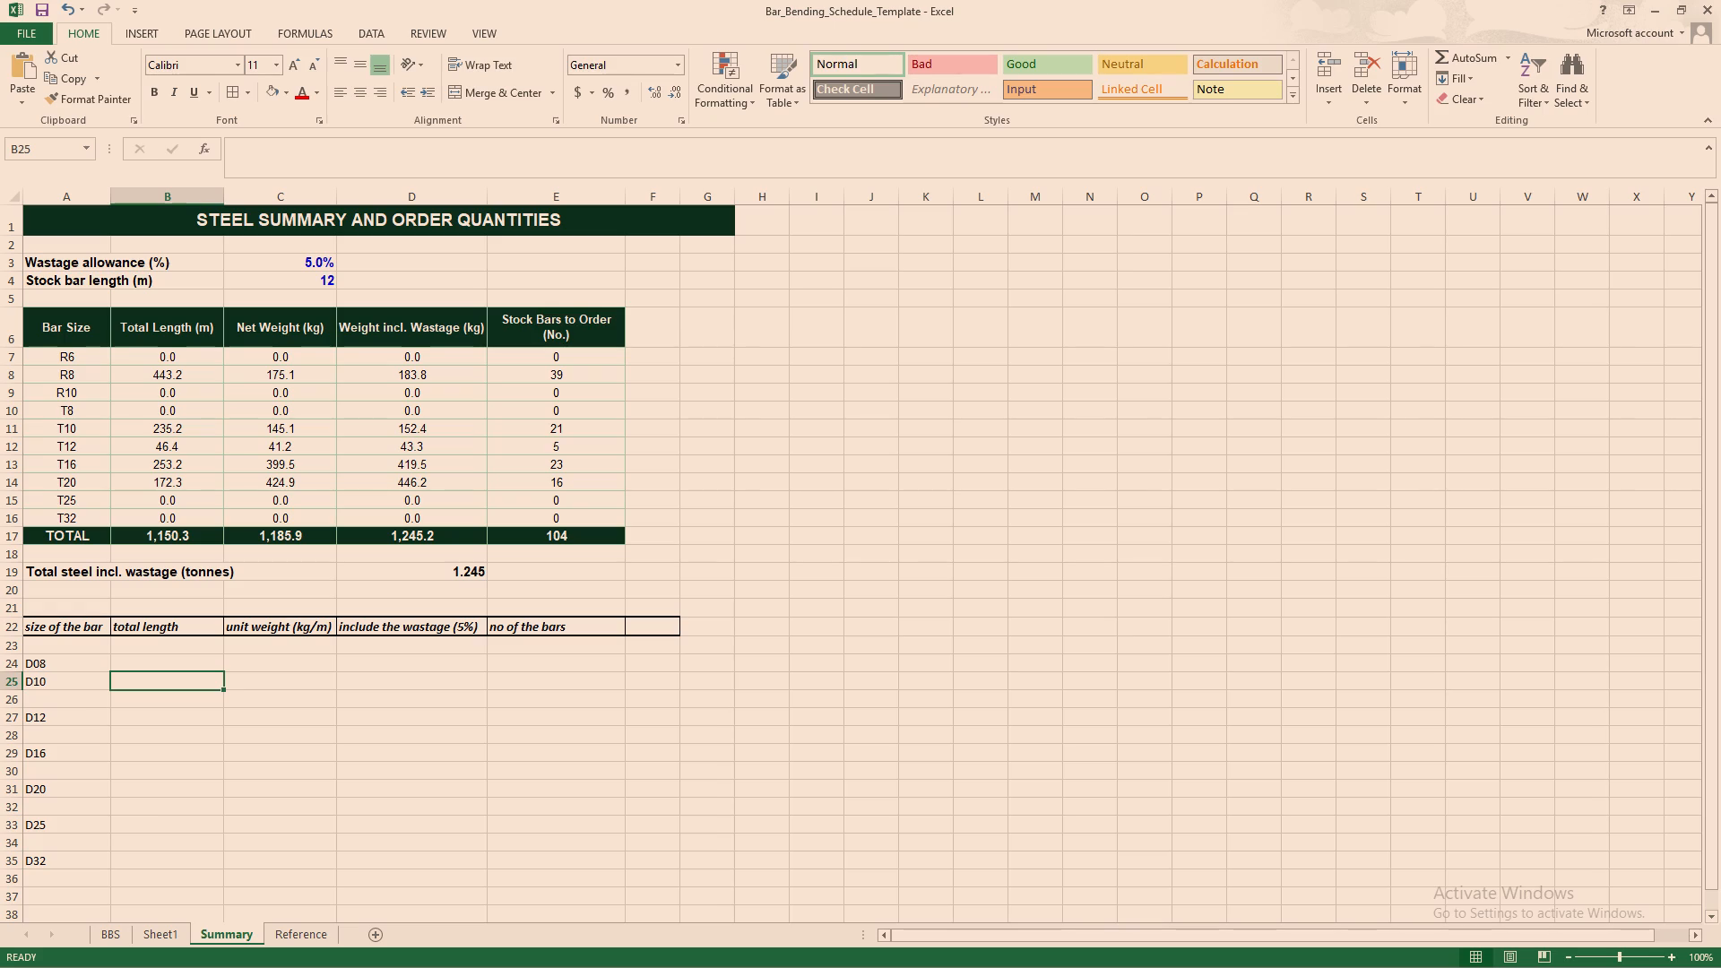
pyautogui.click(68, 670)
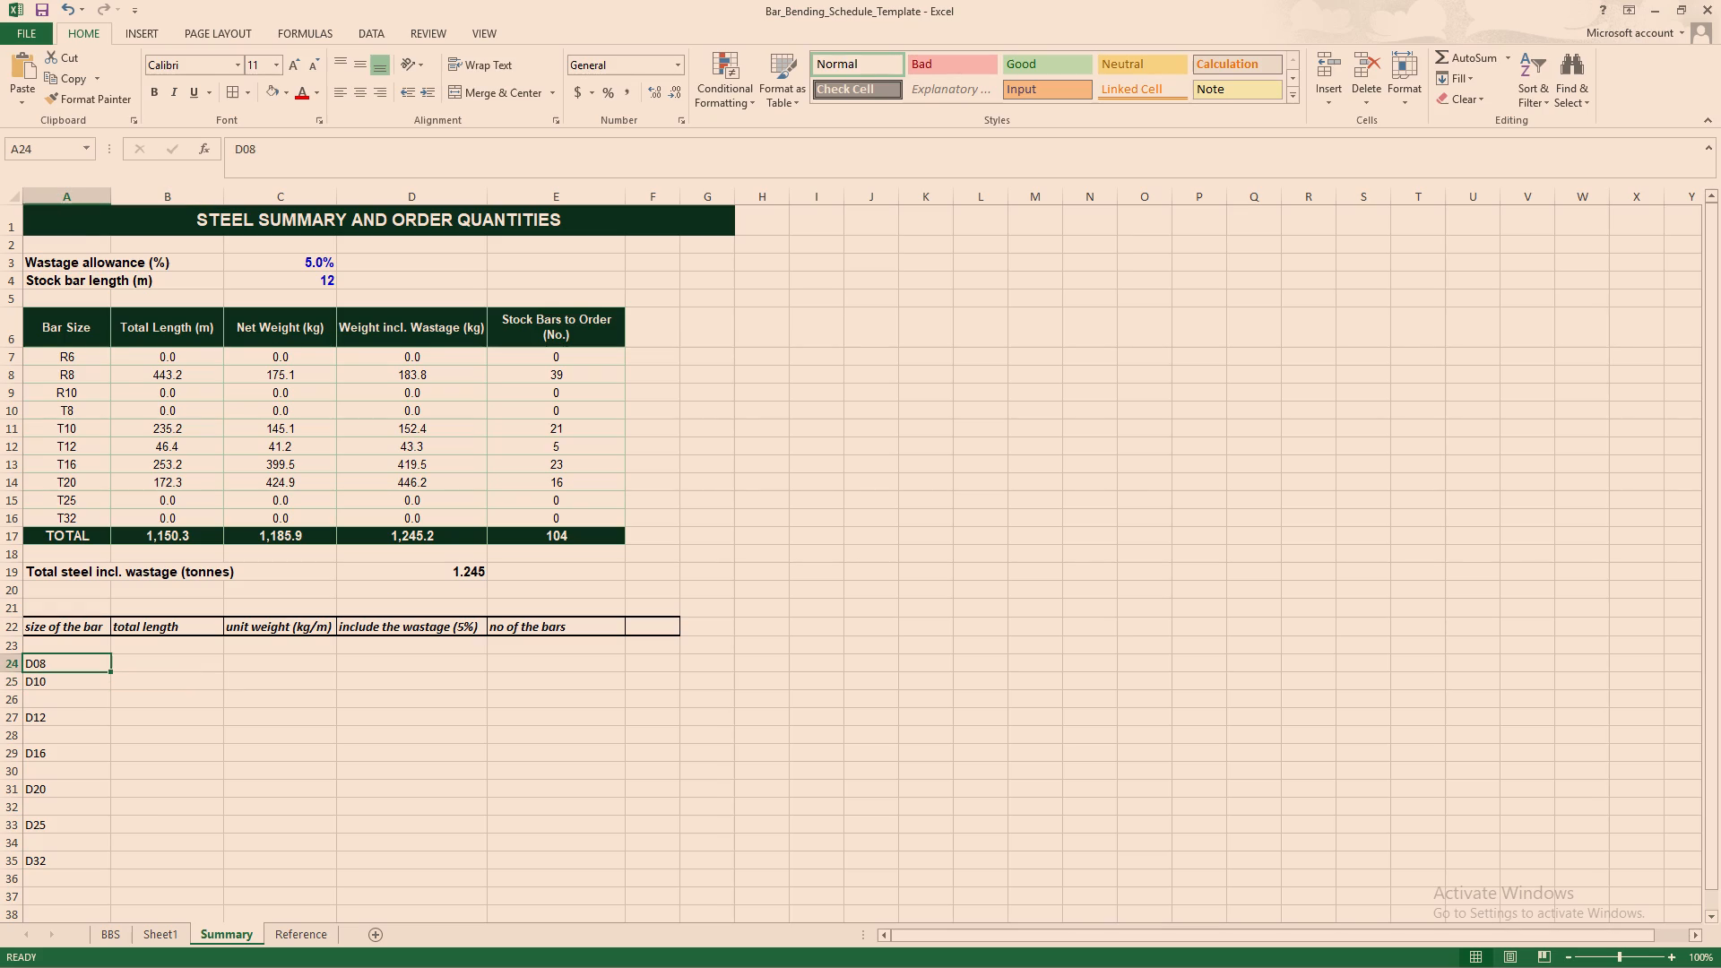
pyautogui.hotkey('ctrl', 'x')
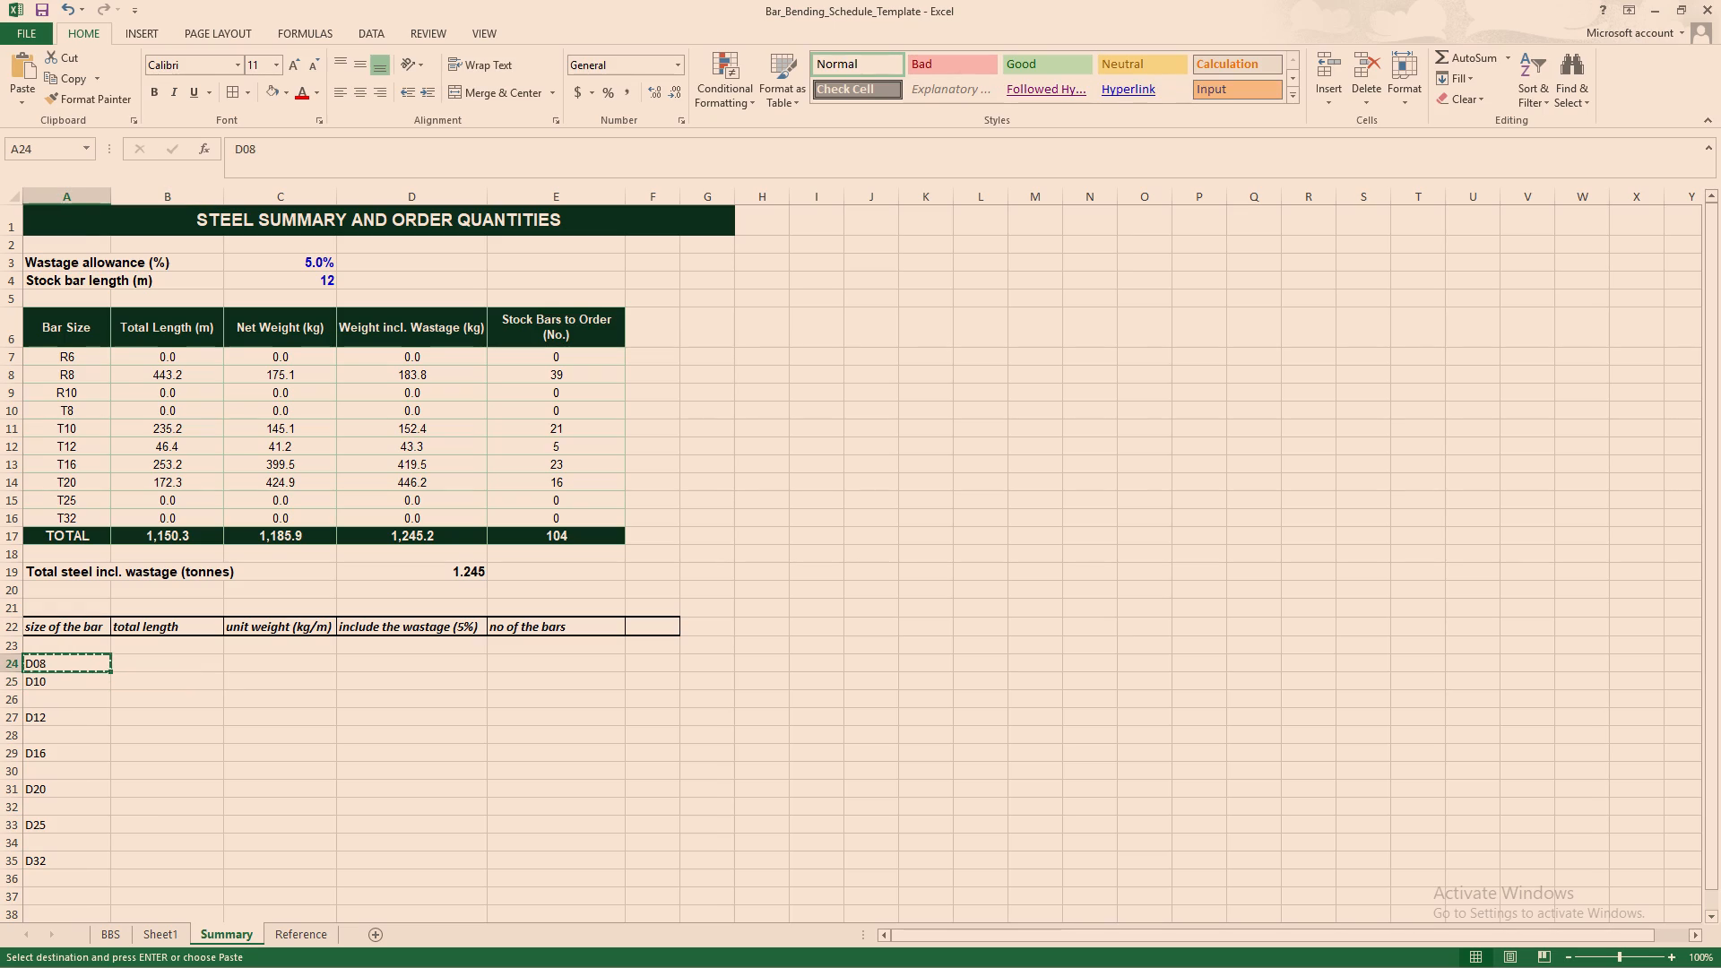
pyautogui.click(73, 644)
pyautogui.hotkey('ctrl', 'v')
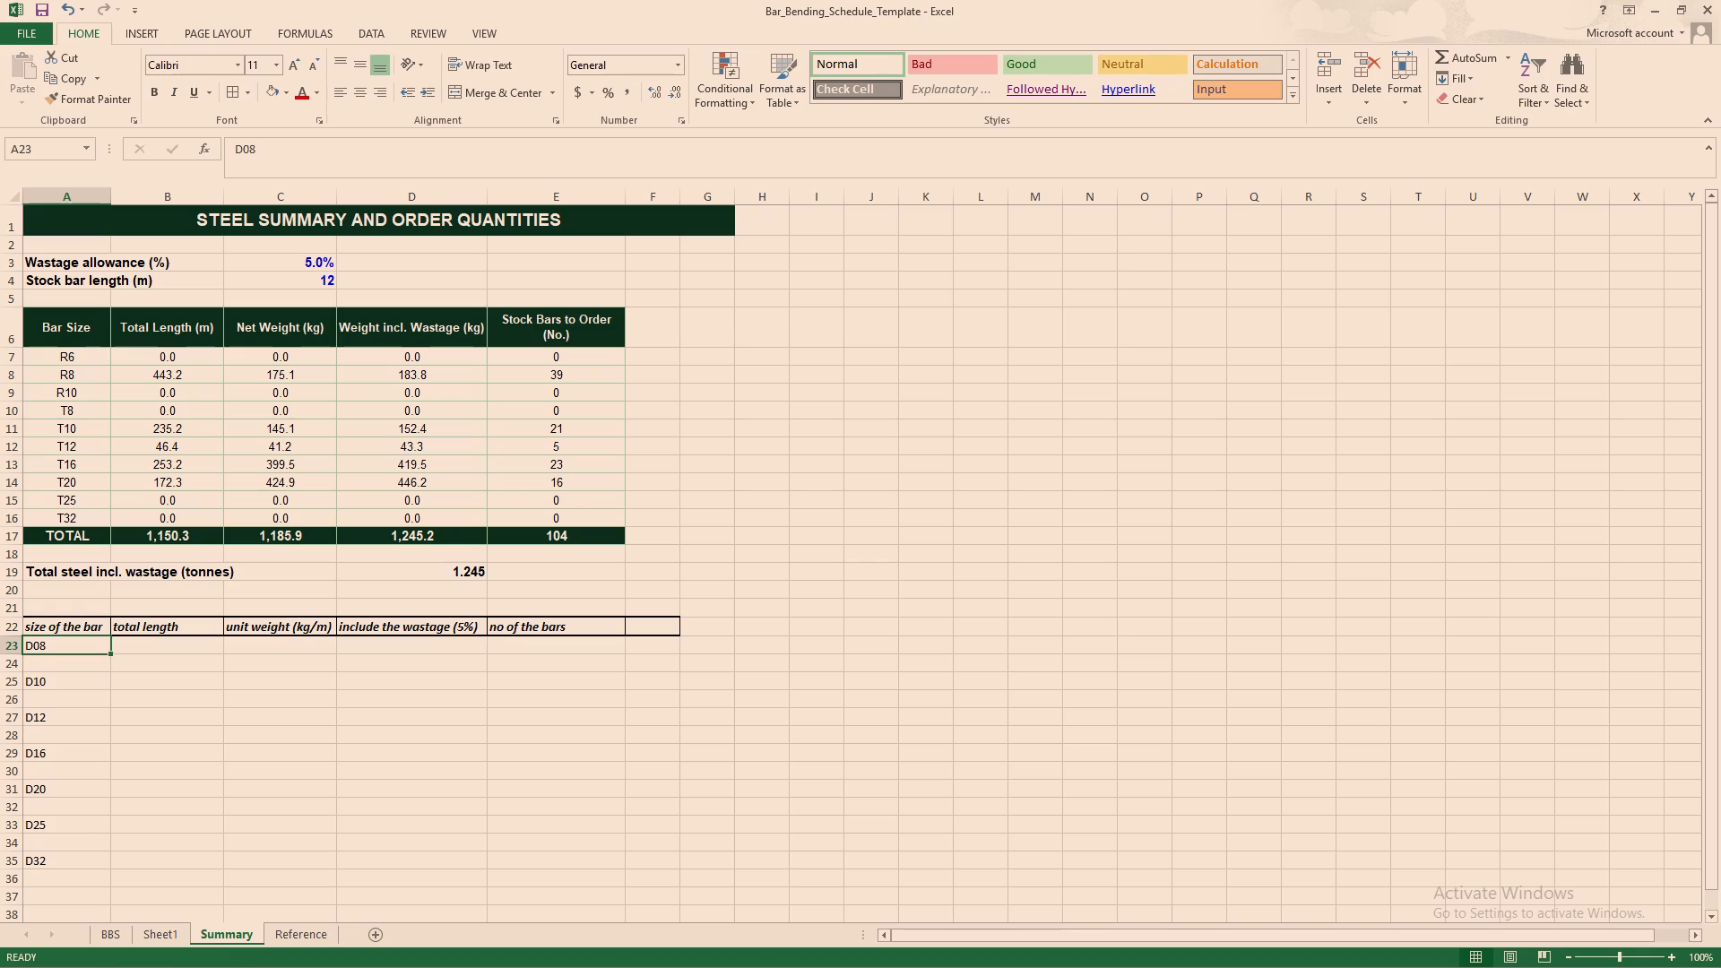
# Enter 33 as the total length of the D08 bar in cell B23.
pyautogui.click(150, 671)
pyautogui.click(132, 642)
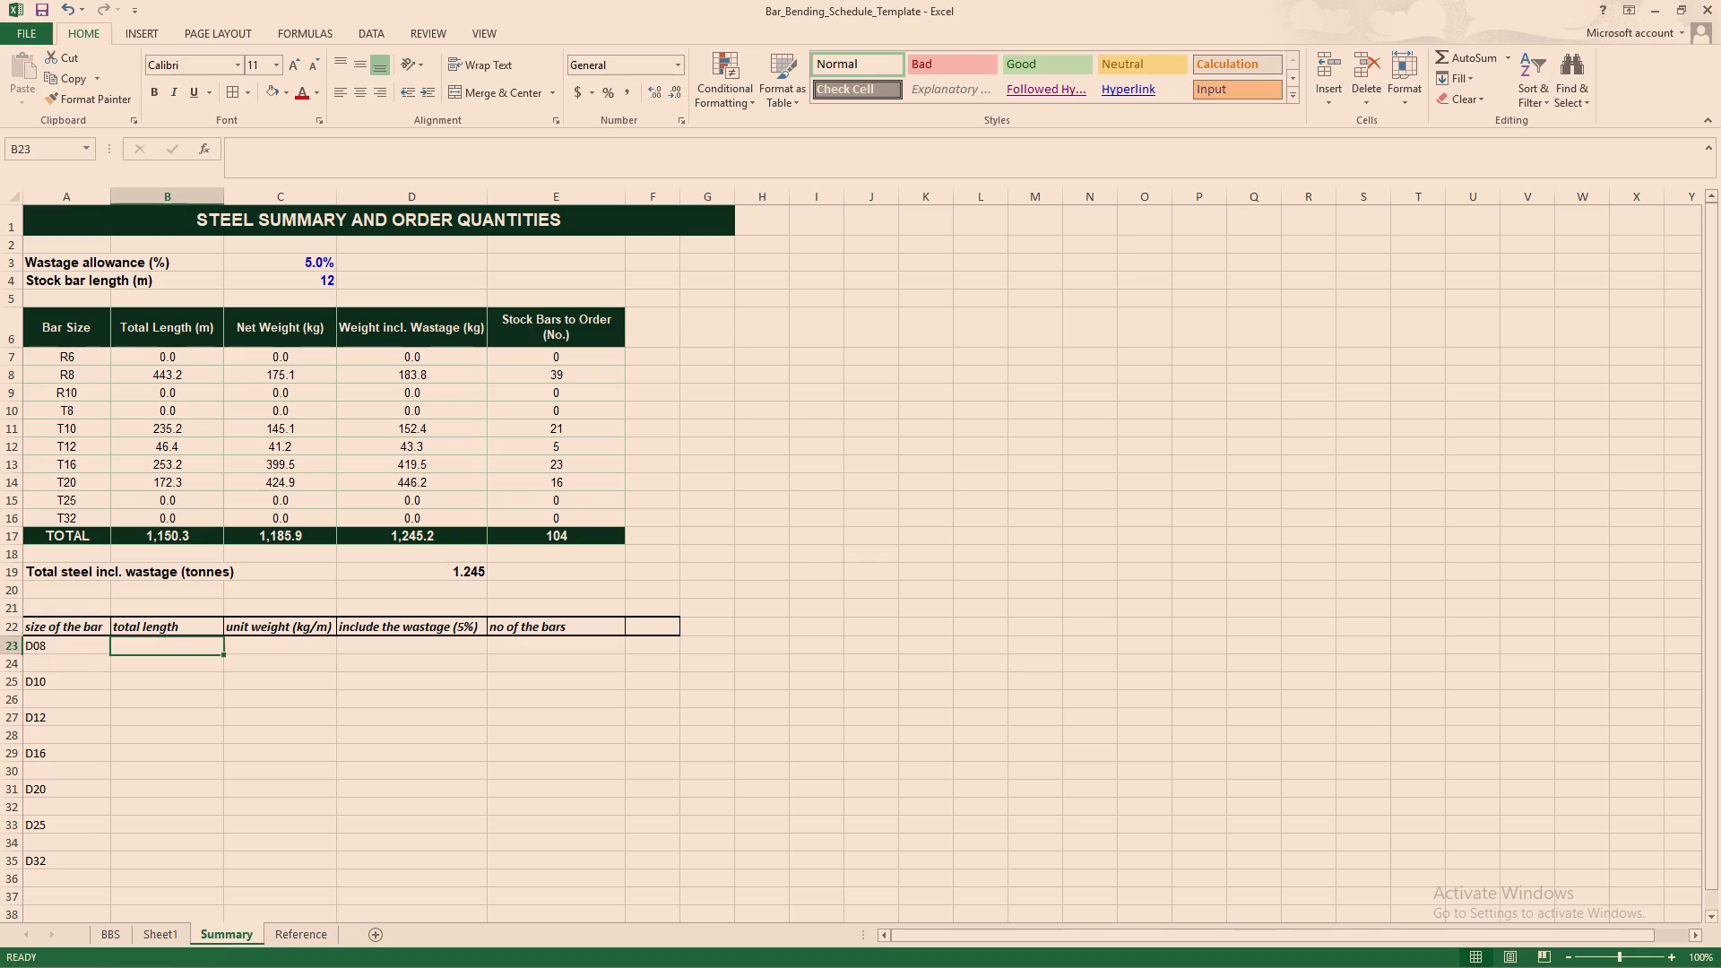
pyautogui.press('3')
pyautogui.press('3')
pyautogui.click(266, 647)
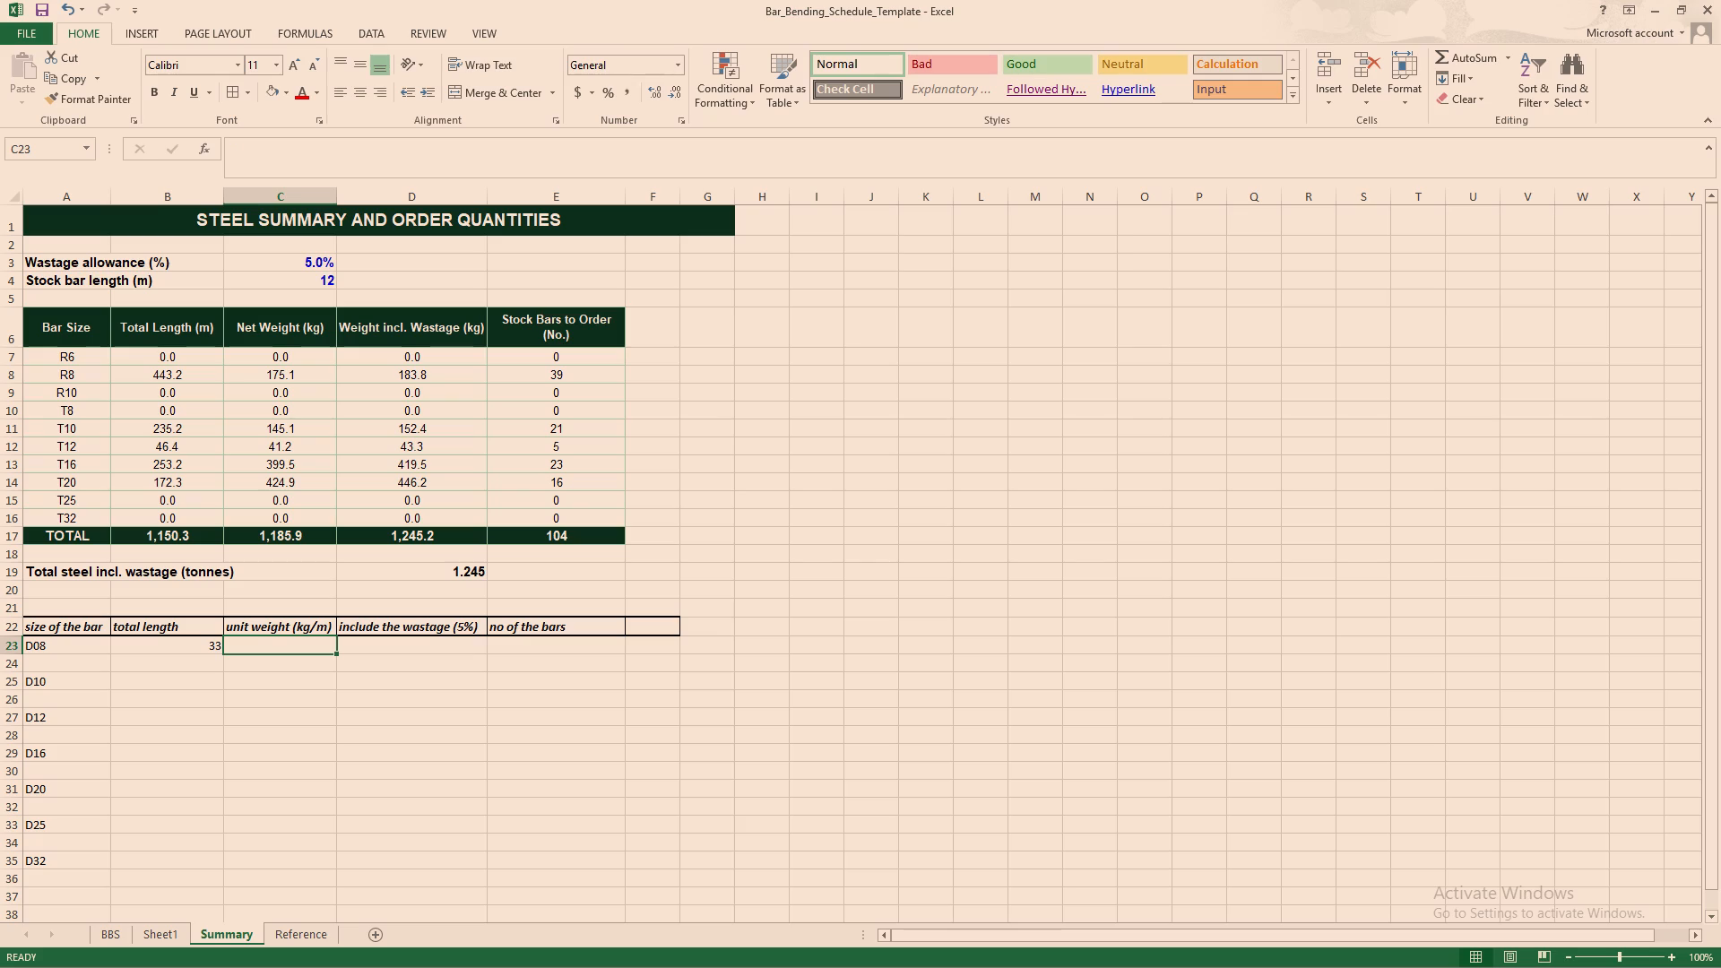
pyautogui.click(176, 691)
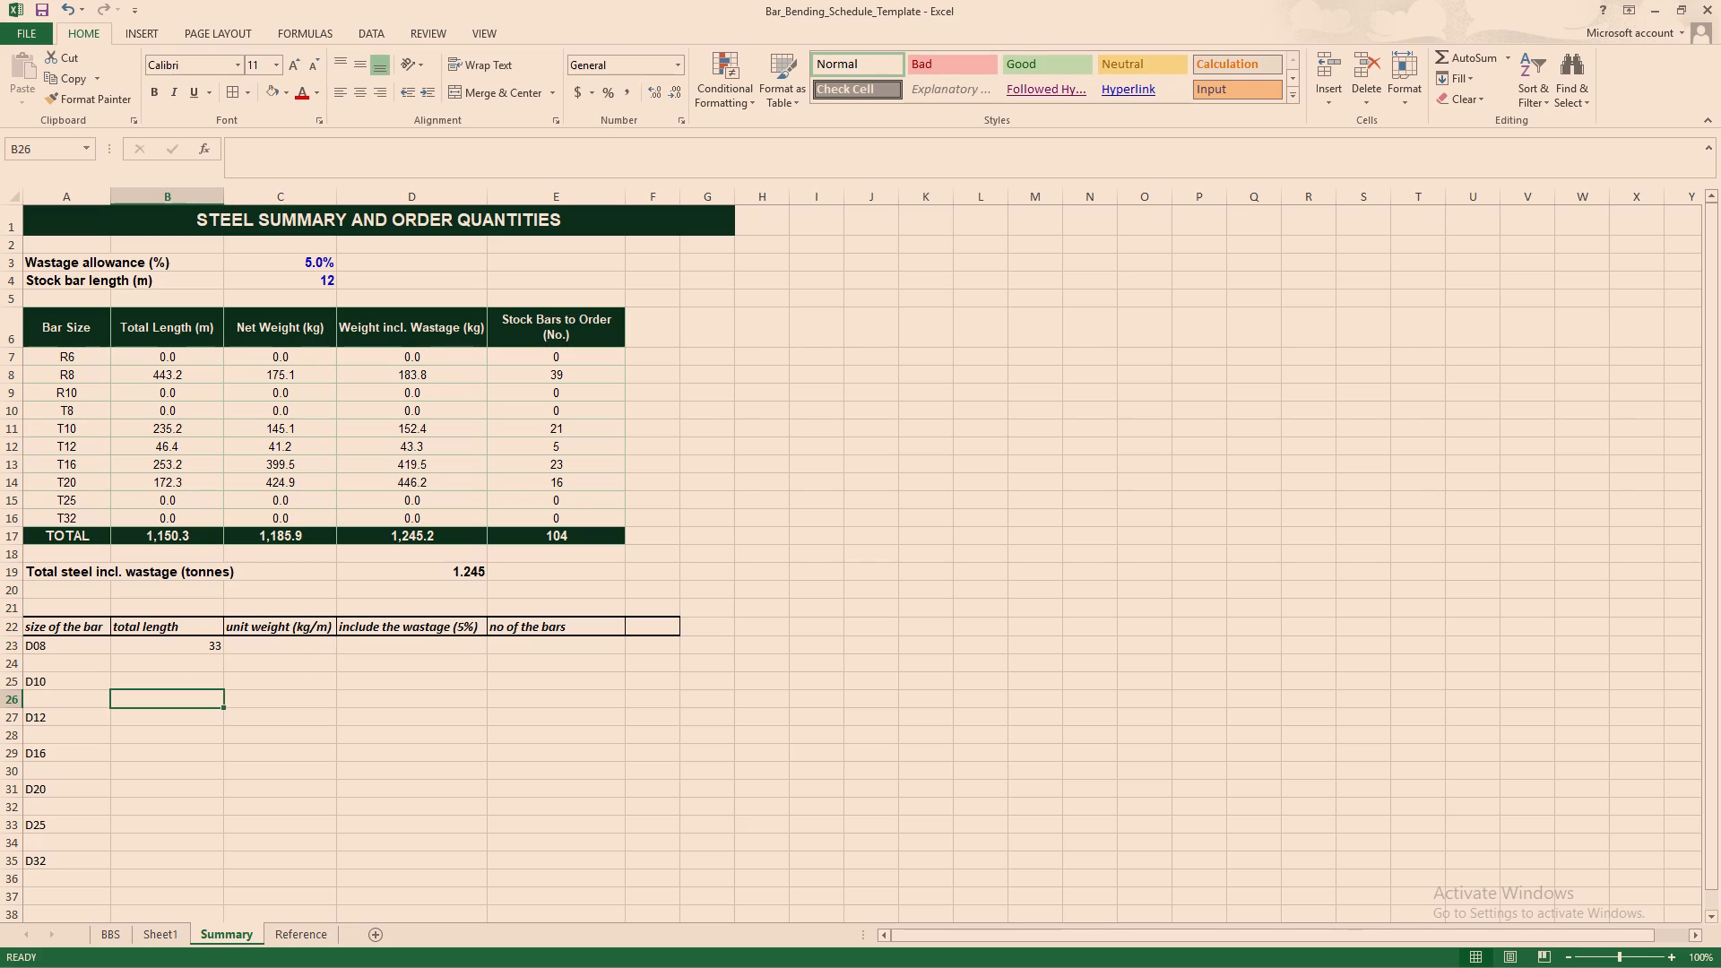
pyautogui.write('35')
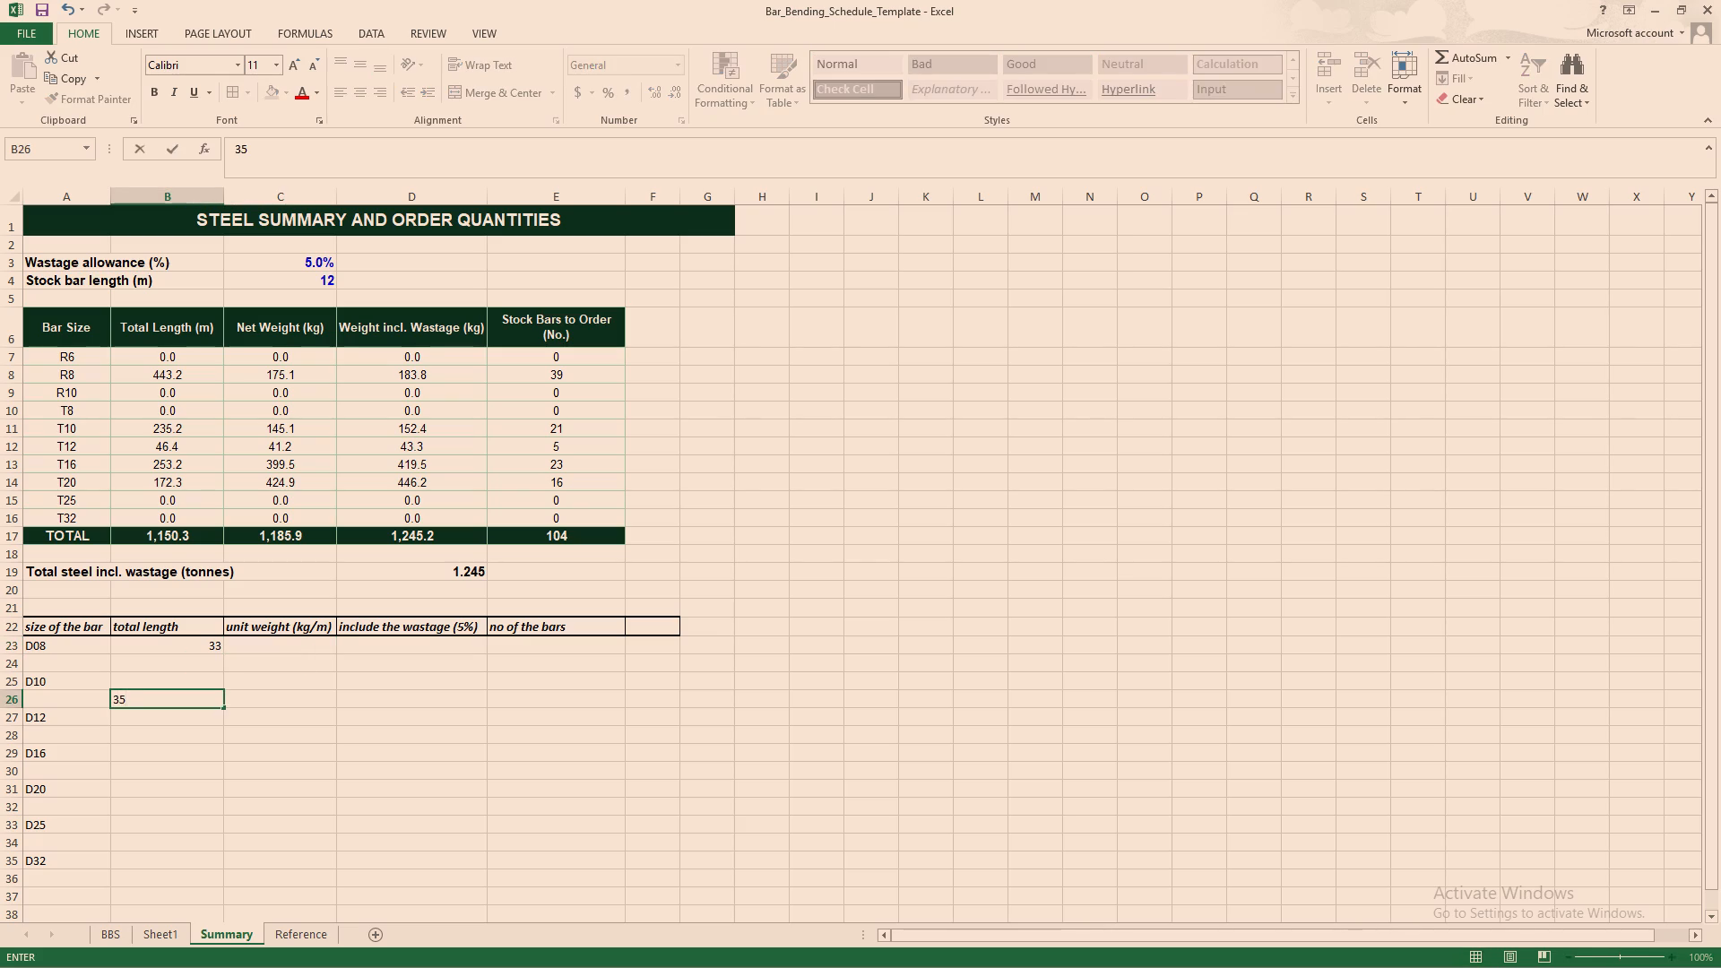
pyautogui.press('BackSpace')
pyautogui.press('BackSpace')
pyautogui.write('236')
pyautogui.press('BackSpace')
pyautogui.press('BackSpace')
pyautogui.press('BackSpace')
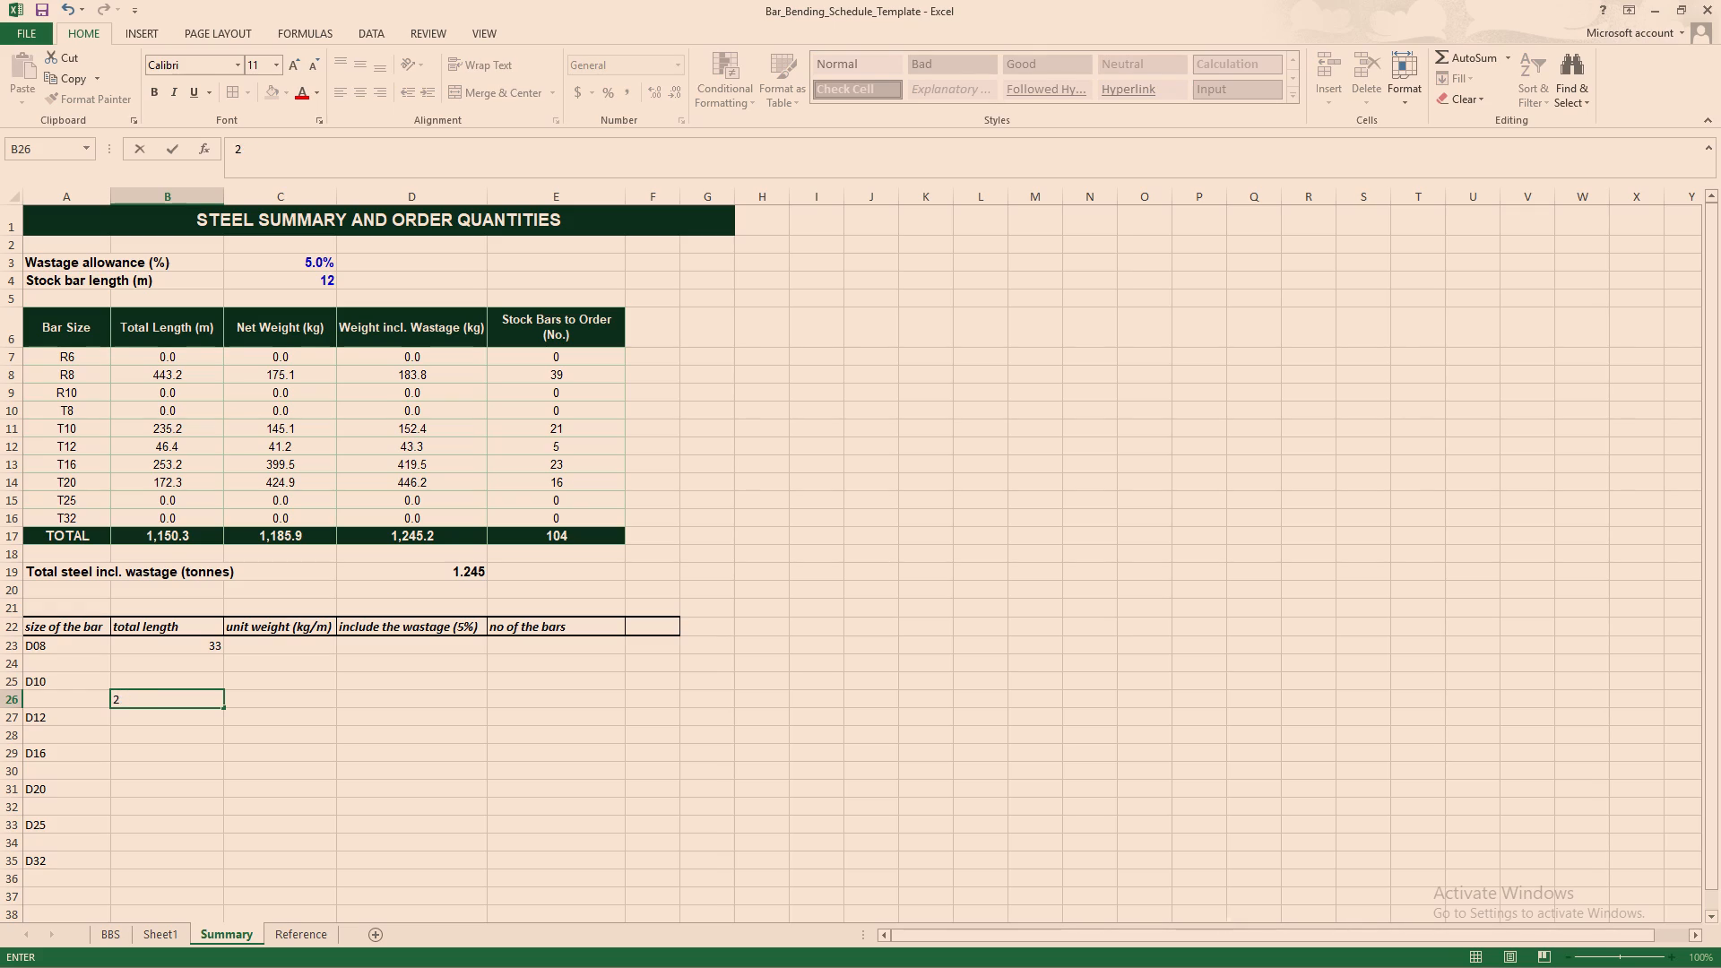
# Enter the total lengths 236 for the D10 bar in cell B25 and 47 for the D12 bar in cell B27.
pyautogui.click(178, 680)
pyautogui.write('236')
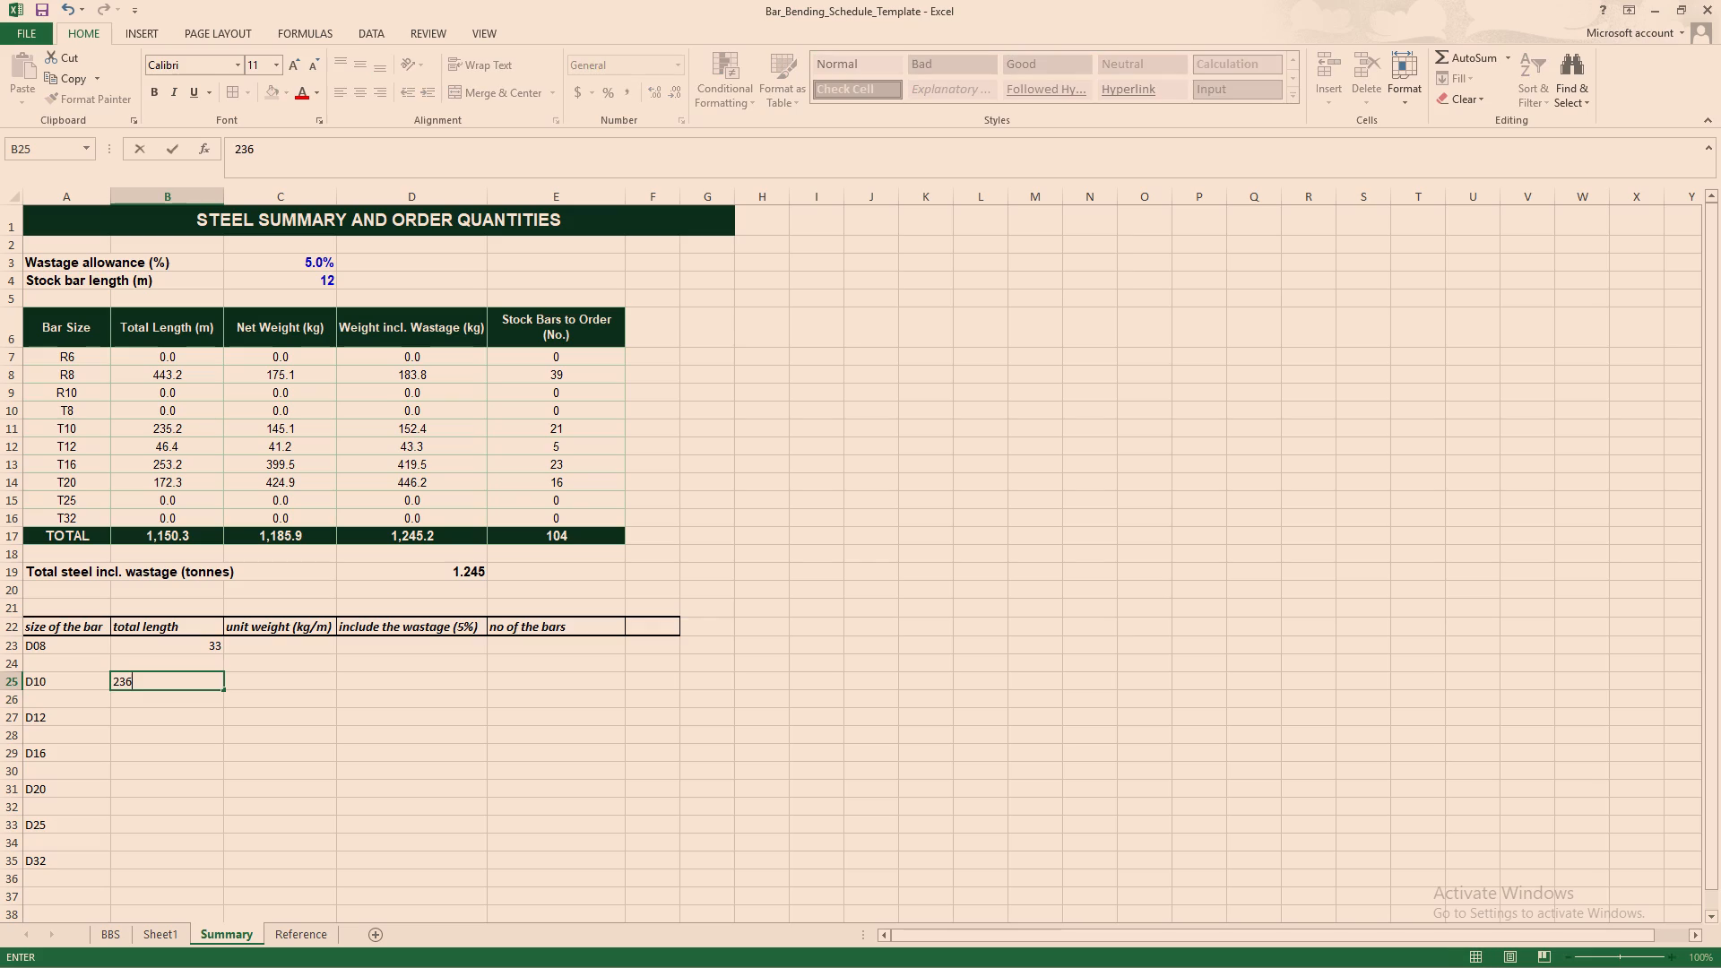
pyautogui.click(167, 717)
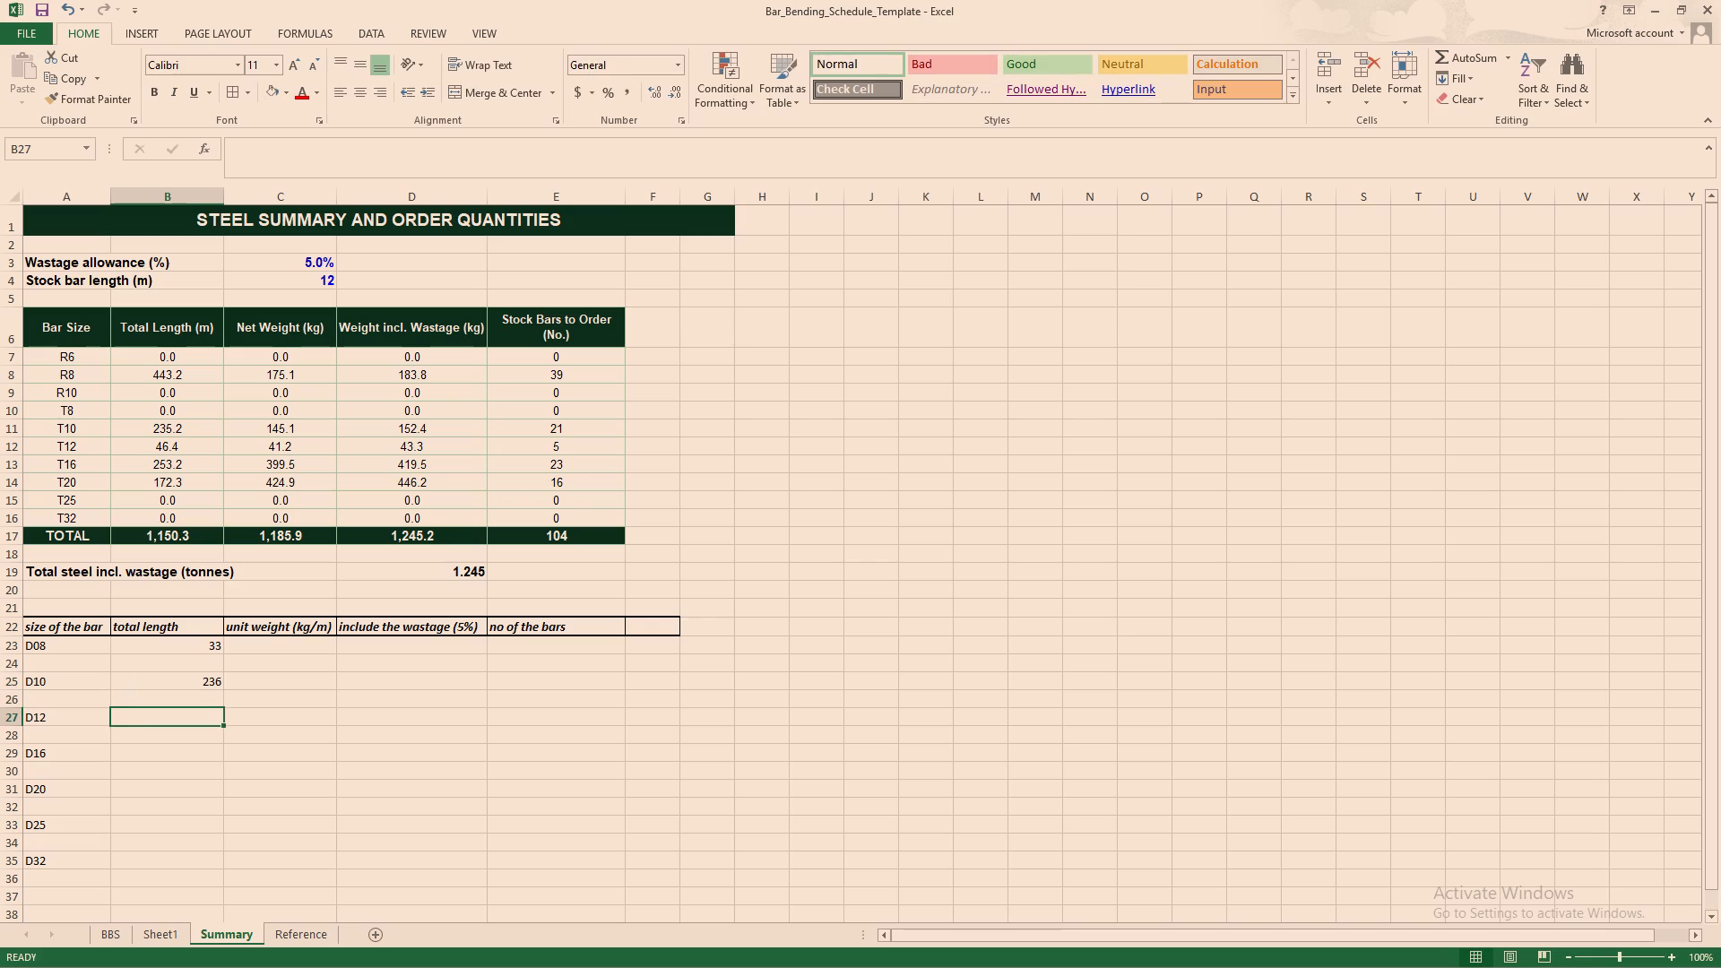
pyautogui.write('23')
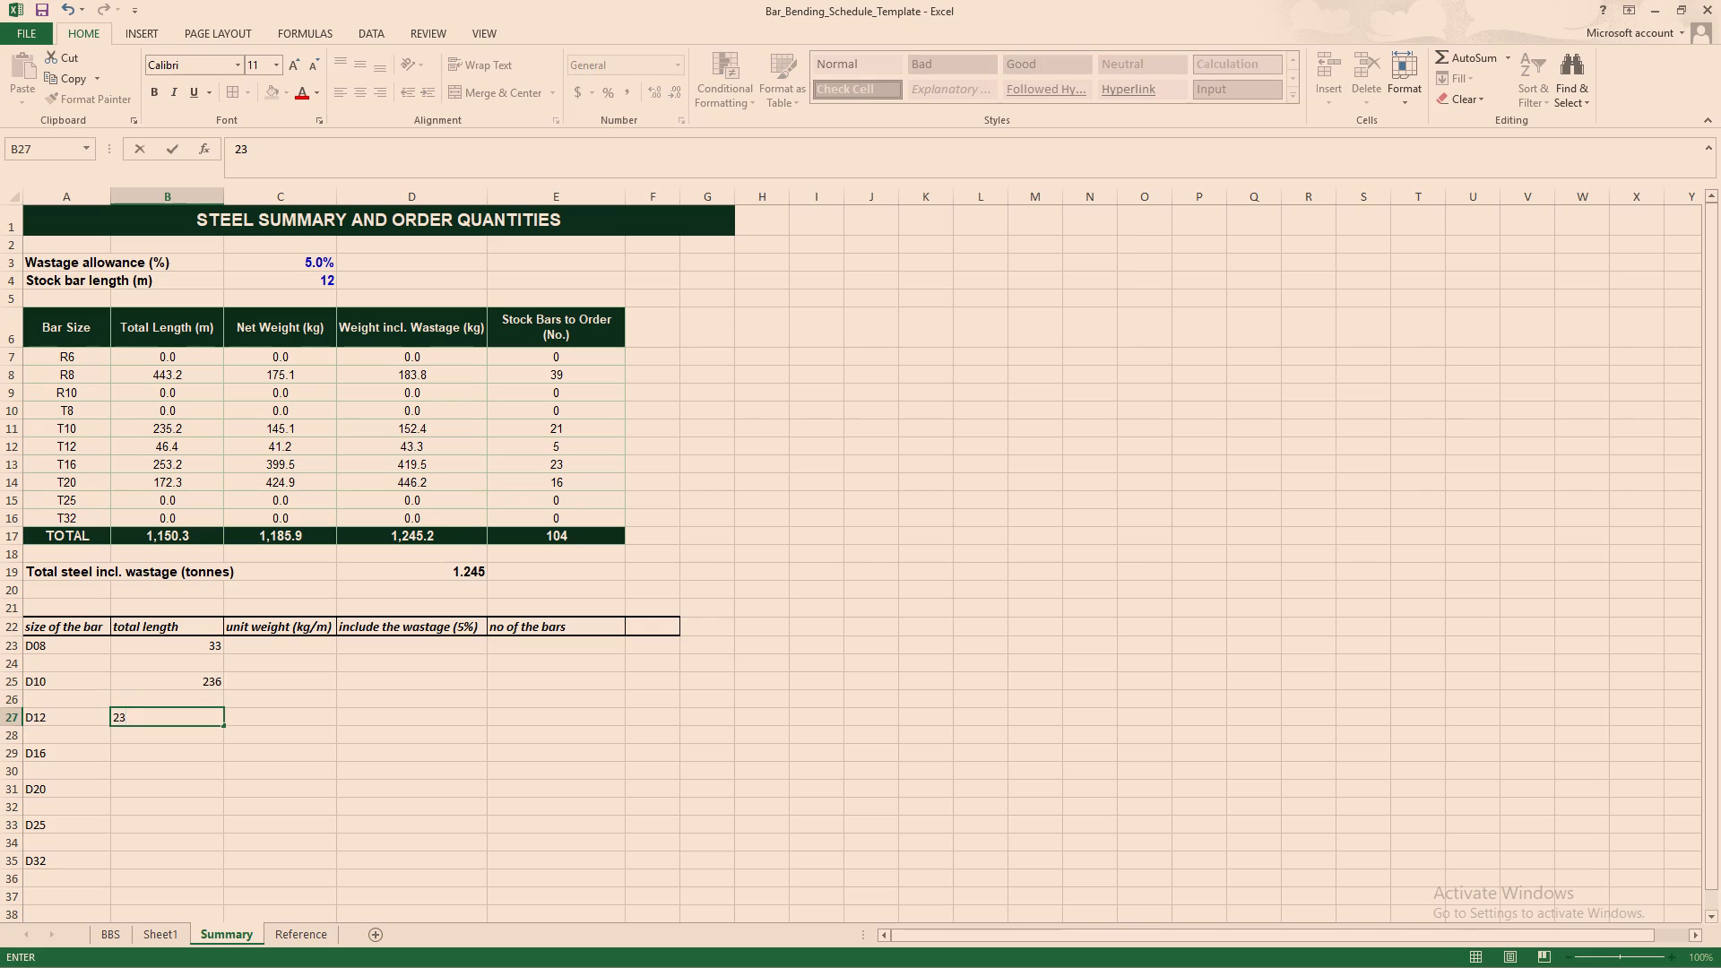
pyautogui.press('BackSpace')
pyautogui.press('BackSpace')
pyautogui.write('47')
# Enter 254 as the total length of the D16 bar in cell B29.
pyautogui.click(195, 750)
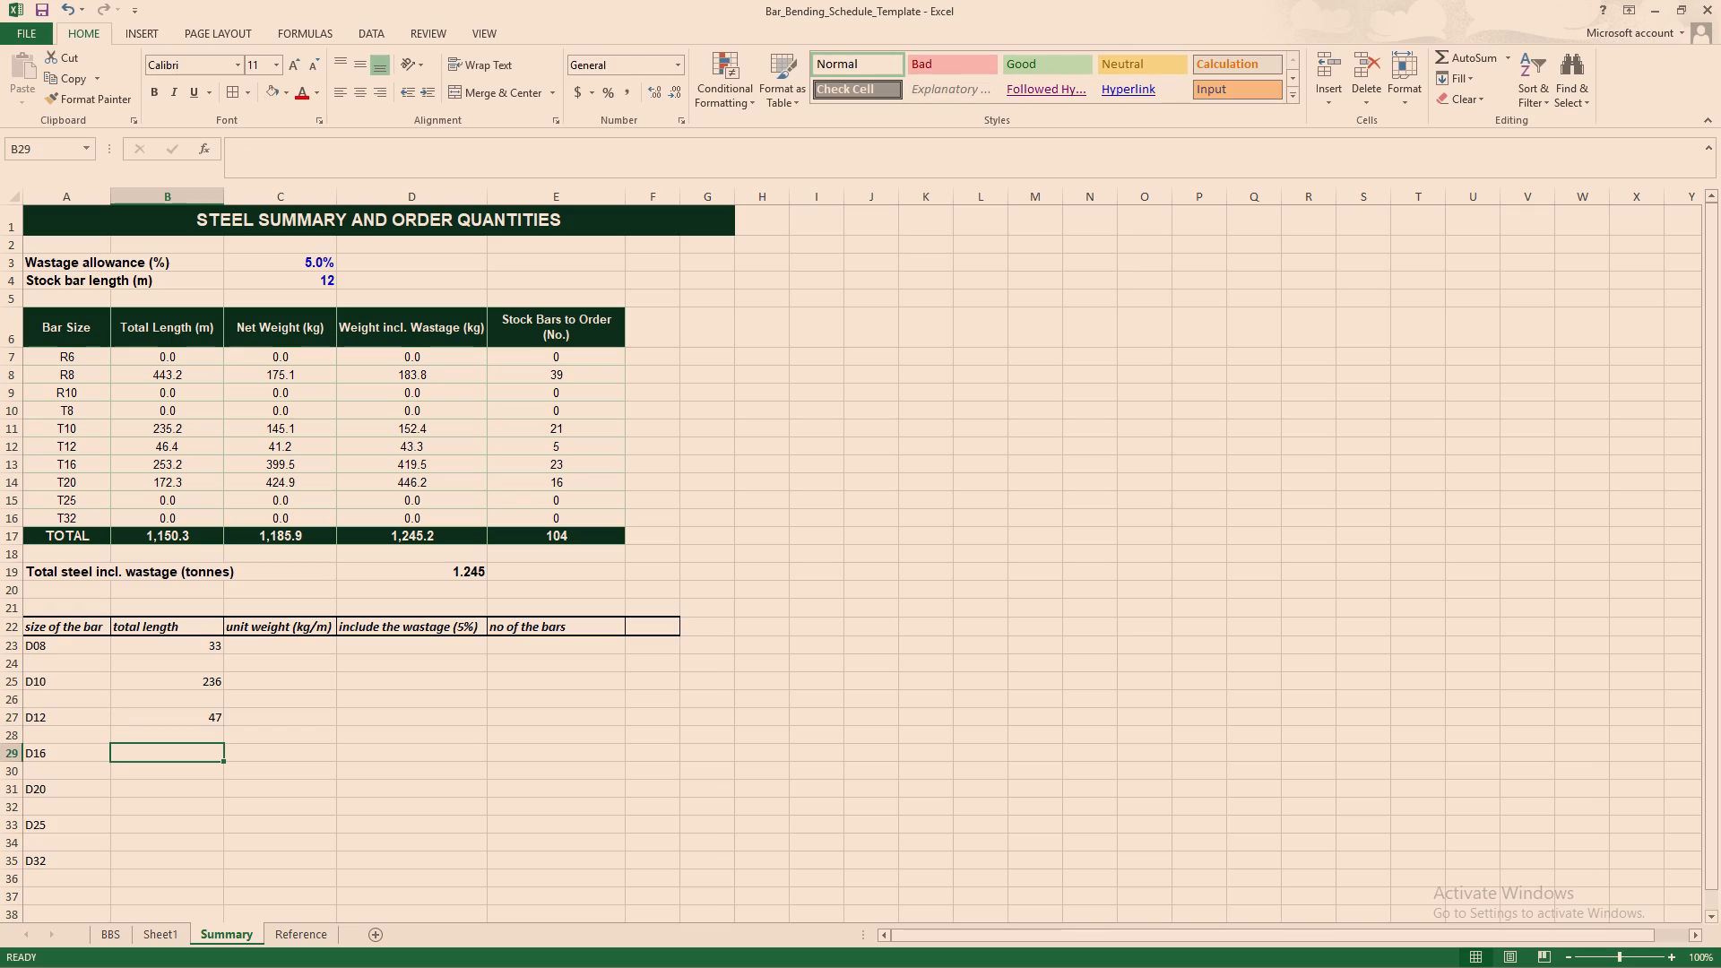
pyautogui.press('2')
pyautogui.write('54')
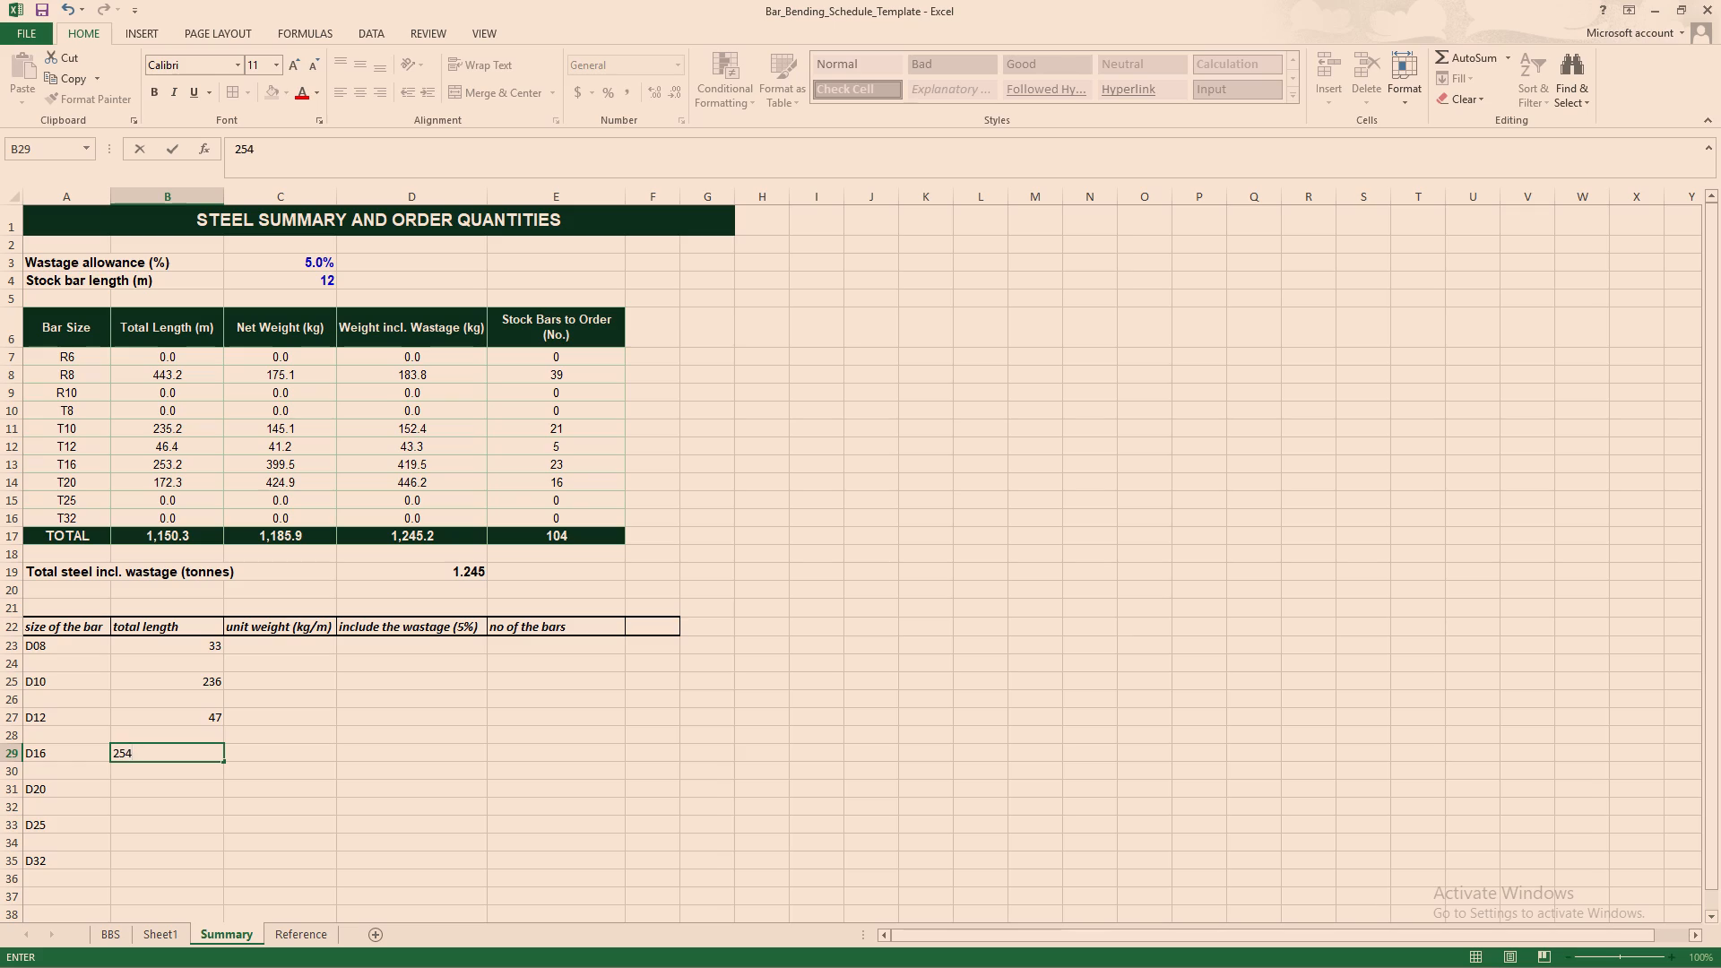
# Fill in the remaining total lengths in column B: 172 for D20, 5 for D25 and 4 for D32.
pyautogui.click(197, 786)
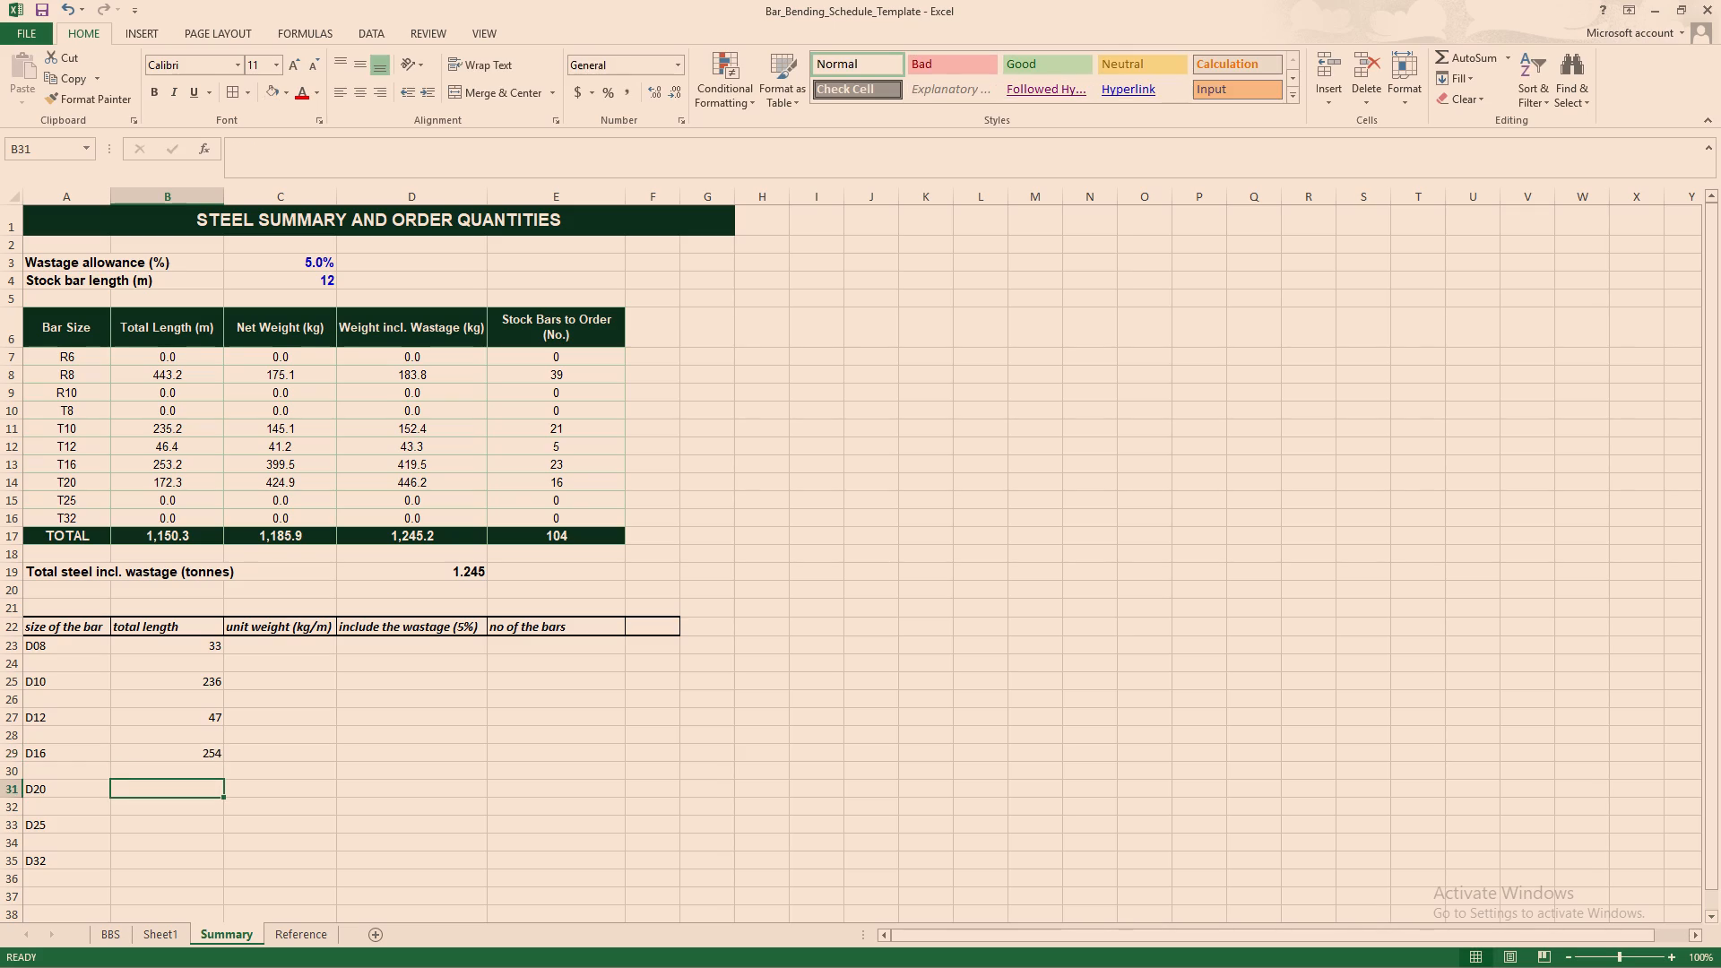
pyautogui.write('172')
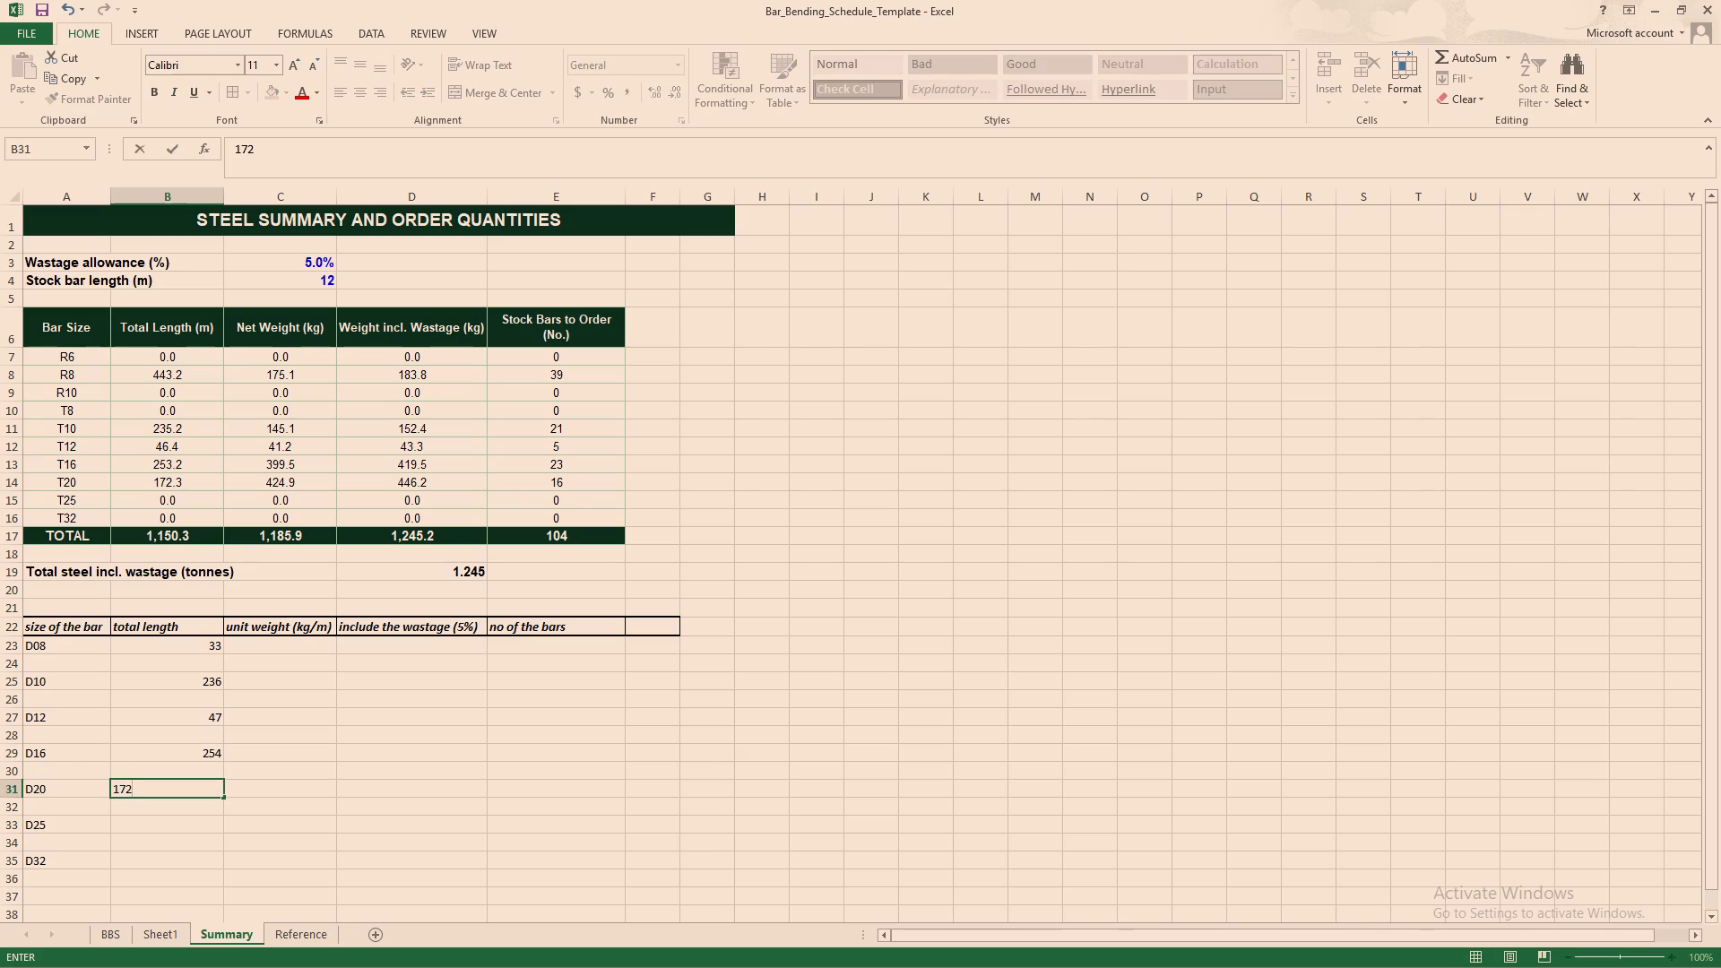
pyautogui.click(134, 829)
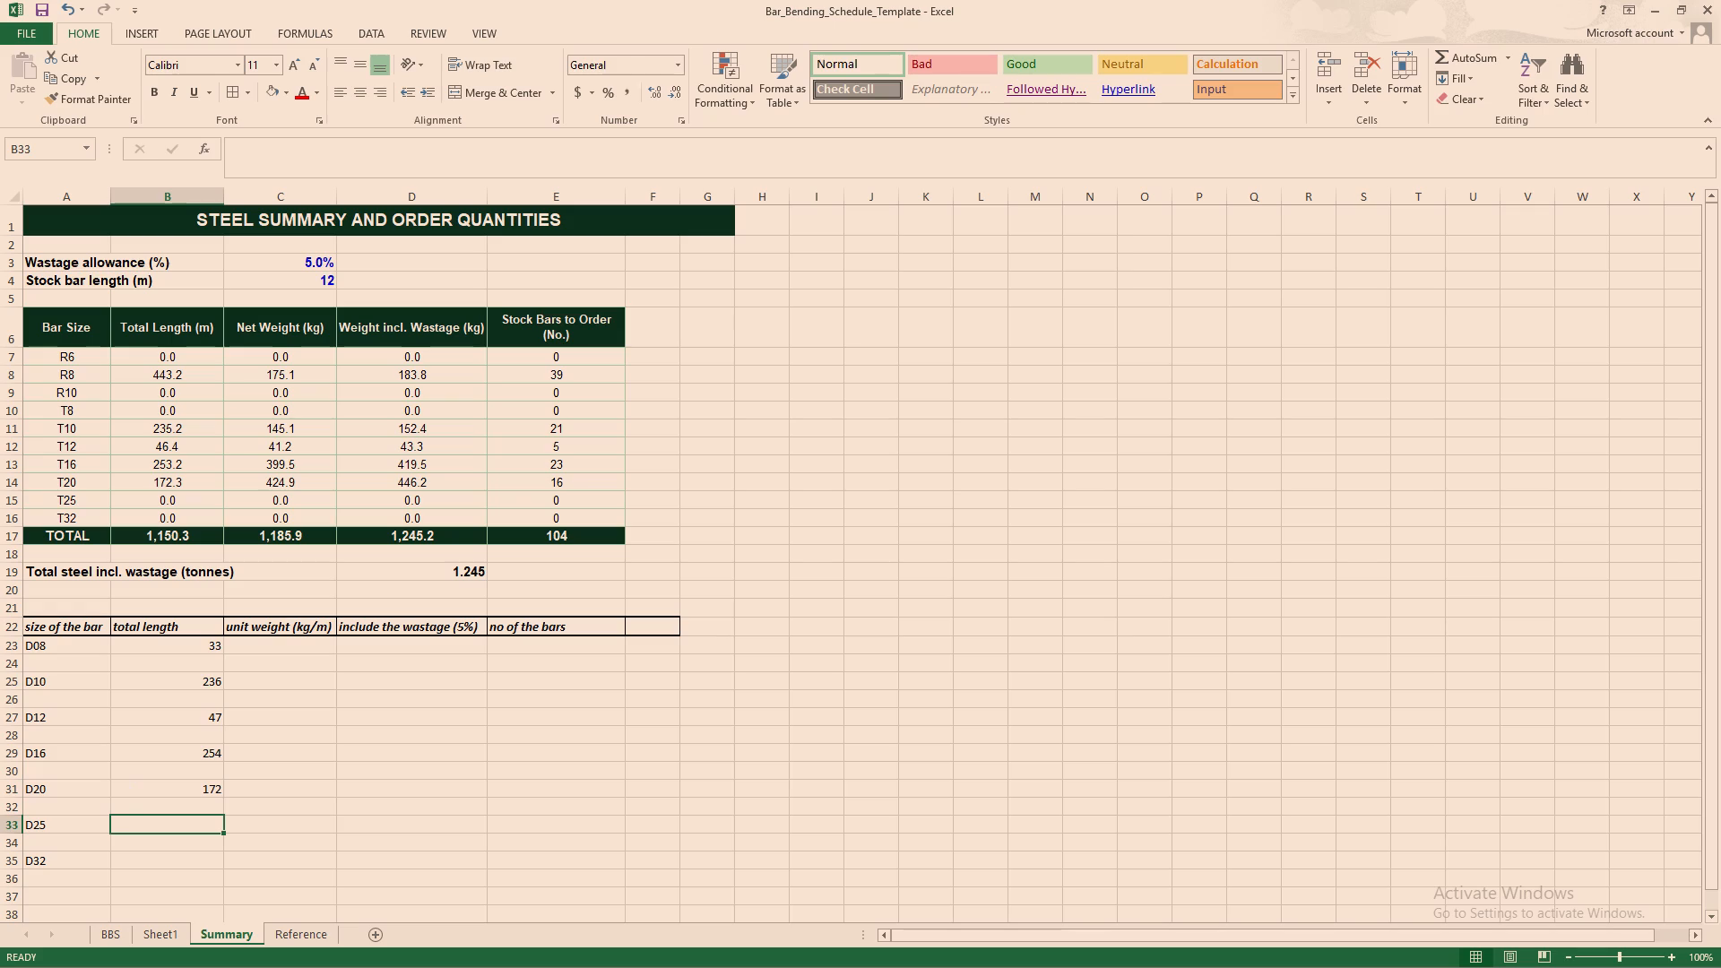
pyautogui.press('5')
pyautogui.click(147, 858)
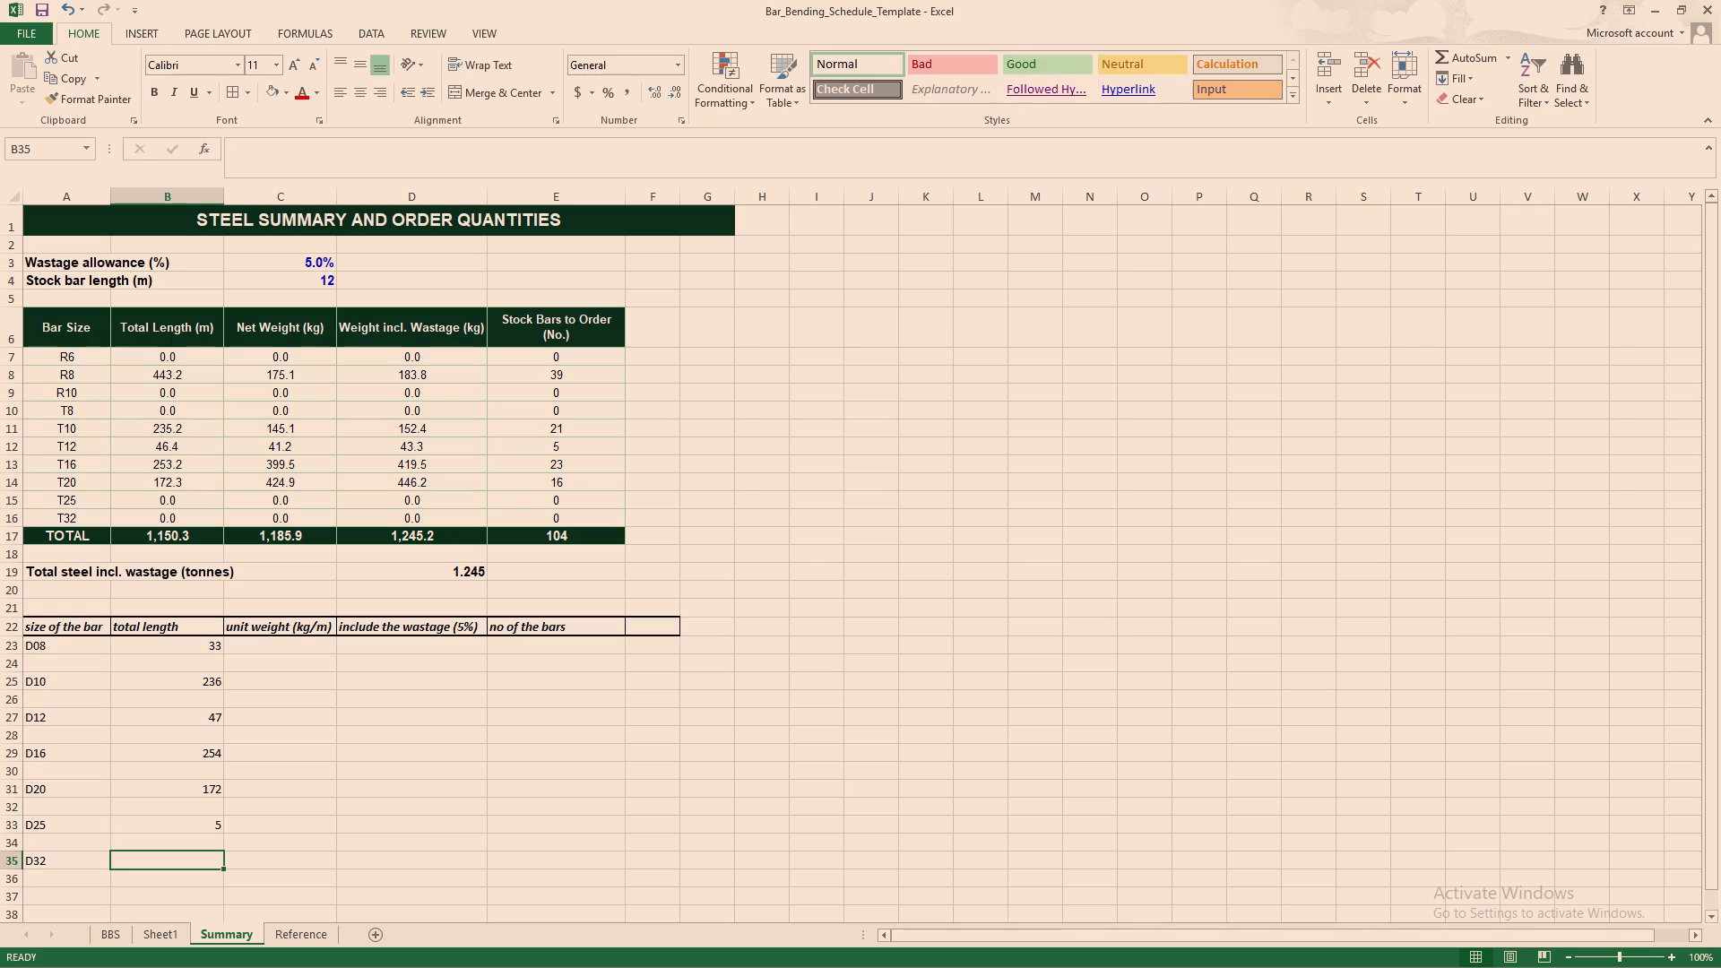
pyautogui.press('4')
pyautogui.click(288, 840)
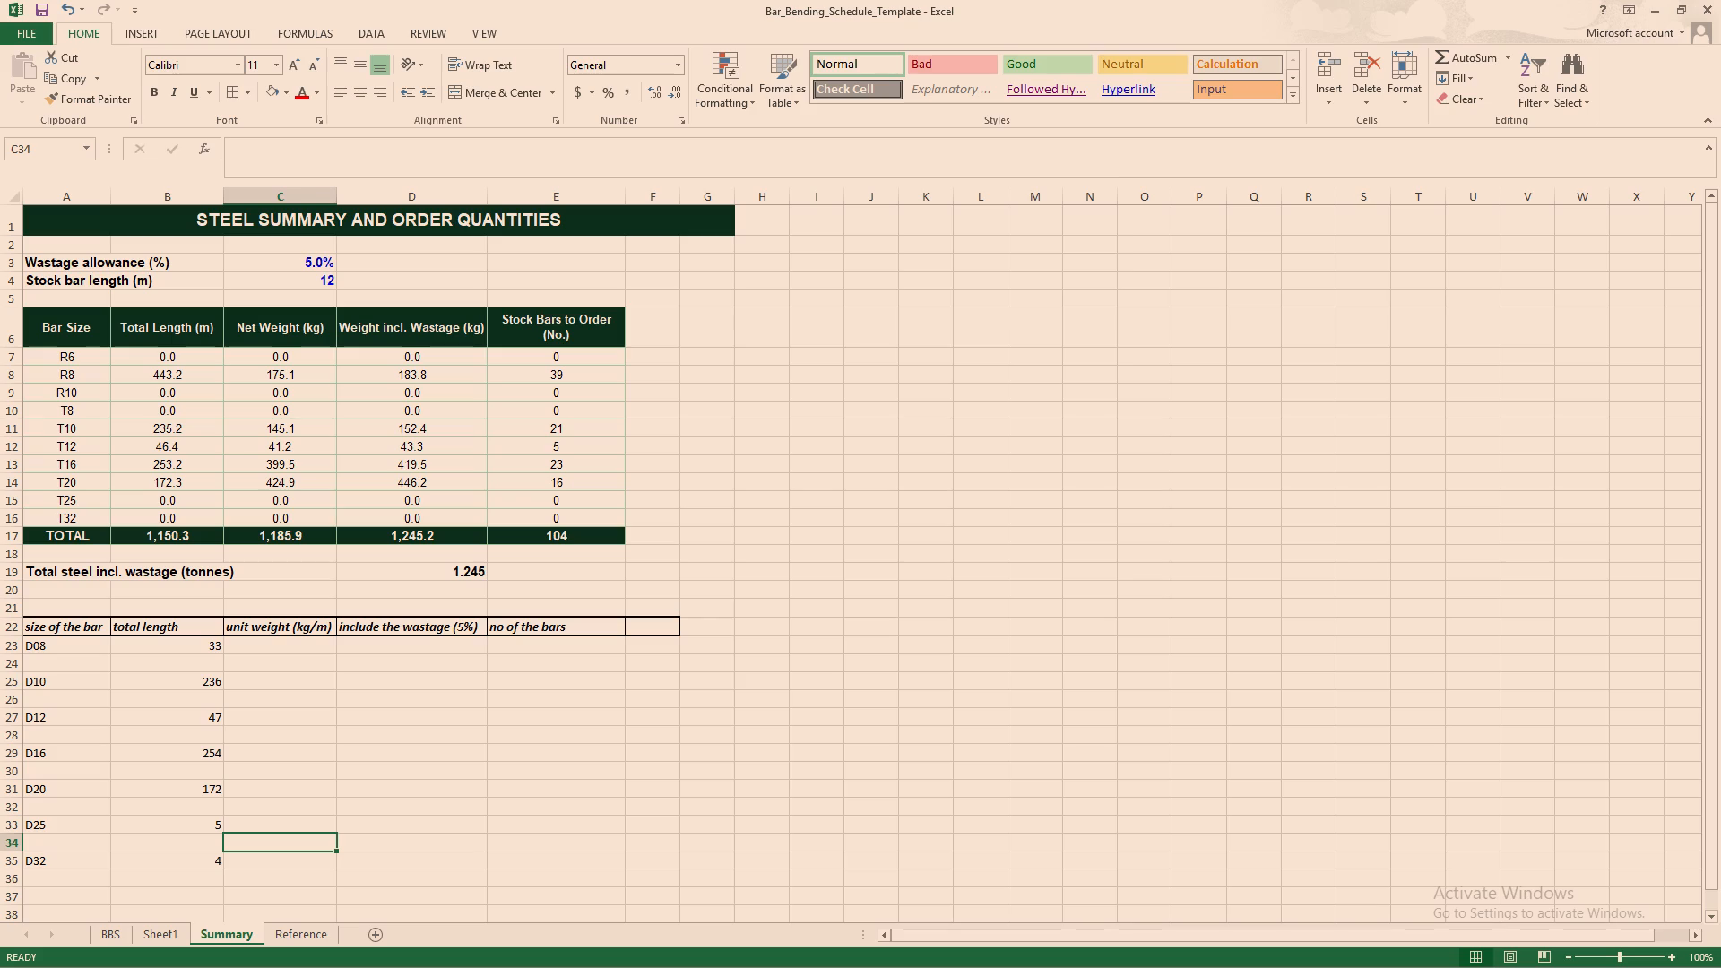
# Enter the unit weights 0.395 for the D08 bar in cell C23 and 0.6172 for the D10 bar in cell C25.
pyautogui.click(290, 655)
pyautogui.click(290, 647)
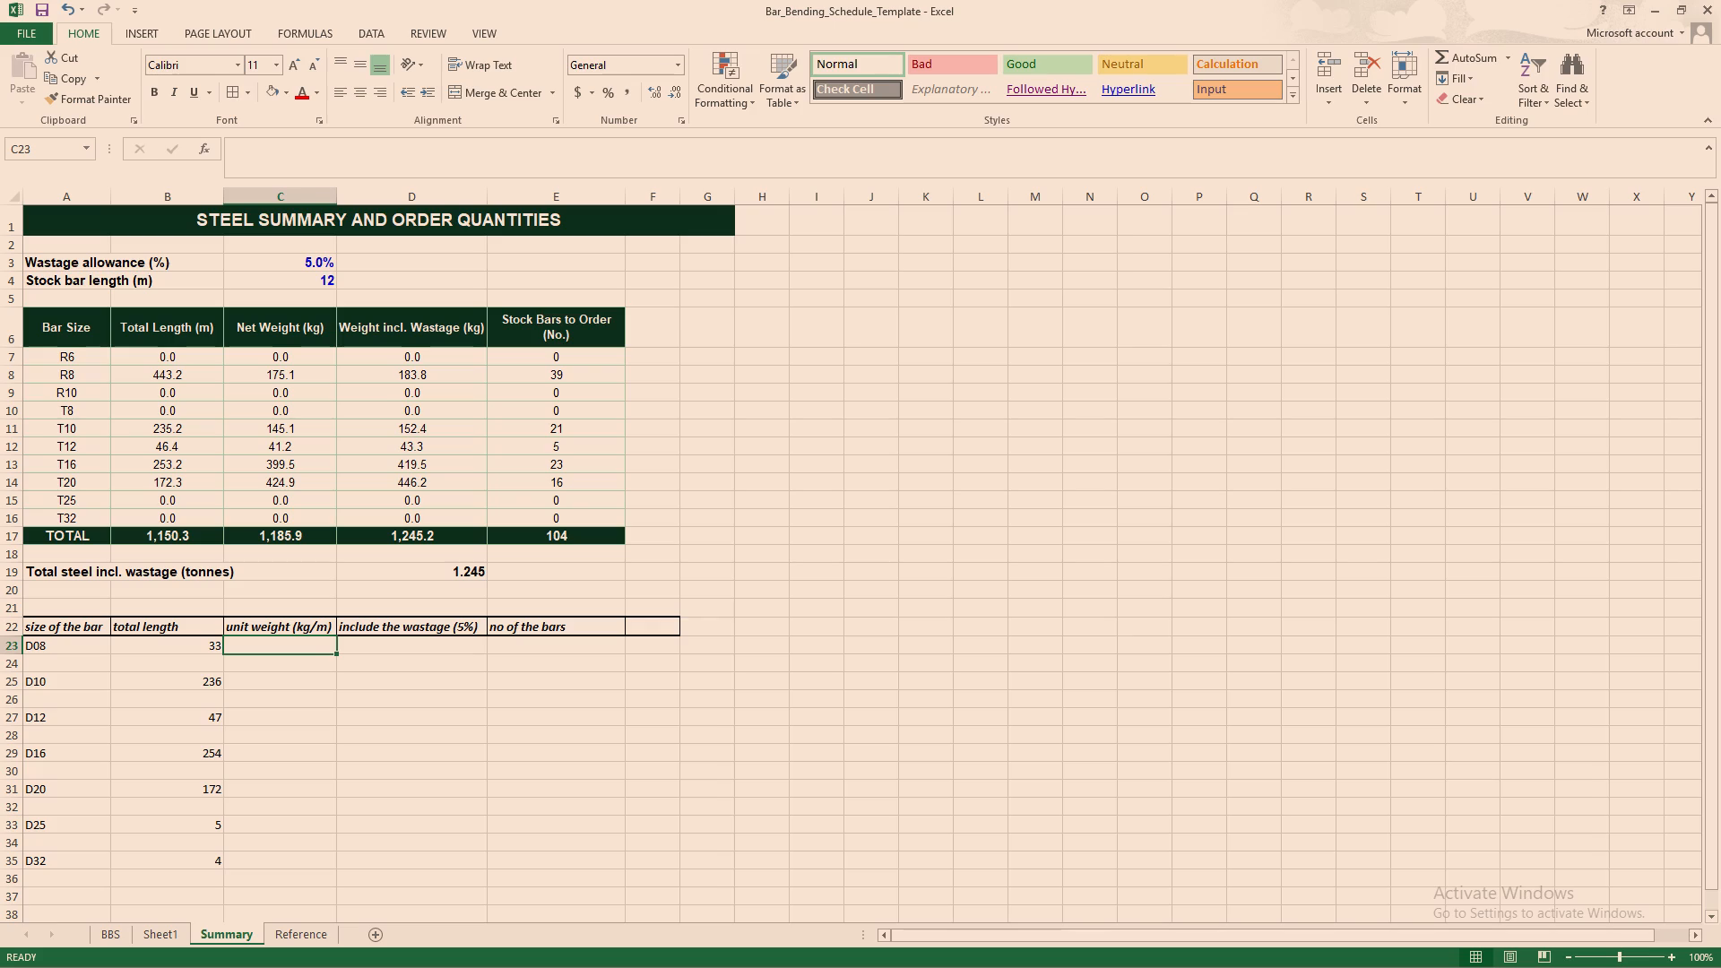
pyautogui.write('0.')
pyautogui.write('395')
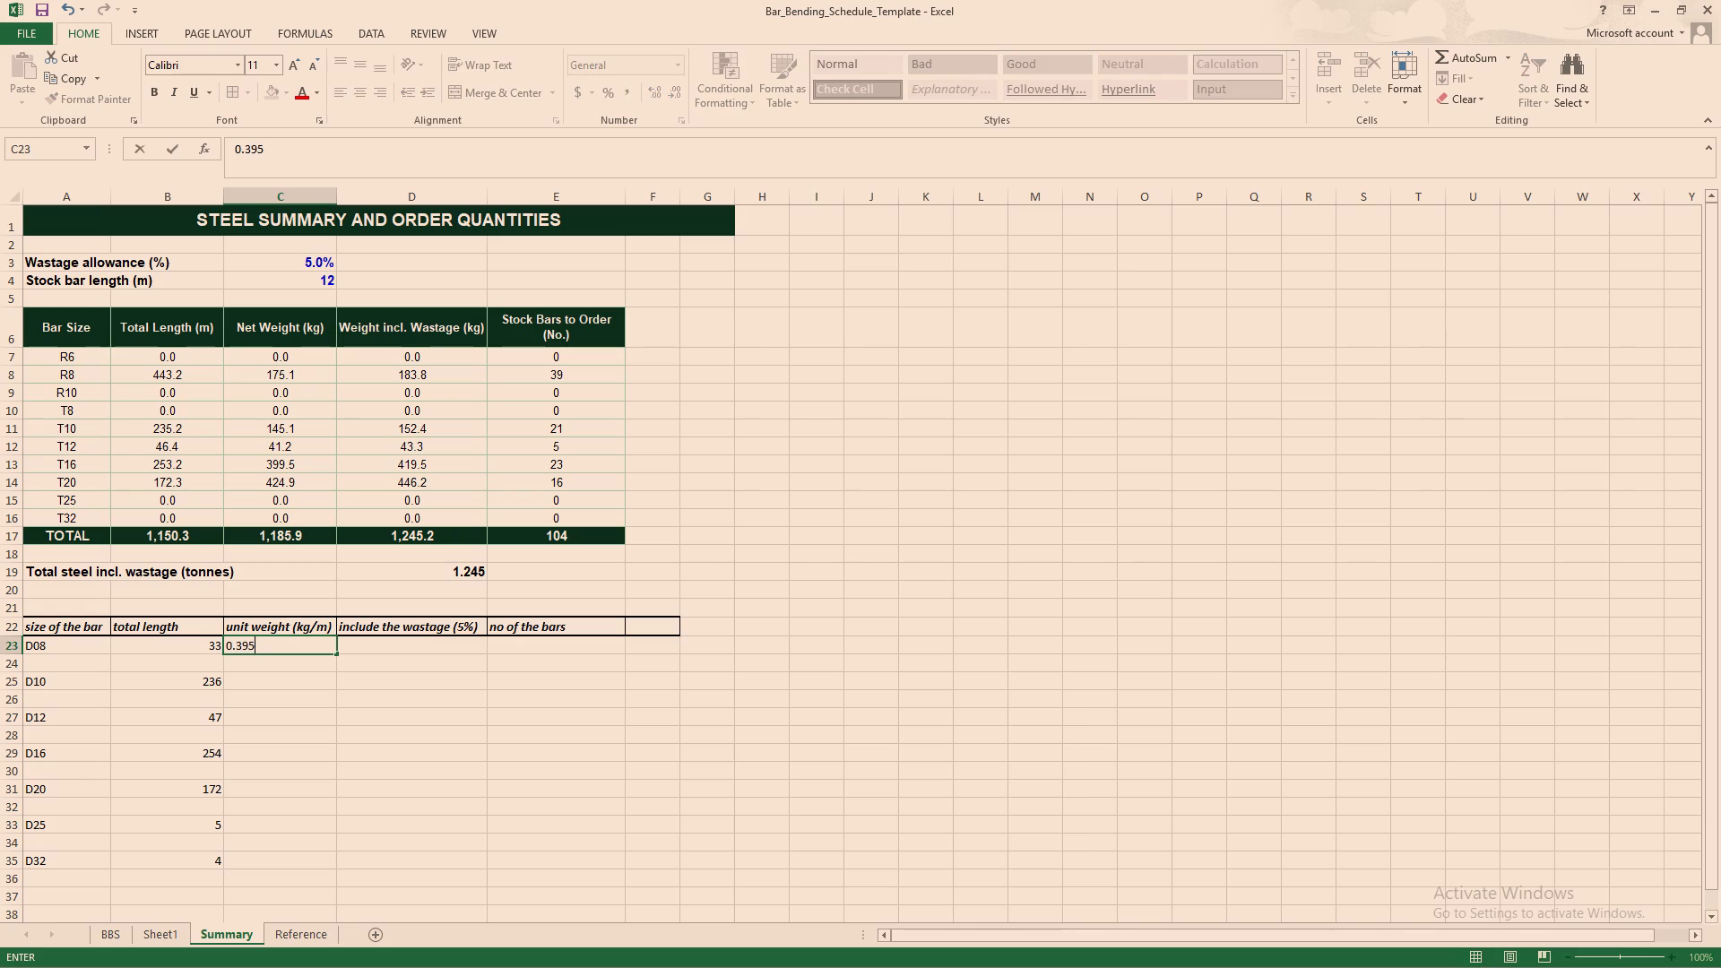
pyautogui.click(265, 684)
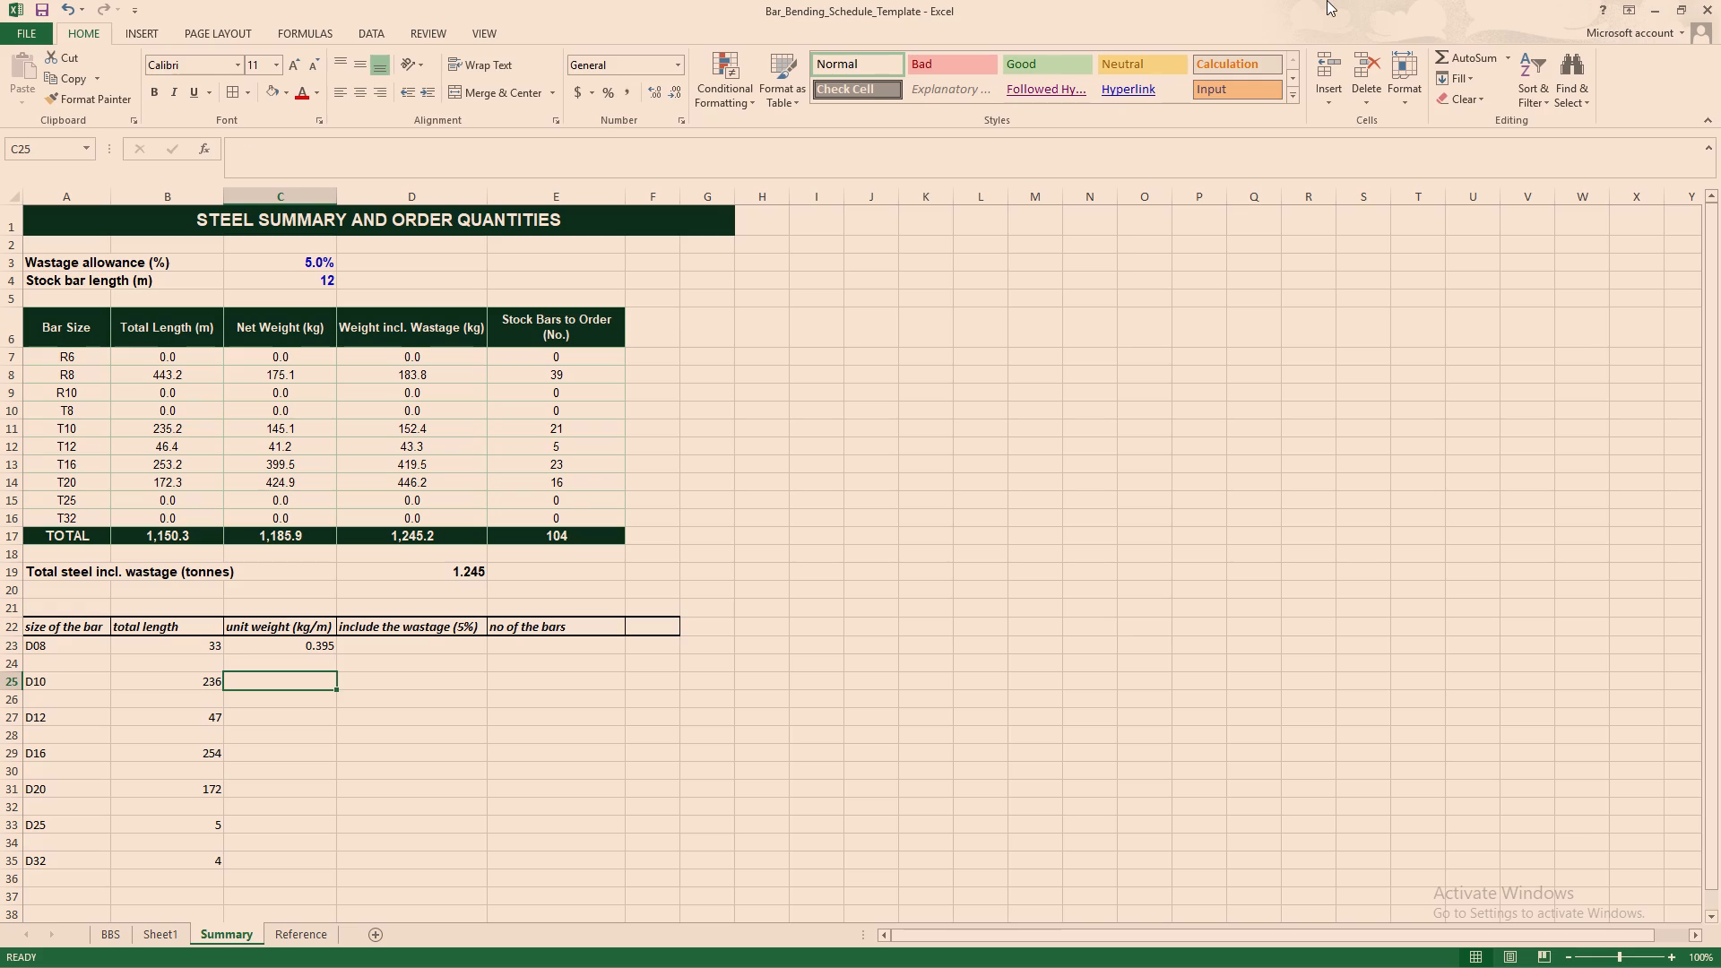
pyautogui.press('0')
pyautogui.write('.6172')
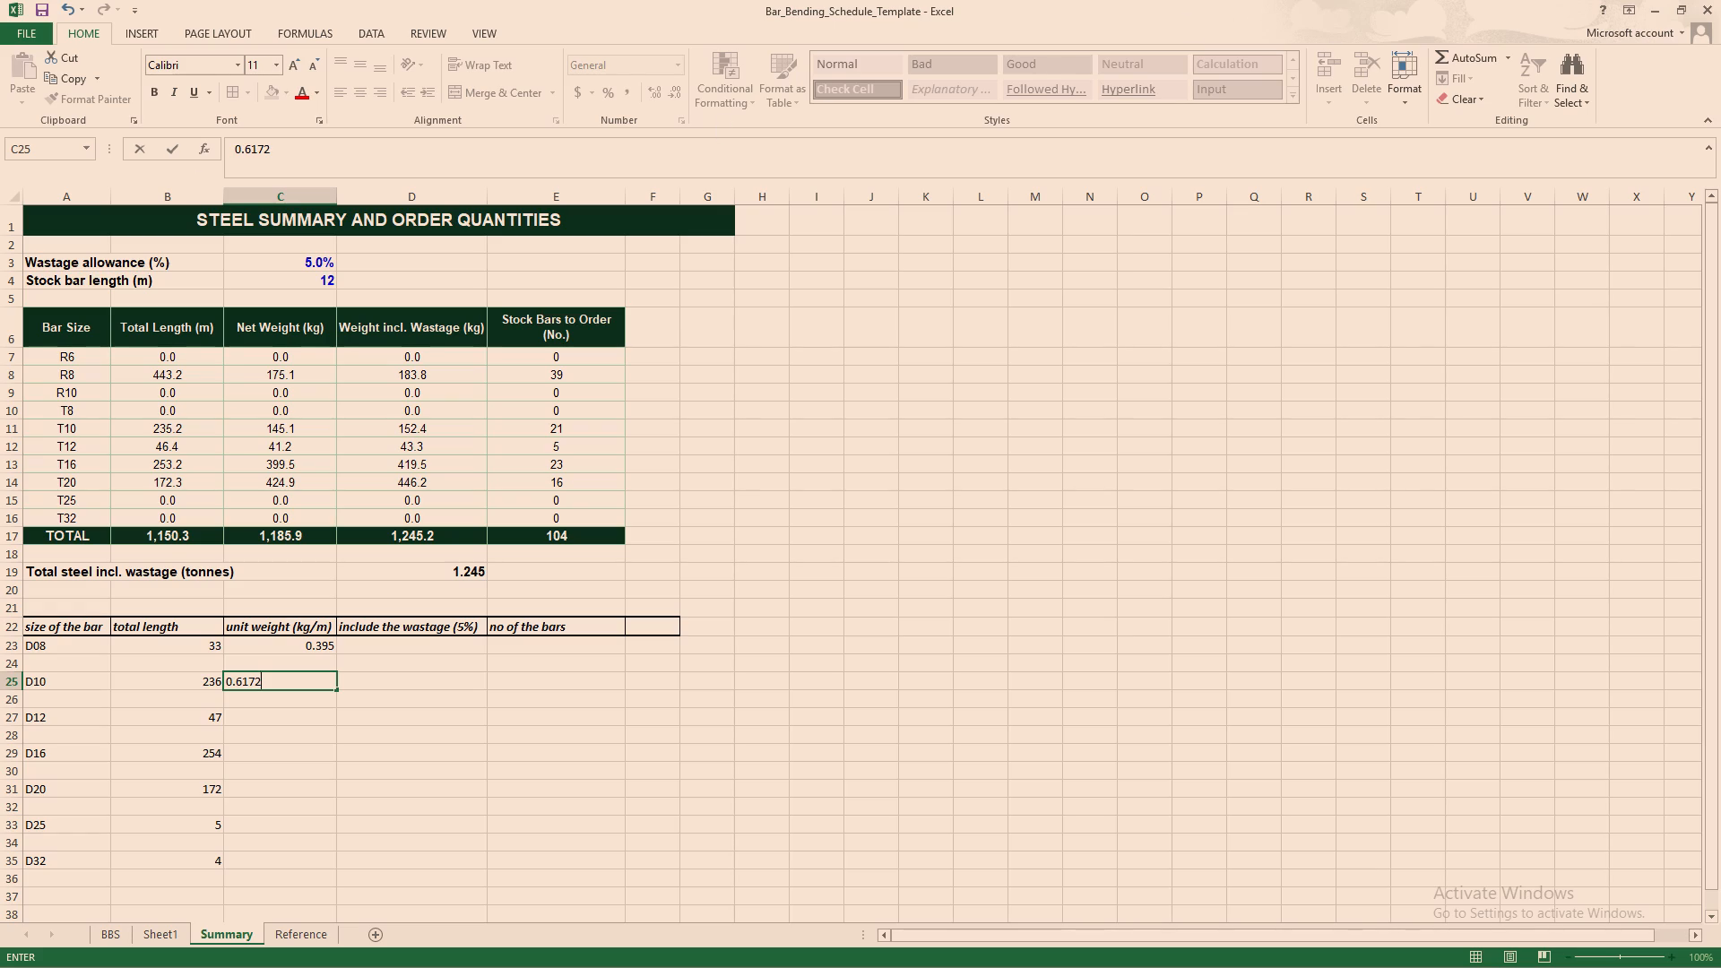
# Enter the unit weights 0.8889 for the D12 bar in cell C27 and 1.5802 for the D16 bar in cell C29.
pyautogui.click(307, 725)
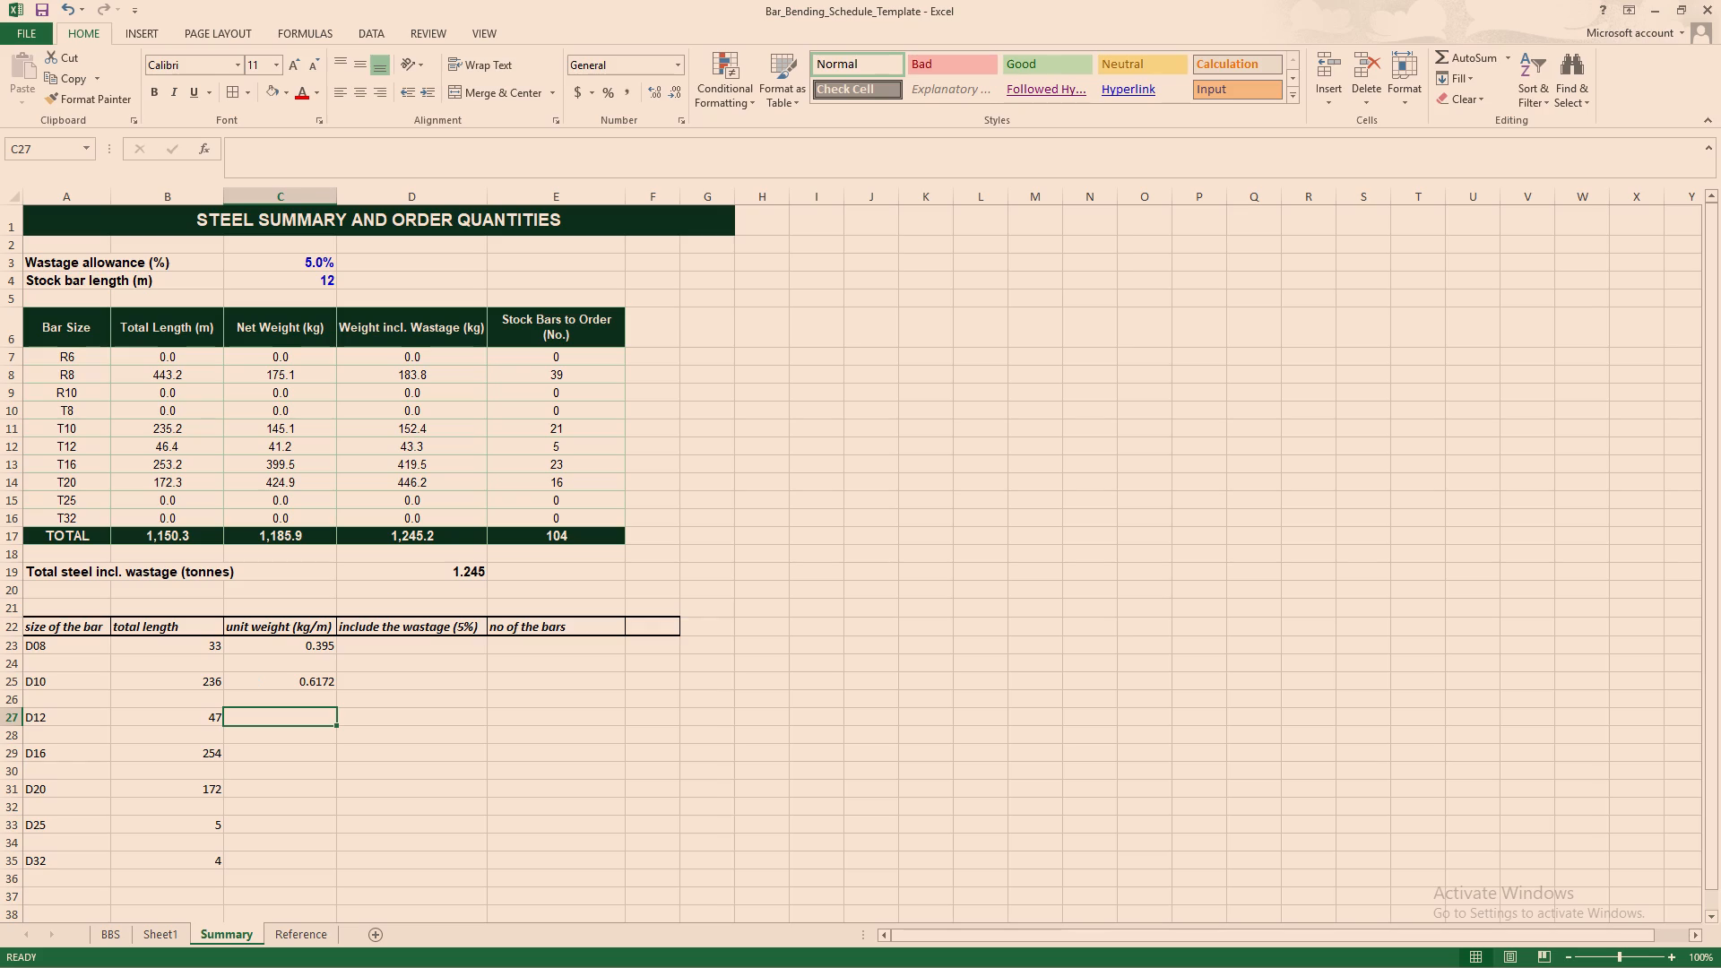
pyautogui.write('0.')
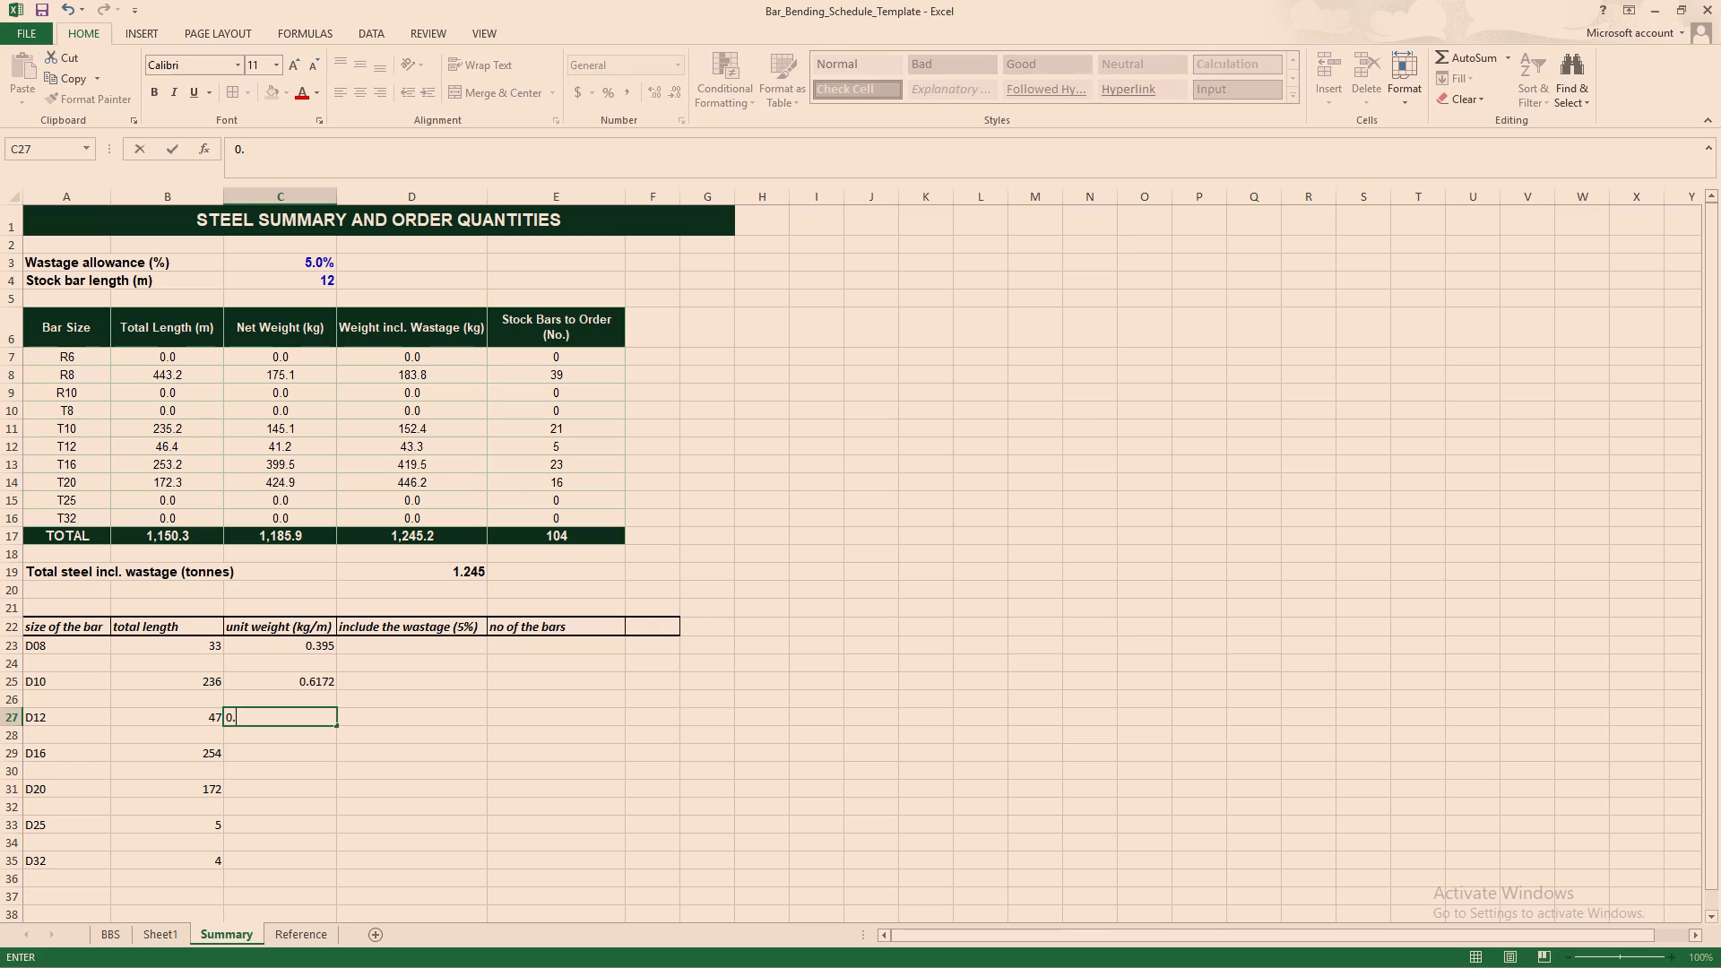
pyautogui.write('88')
pyautogui.write('89')
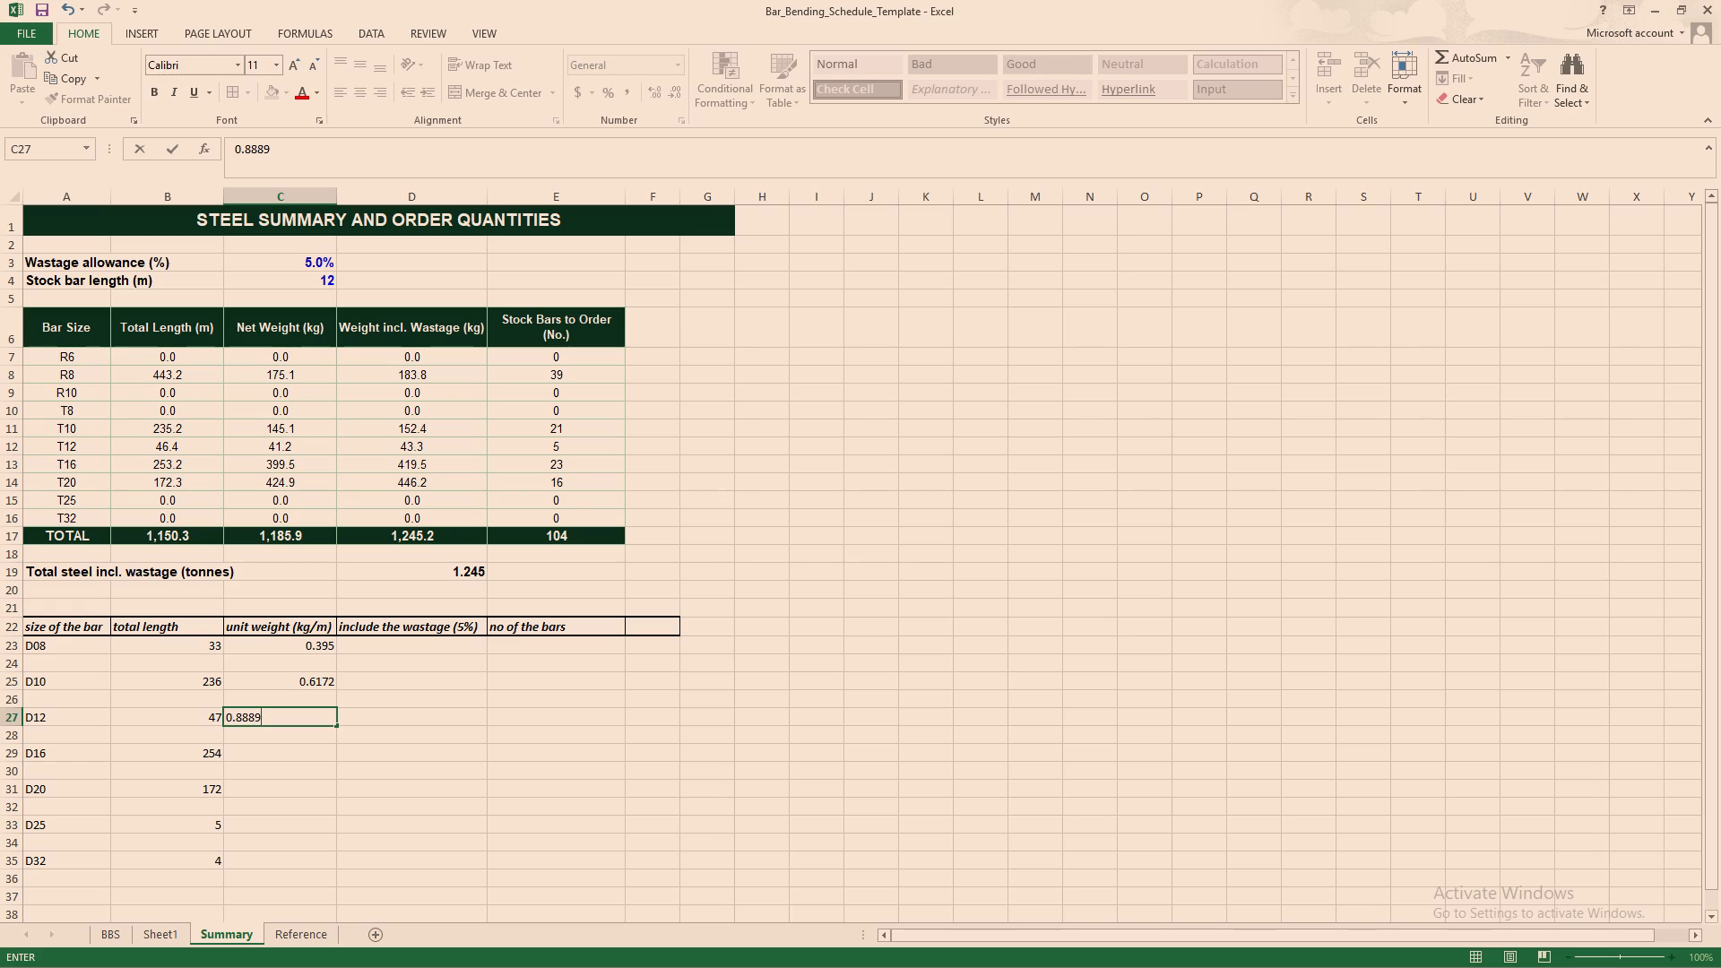
pyautogui.click(282, 756)
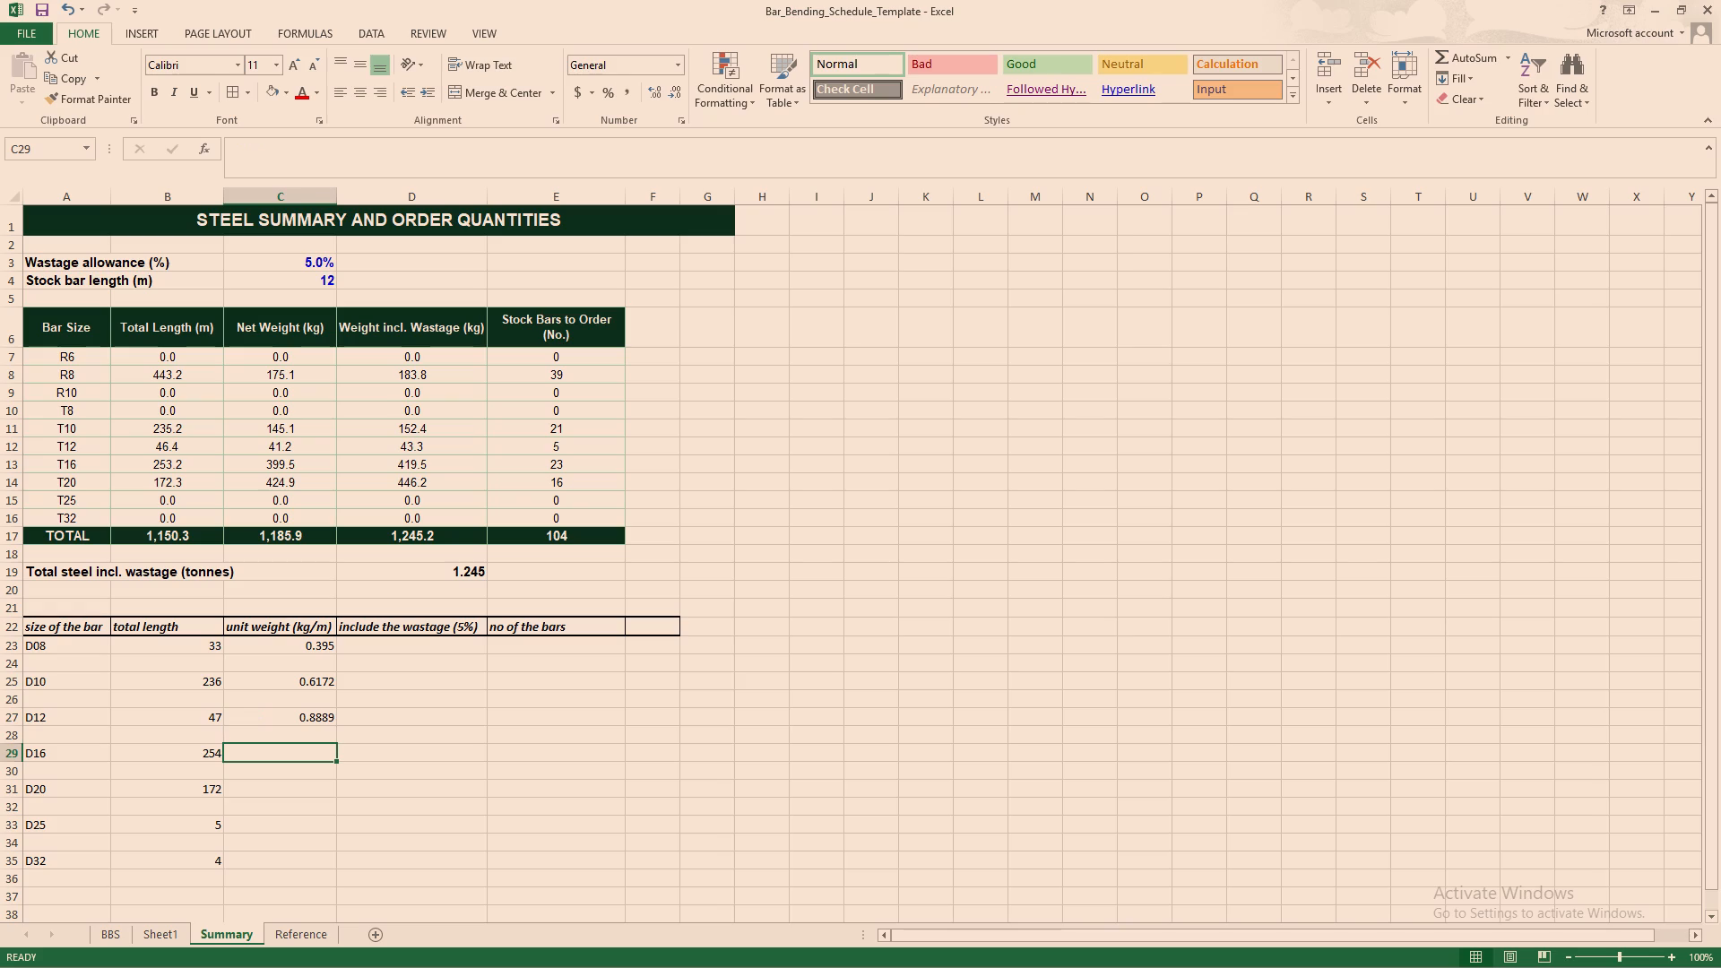
pyautogui.press('1')
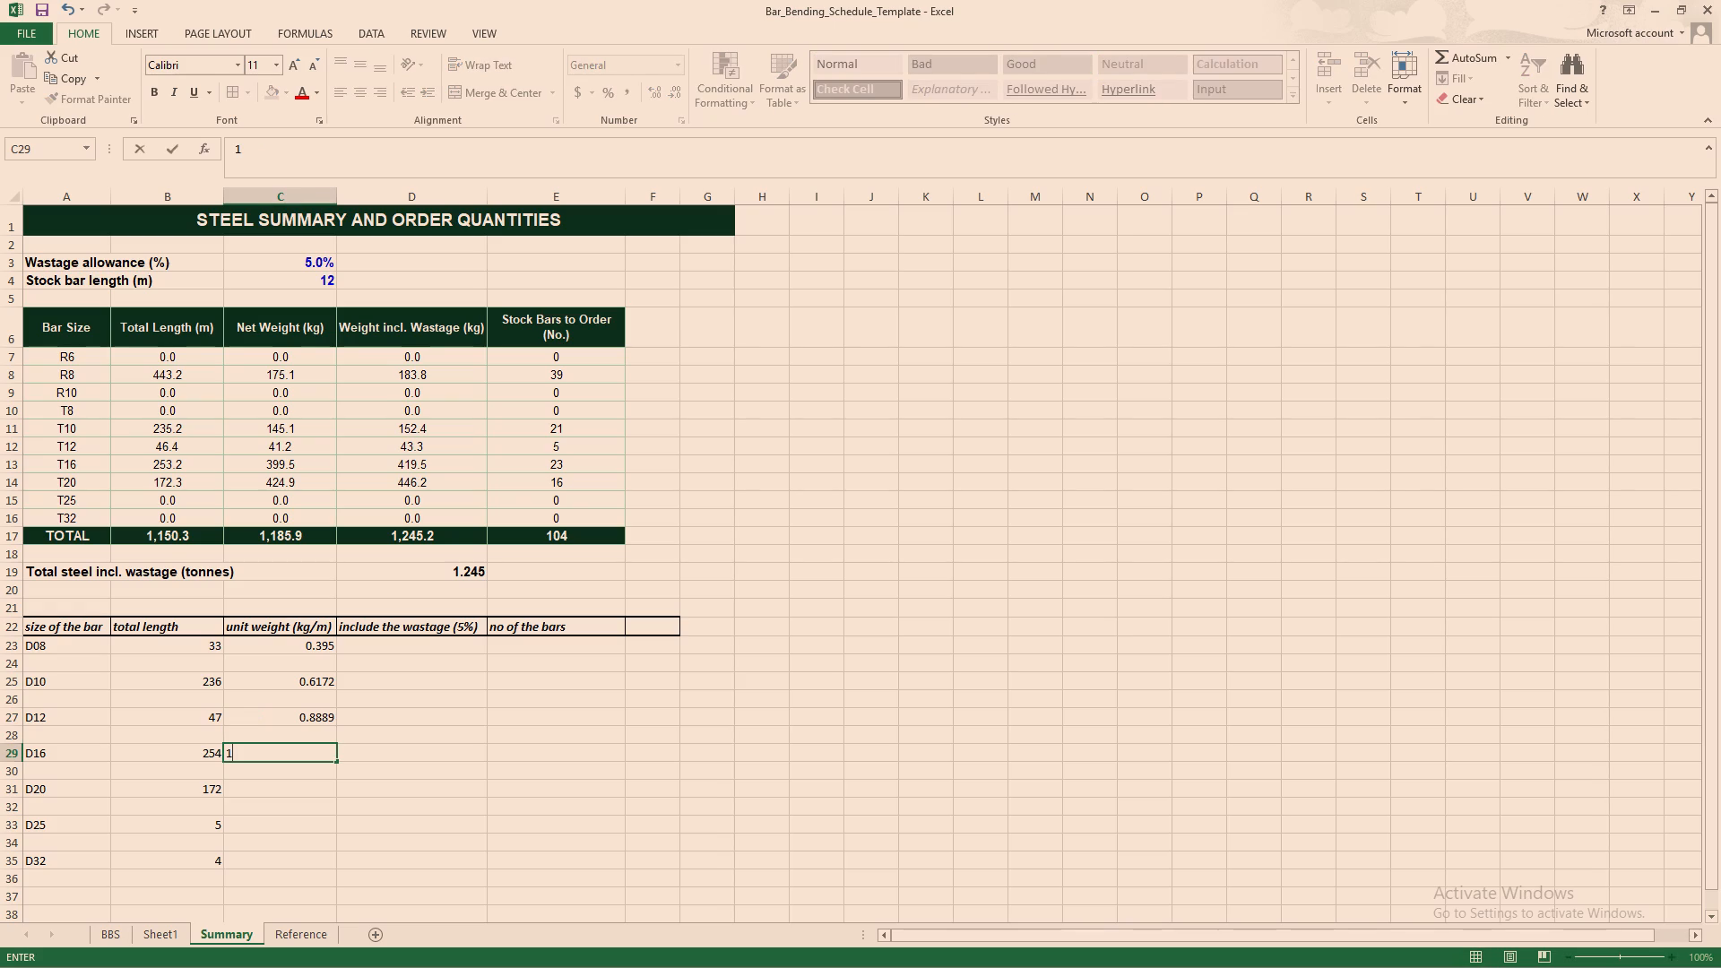
pyautogui.press('BackSpace')
pyautogui.press('1')
pyautogui.write('.5')
pyautogui.press('0')
pyautogui.press('BackSpace')
pyautogui.write('802')
# Enter 2.469 as the unit weight of the D20 bar in cell C31.
pyautogui.click(305, 788)
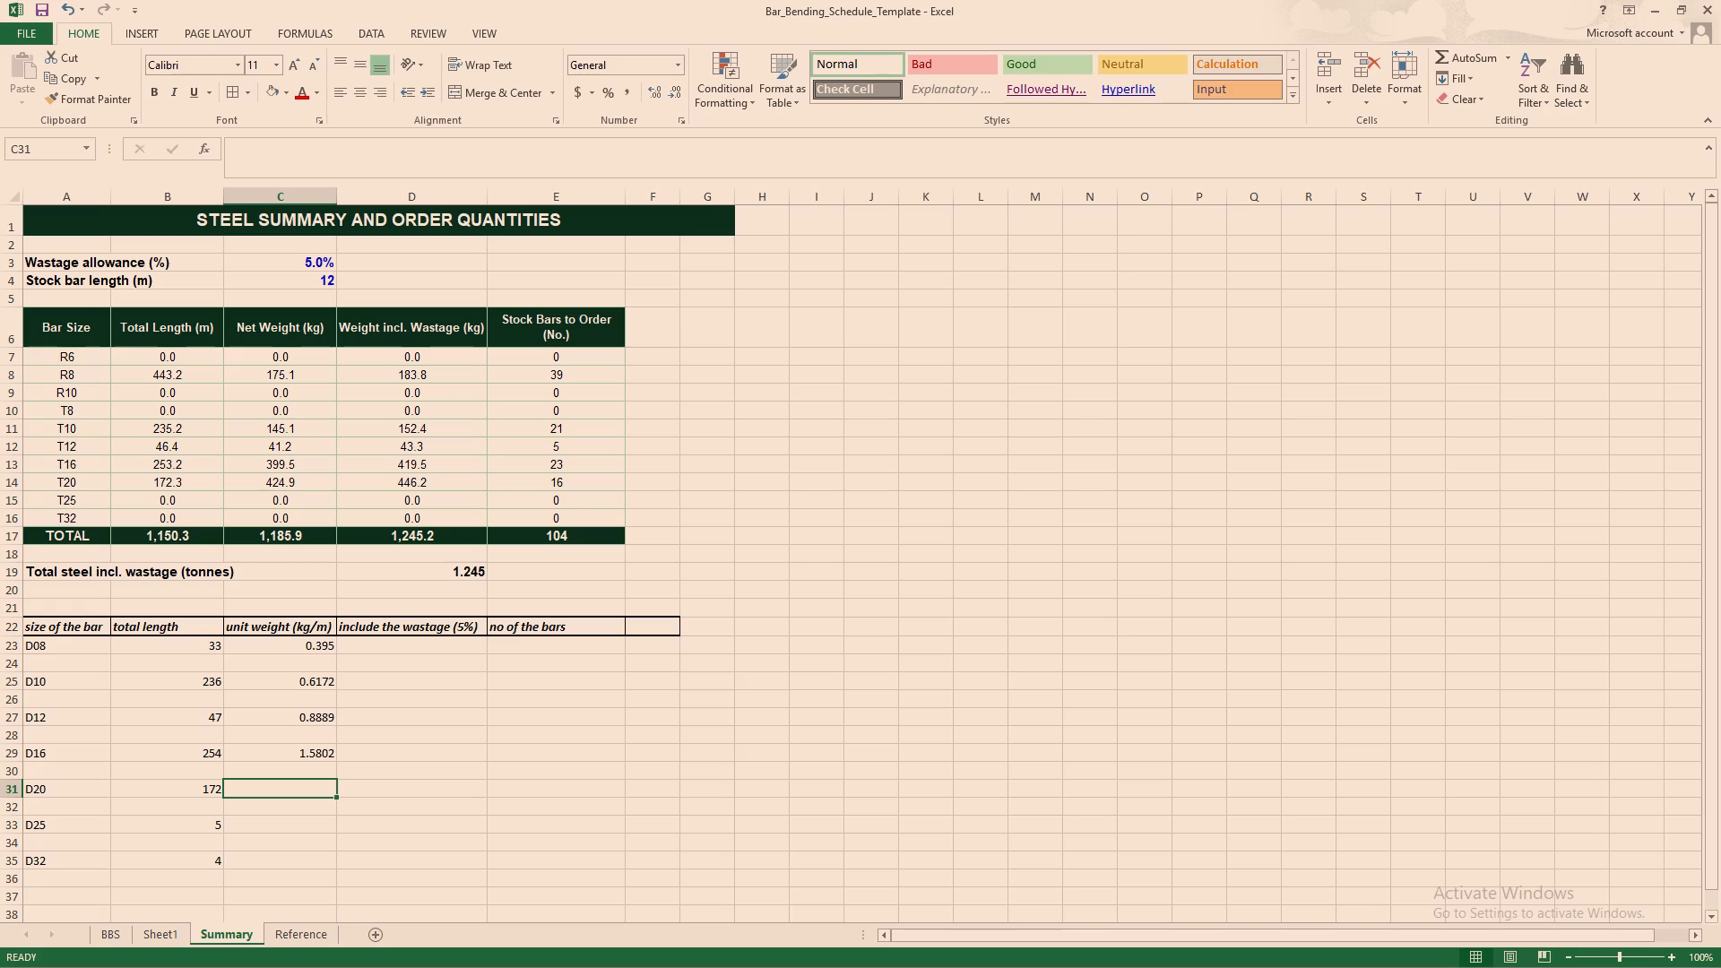
pyautogui.press('2')
pyautogui.press('.')
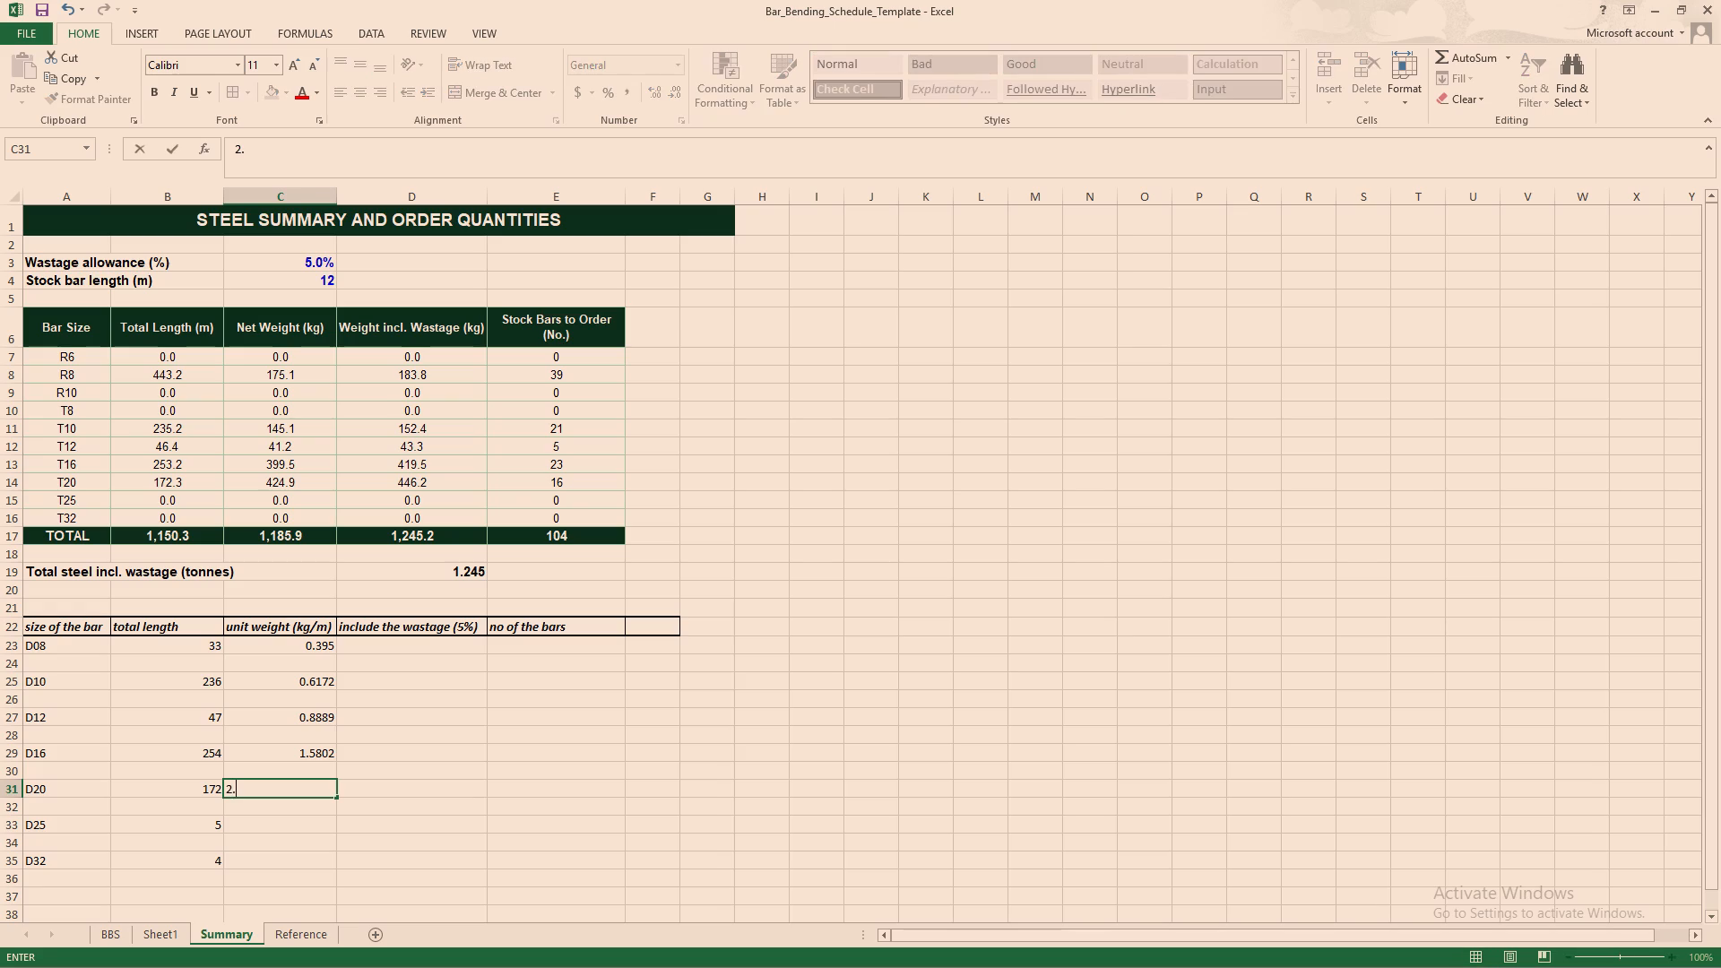
pyautogui.press('4')
pyautogui.press('6')
pyautogui.press('9')
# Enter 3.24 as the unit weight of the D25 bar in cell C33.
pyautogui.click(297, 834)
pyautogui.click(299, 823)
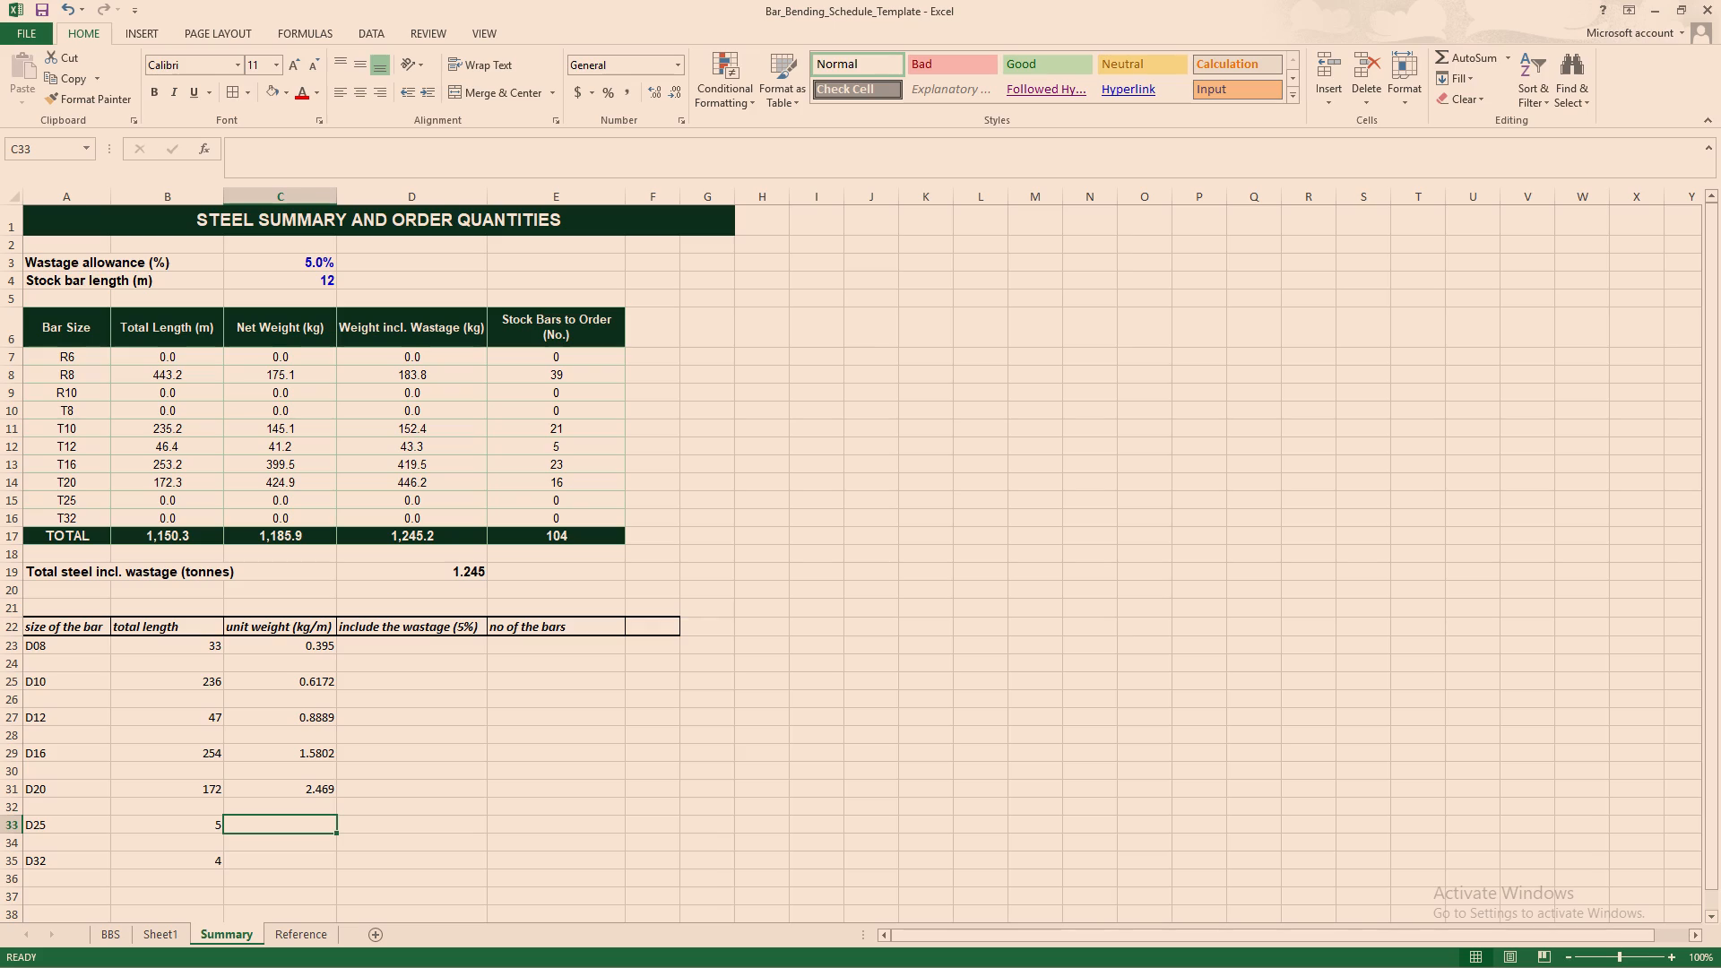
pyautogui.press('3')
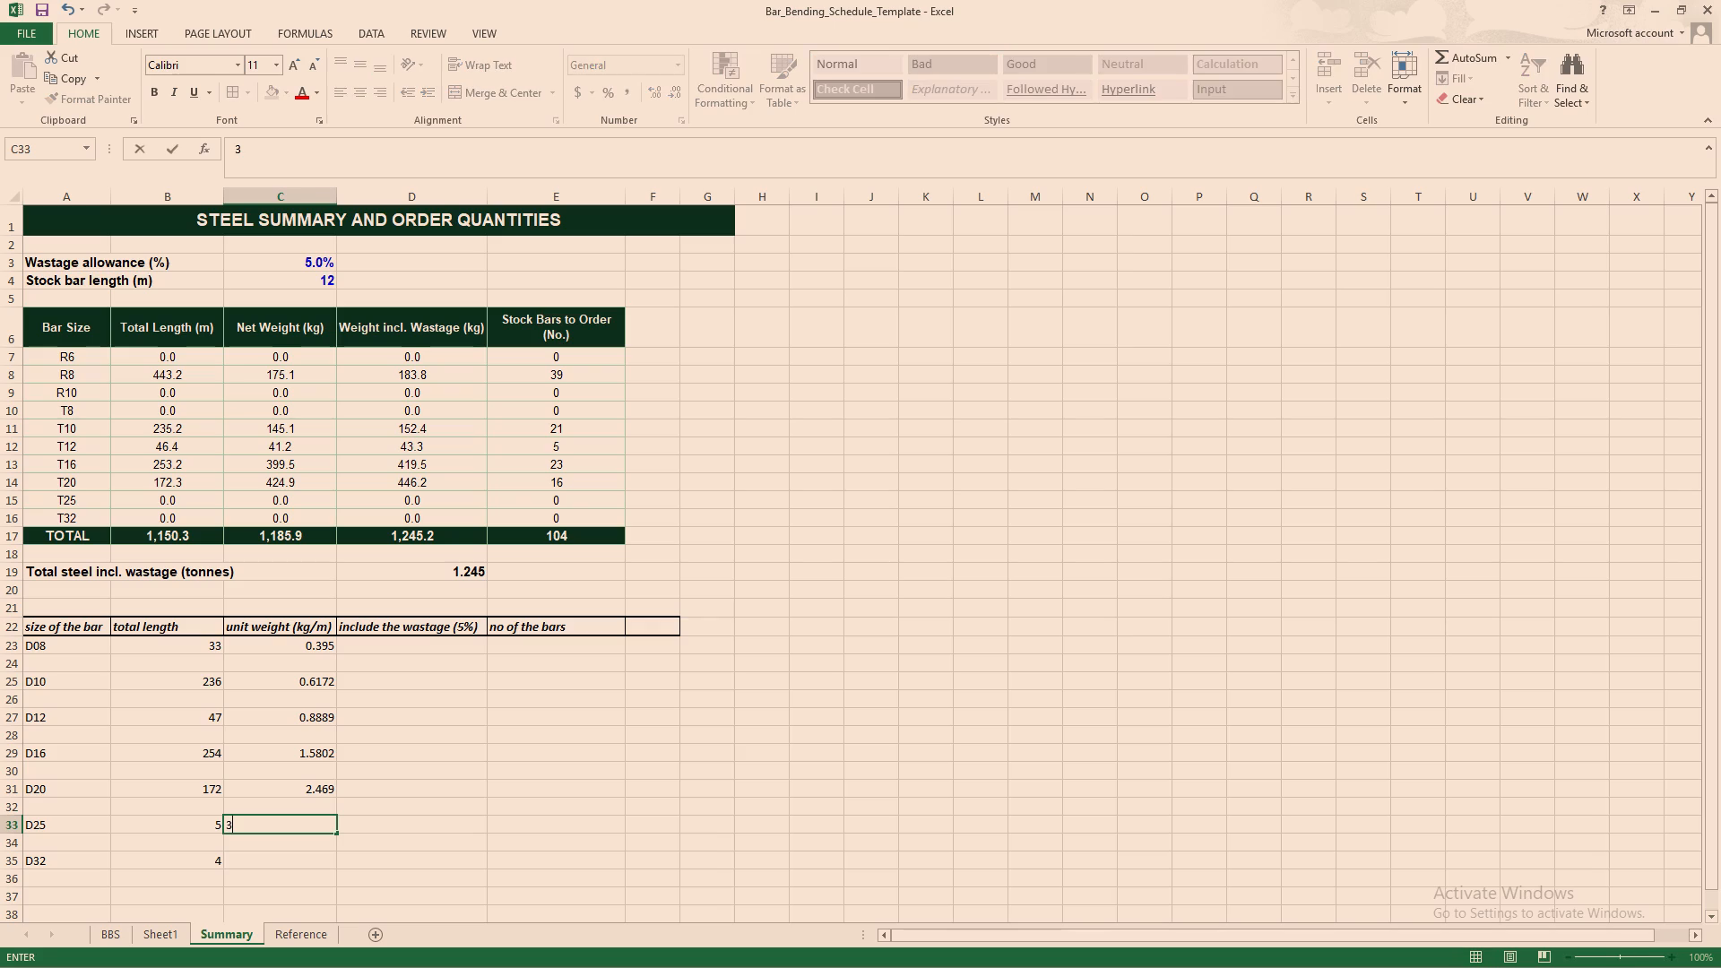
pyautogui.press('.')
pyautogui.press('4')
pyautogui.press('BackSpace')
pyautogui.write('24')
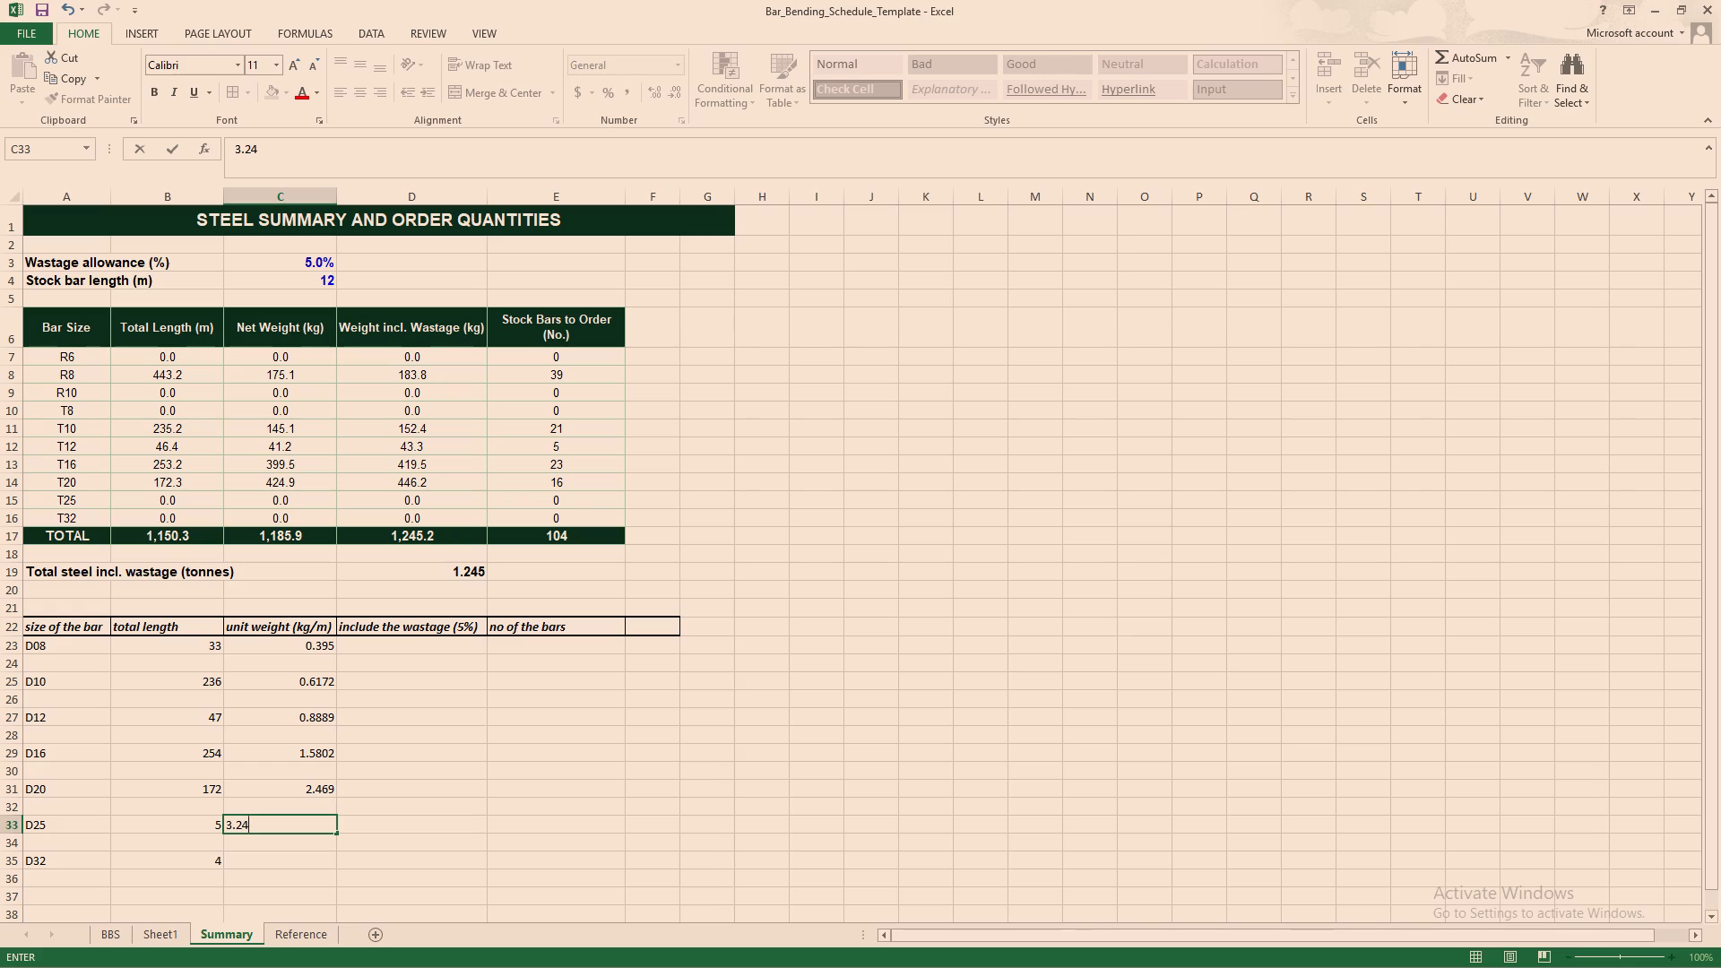
# Enter 6.32 as the unit weight of the D32 bar in cell C35.
pyautogui.click(295, 865)
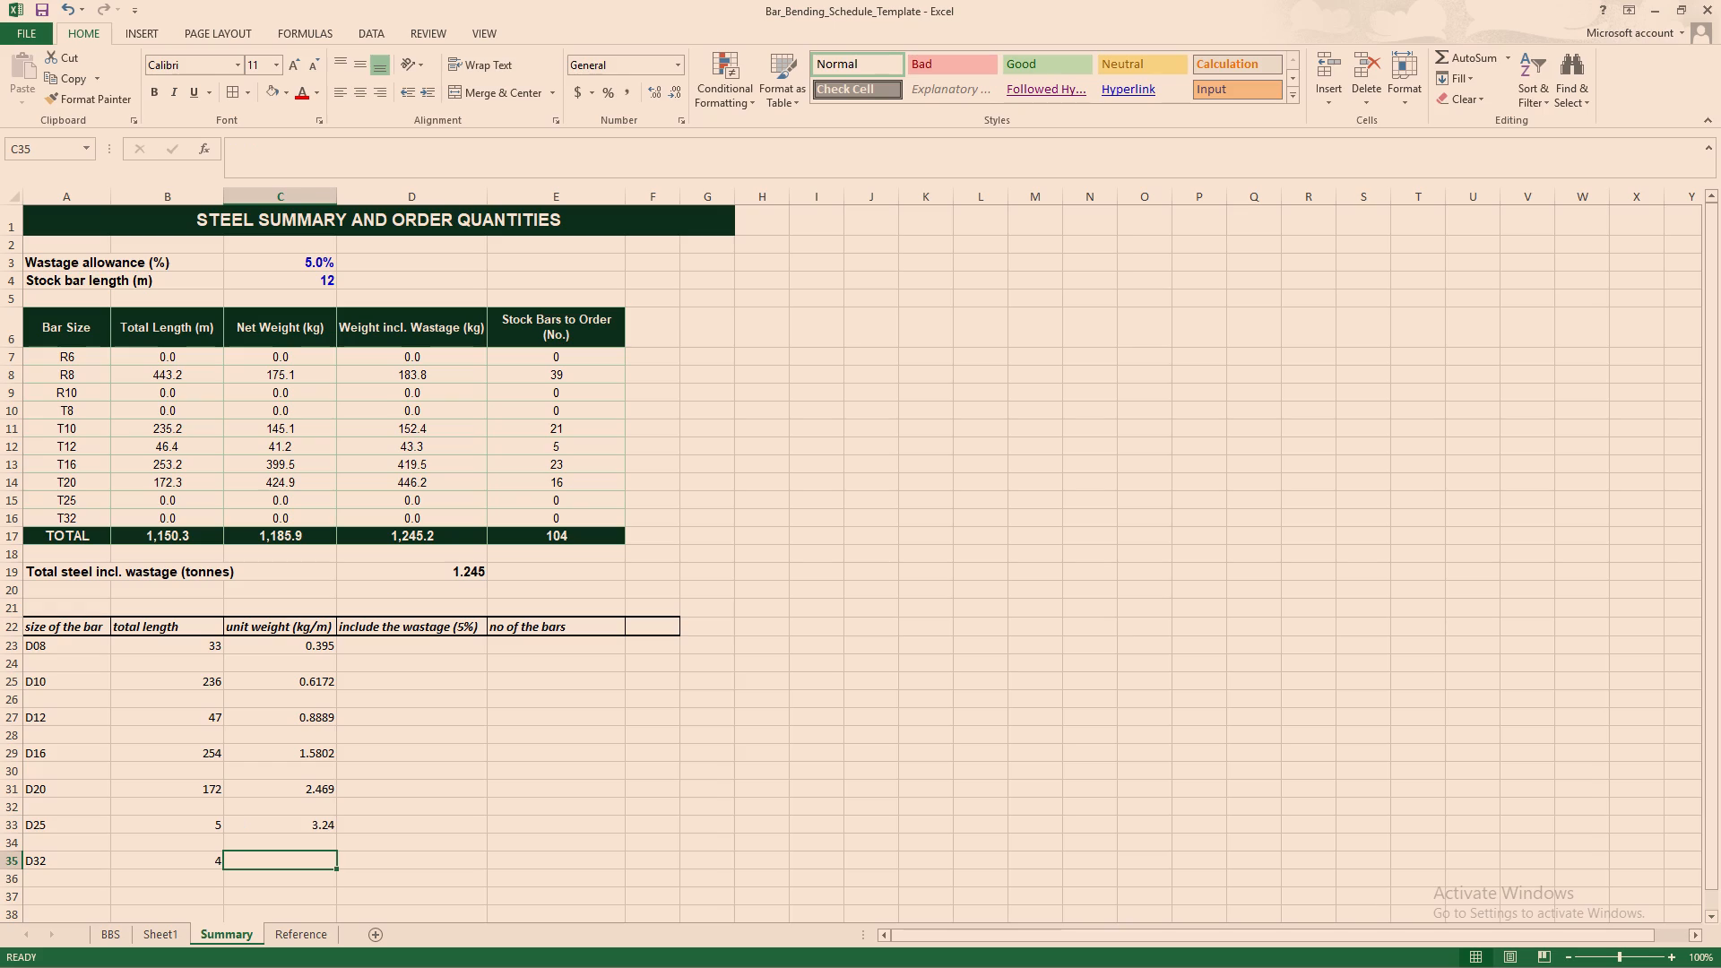
pyautogui.press('6')
pyautogui.write('.3')
pyautogui.press('2')
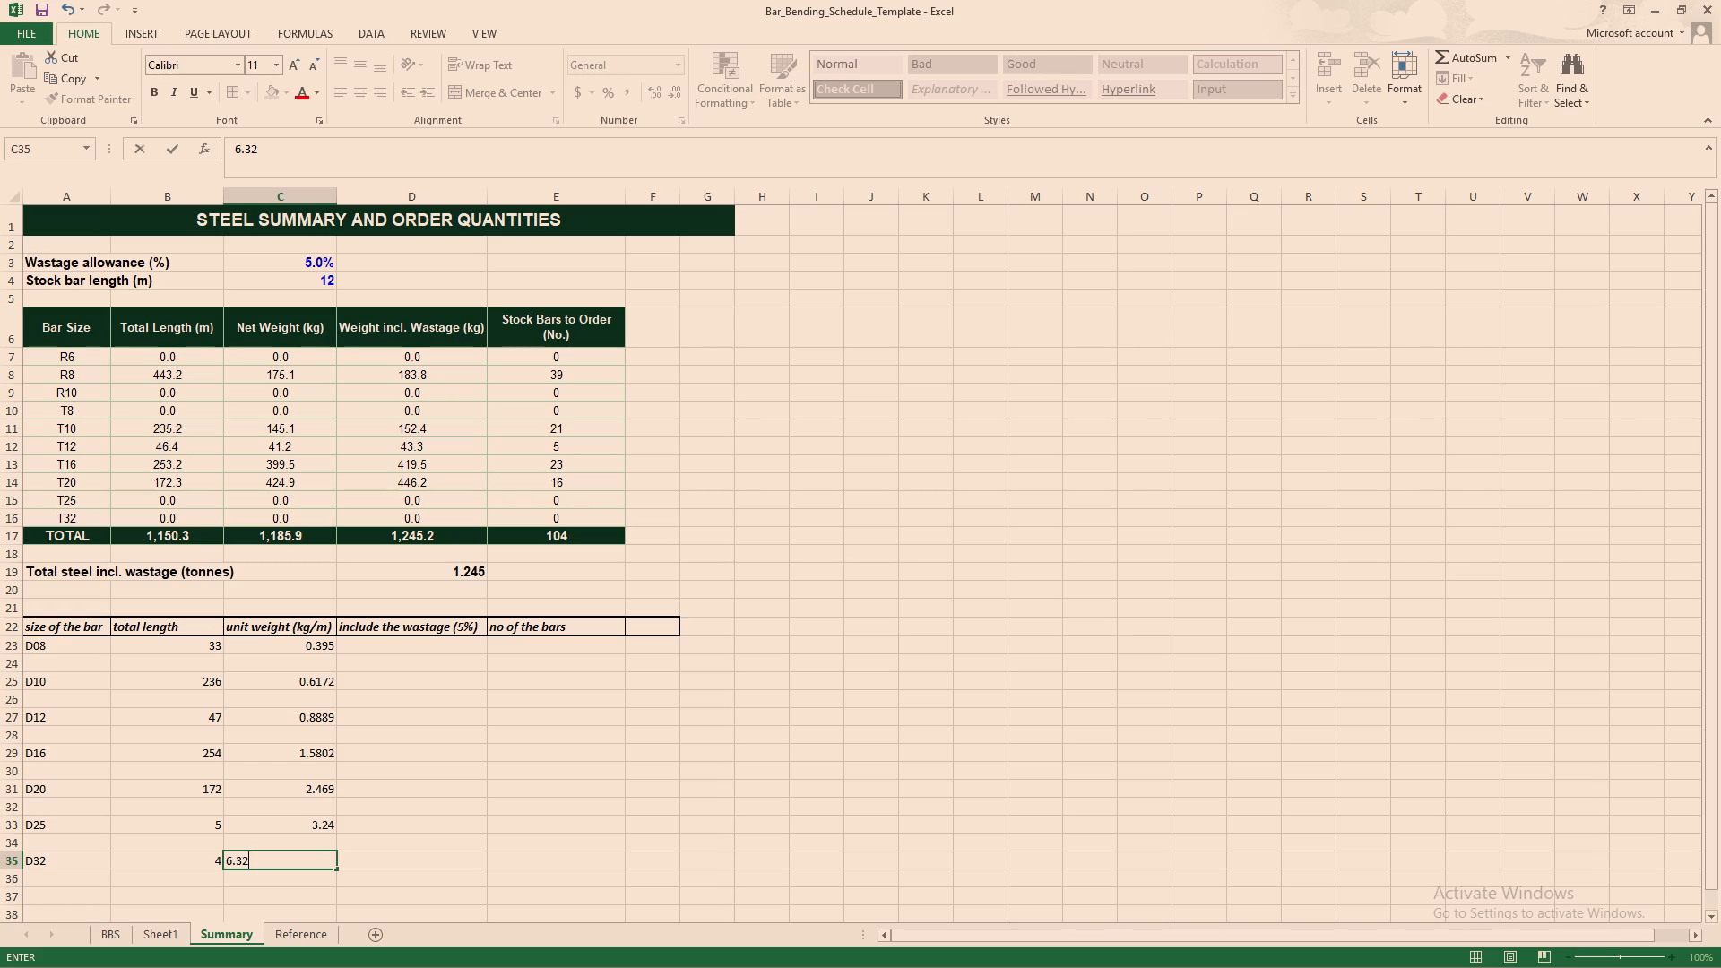
# Change the unit weight of the D25 bar in cell C33 to 3.850.
pyautogui.click(315, 831)
pyautogui.press('3')
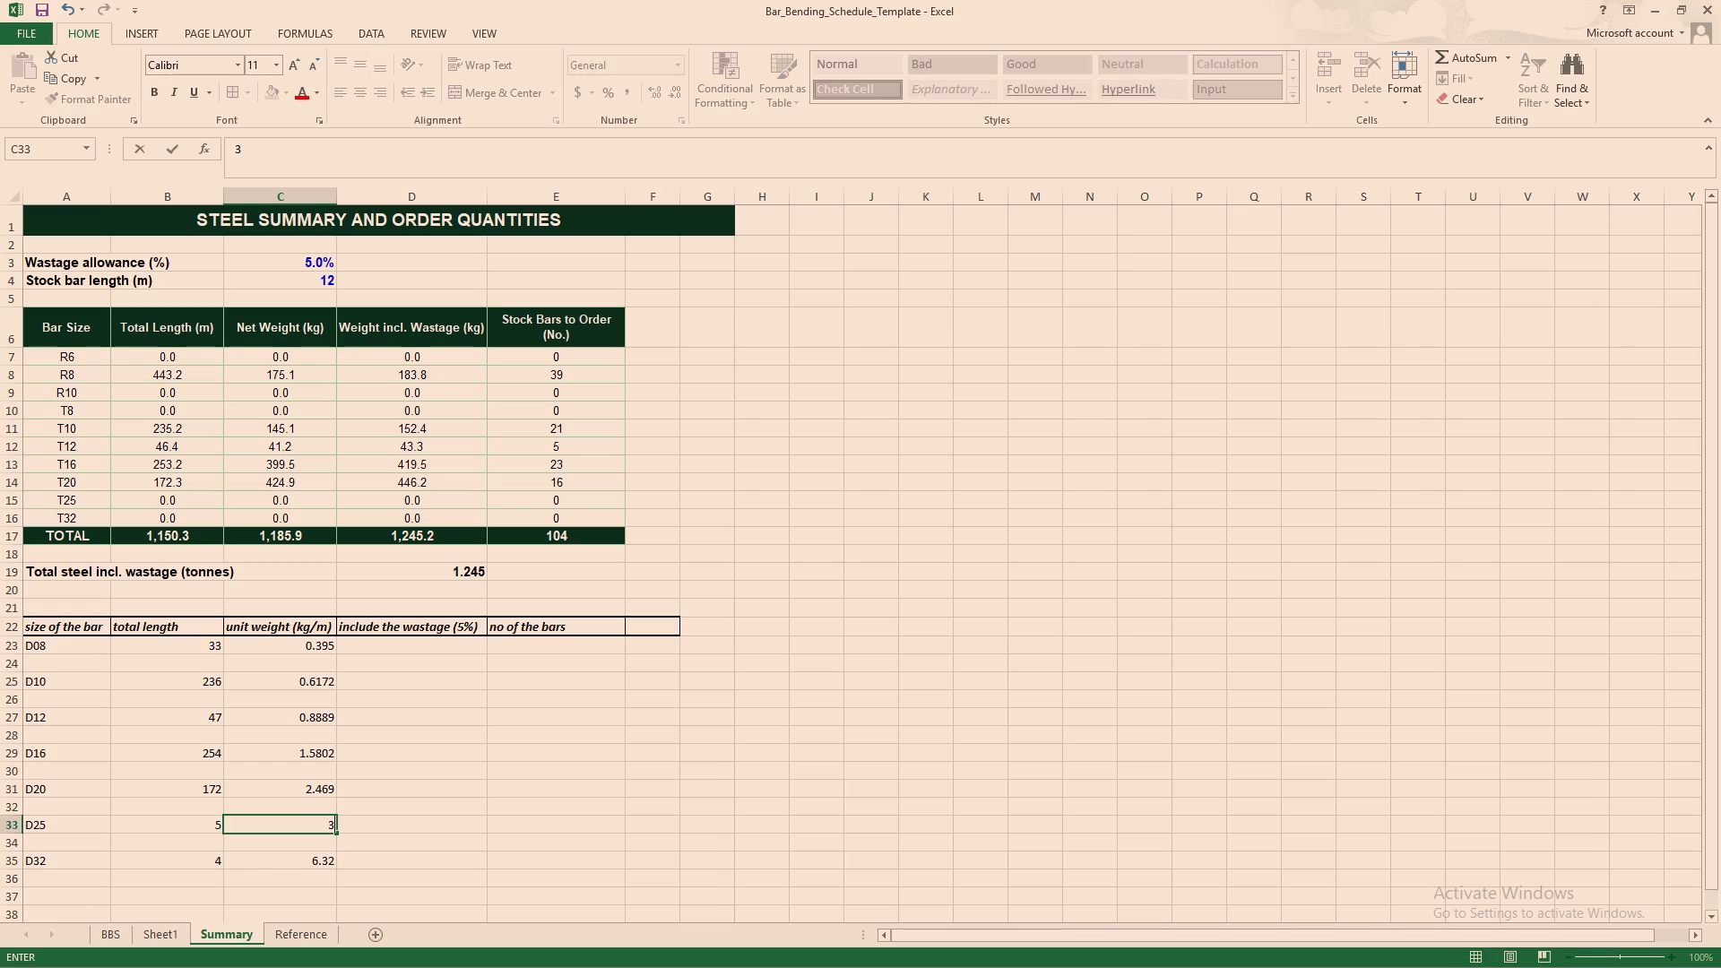
pyautogui.press('.')
pyautogui.press('8')
pyautogui.press('5')
pyautogui.press('0')
pyautogui.click(455, 804)
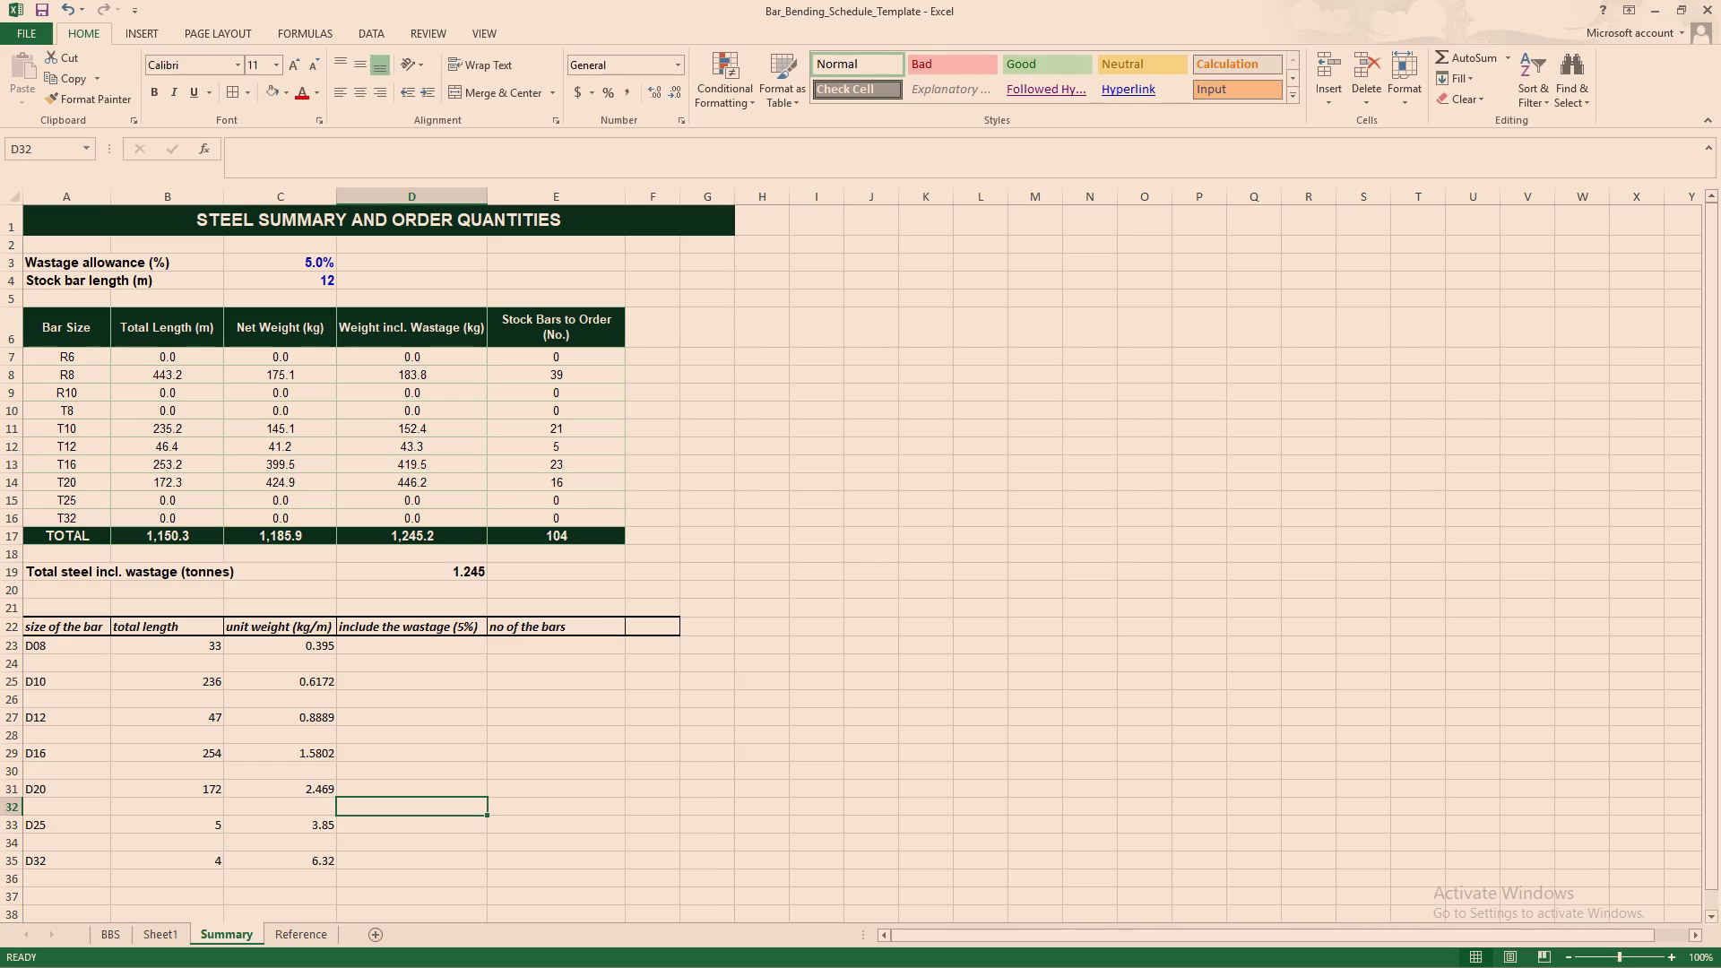
# Replace the header in cell D22 with TOTAL WEIGHT.
pyautogui.click(419, 649)
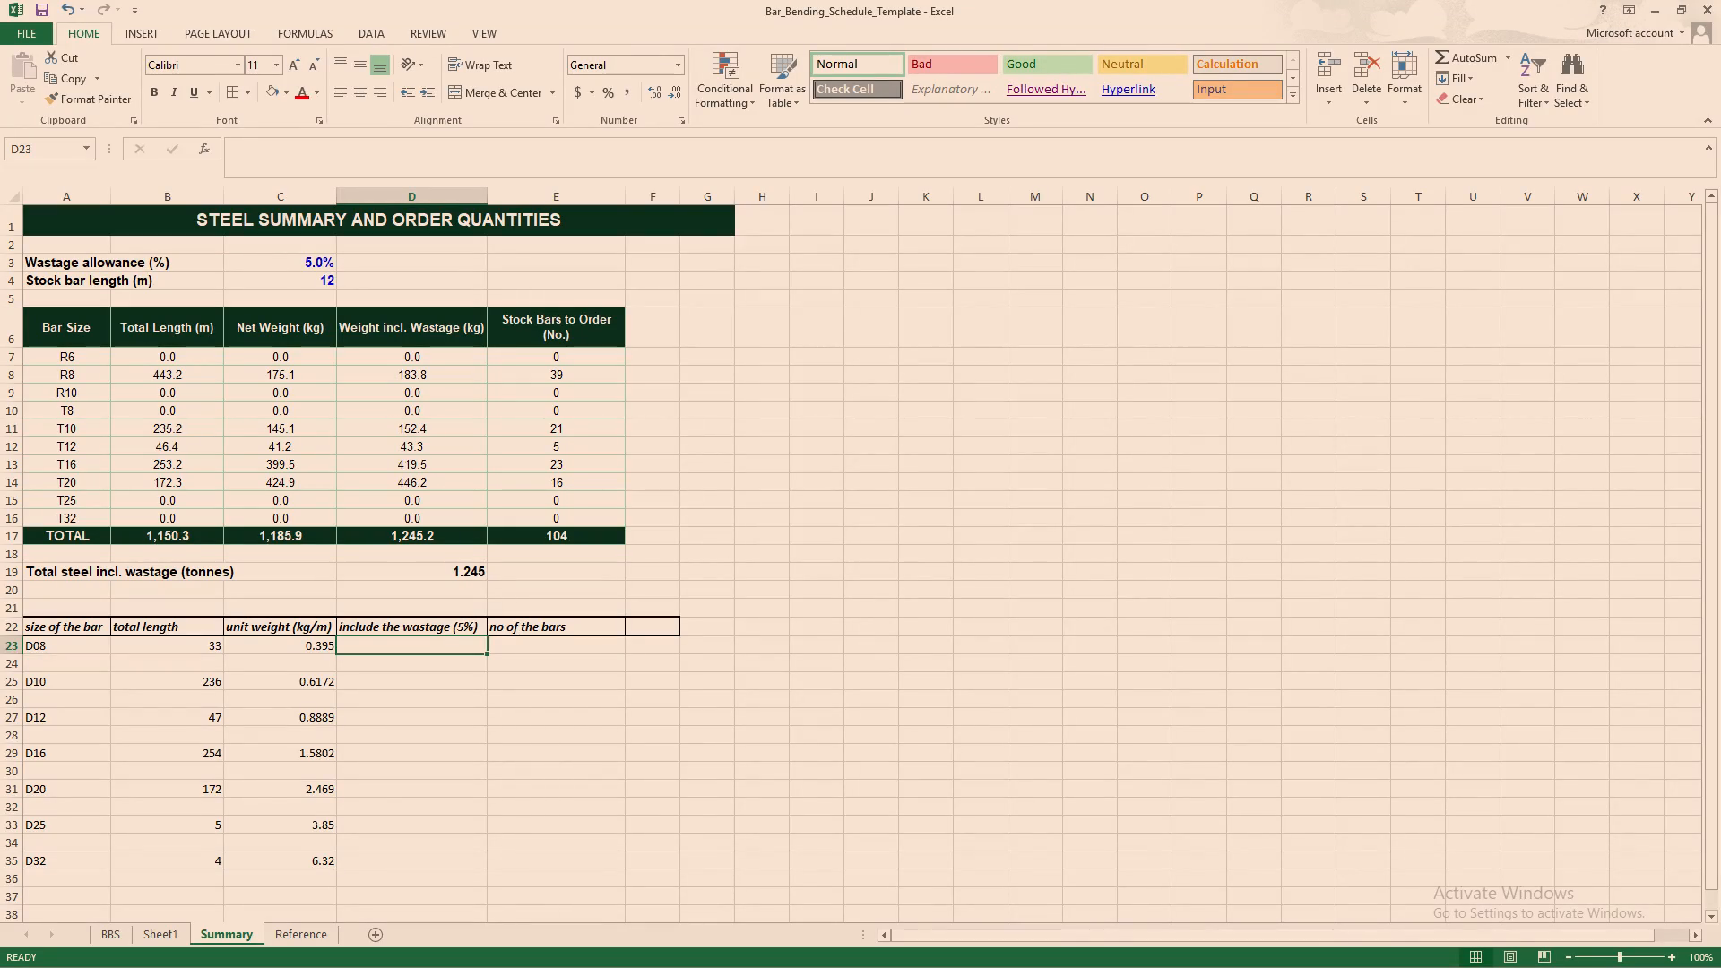
pyautogui.click(419, 626)
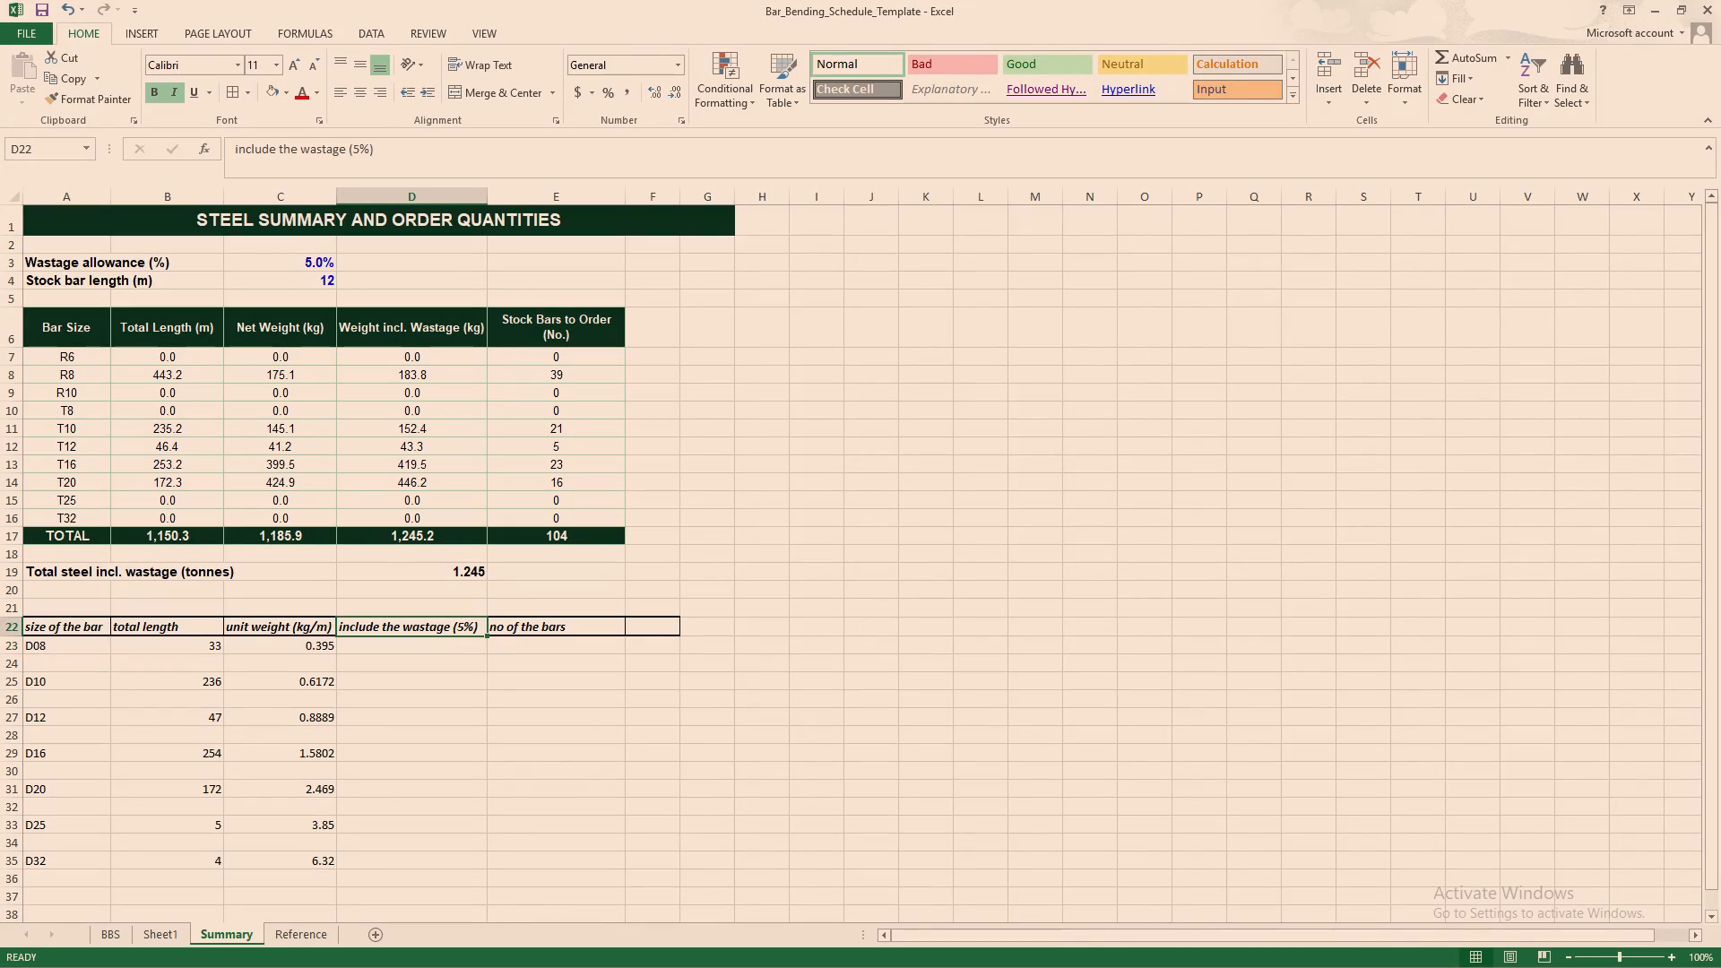
pyautogui.press('BackSpace')
pyautogui.press('t')
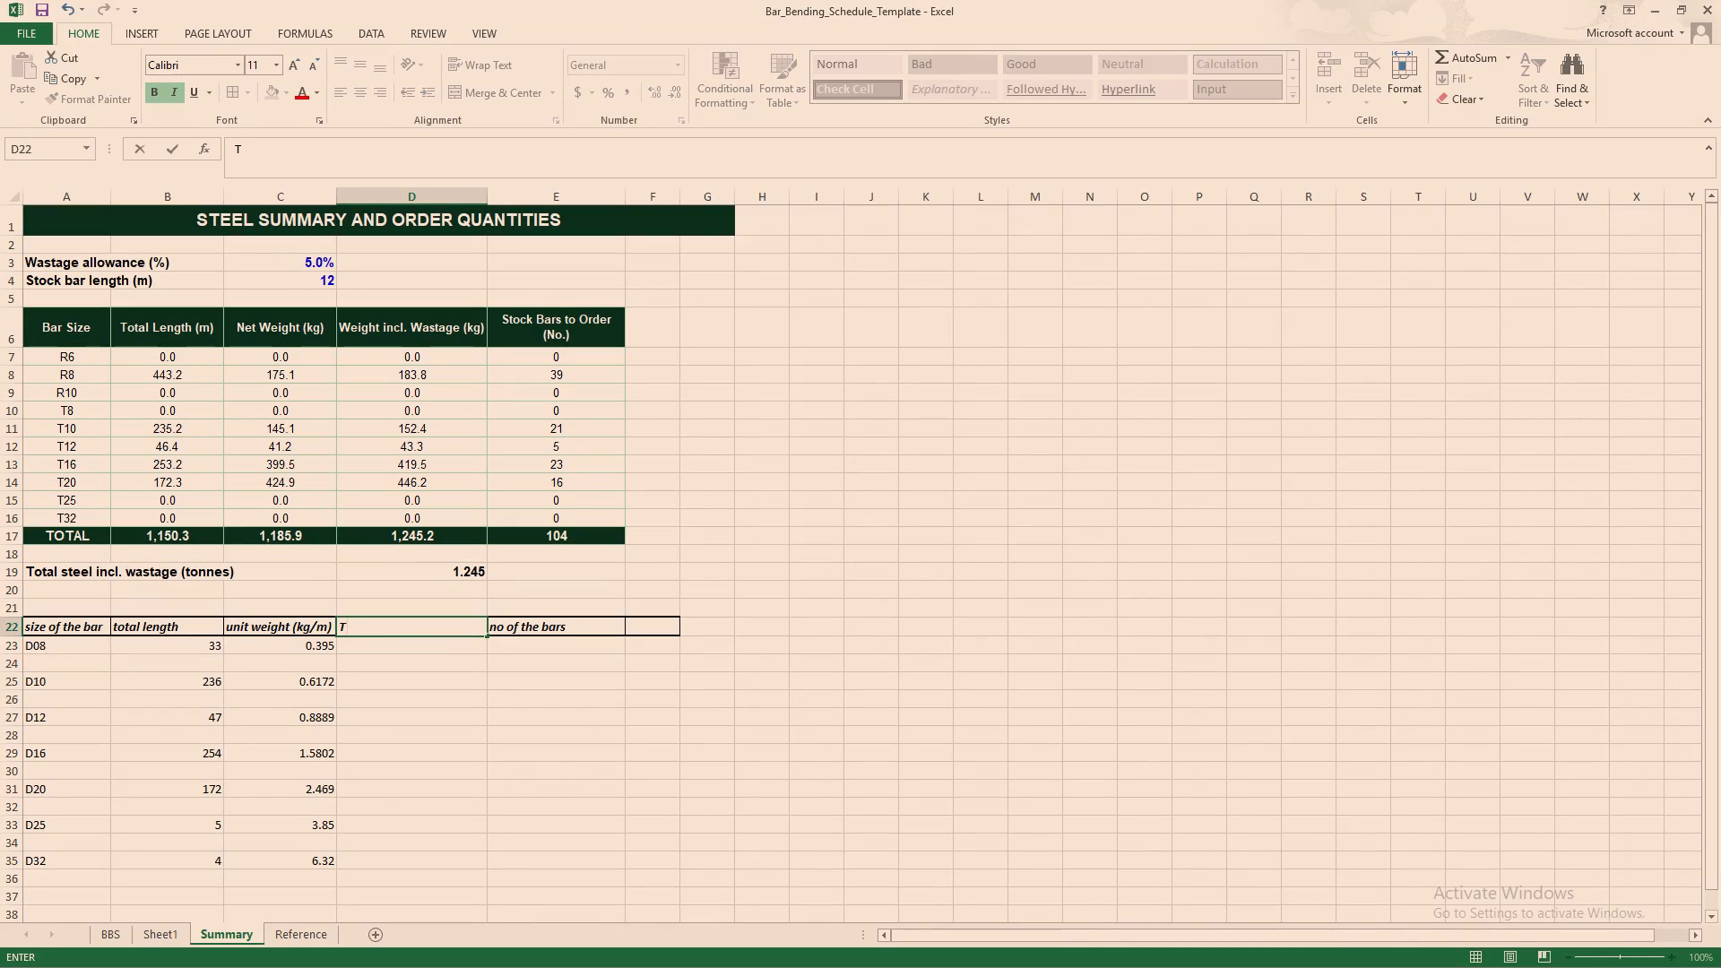
pyautogui.write('OTAL')
pyautogui.press('space')
pyautogui.write('WEIGHT')
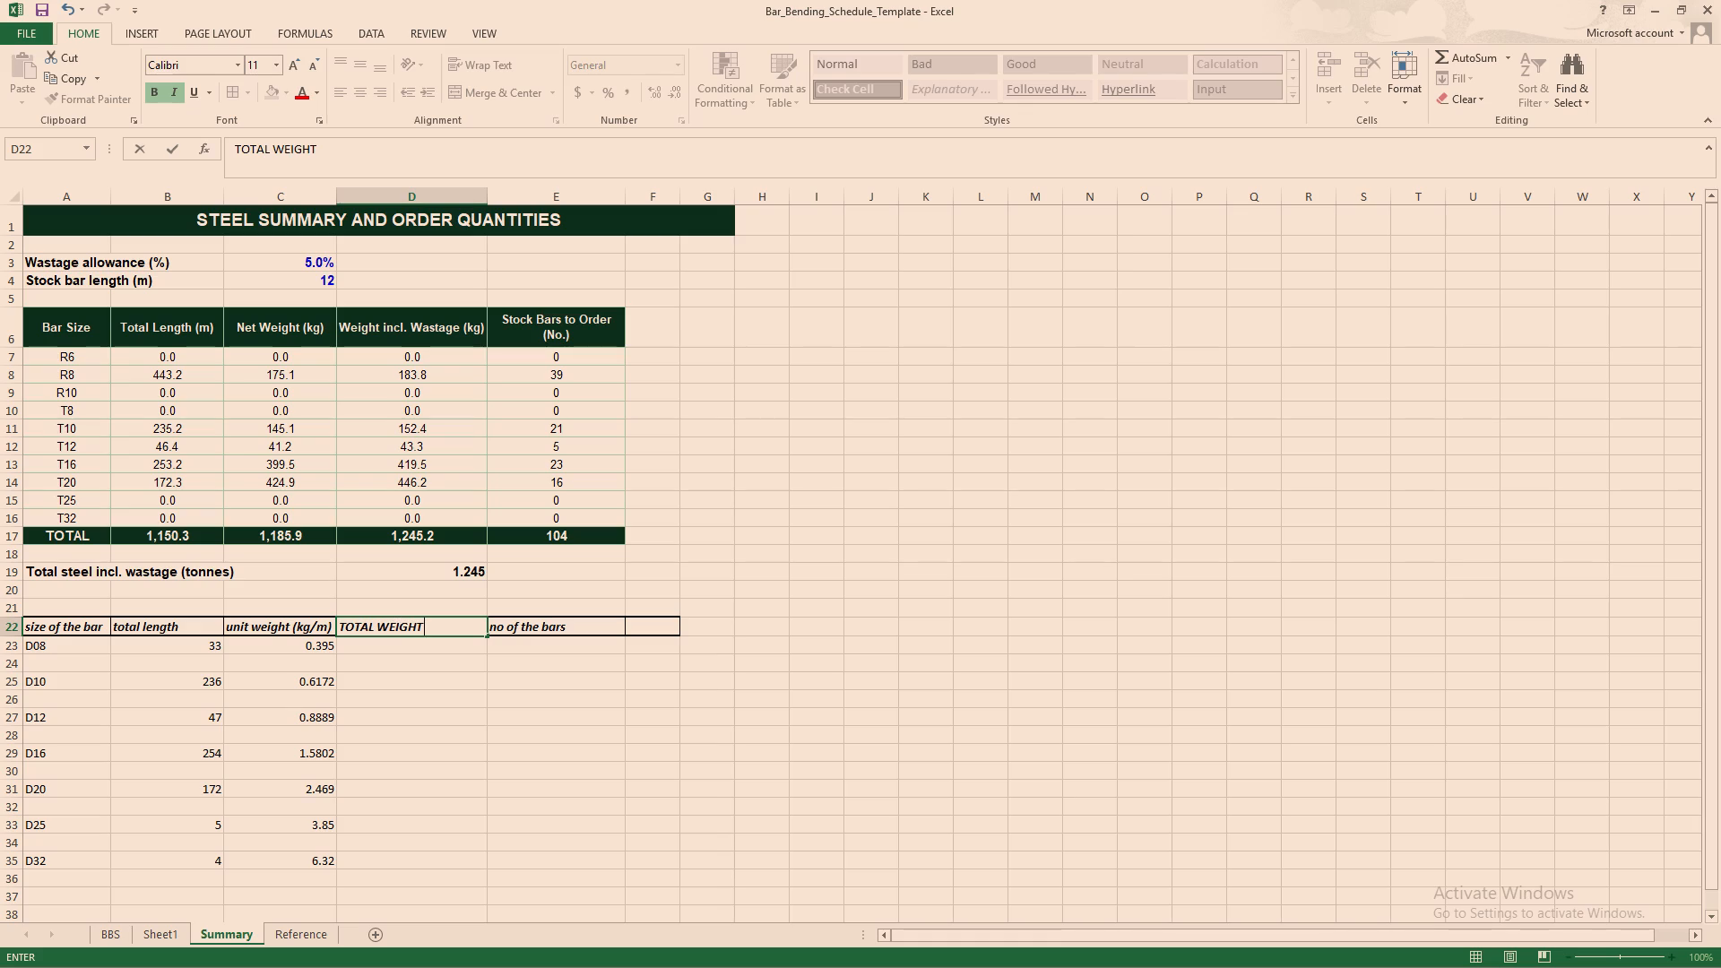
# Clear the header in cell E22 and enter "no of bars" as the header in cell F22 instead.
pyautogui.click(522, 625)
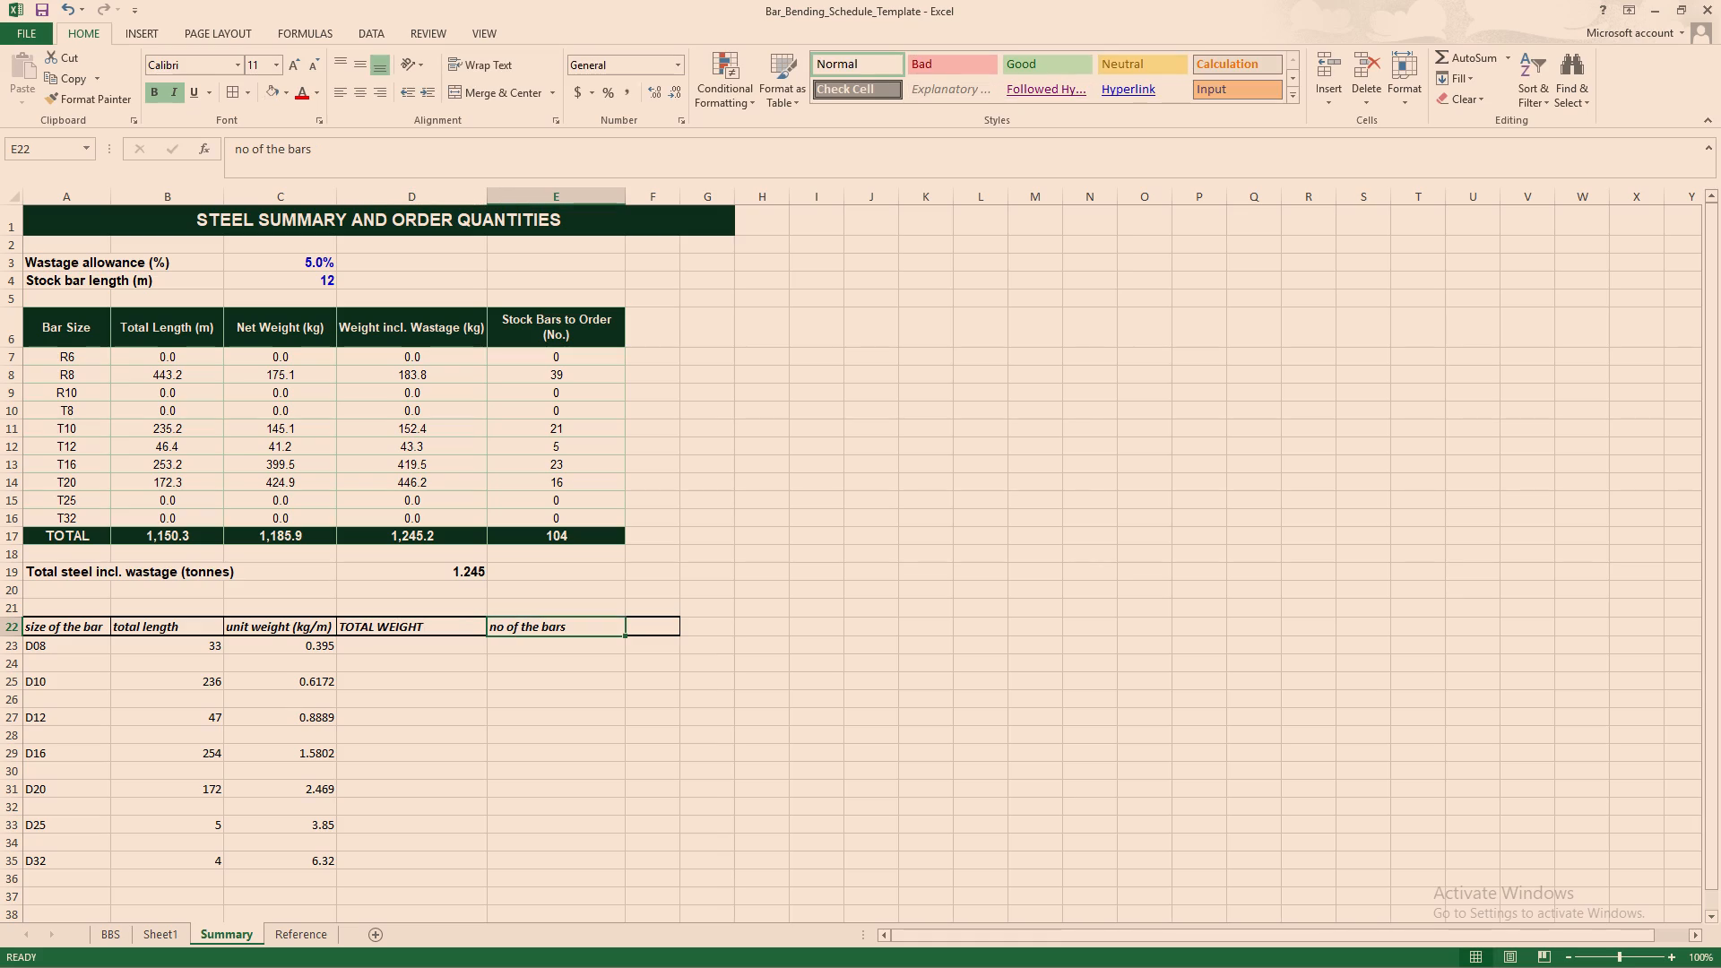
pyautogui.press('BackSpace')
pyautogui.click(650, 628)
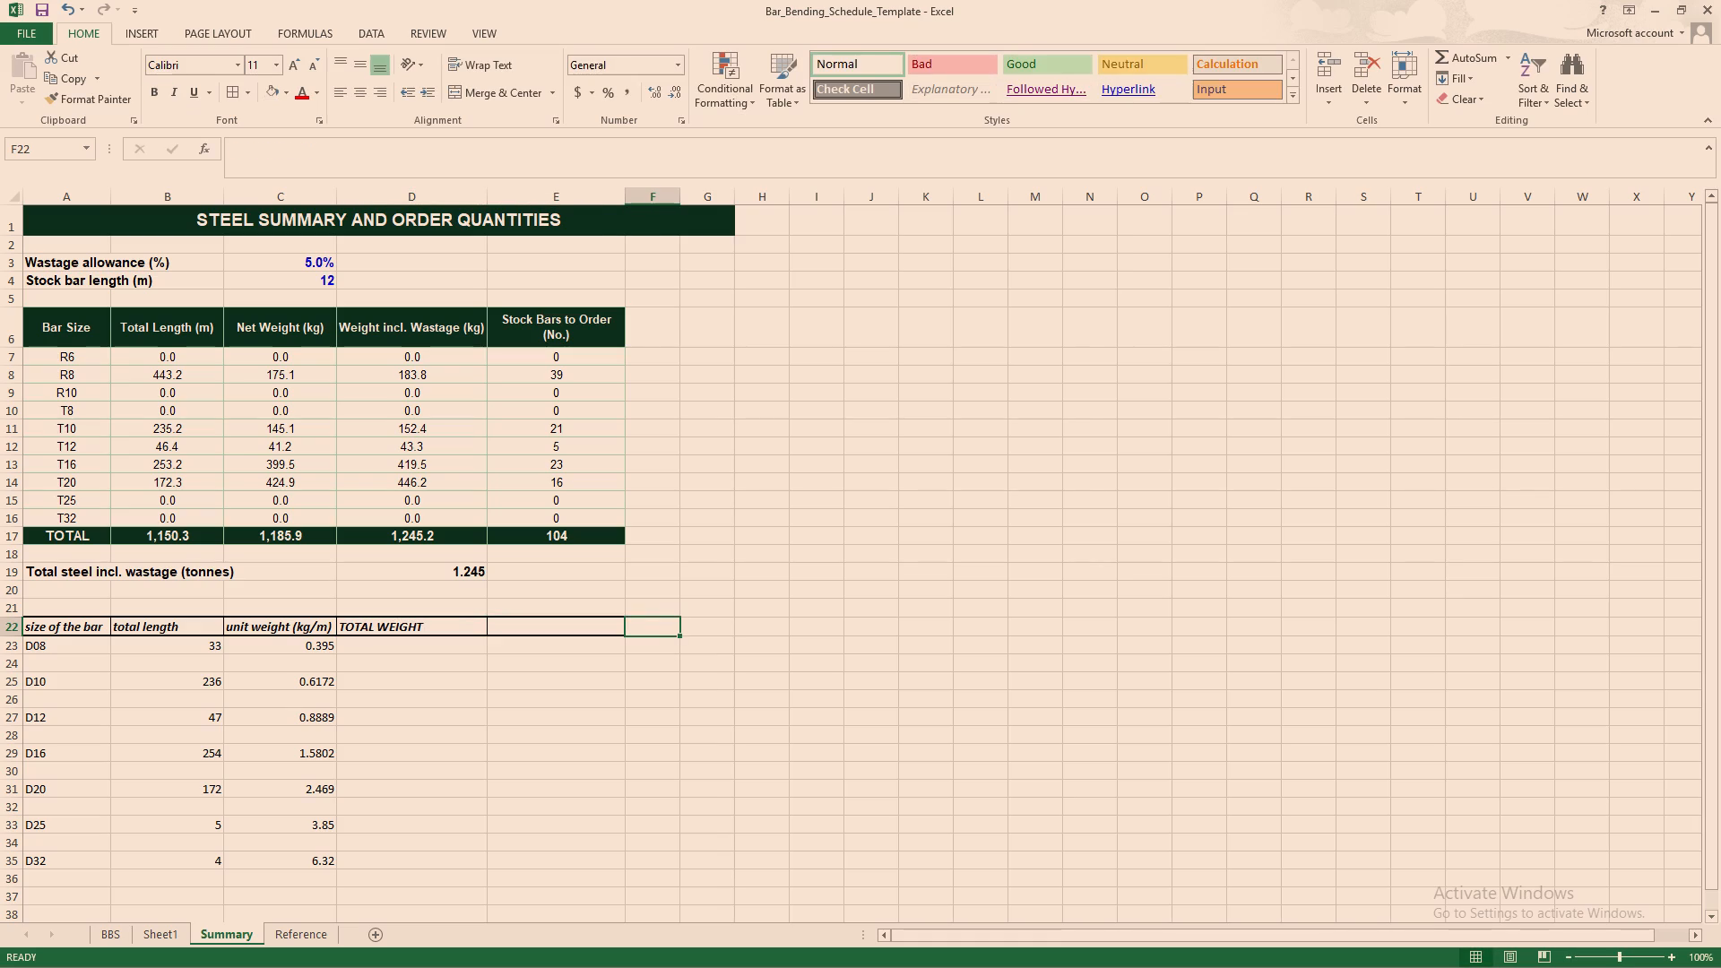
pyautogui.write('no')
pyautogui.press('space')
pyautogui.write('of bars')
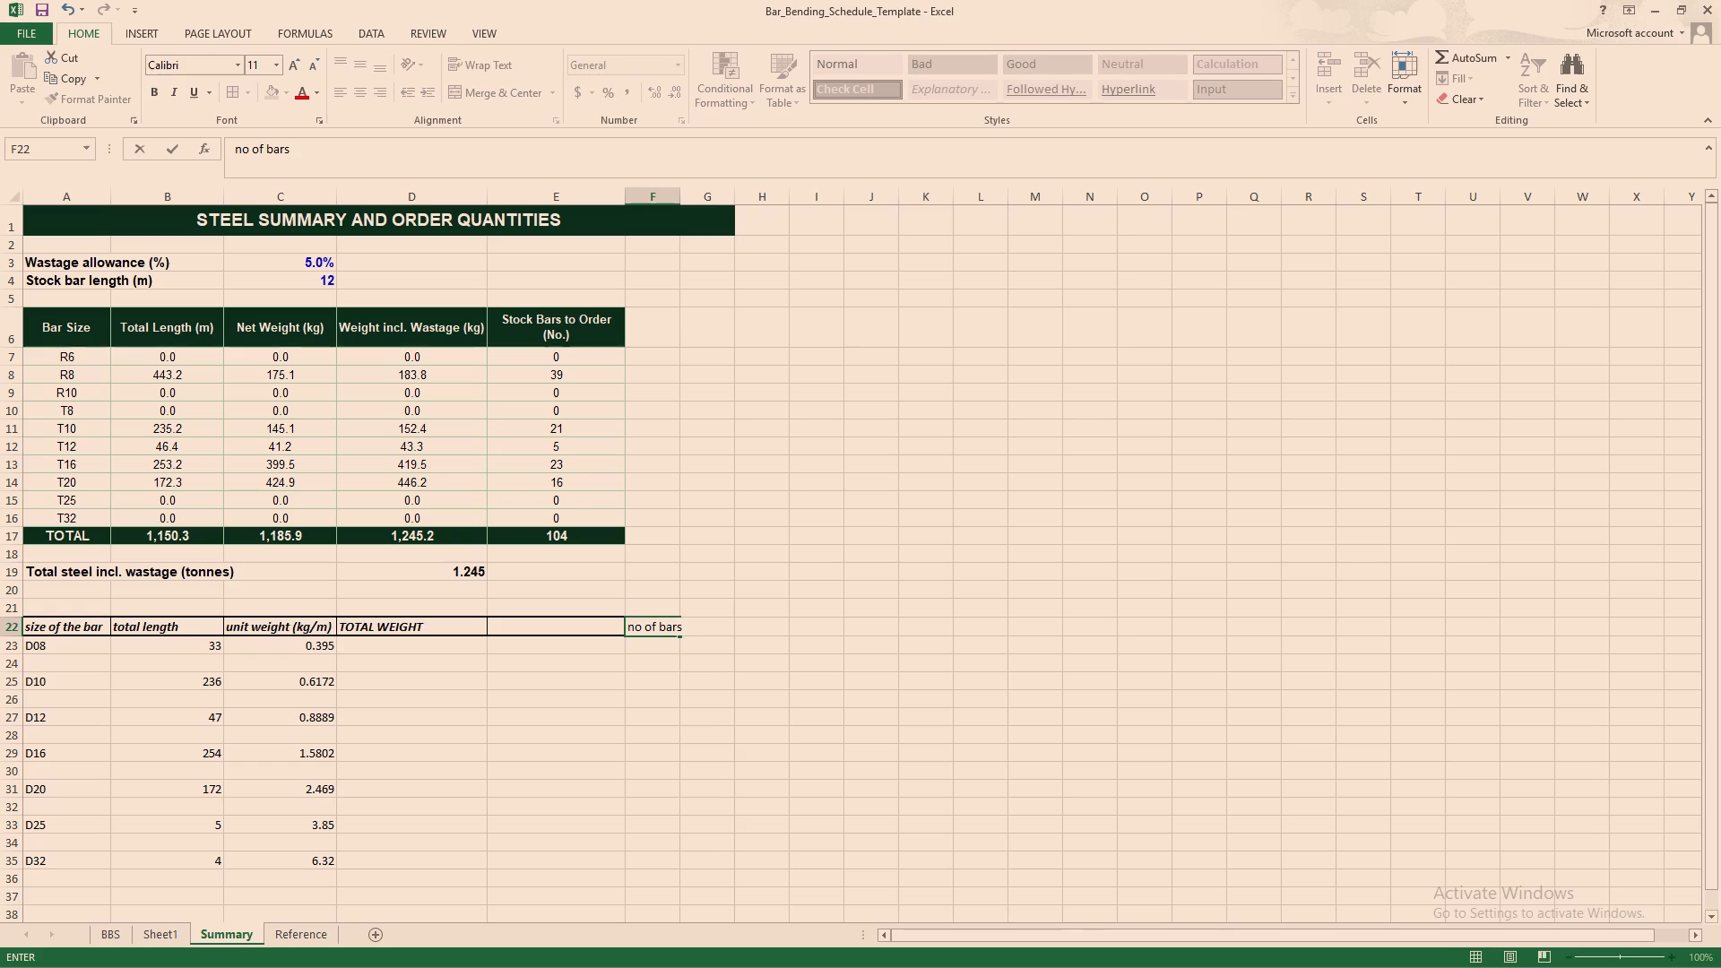
# Enter "weight wastage" as the column header in cell E22.
pyautogui.click(532, 622)
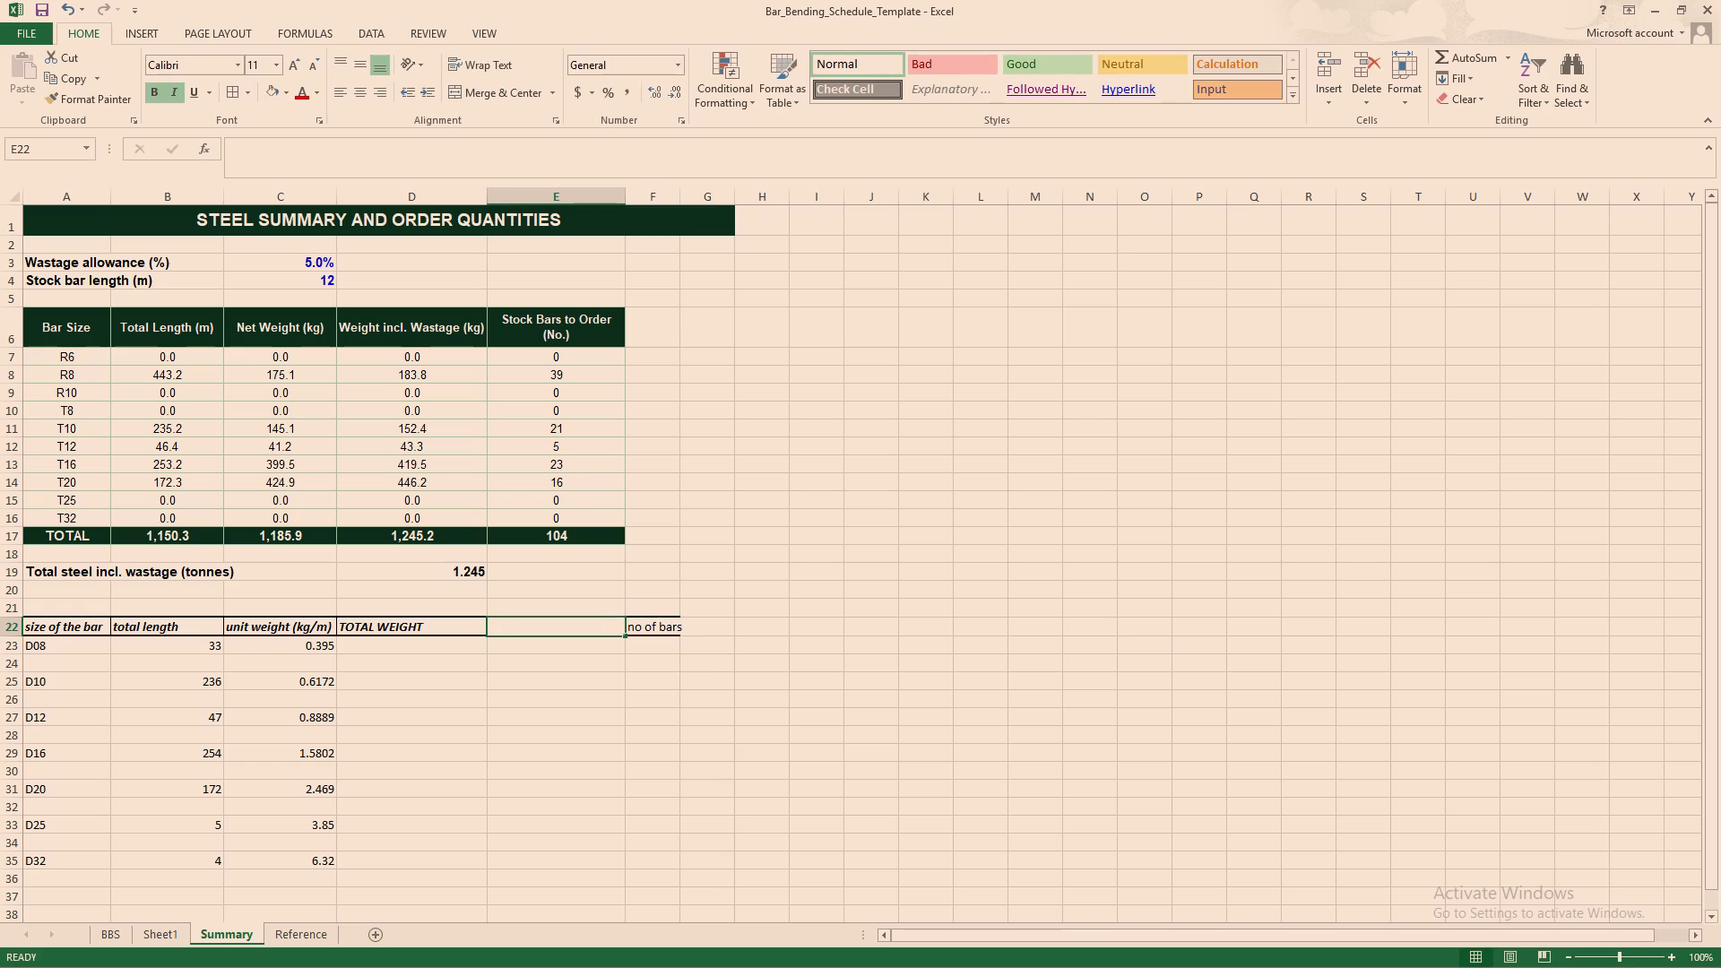
pyautogui.write('weight')
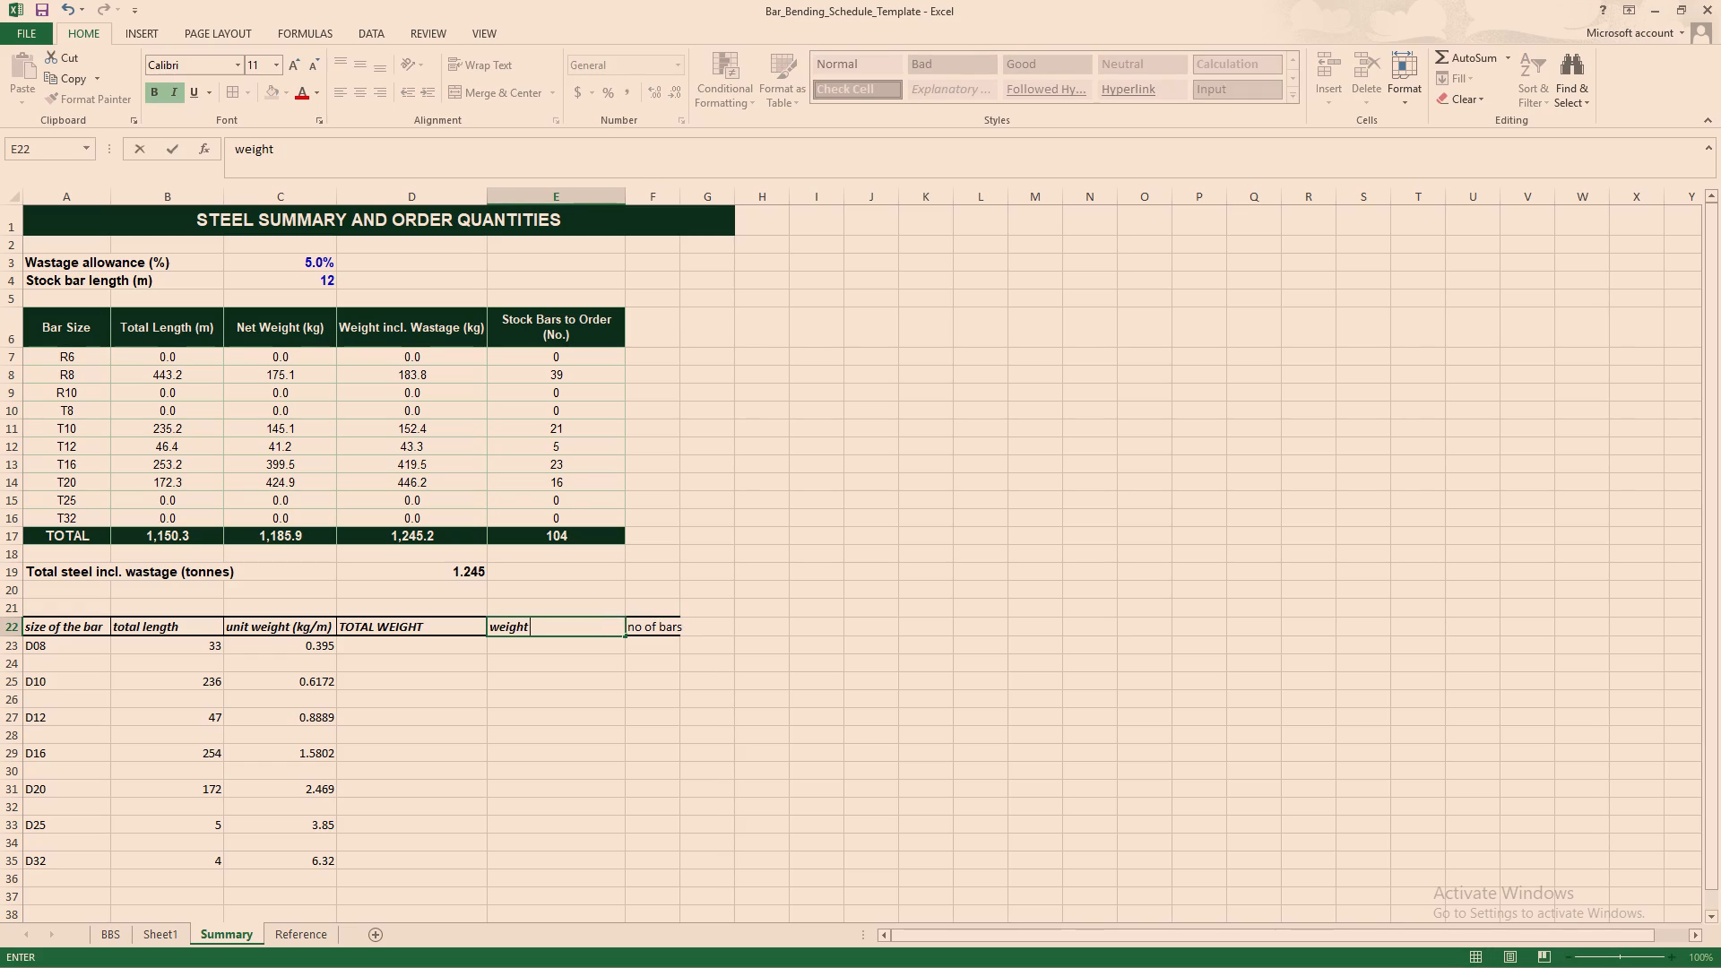
pyautogui.press('space')
pyautogui.write('wasteg')
pyautogui.press('BackSpace')
pyautogui.press('BackSpace')
pyautogui.write('age')
pyautogui.click(695, 614)
# Replace the header in cell F22 with "weight including wastage".
pyautogui.click(665, 628)
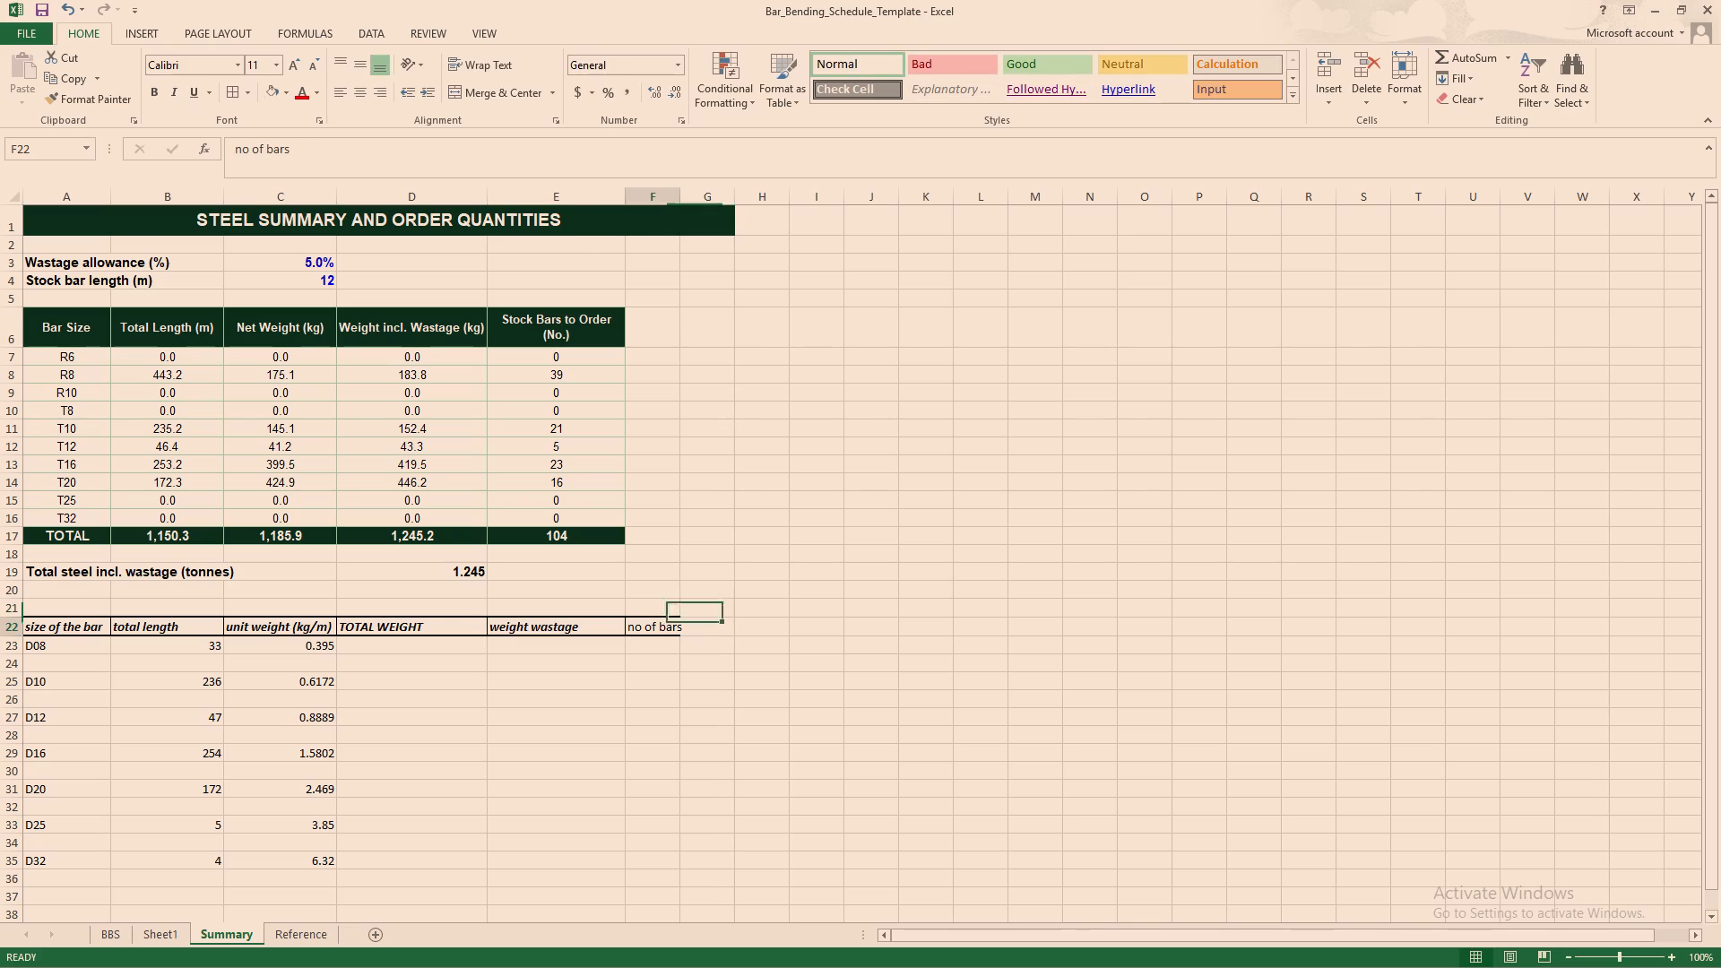
pyautogui.press('BackSpace')
pyautogui.write('weigh')
pyautogui.press('t')
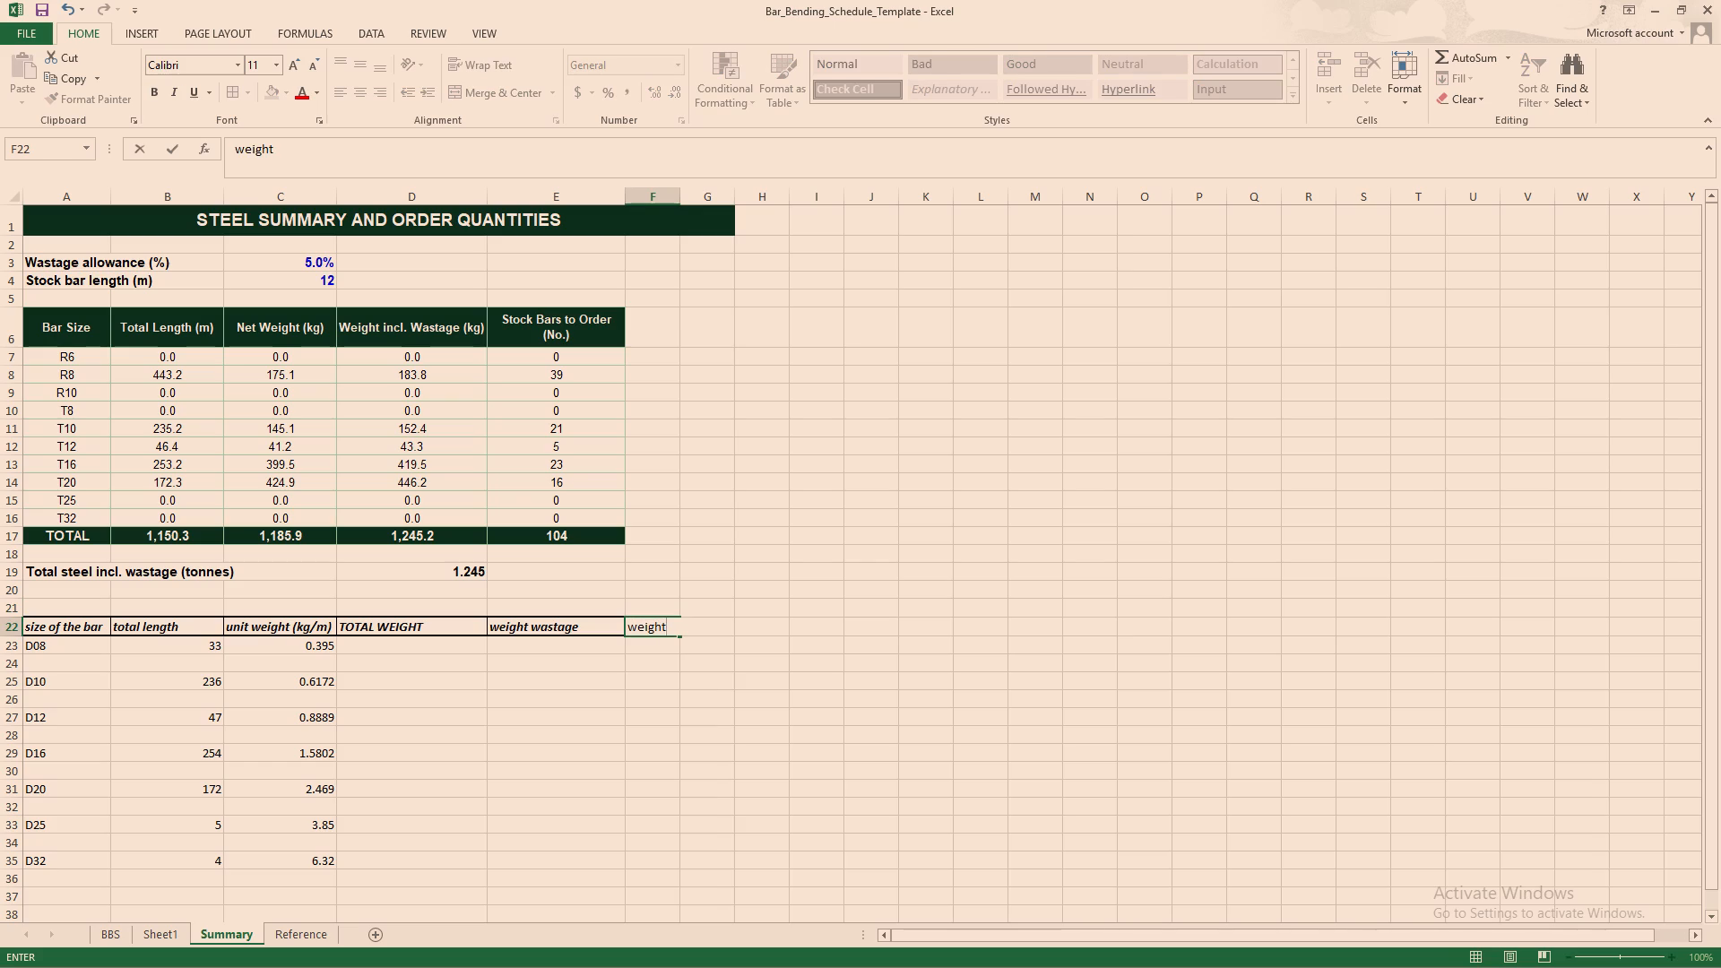
pyautogui.press('space')
pyautogui.write('including was')
pyautogui.write('tage')
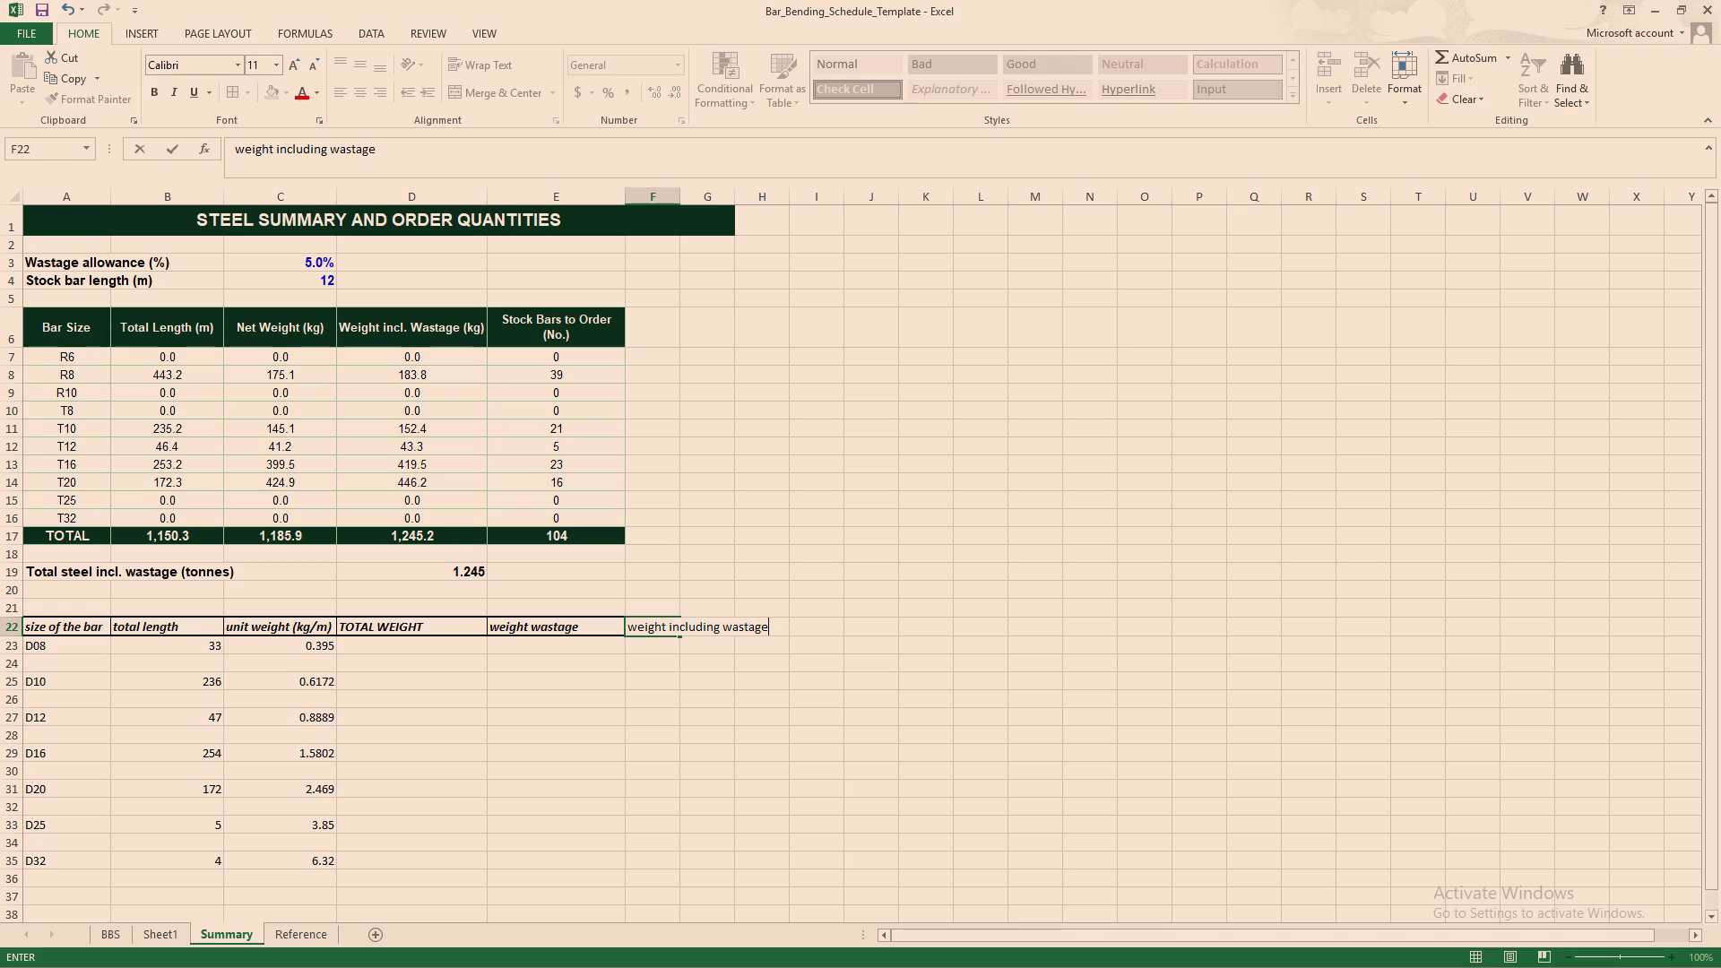
pyautogui.click(814, 616)
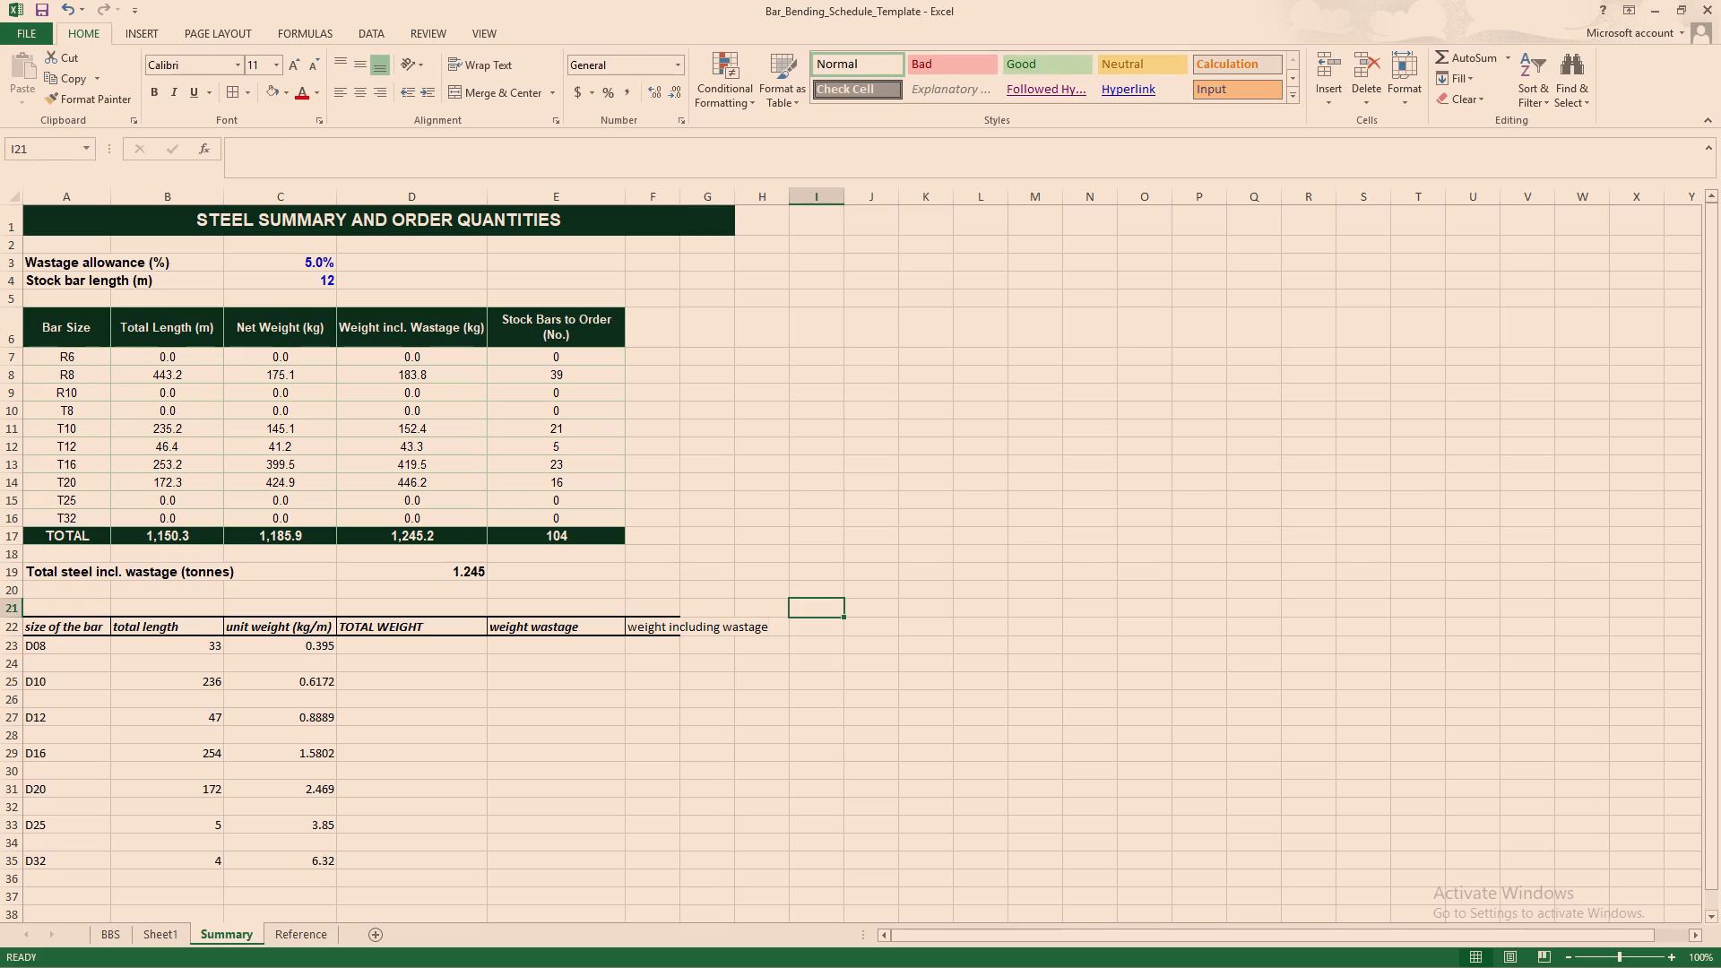
# Wrap the header text in cell F22 and widen column F so the words fit on two lines.
pyautogui.click(679, 625)
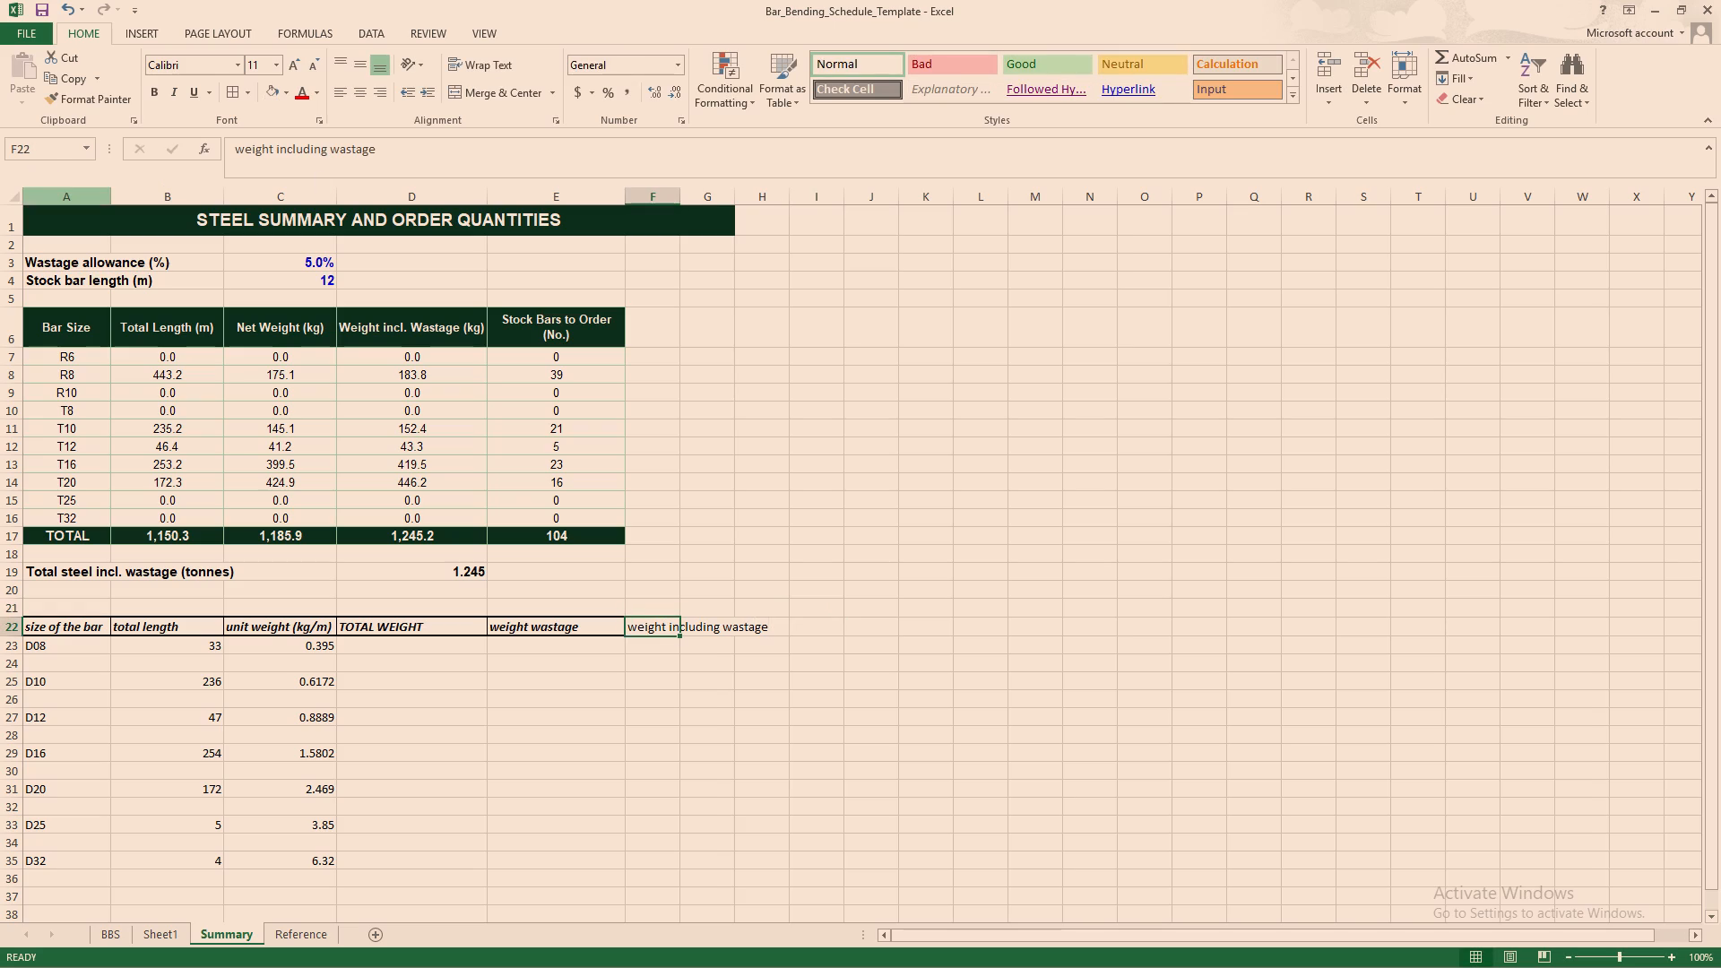
pyautogui.click(480, 61)
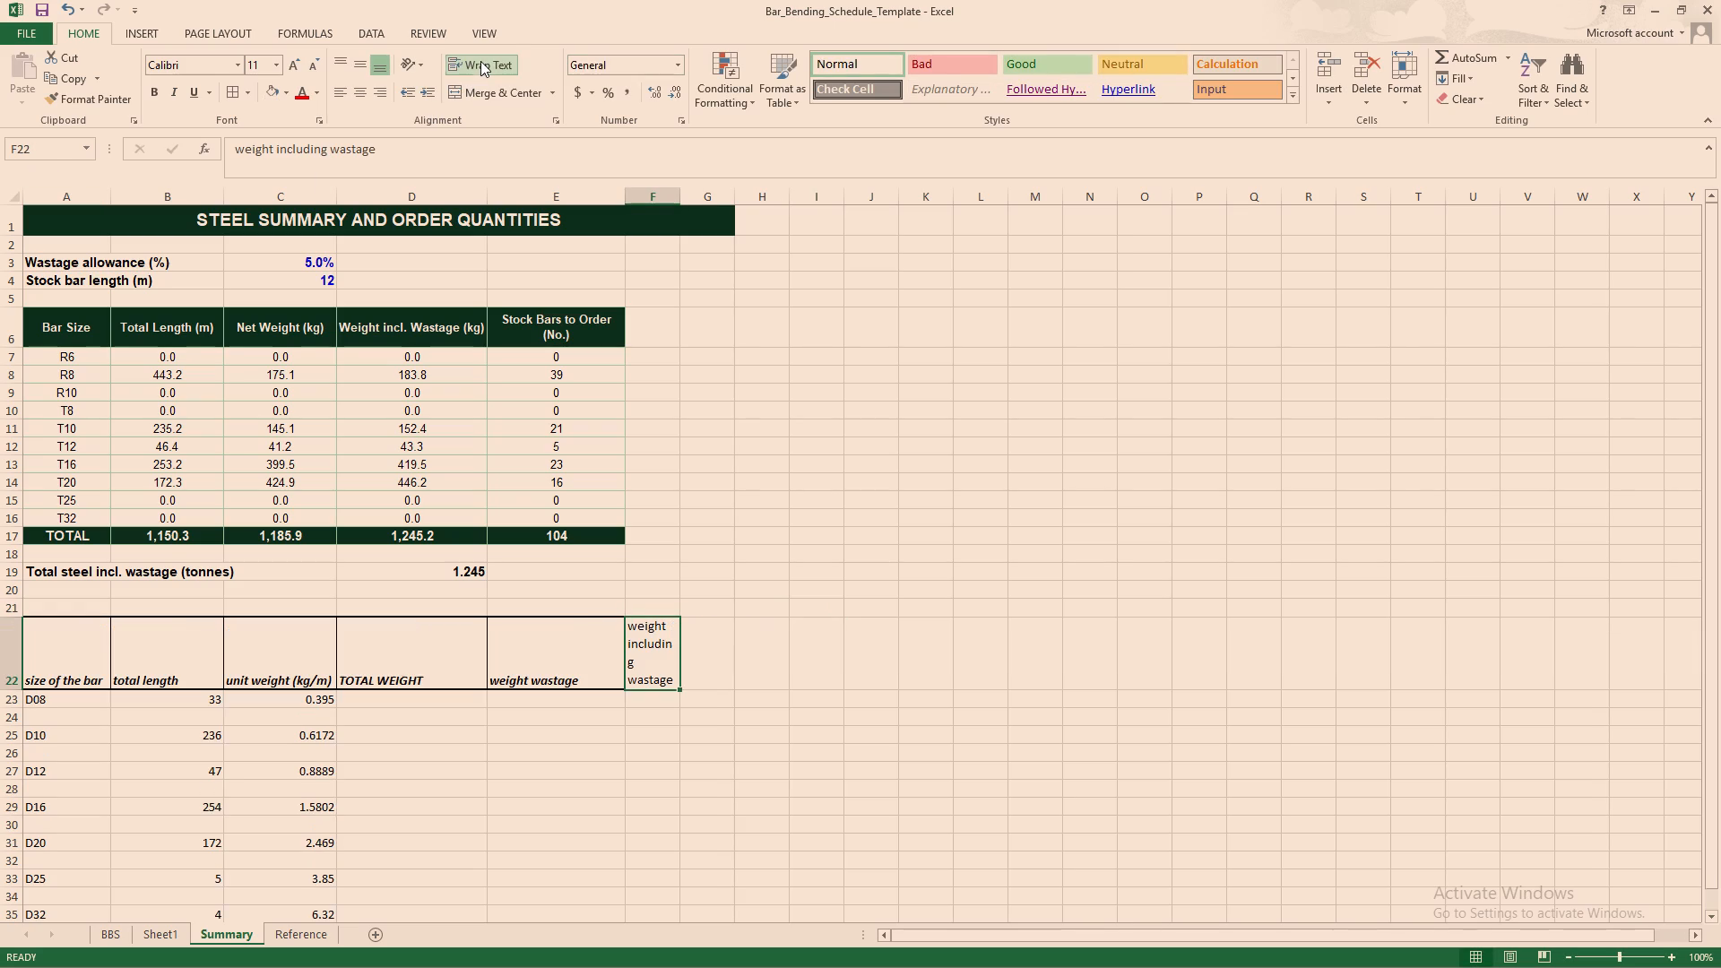
pyautogui.click(676, 686)
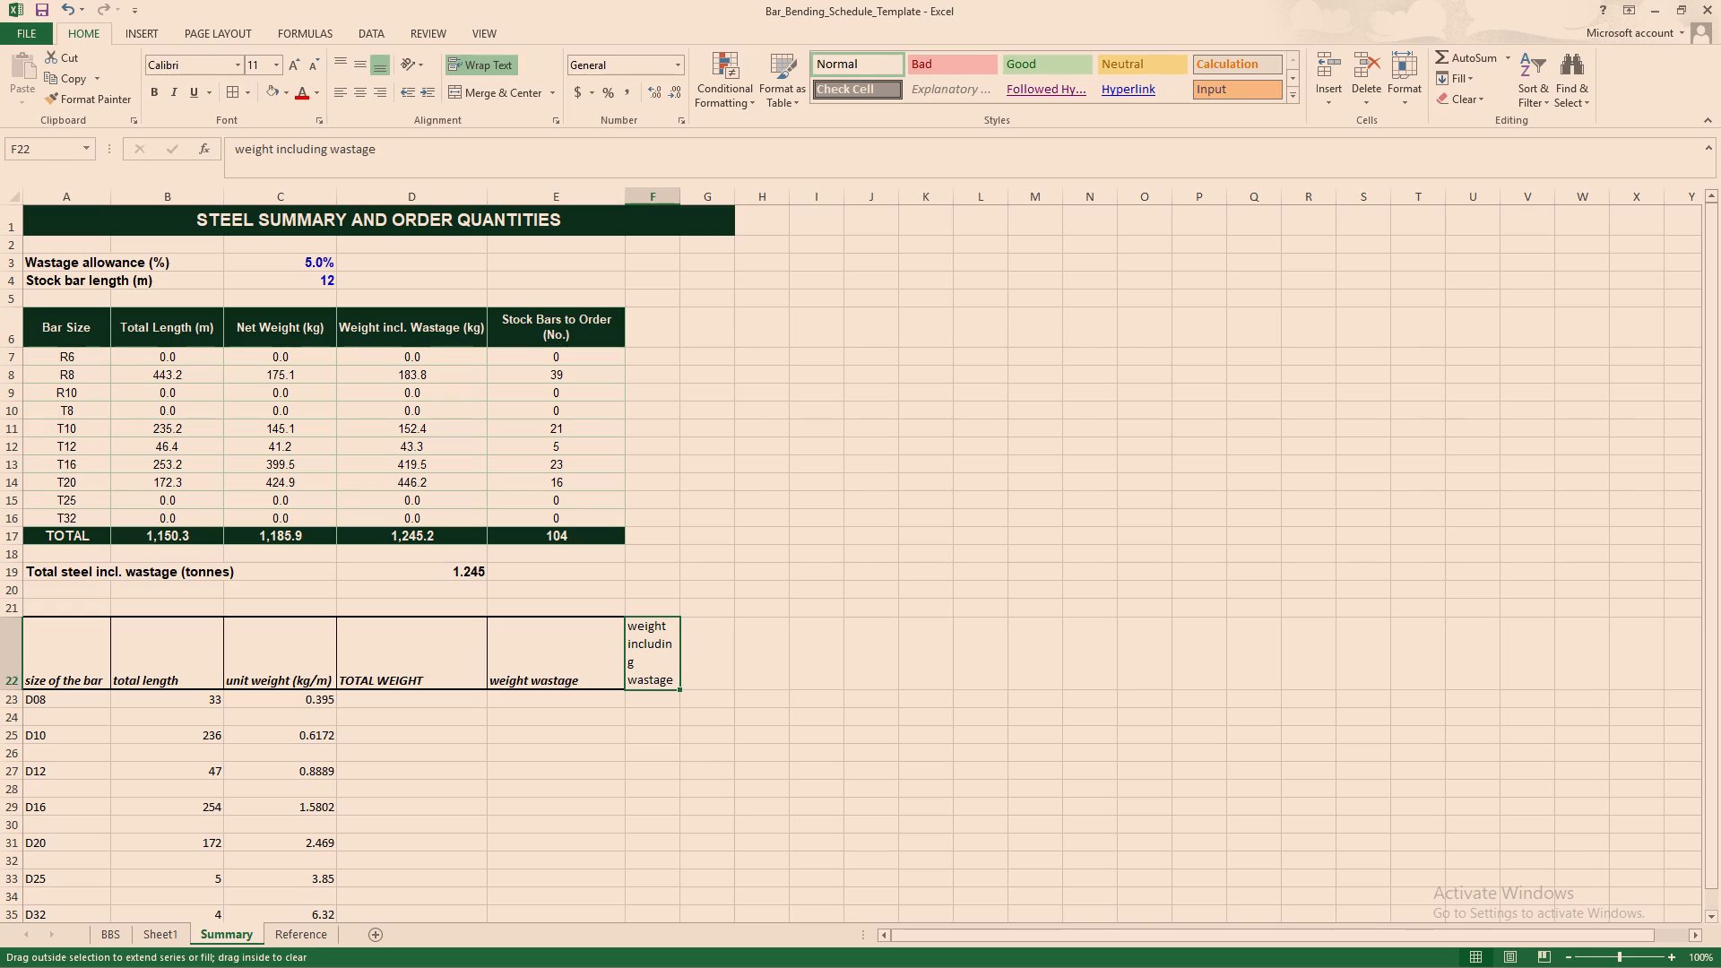
pyautogui.moveTo(681, 196); pyautogui.dragTo(733, 196)
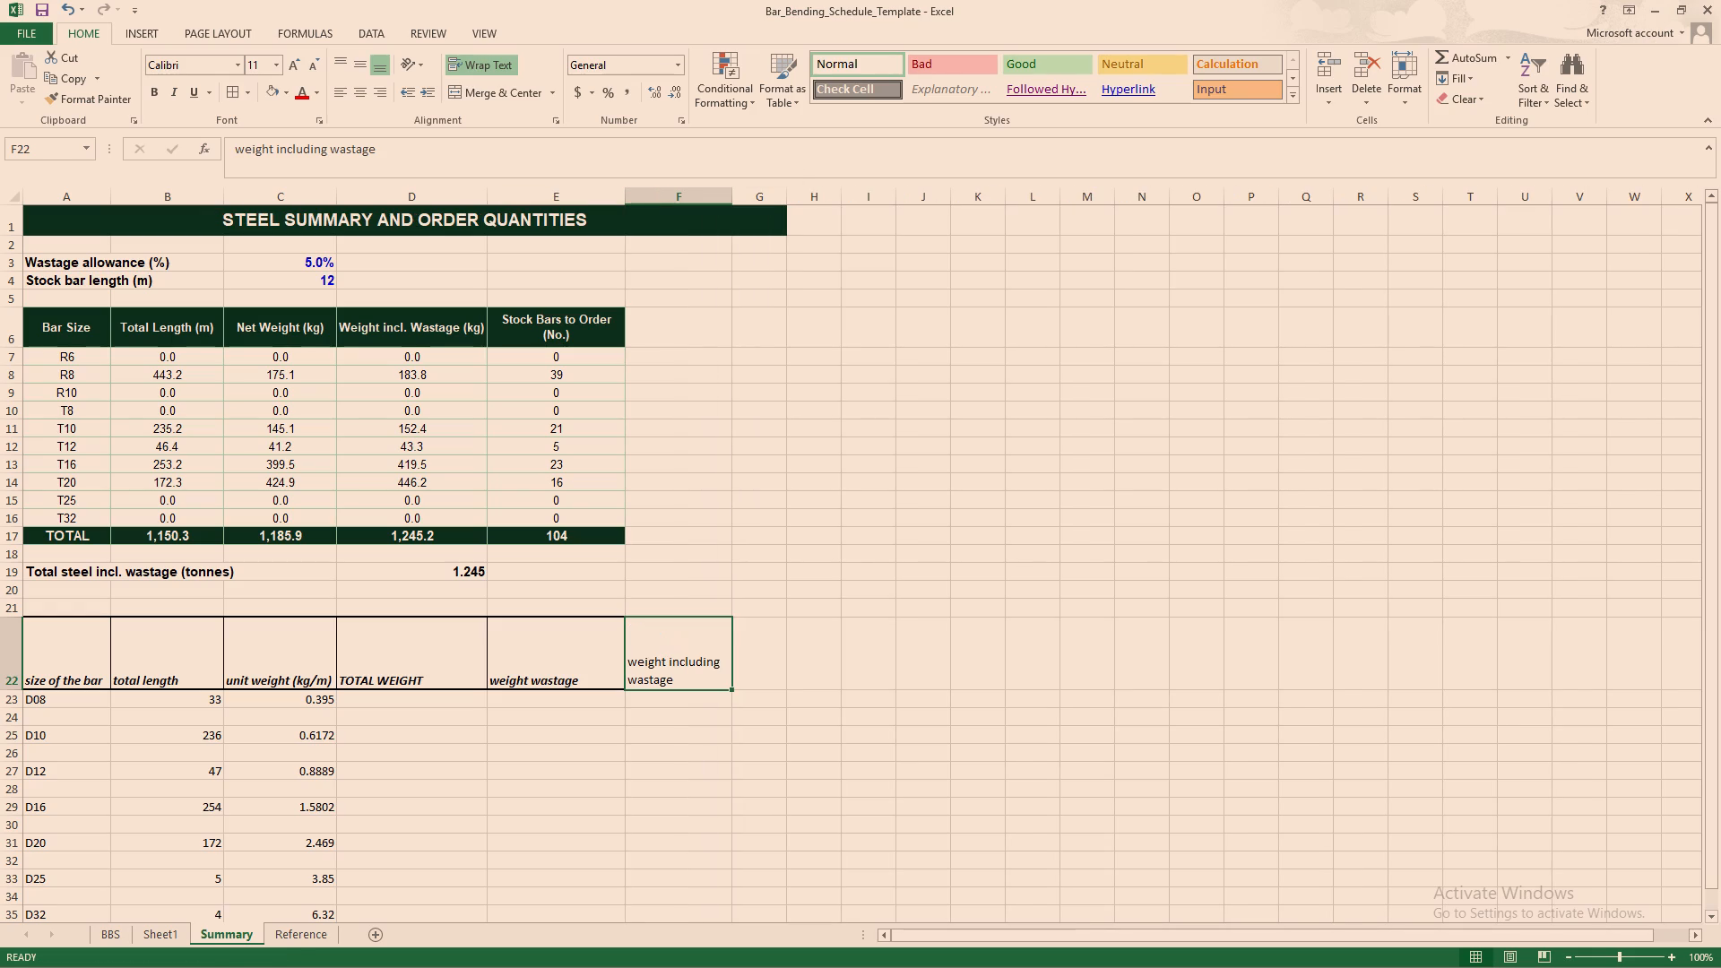
# Enter "no of bars" as the column header in cell G22.
pyautogui.click(762, 638)
pyautogui.write('not')
pyautogui.press('BackSpace')
pyautogui.press('space')
pyautogui.write('of bars')
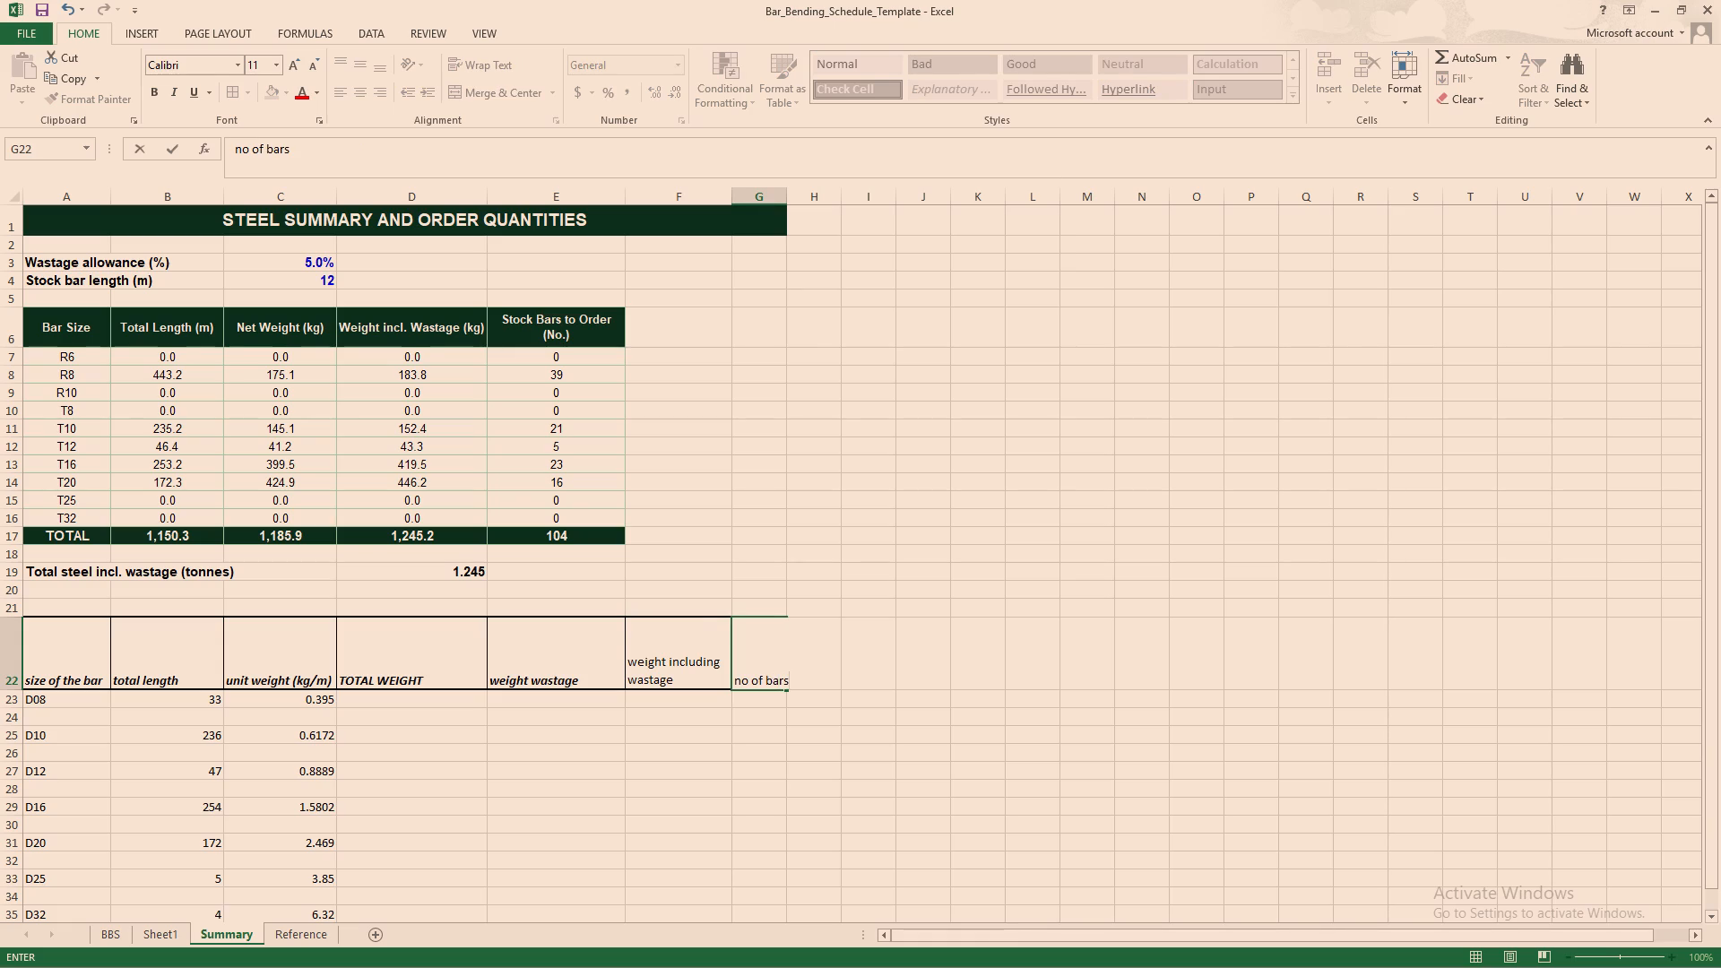
pyautogui.click(852, 647)
pyautogui.click(758, 613)
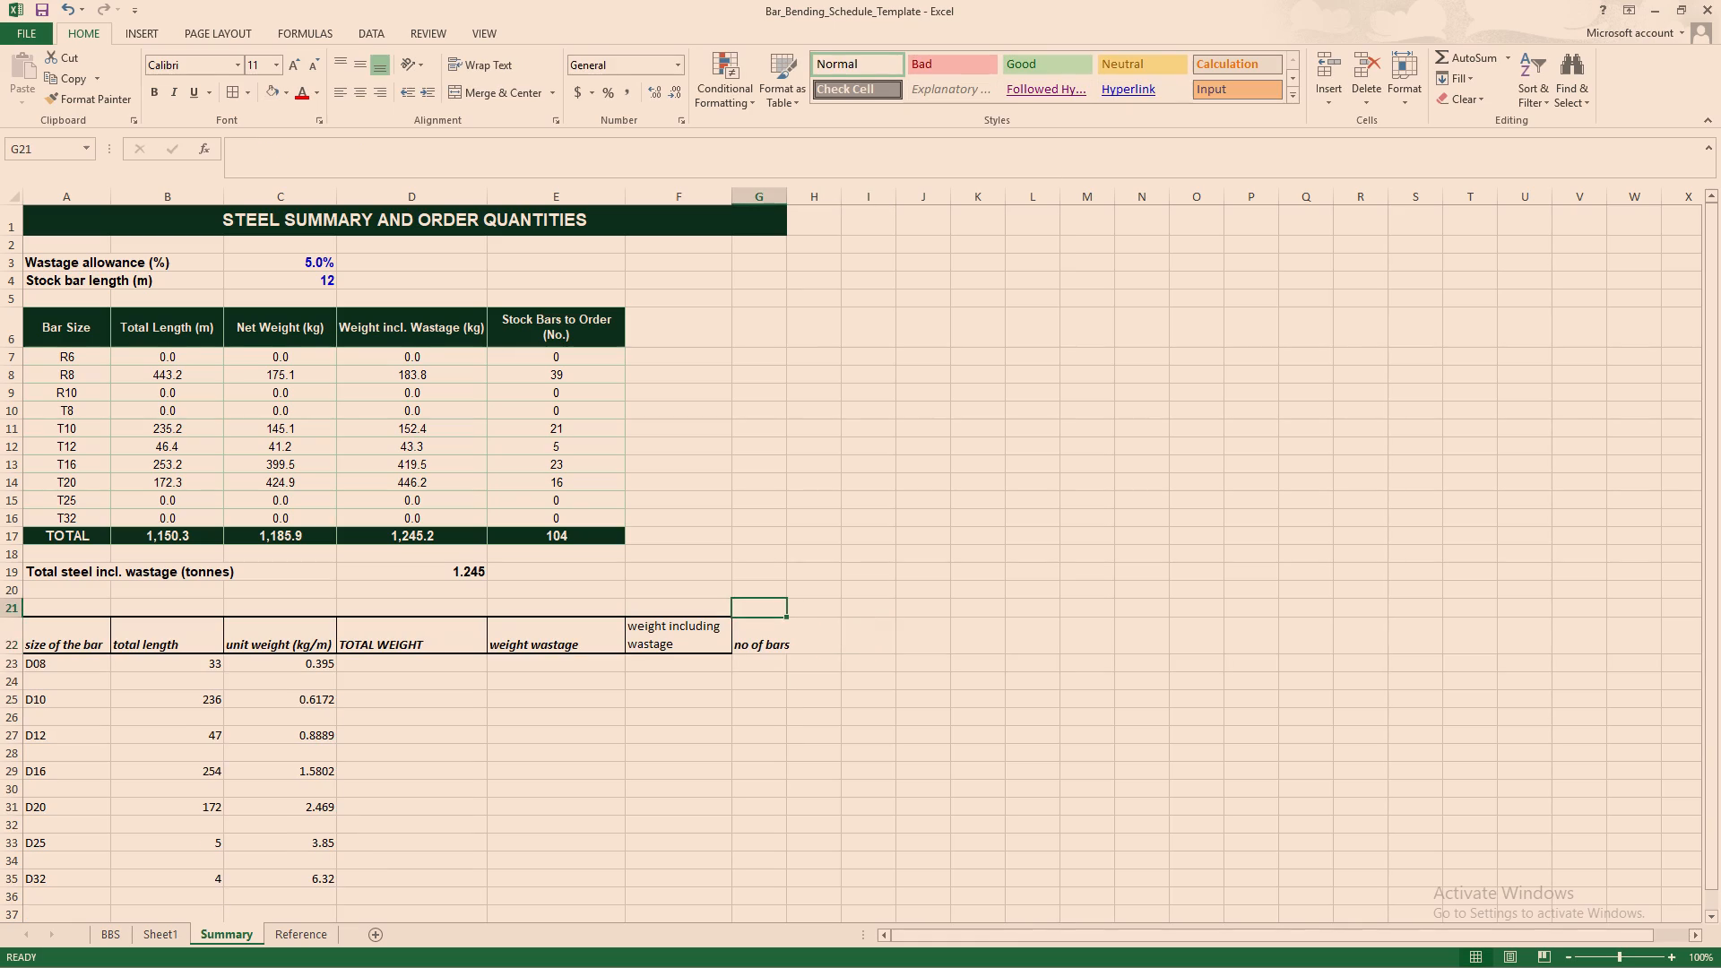
# Format the "weight including wastage" header in cell F22 as bold italic.
pyautogui.click(702, 633)
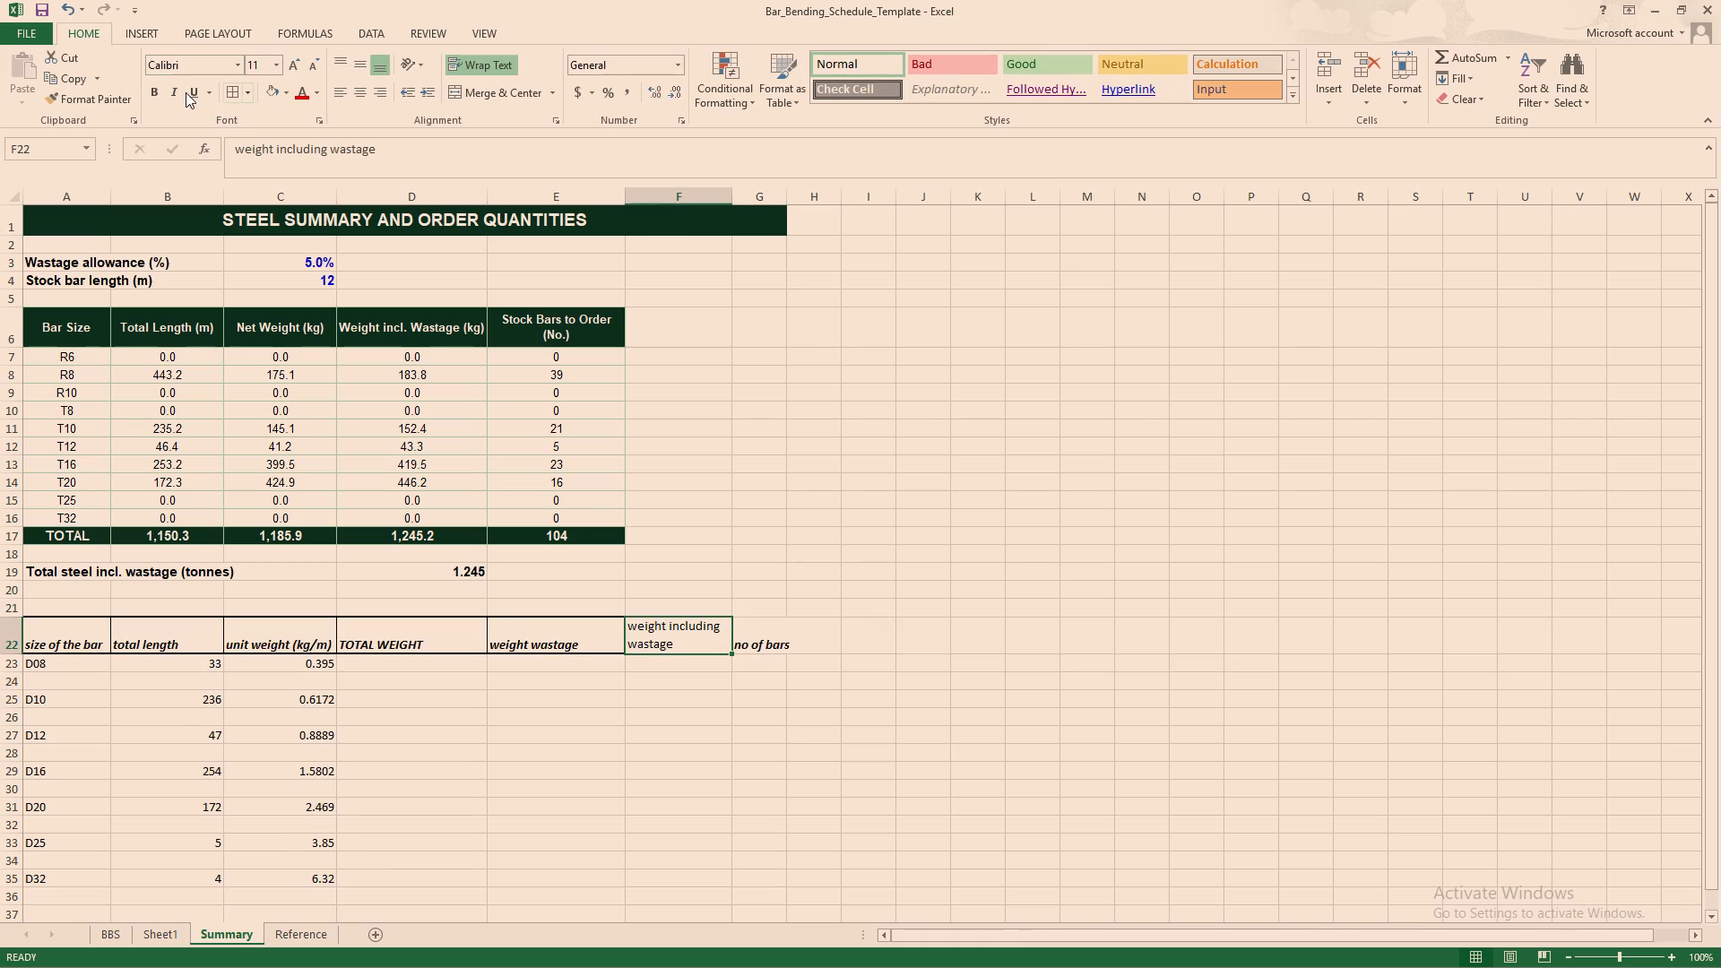
pyautogui.click(179, 87)
pyautogui.click(158, 85)
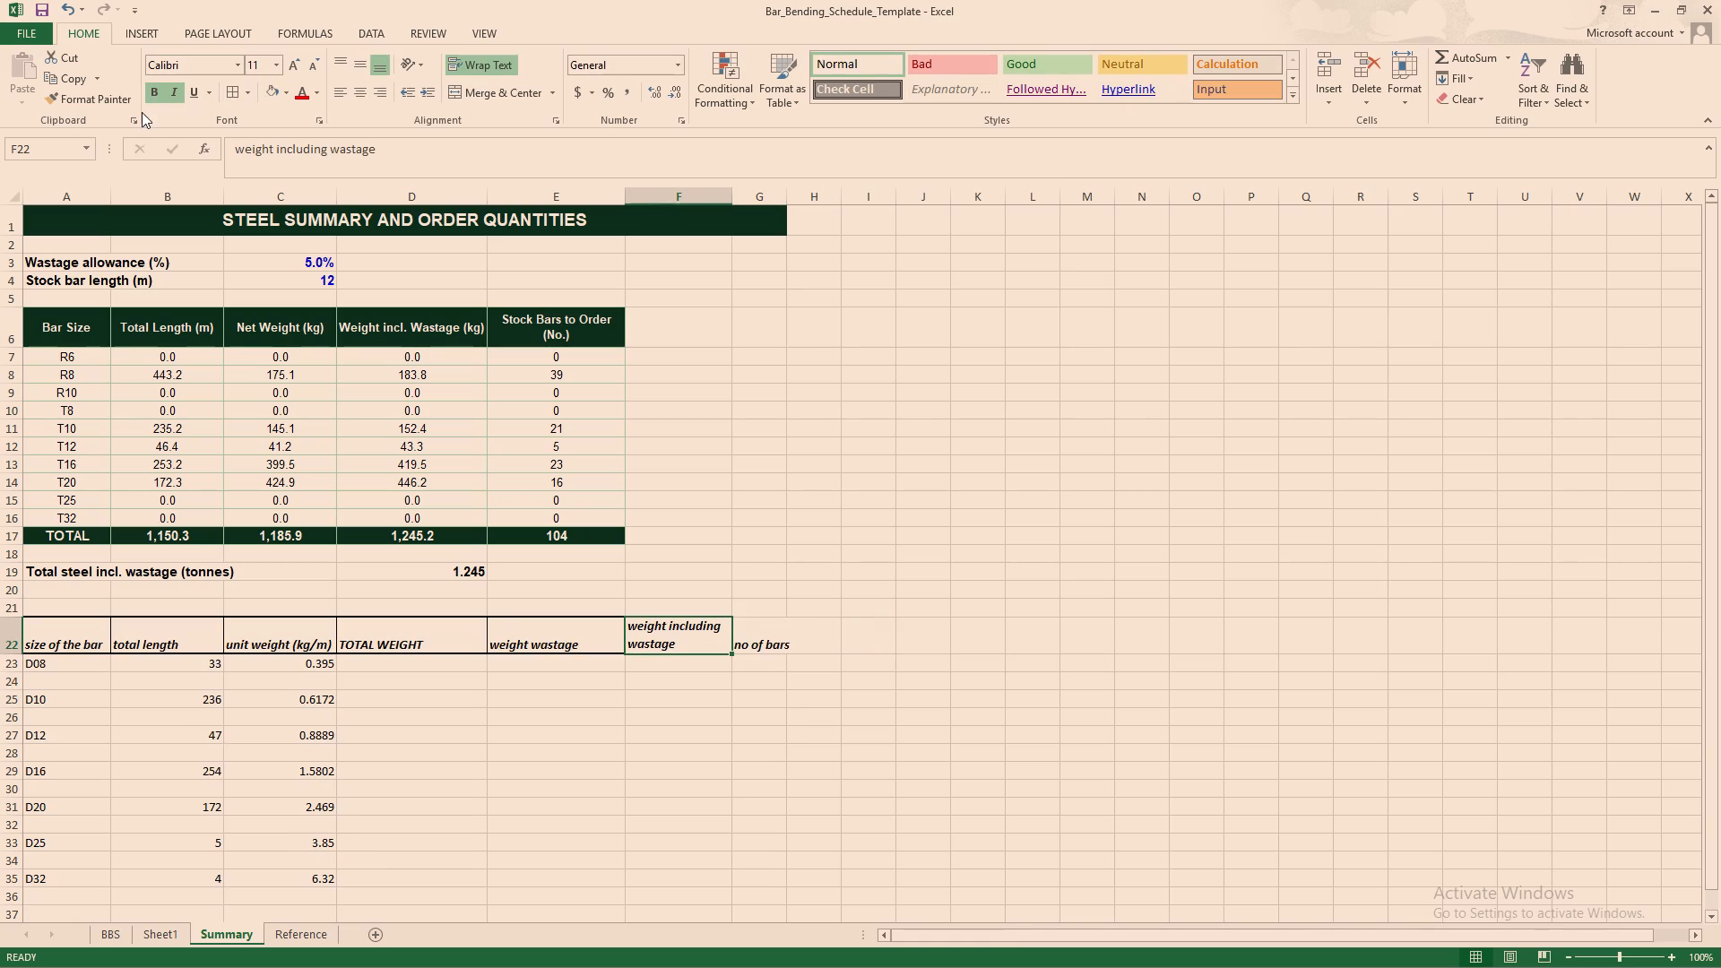
pyautogui.click(676, 713)
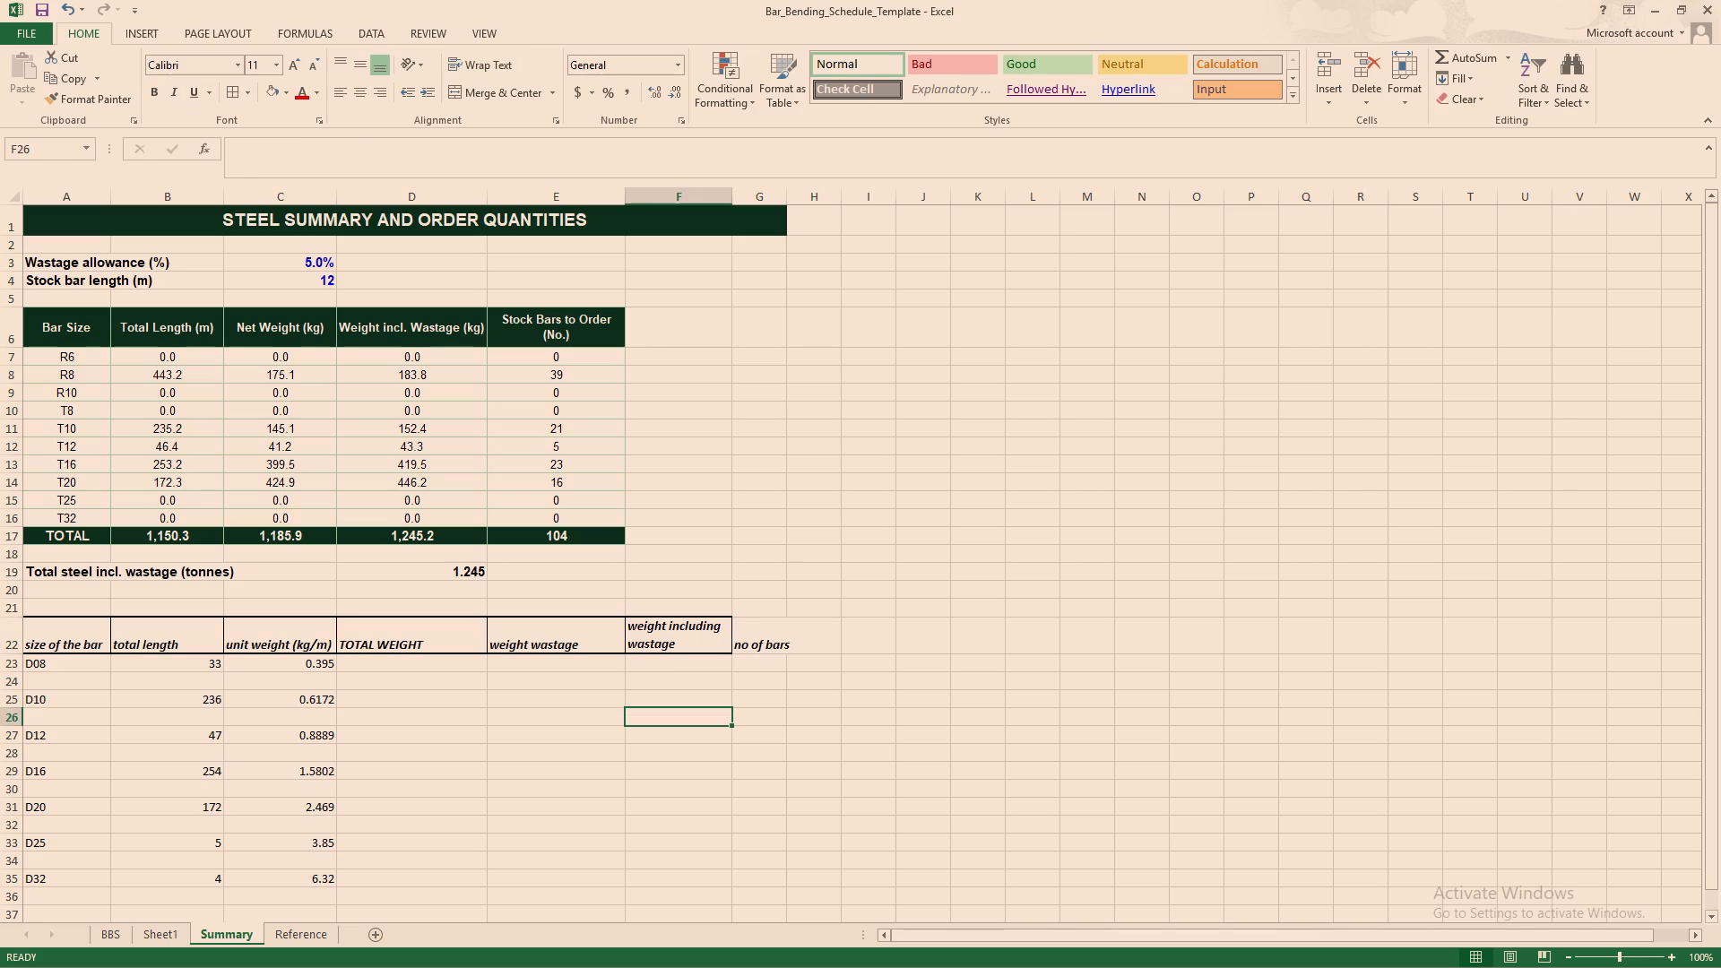
# Calculate the D08 bar's total weight in cell D23 with the formula =C23*B23.
pyautogui.click(365, 678)
pyautogui.click(378, 667)
pyautogui.click(378, 663)
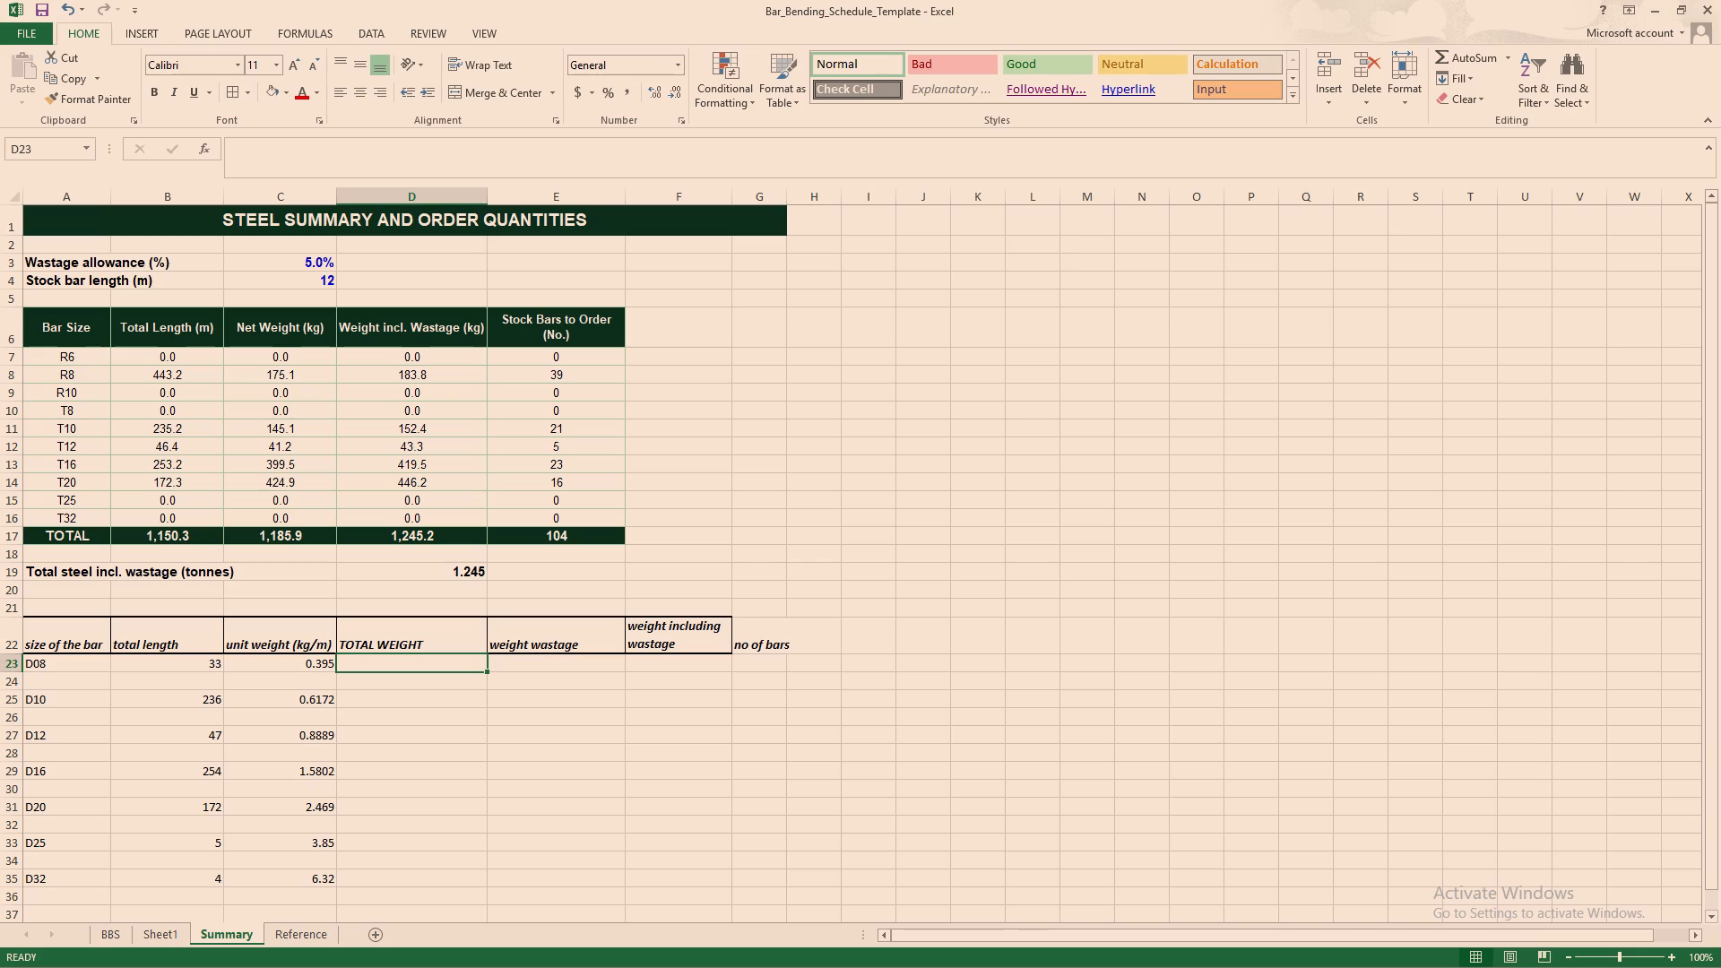
pyautogui.press('=')
pyautogui.click(305, 670)
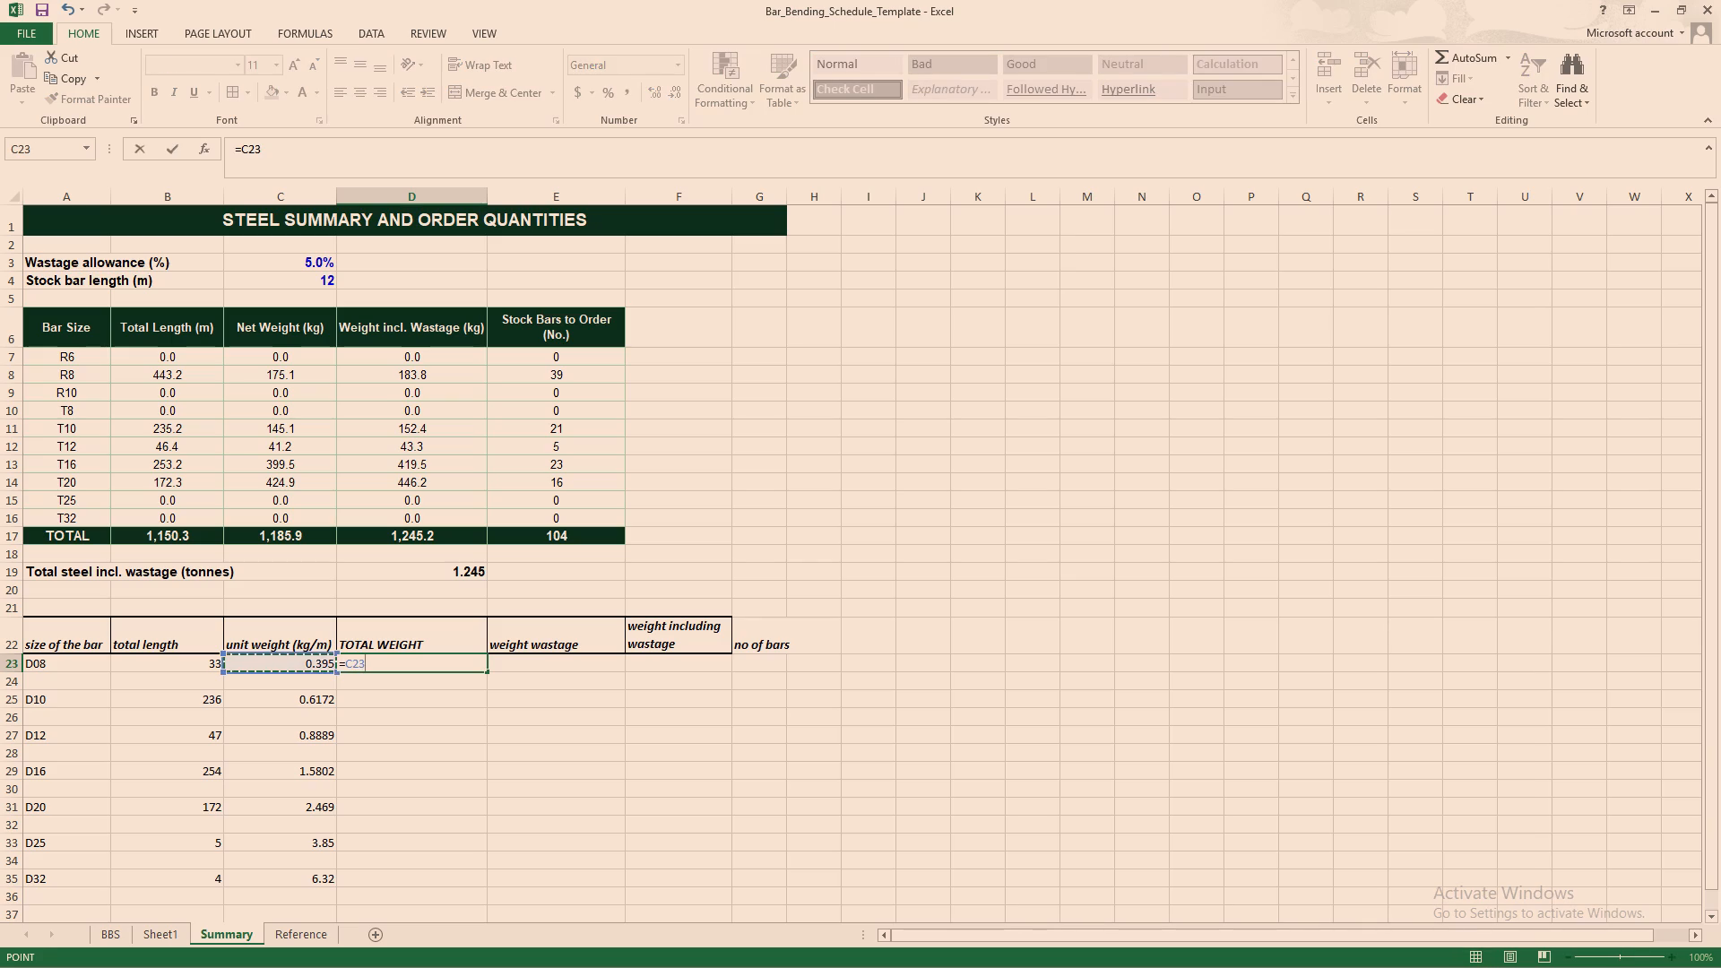
pyautogui.hotkey('shift', '*')
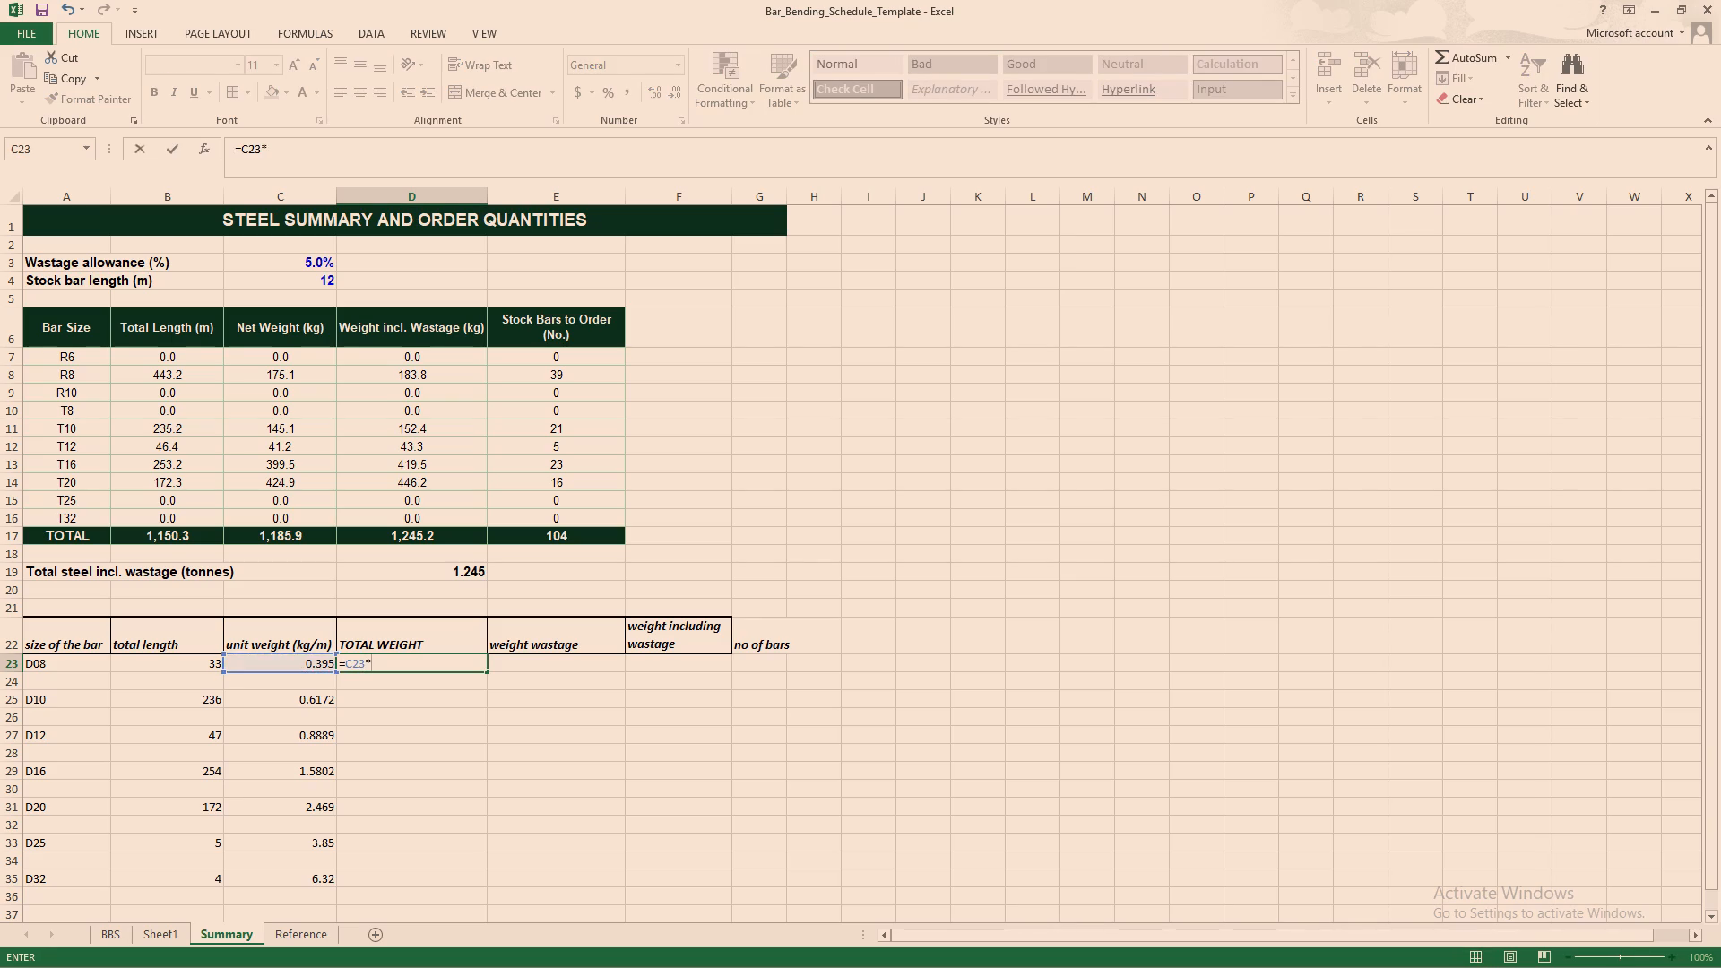
pyautogui.click(195, 663)
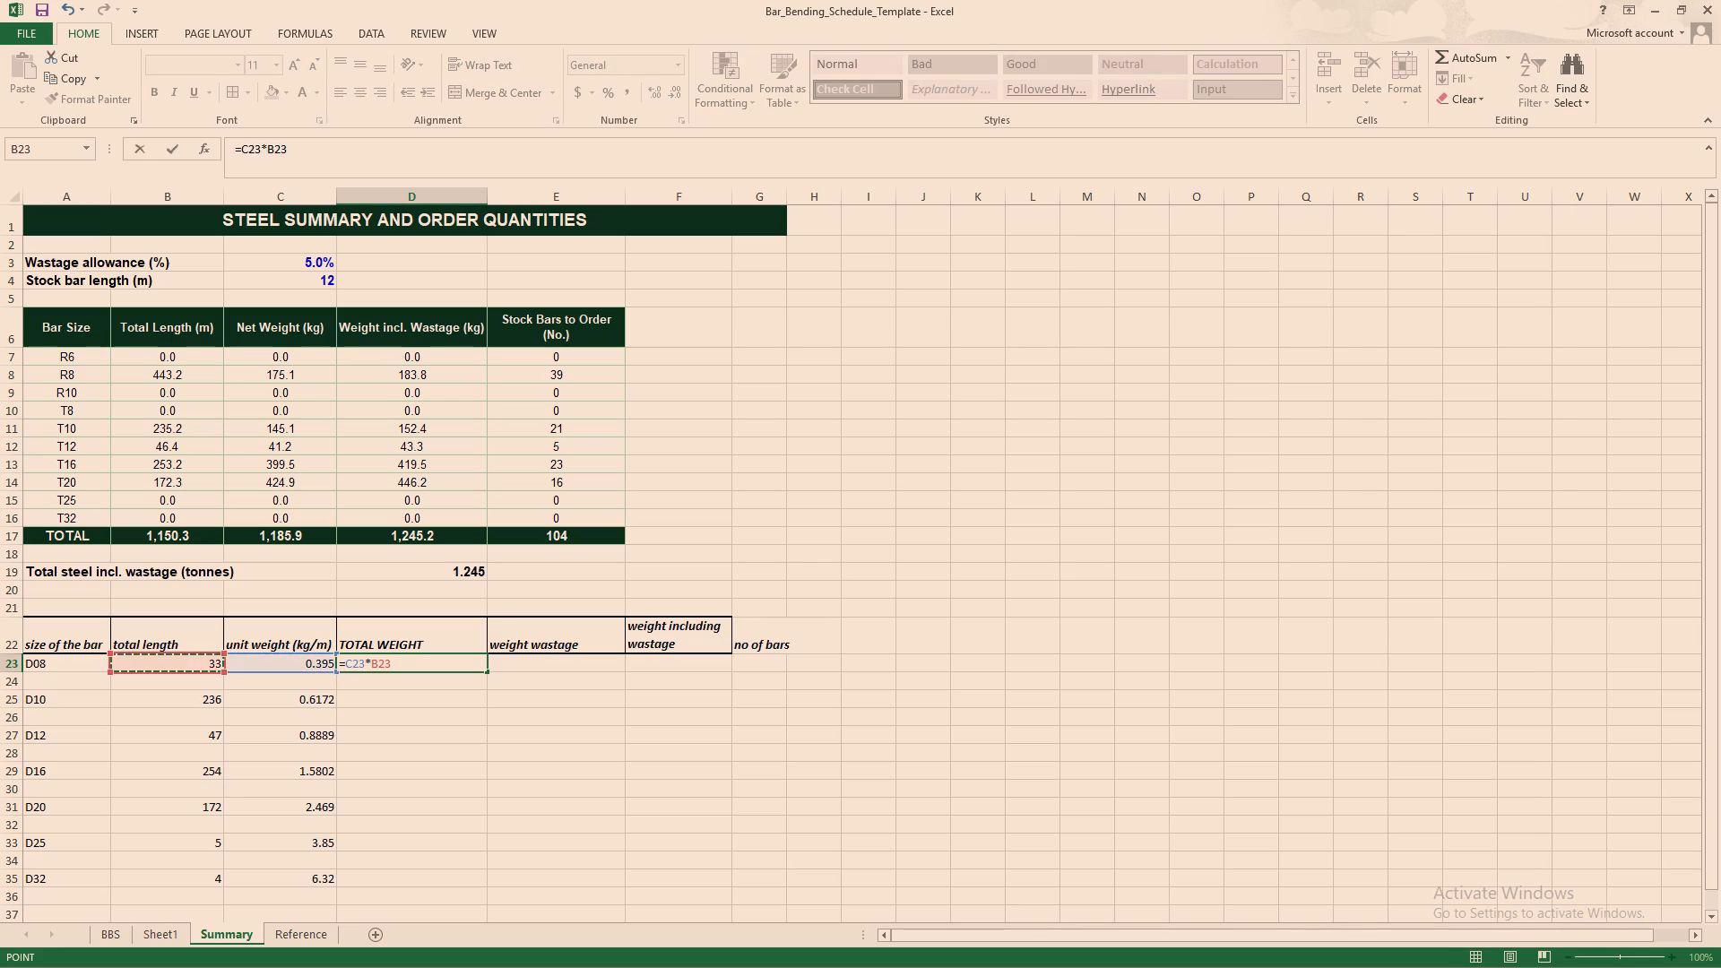
pyautogui.press('Return')
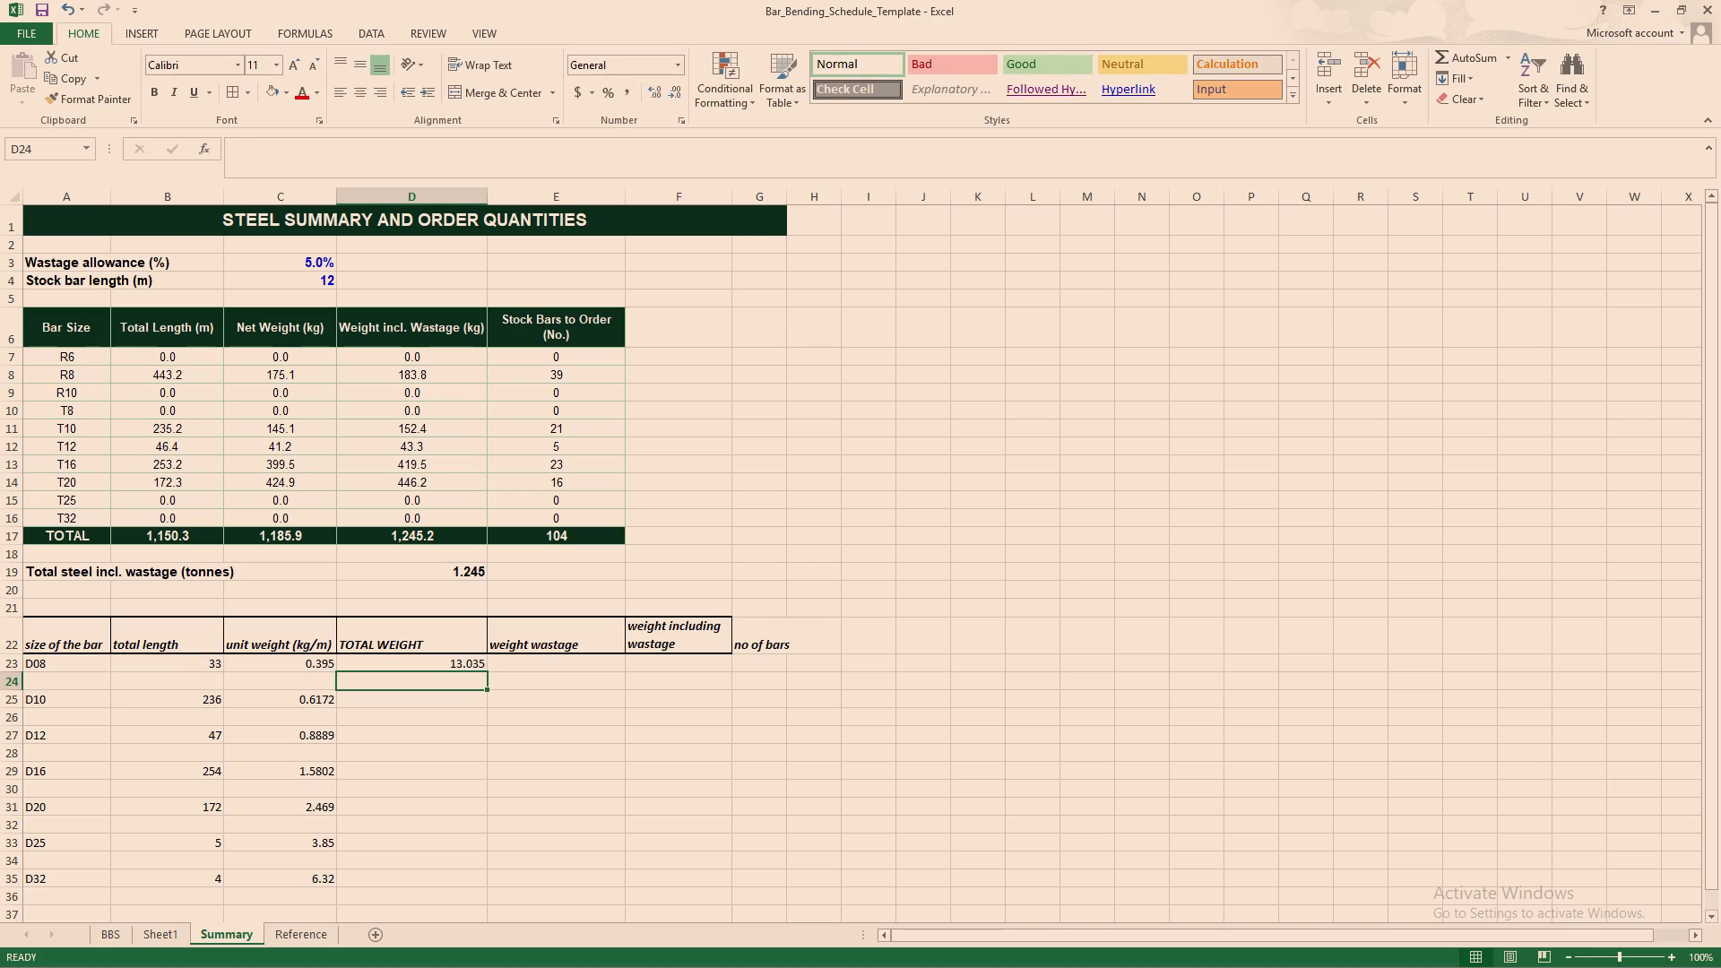
# Calculate the D10 bar's total weight in cell D25 with the formula =C25*B25.
pyautogui.click(406, 706)
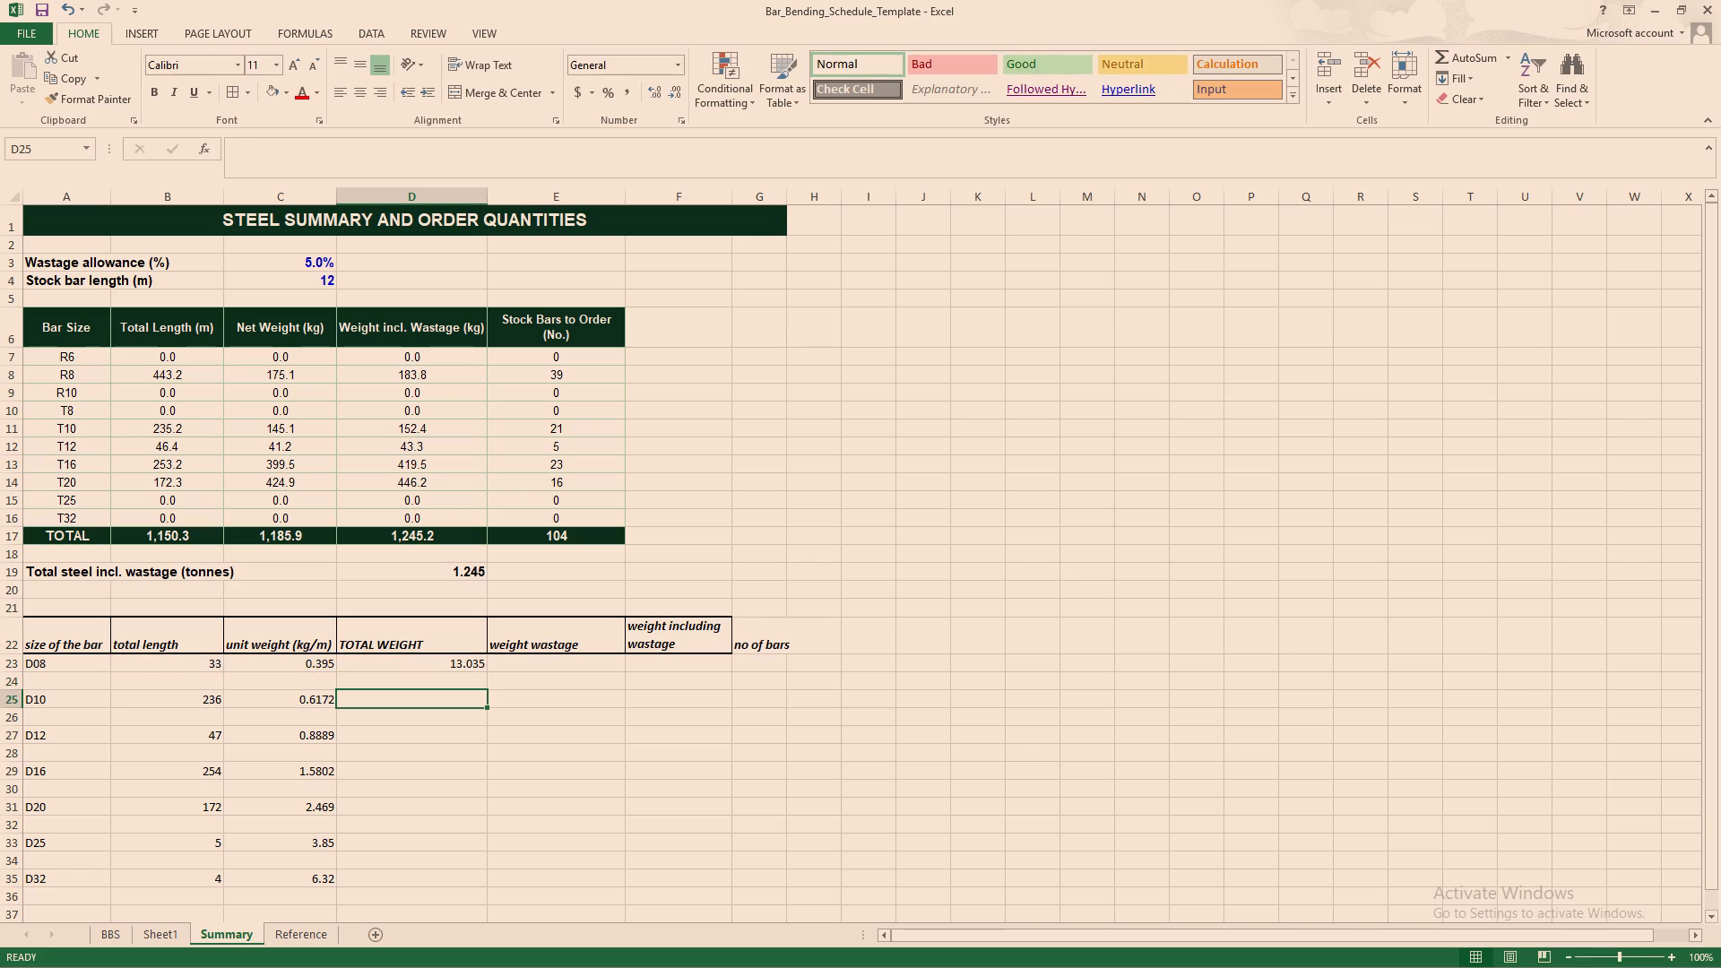
pyautogui.press('=')
pyautogui.click(306, 696)
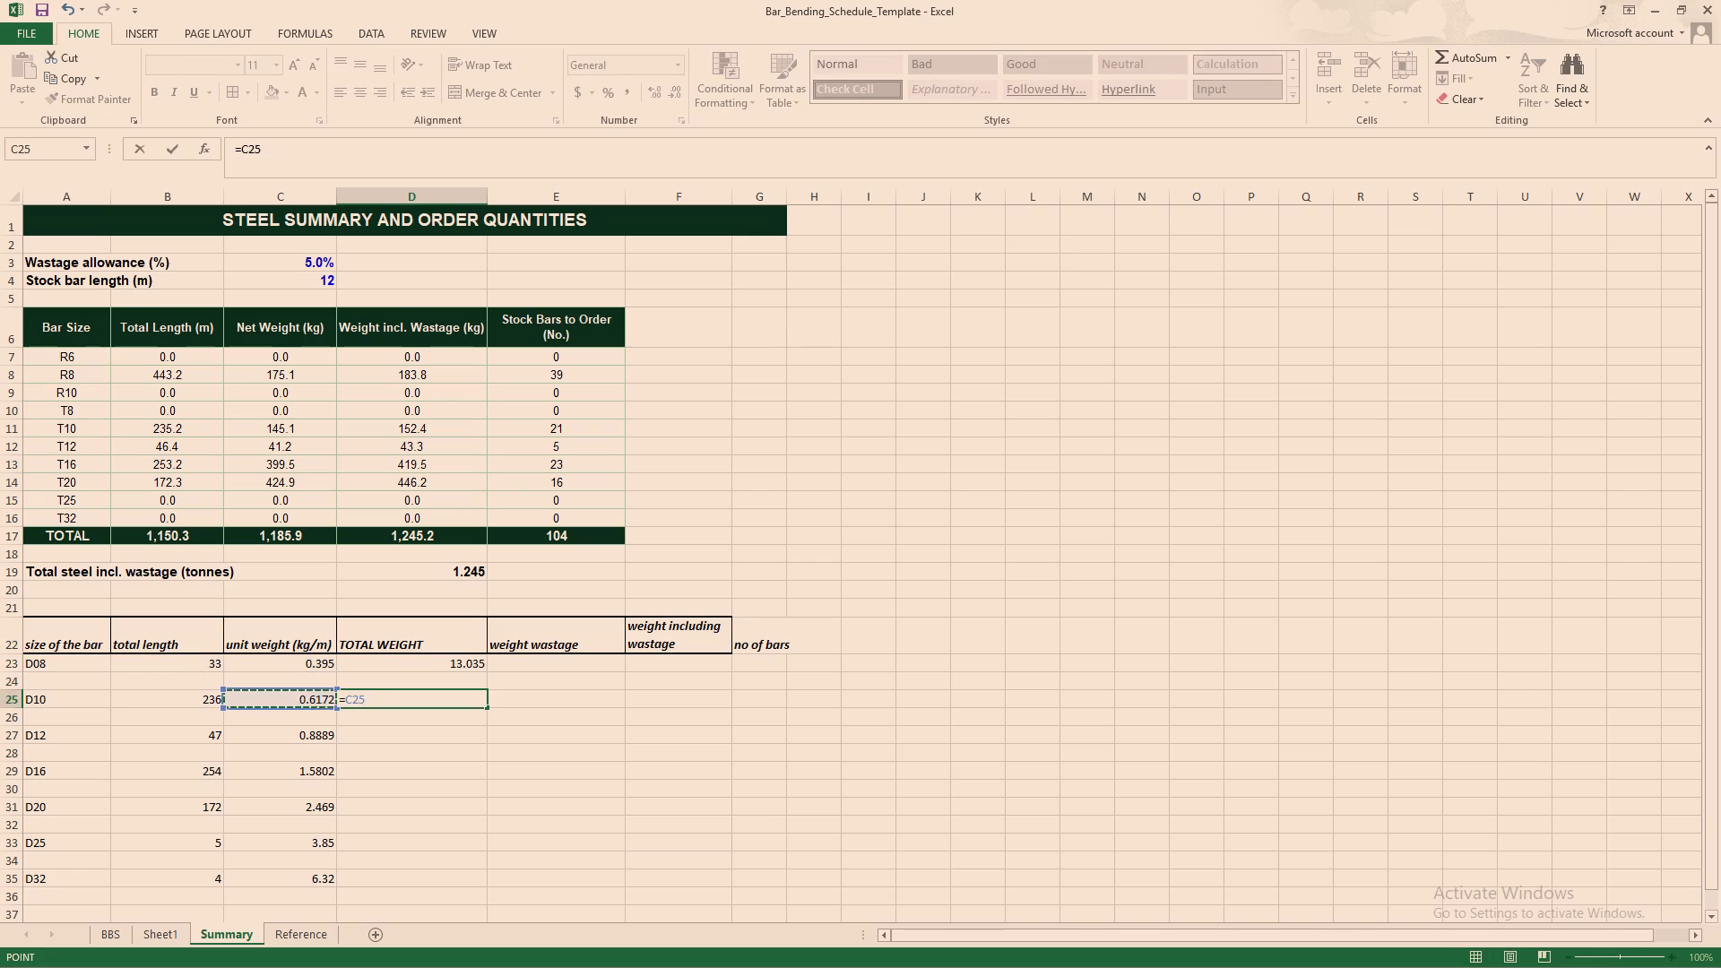
pyautogui.hotkey('shift', '*')
pyautogui.click(196, 699)
pyautogui.press('Return')
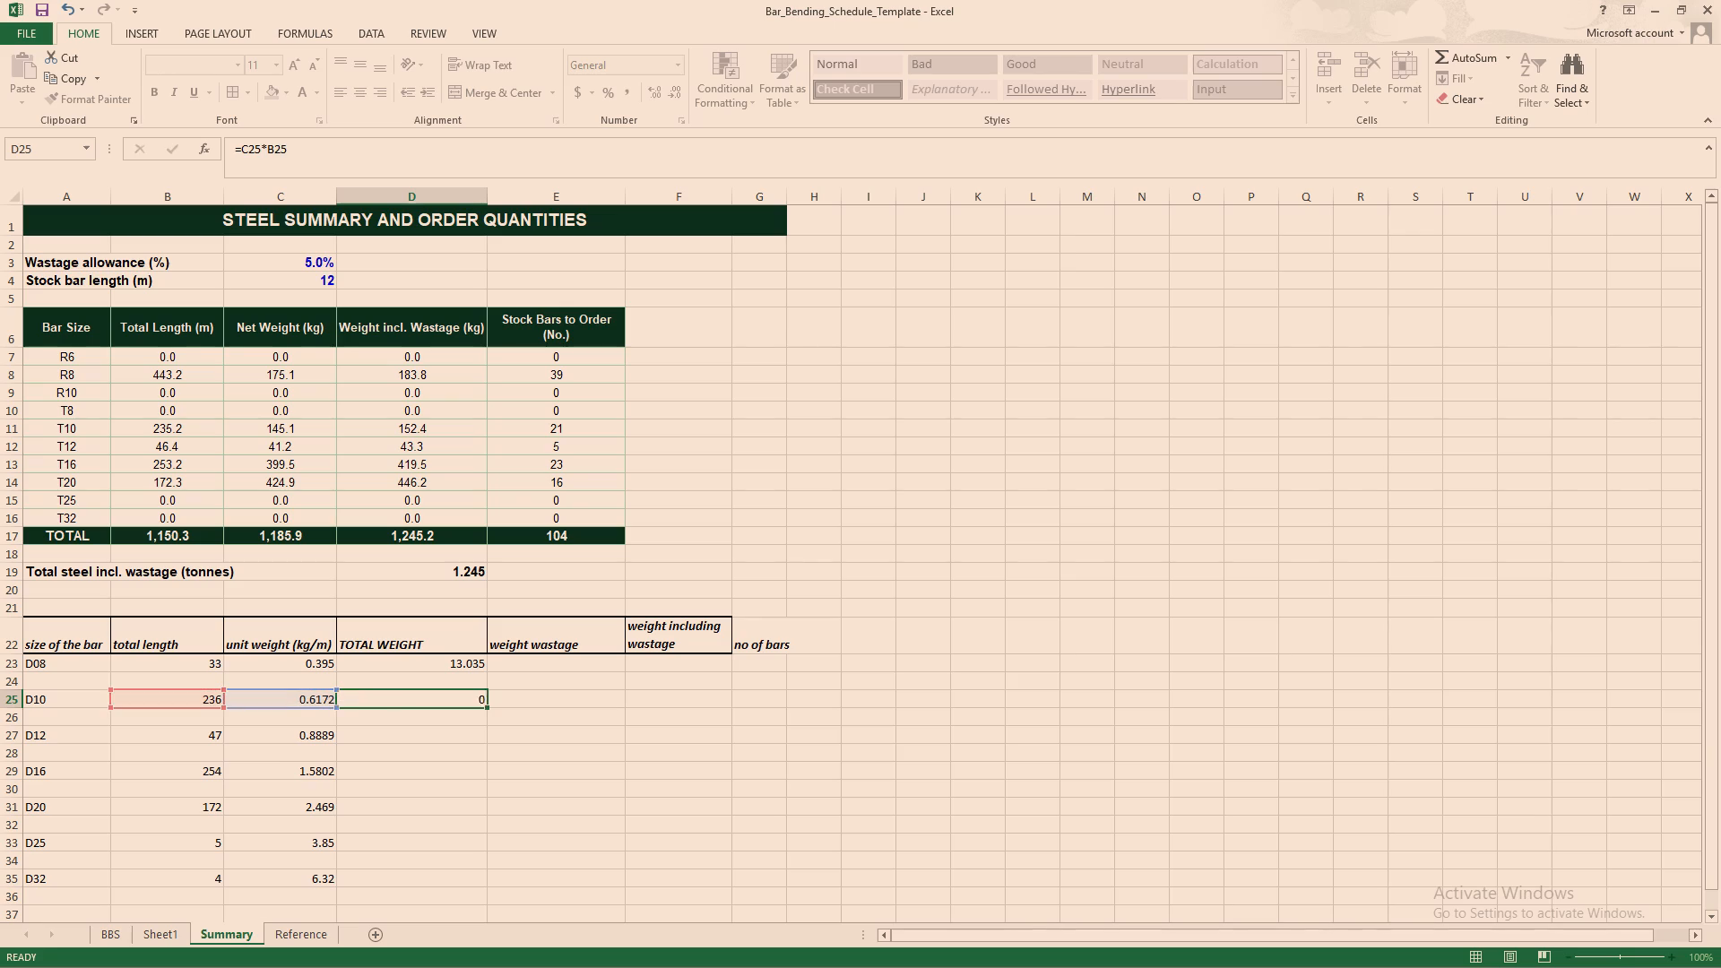
# Calculate the D12 bar's total weight in cell D27 with the formula =C27*B27.
pyautogui.click(440, 739)
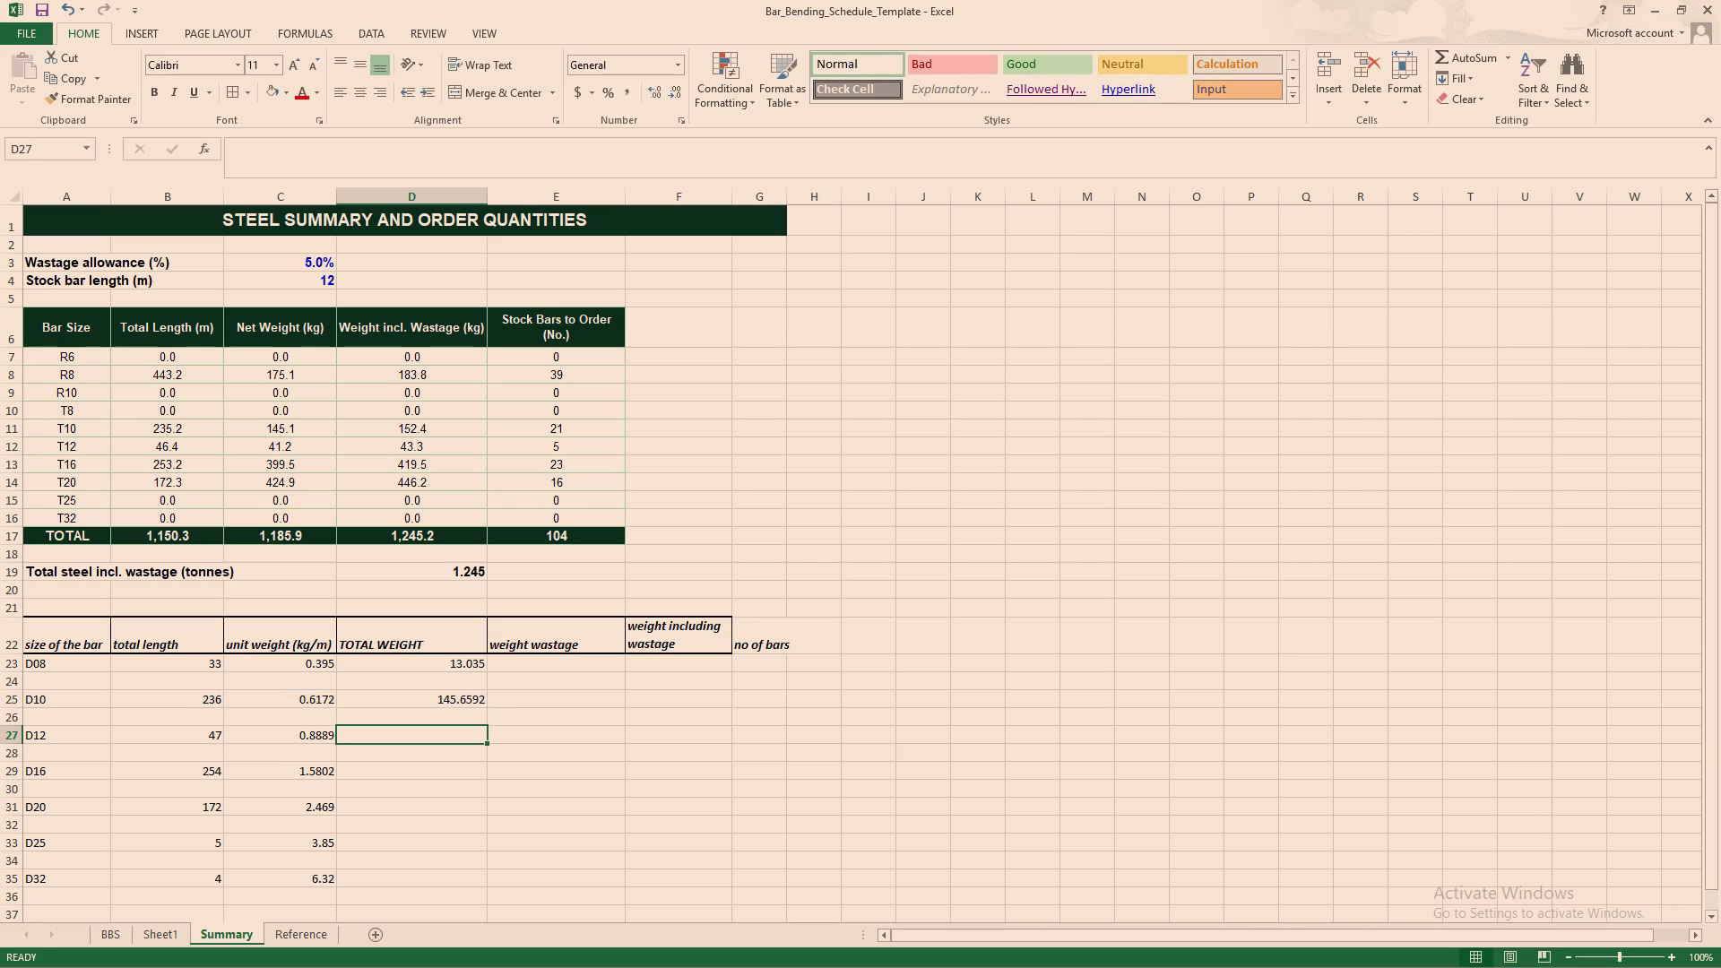
pyautogui.press('=')
pyautogui.click(320, 728)
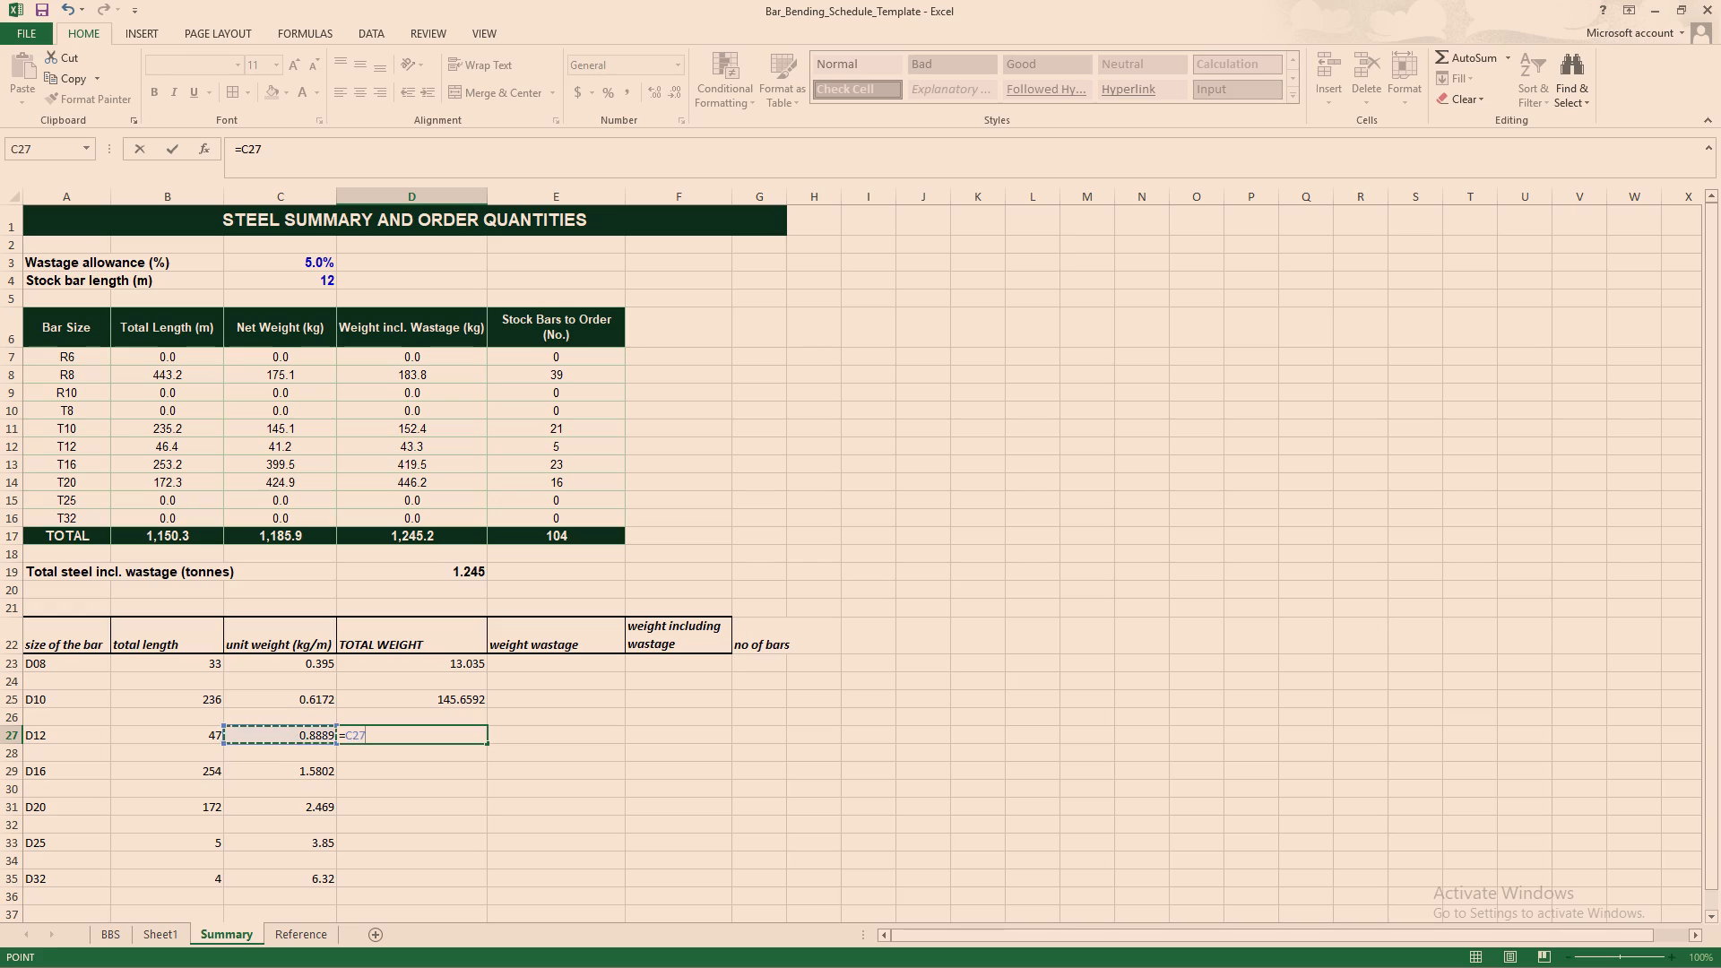
pyautogui.hotkey('shift', '*')
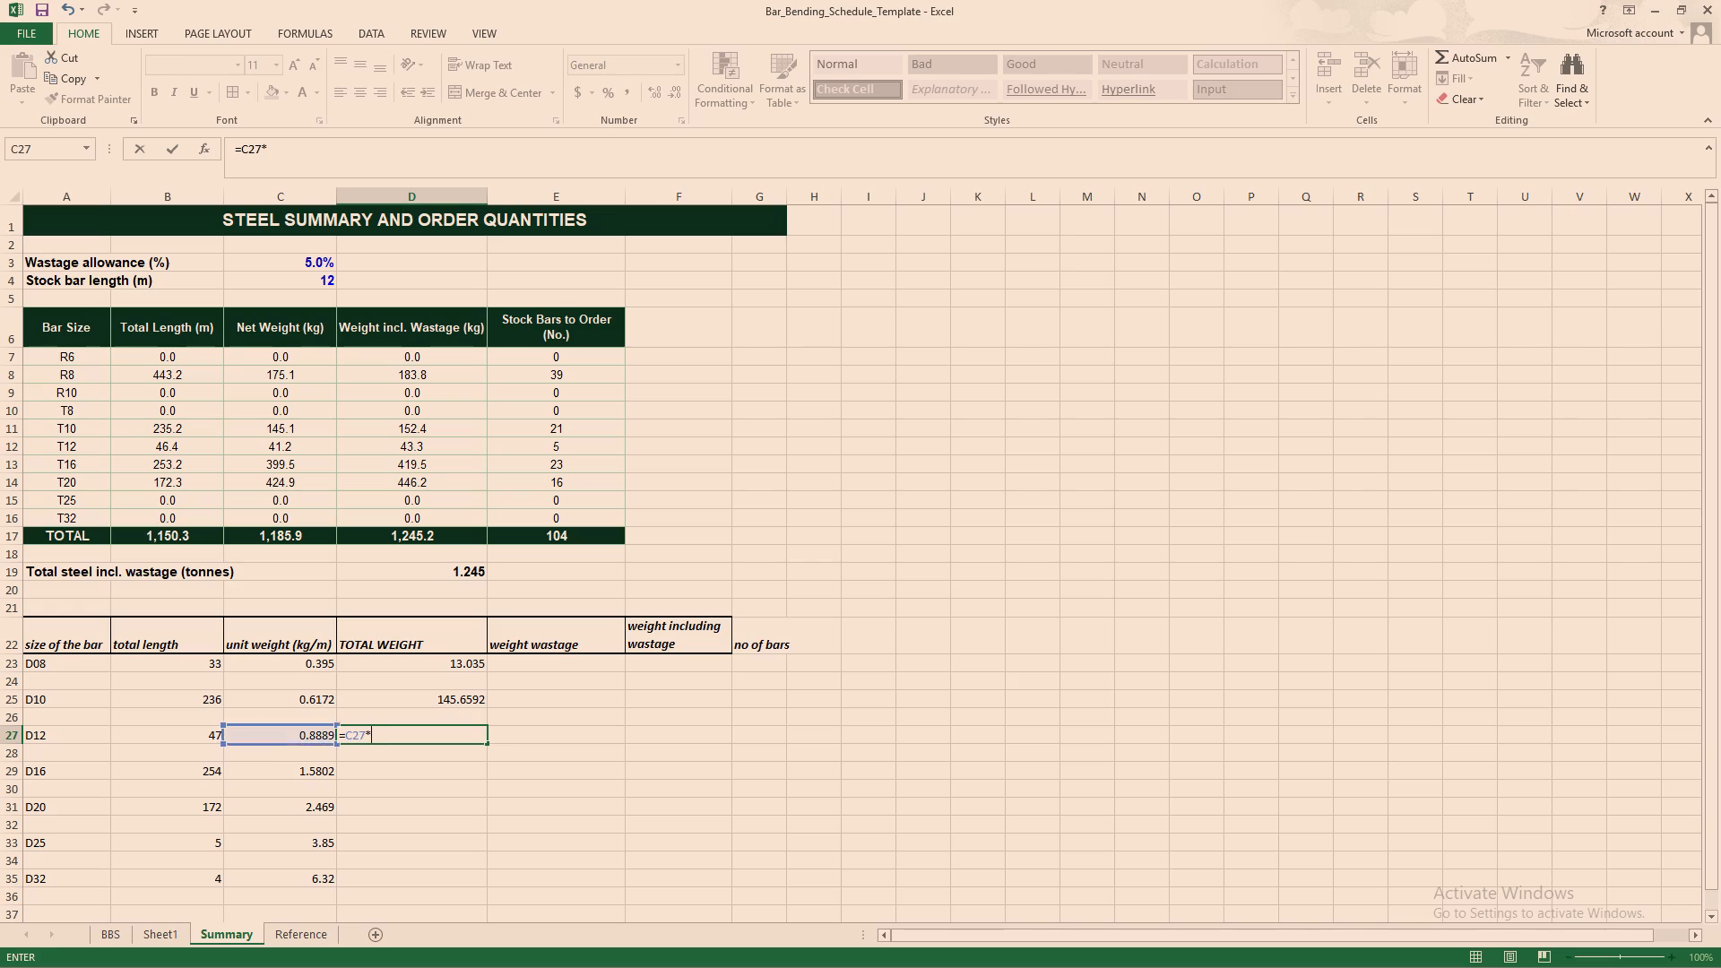
pyautogui.click(199, 735)
pyautogui.press('Return')
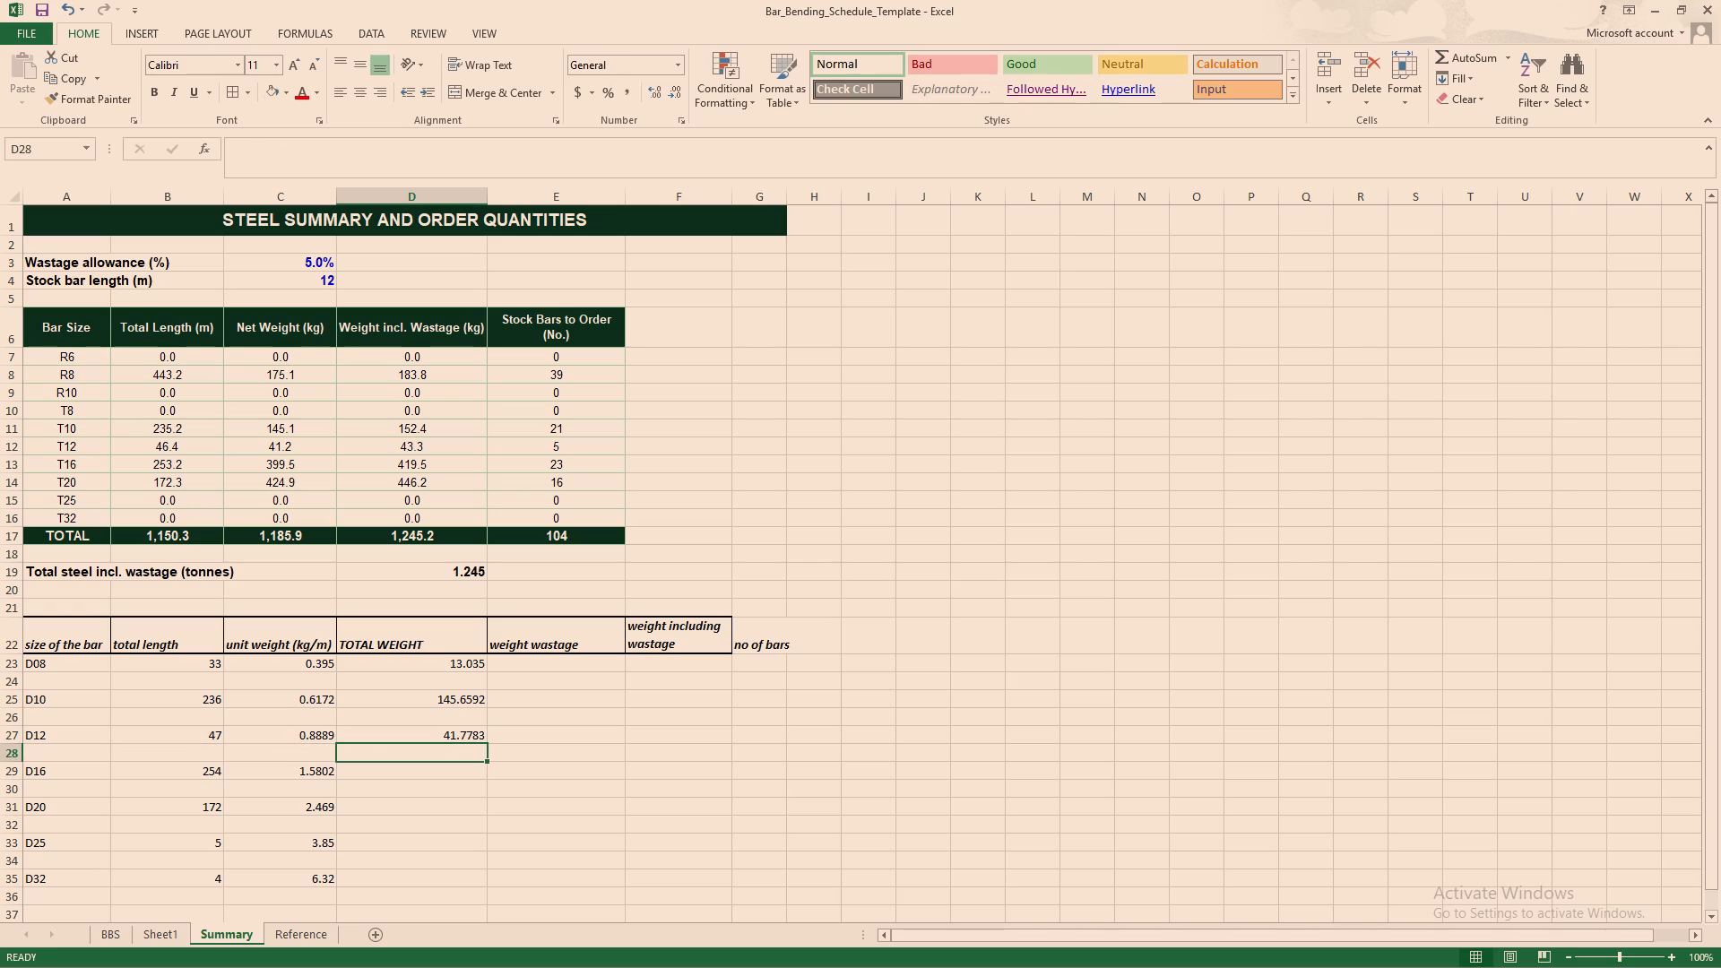
# Calculate the D16 bar's total weight in cell D29 with the formula =C29*B29.
pyautogui.click(415, 774)
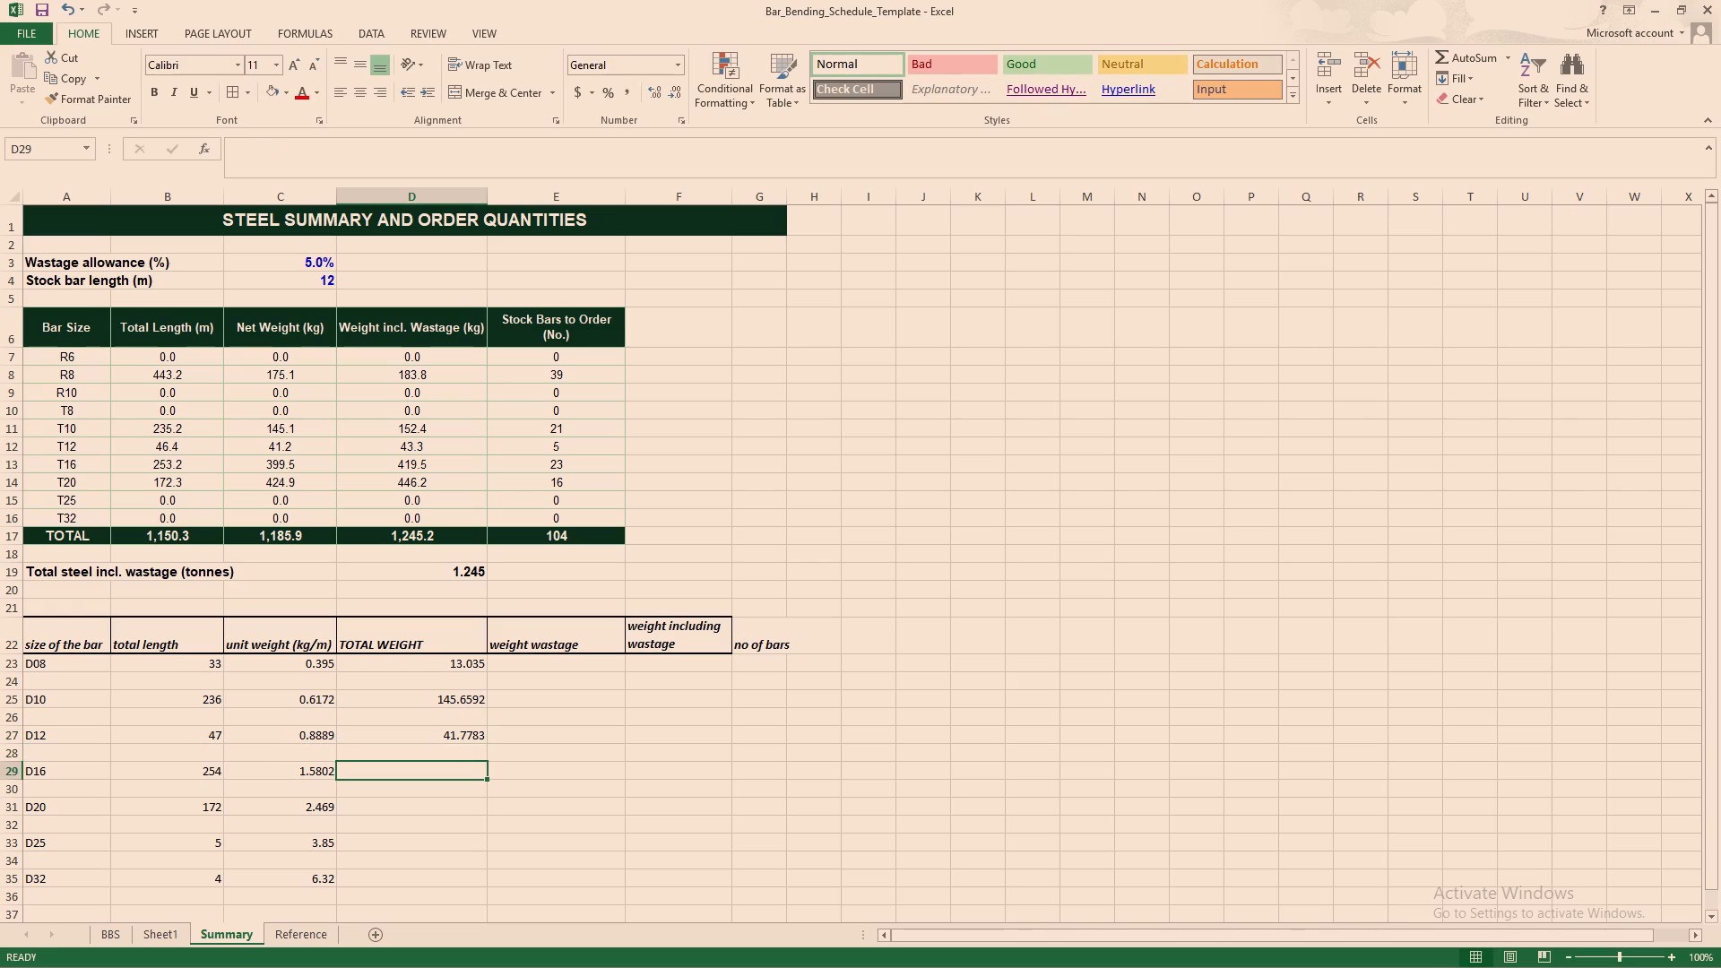
pyautogui.press('=')
pyautogui.click(316, 764)
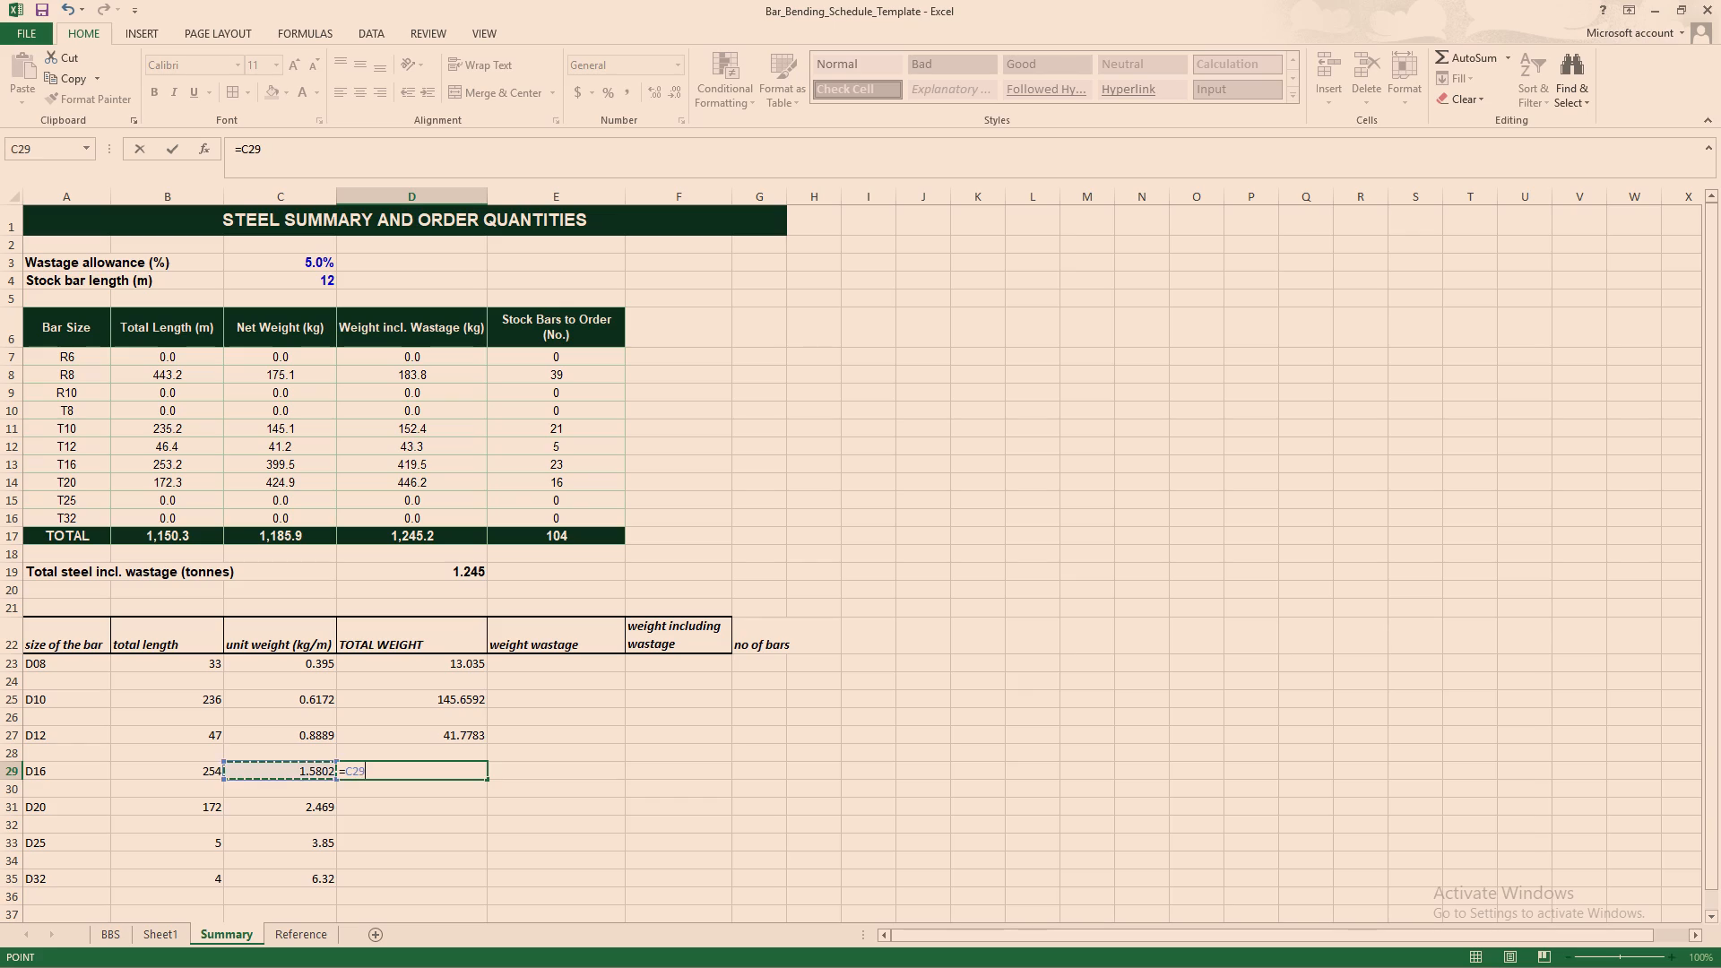
pyautogui.hotkey('shift', '*')
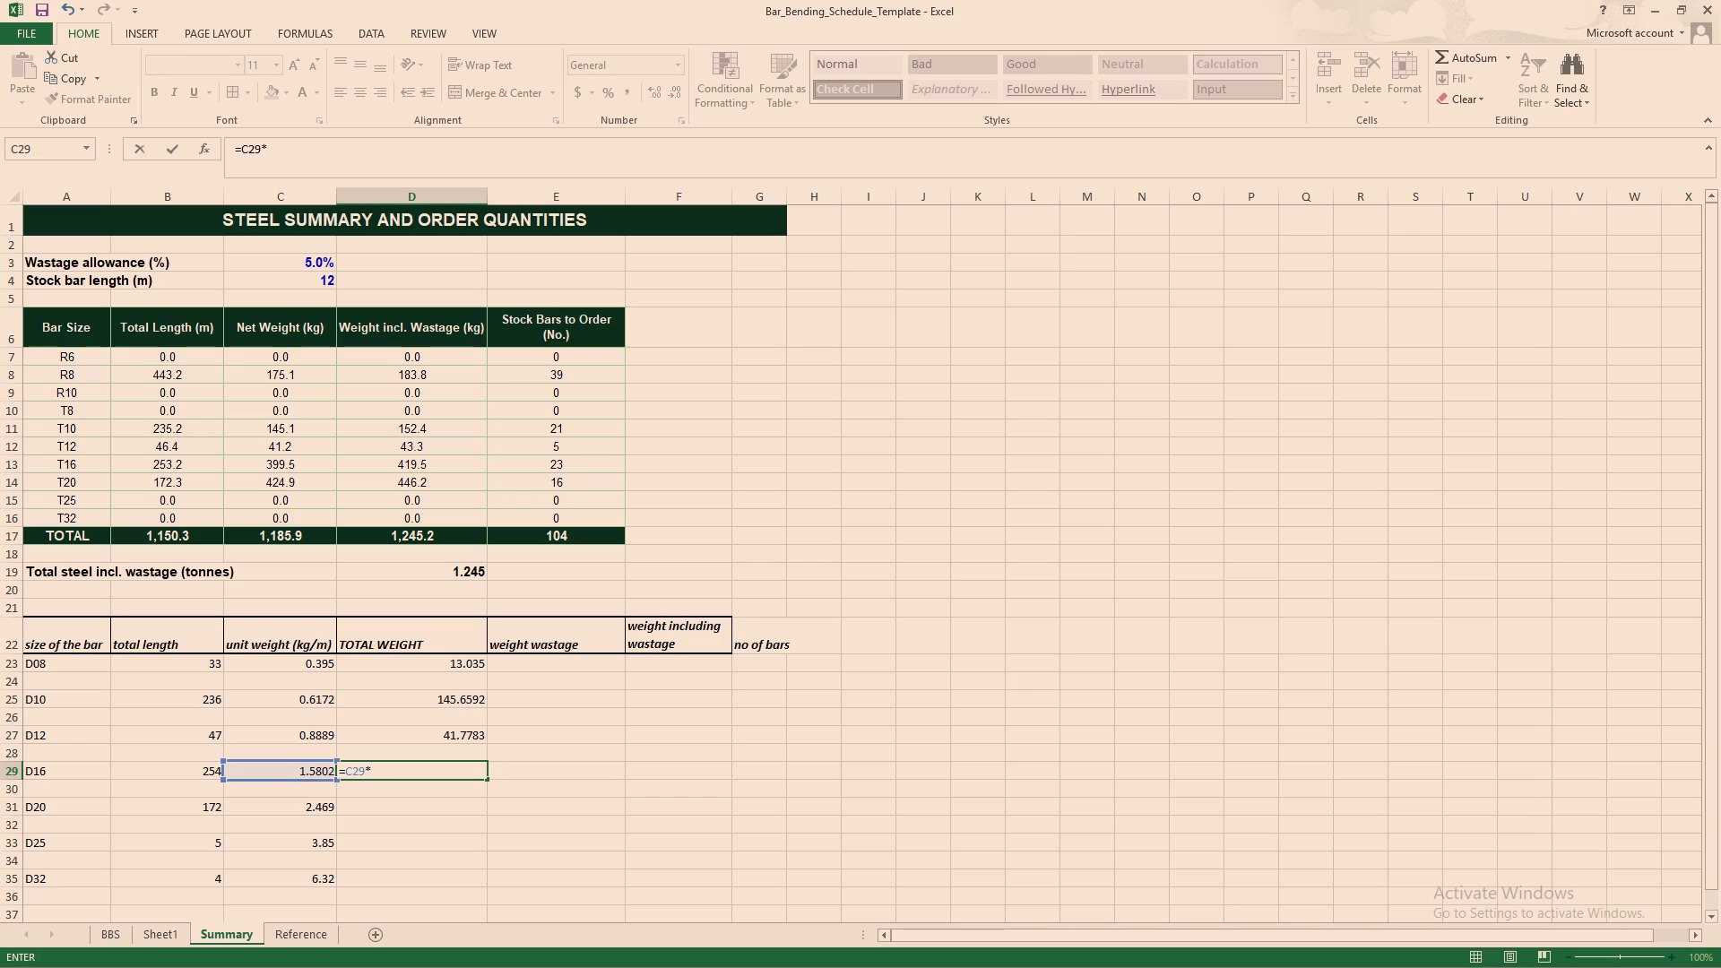
pyautogui.click(174, 775)
pyautogui.press('Return')
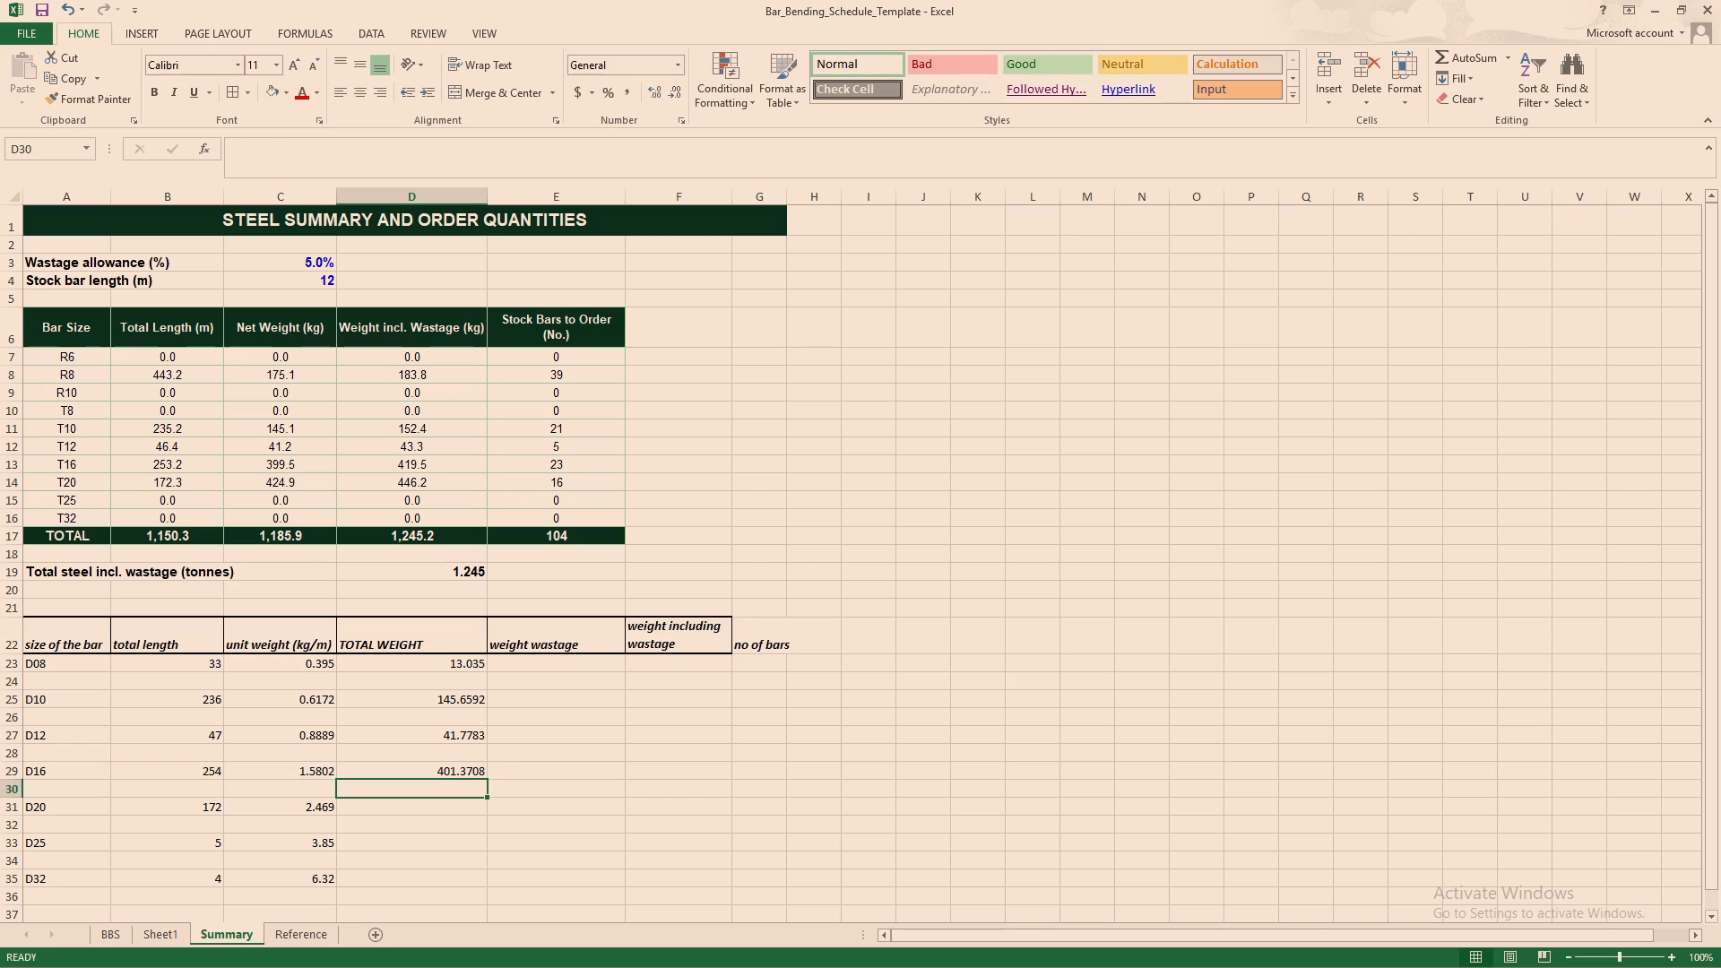
# Calculate the D20 bar's total weight in cell D31 with the formula =C31*B31.
pyautogui.scroll(-1, 346, 782)
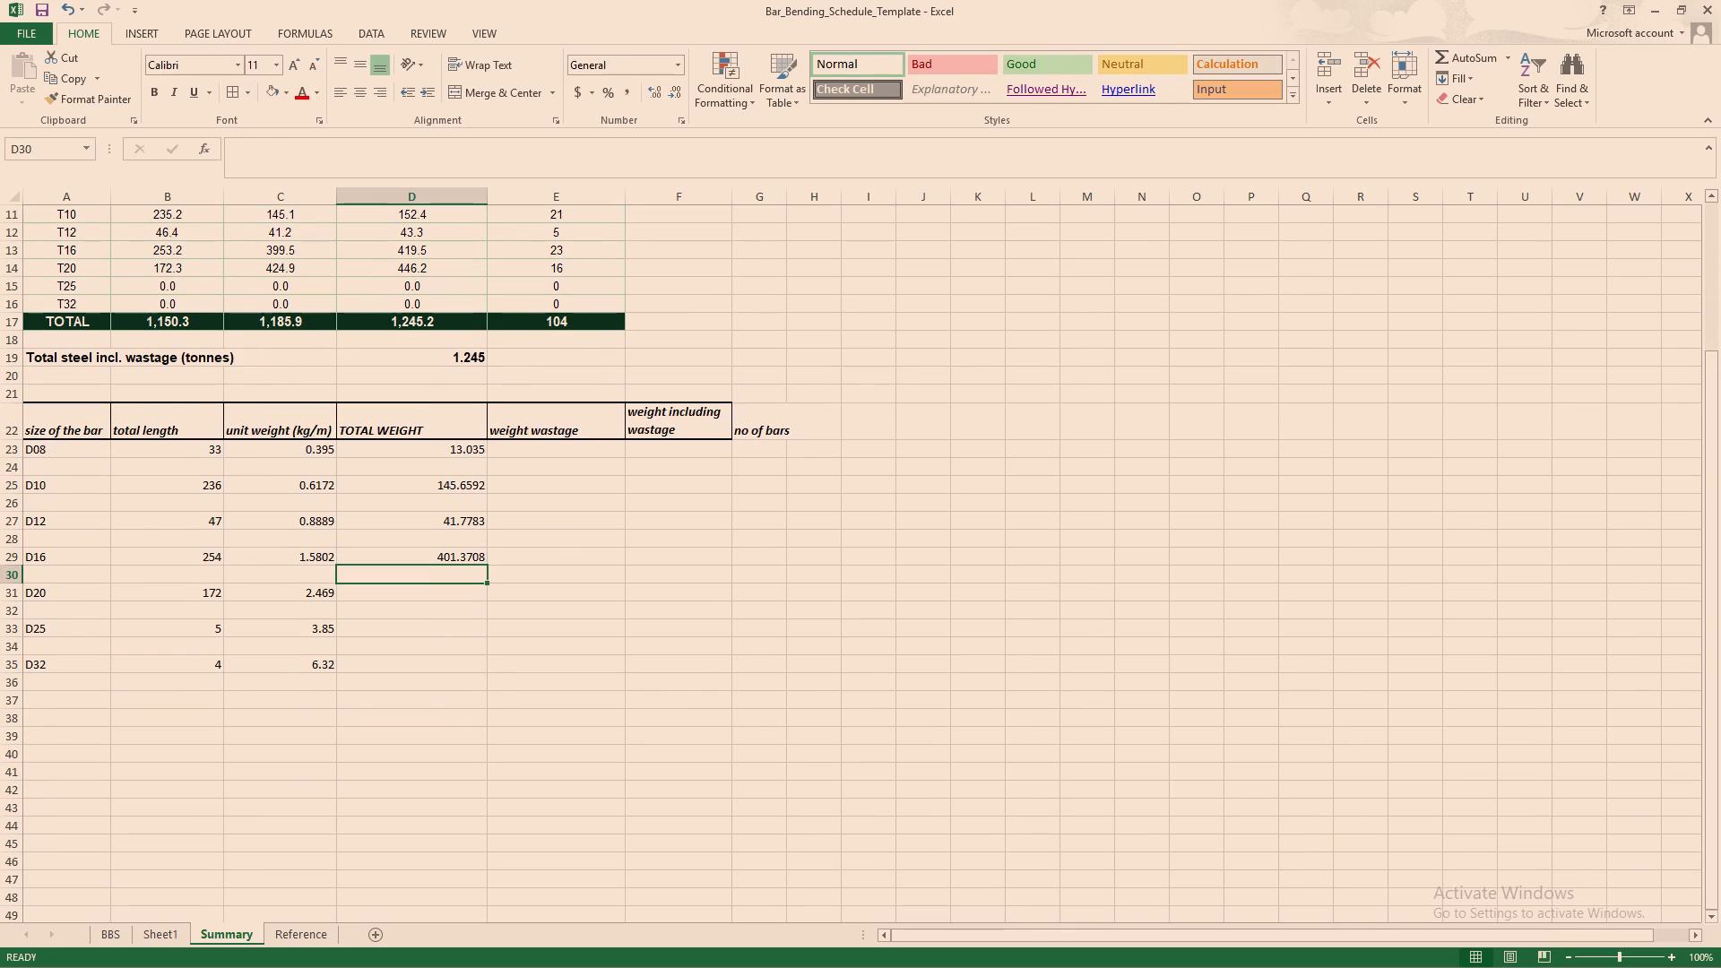
pyautogui.click(394, 597)
pyautogui.press('=')
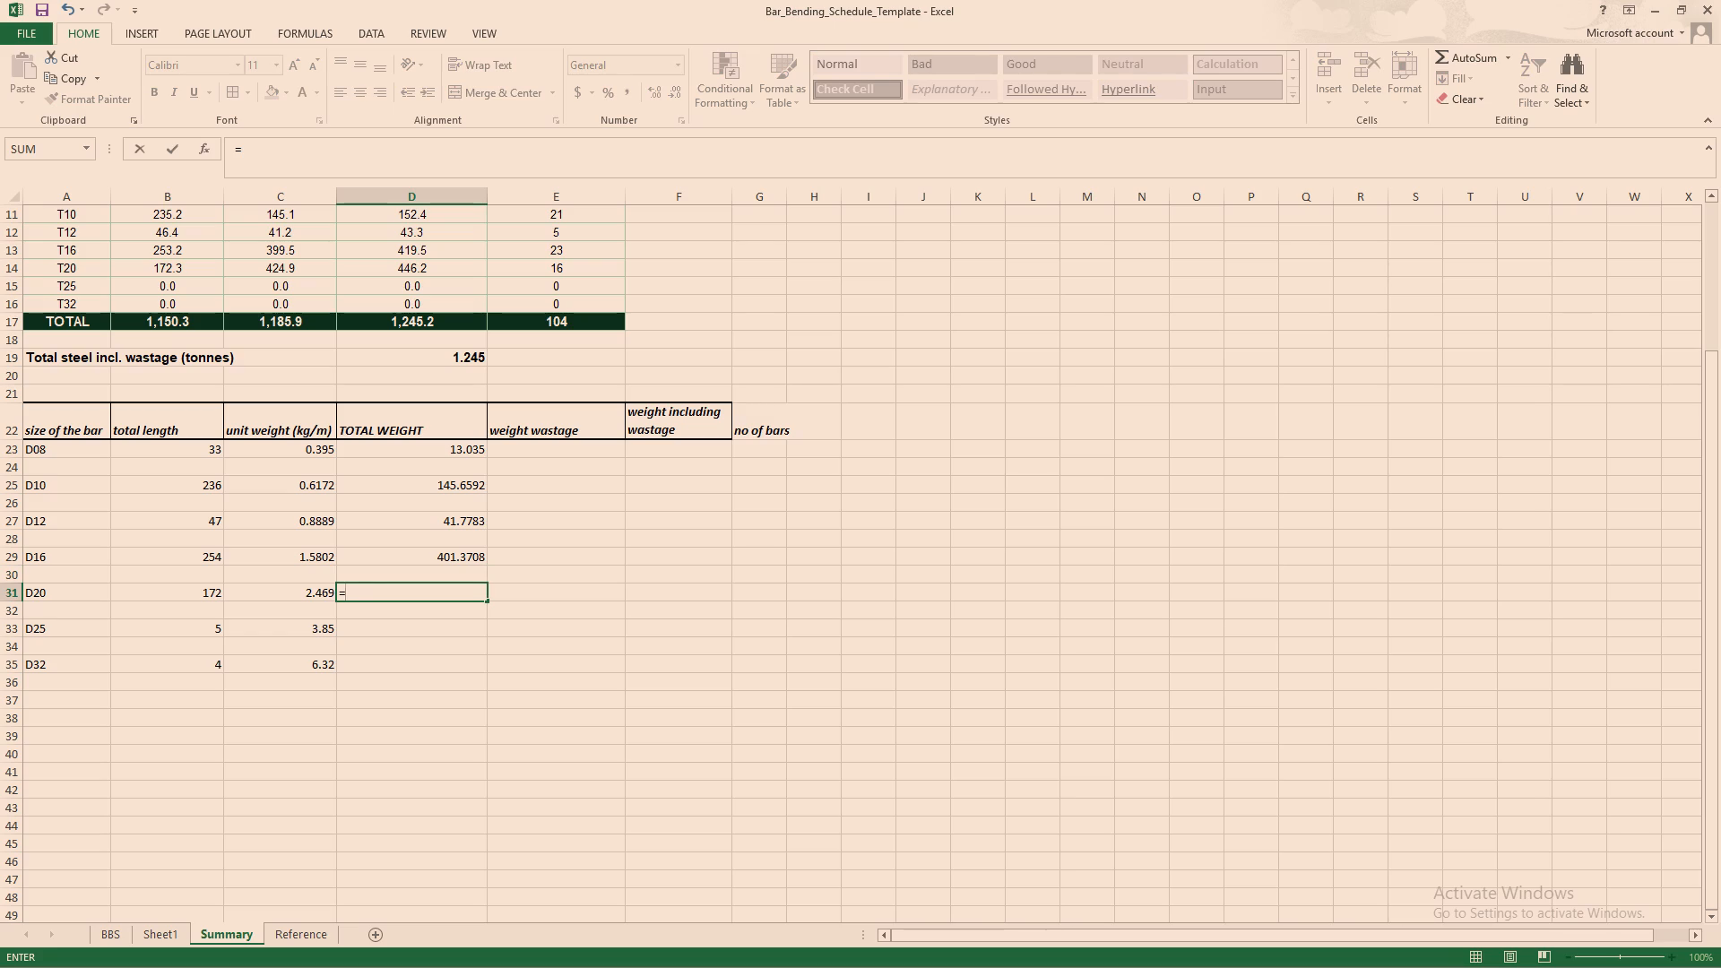
pyautogui.click(308, 591)
pyautogui.hotkey('shift', '*')
pyautogui.click(187, 594)
pyautogui.press('Return')
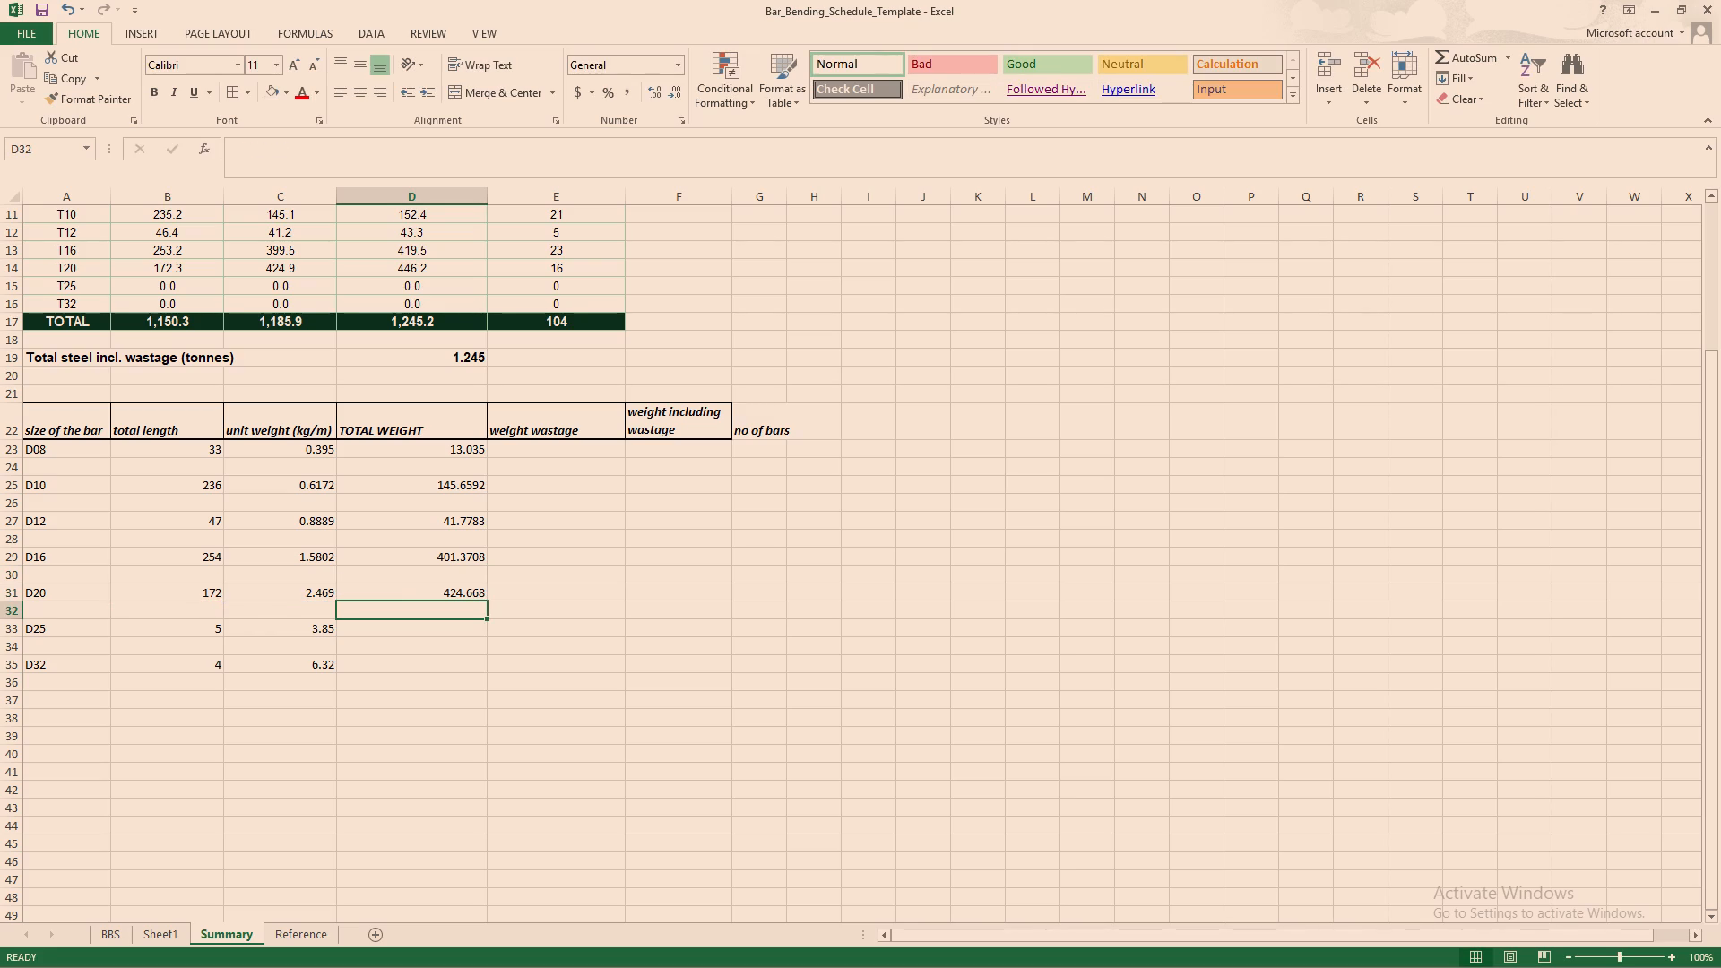
# Calculate the D25 bar's total weight in cell D33 with the formula =C33*B33.
pyautogui.click(441, 631)
pyautogui.press('=')
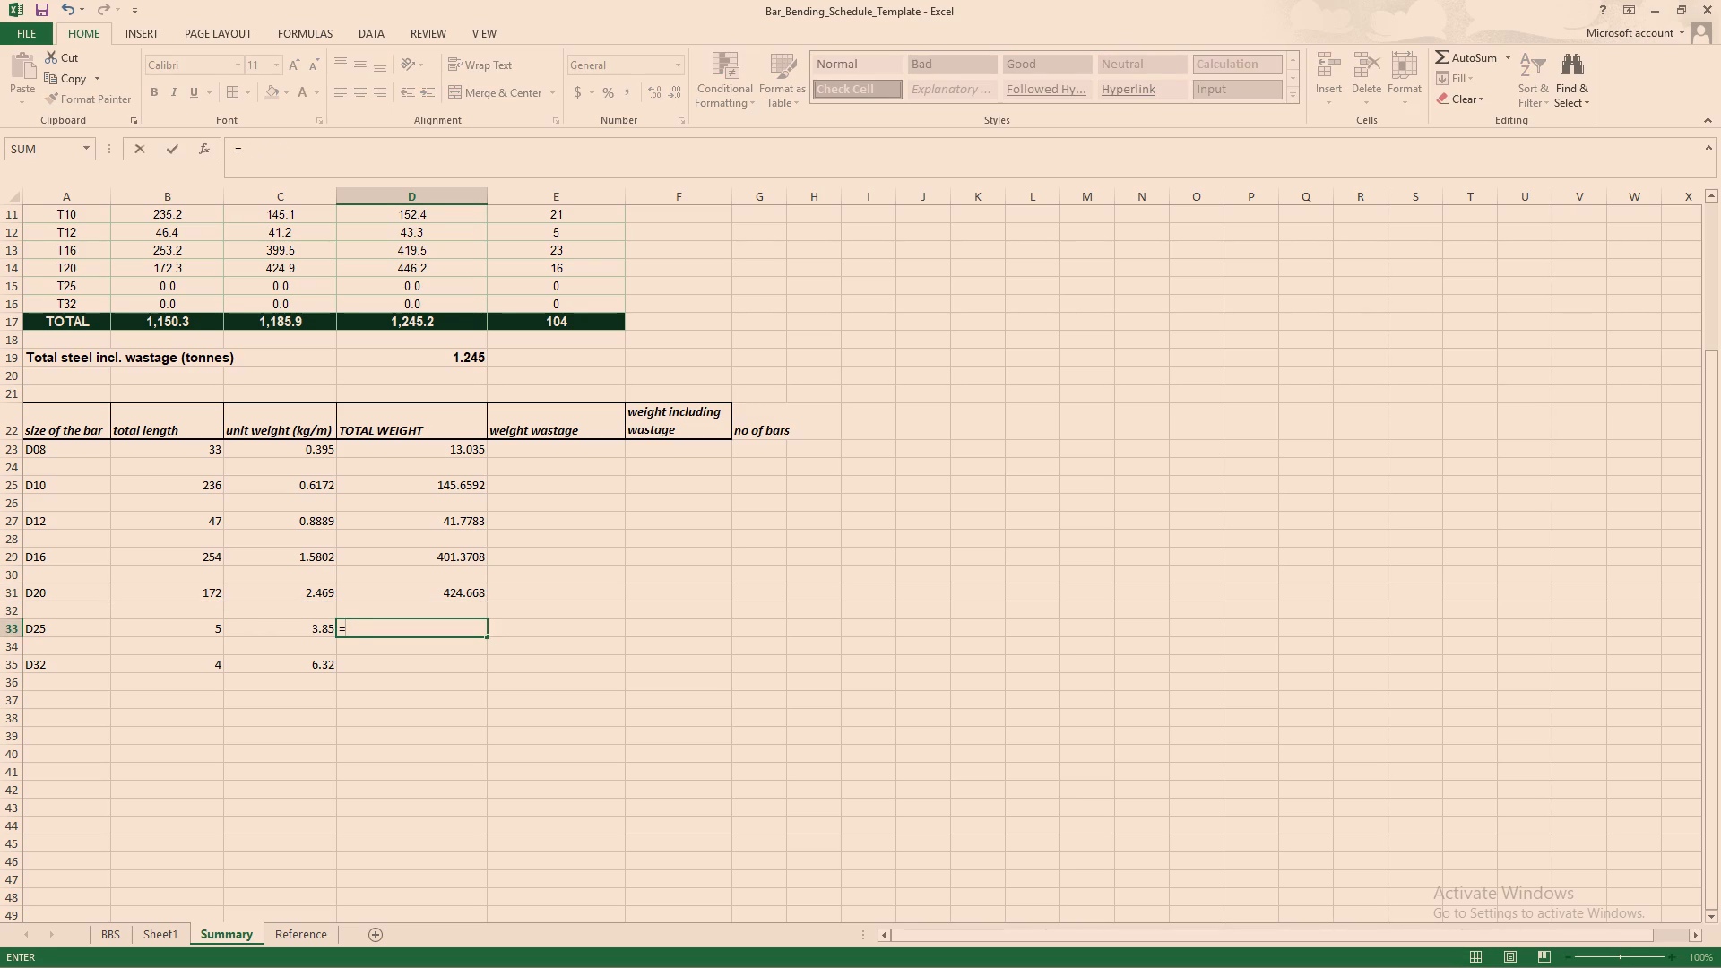
pyautogui.click(322, 624)
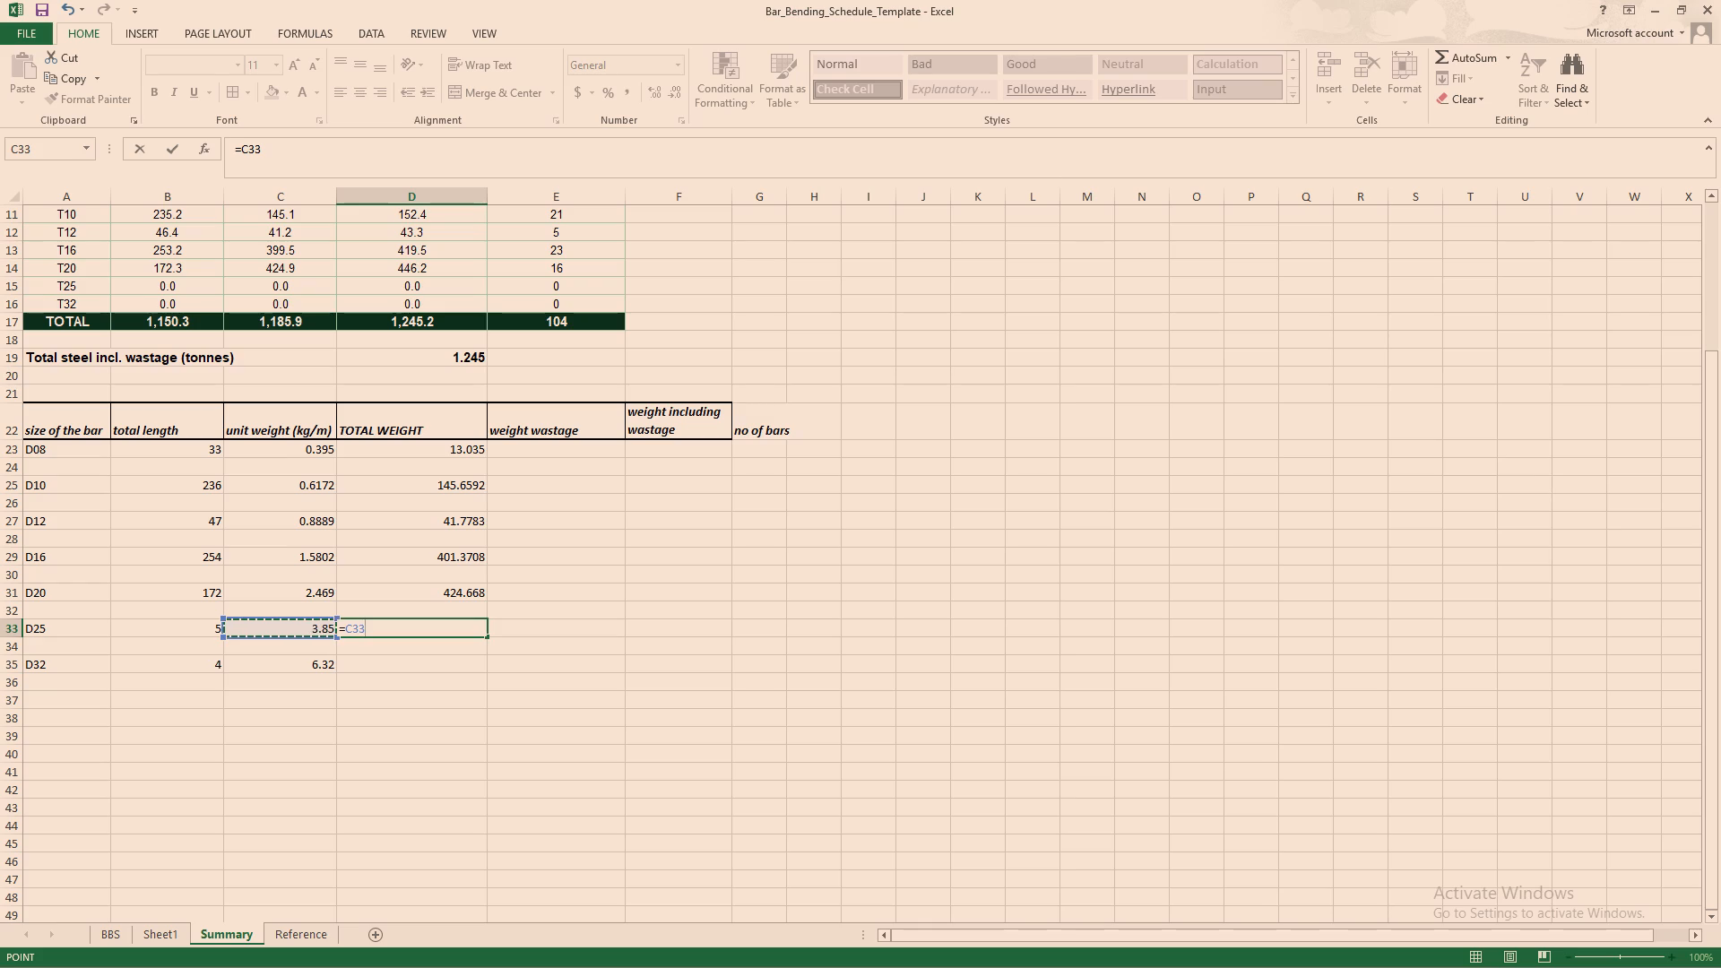
pyautogui.hotkey('shift', '*')
pyautogui.click(206, 625)
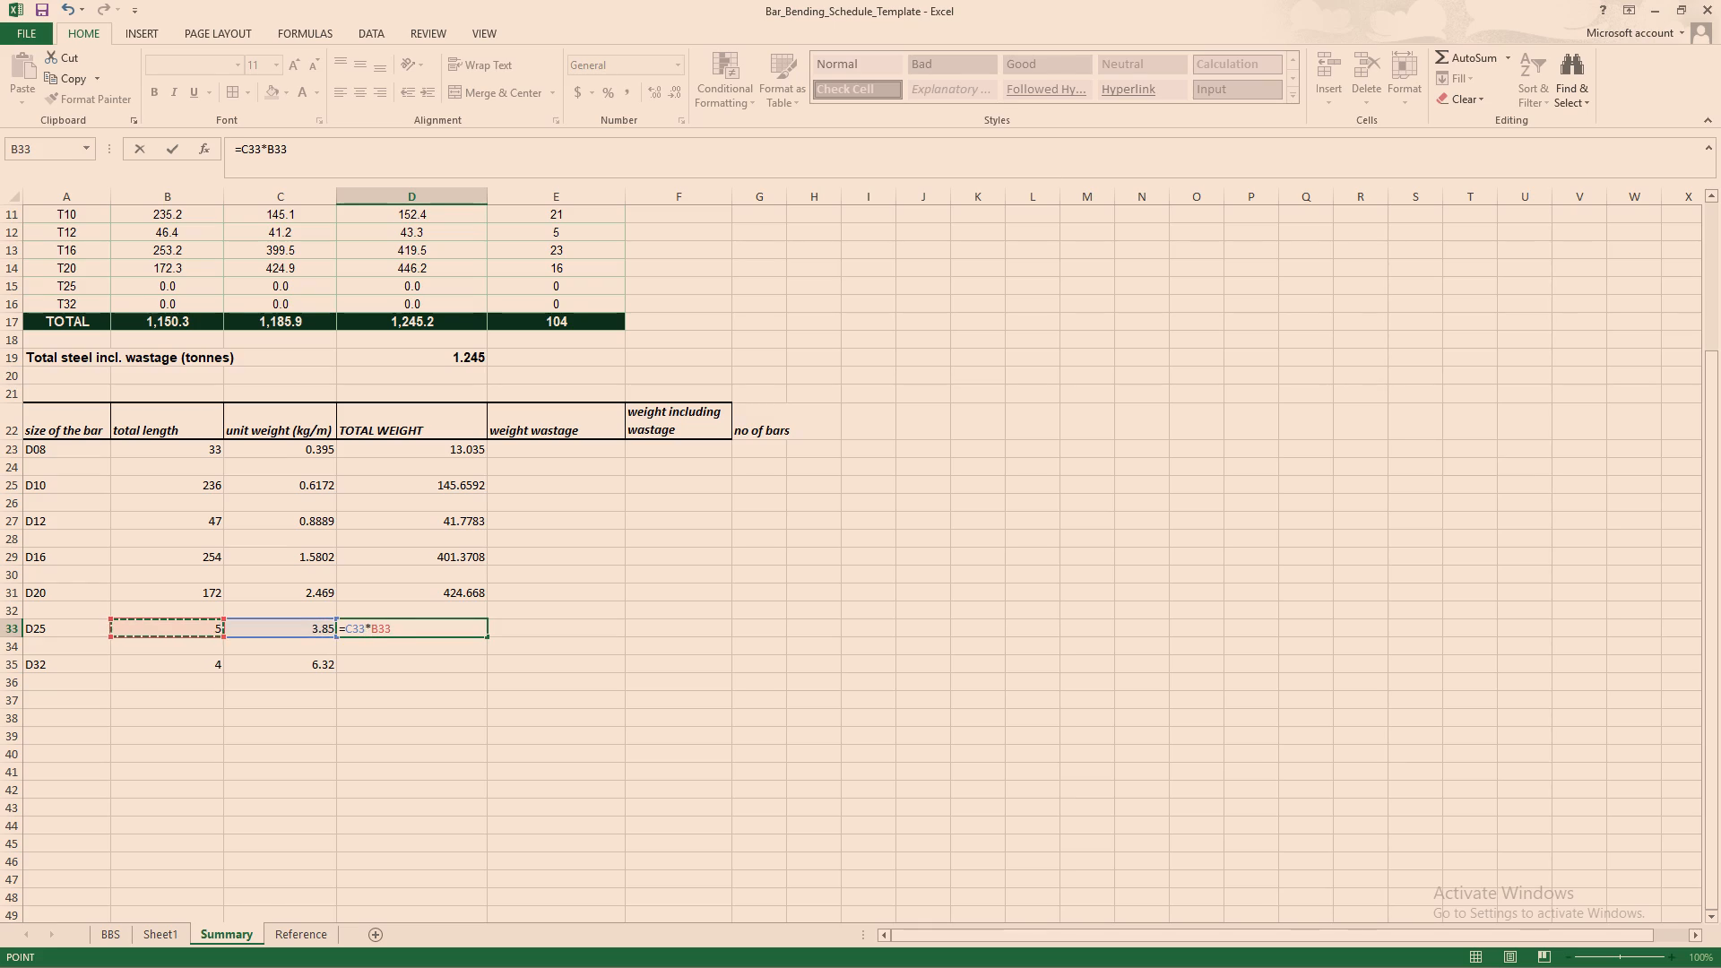
pyautogui.press('Return')
# Calculate the D32 bar's total weight in cell D35 with the formula =C35*B35.
pyautogui.click(401, 668)
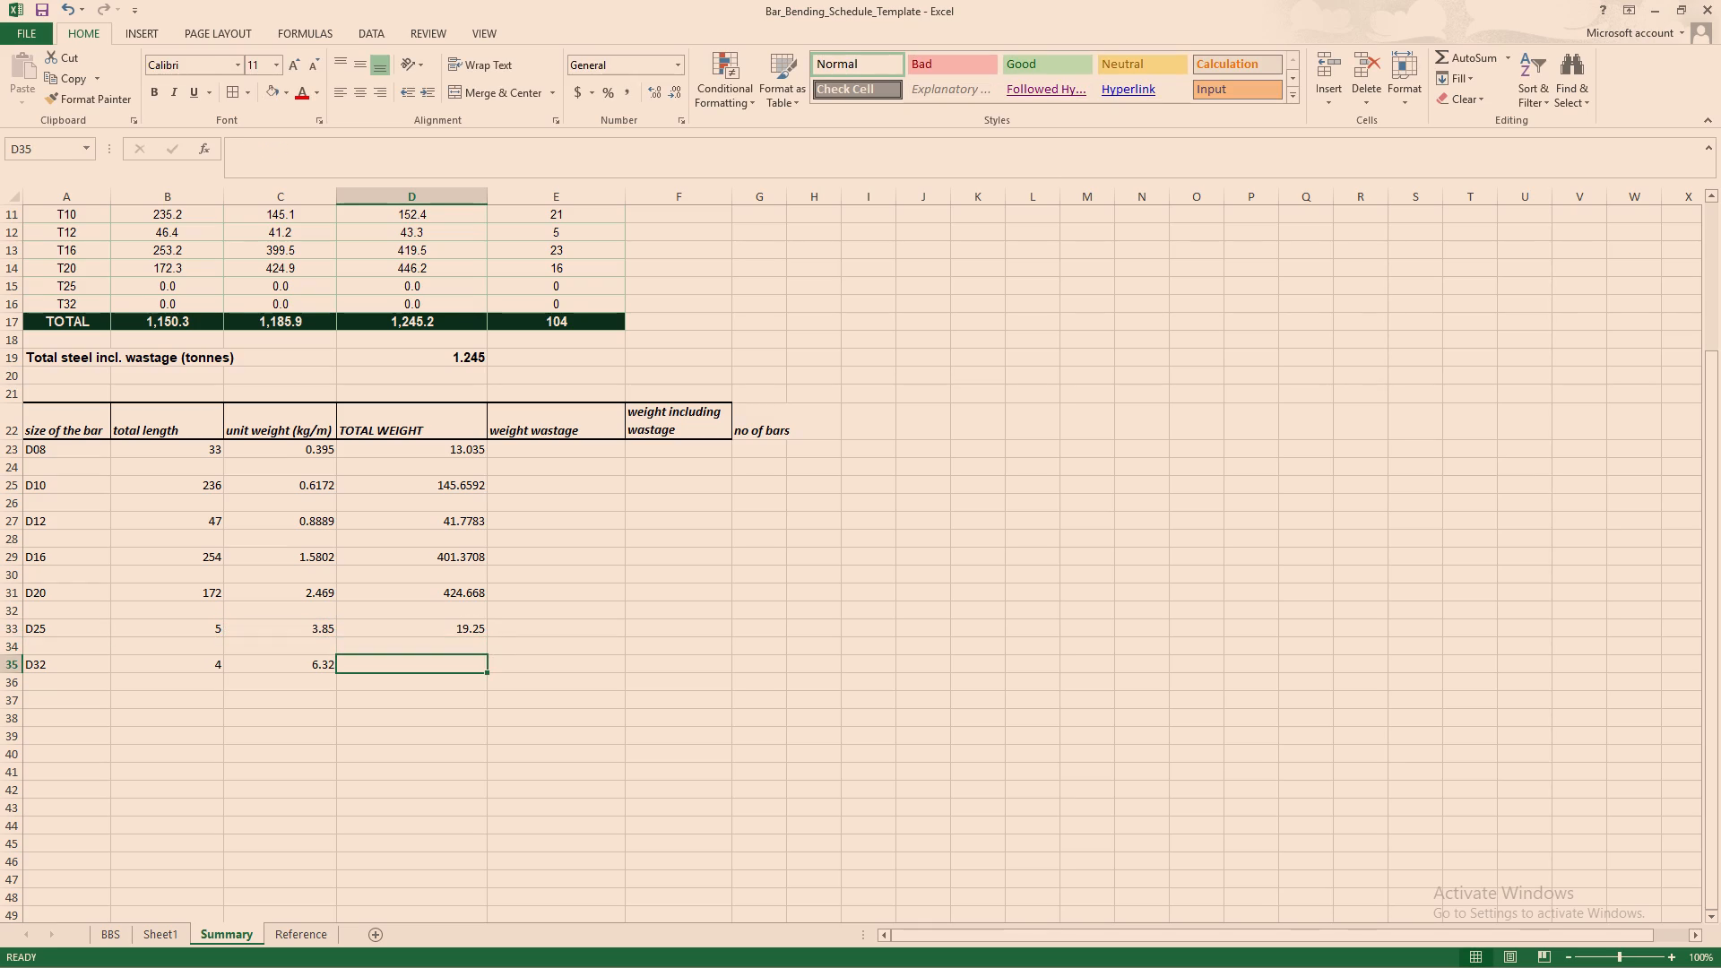
pyautogui.press('=')
pyautogui.click(317, 661)
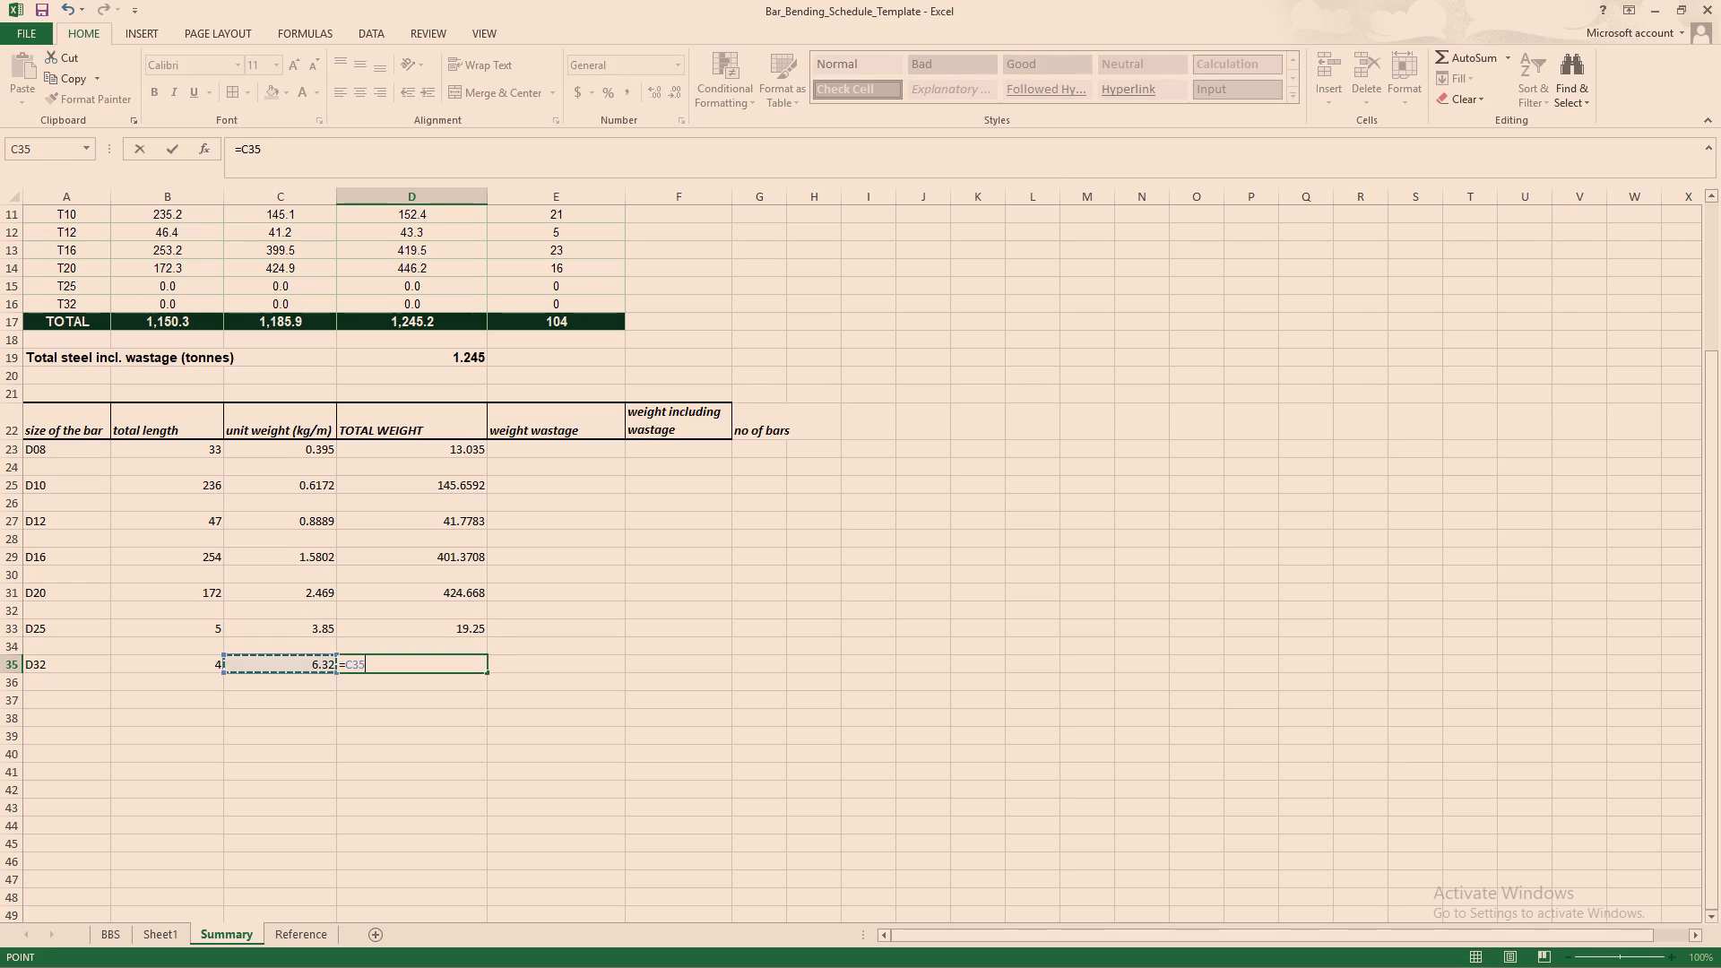
pyautogui.hotkey('shift', '*')
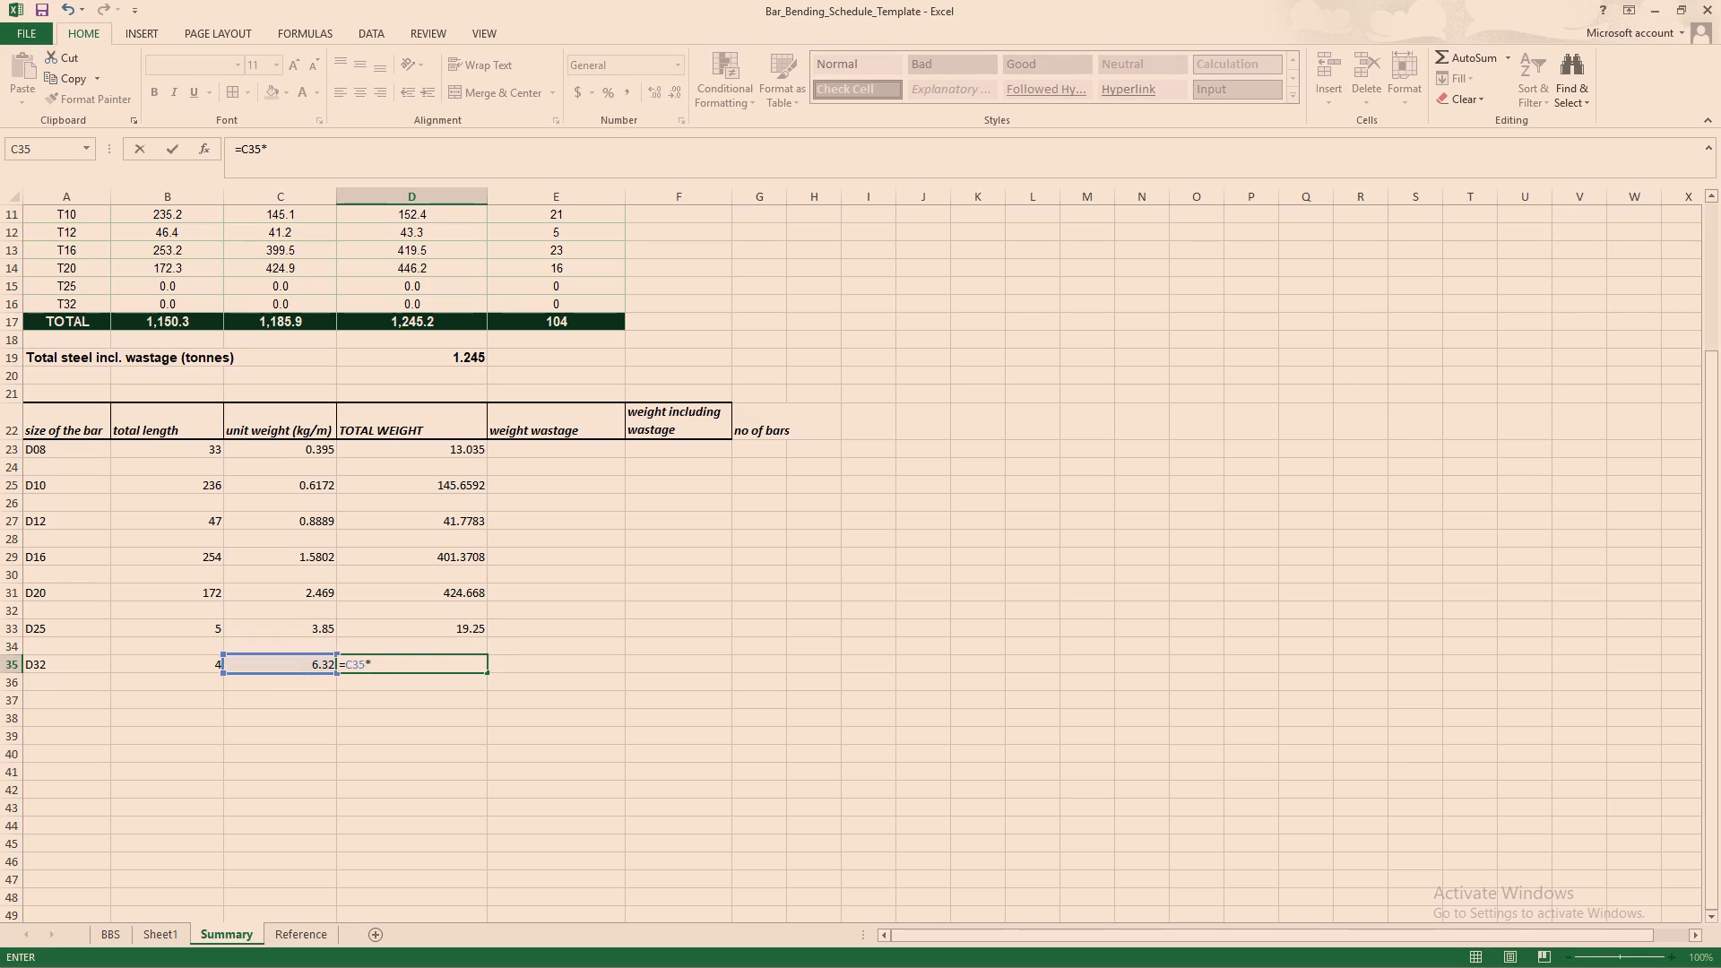
pyautogui.click(202, 665)
pyautogui.press('Return')
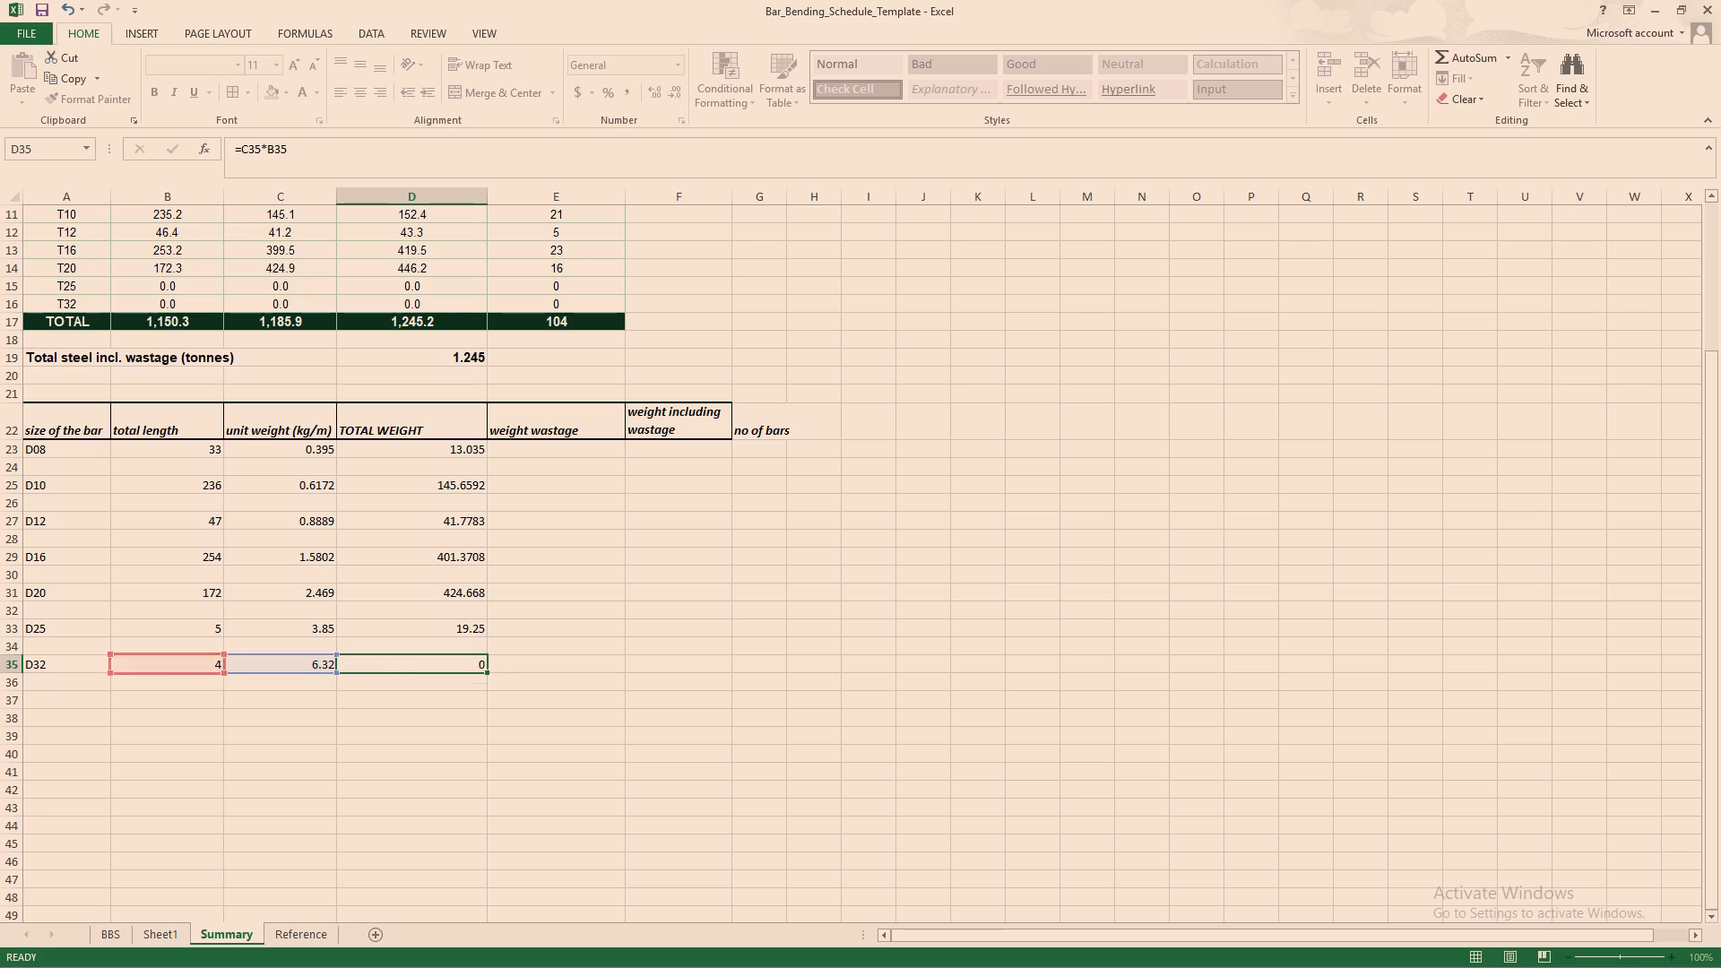
# Start the D08 bar's weight wastage formula in cell E23, looking up functions beginning with "per".
pyautogui.click(539, 454)
pyautogui.press('=')
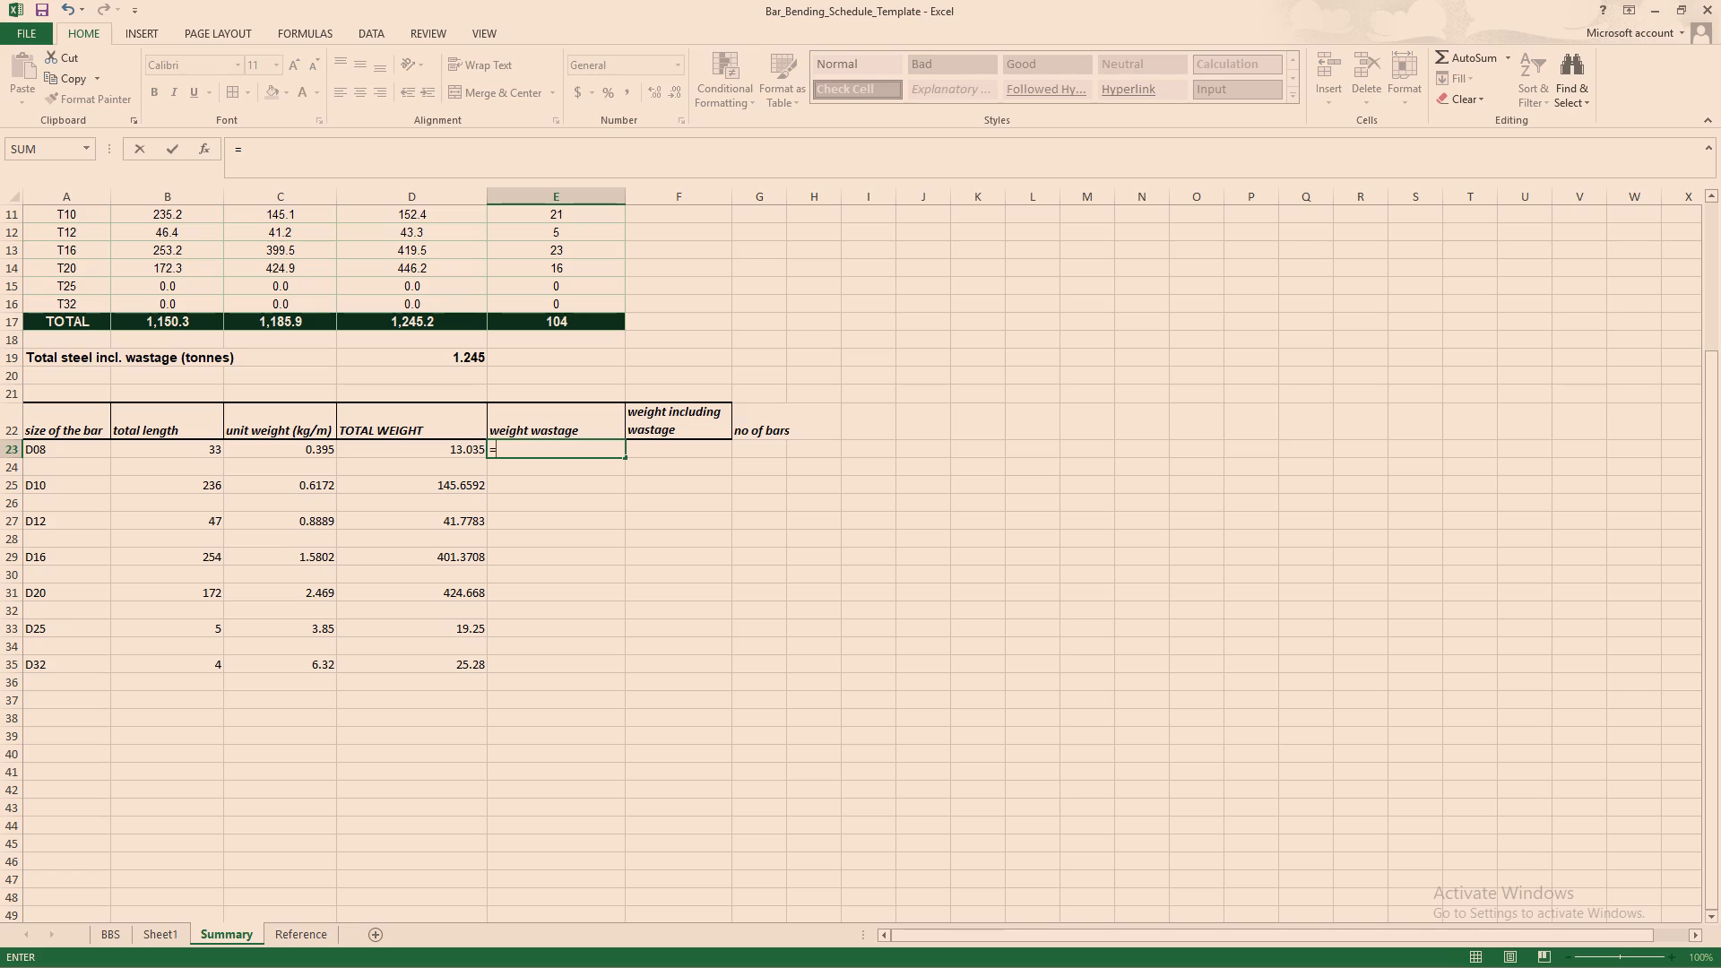
pyautogui.hotkey('shift', '%')
pyautogui.press('BackSpace')
pyautogui.press('space')
pyautogui.write('p')
pyautogui.write('er')
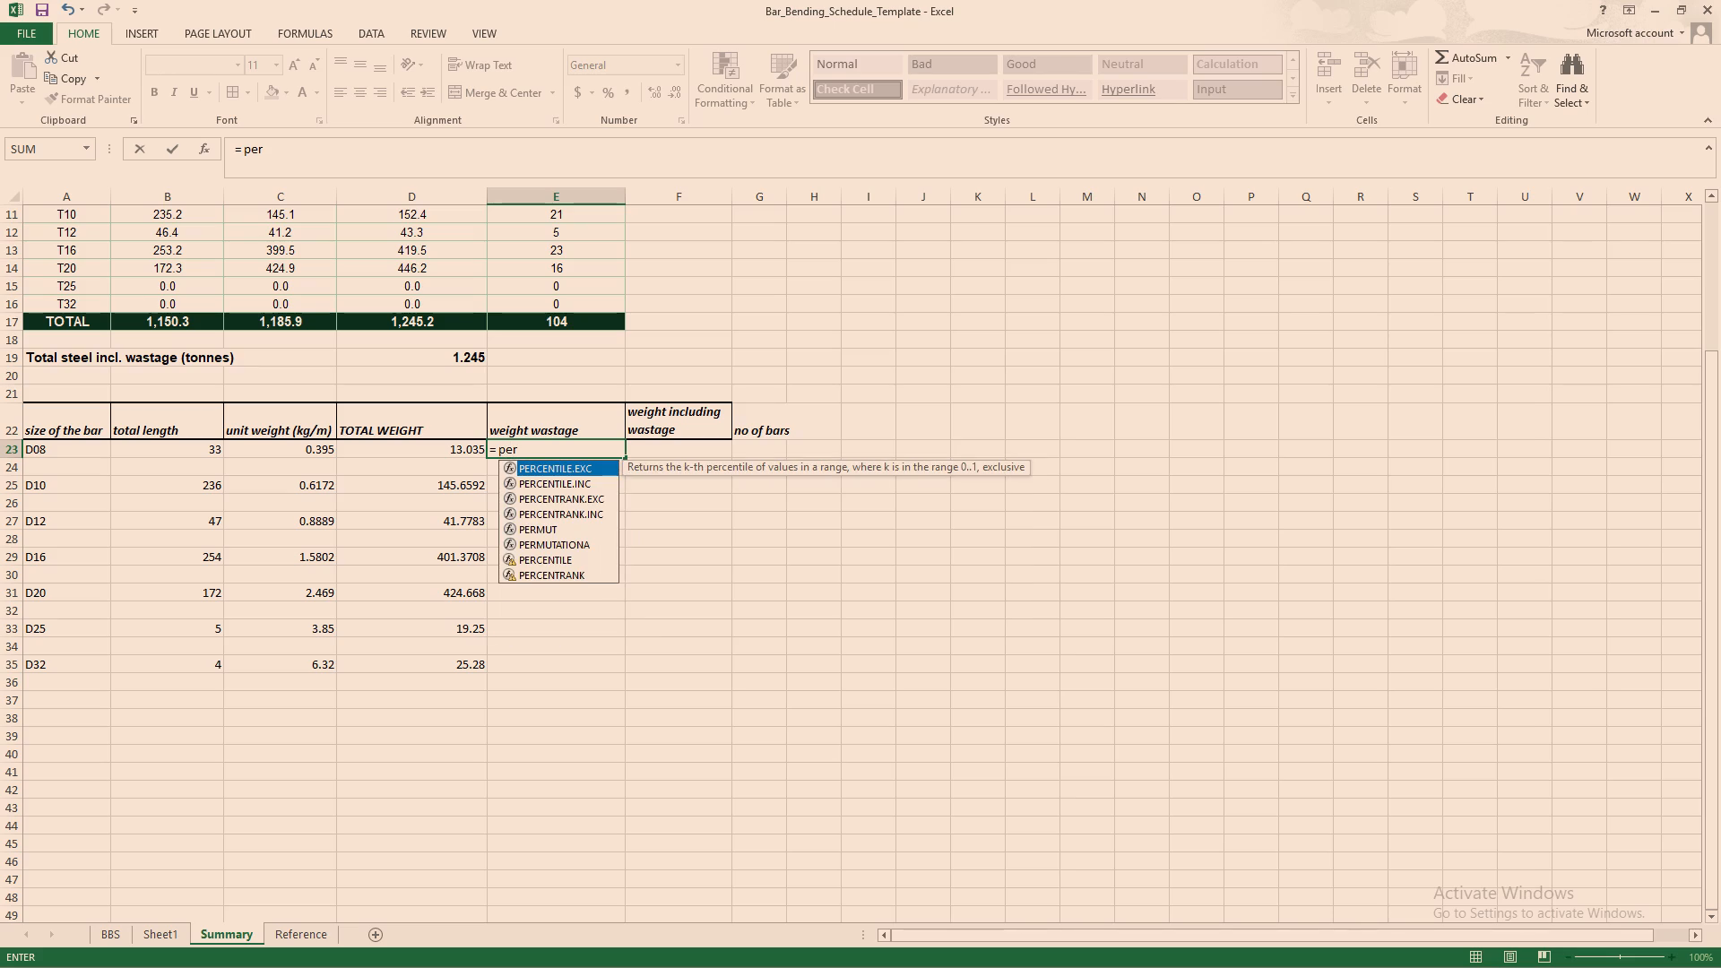
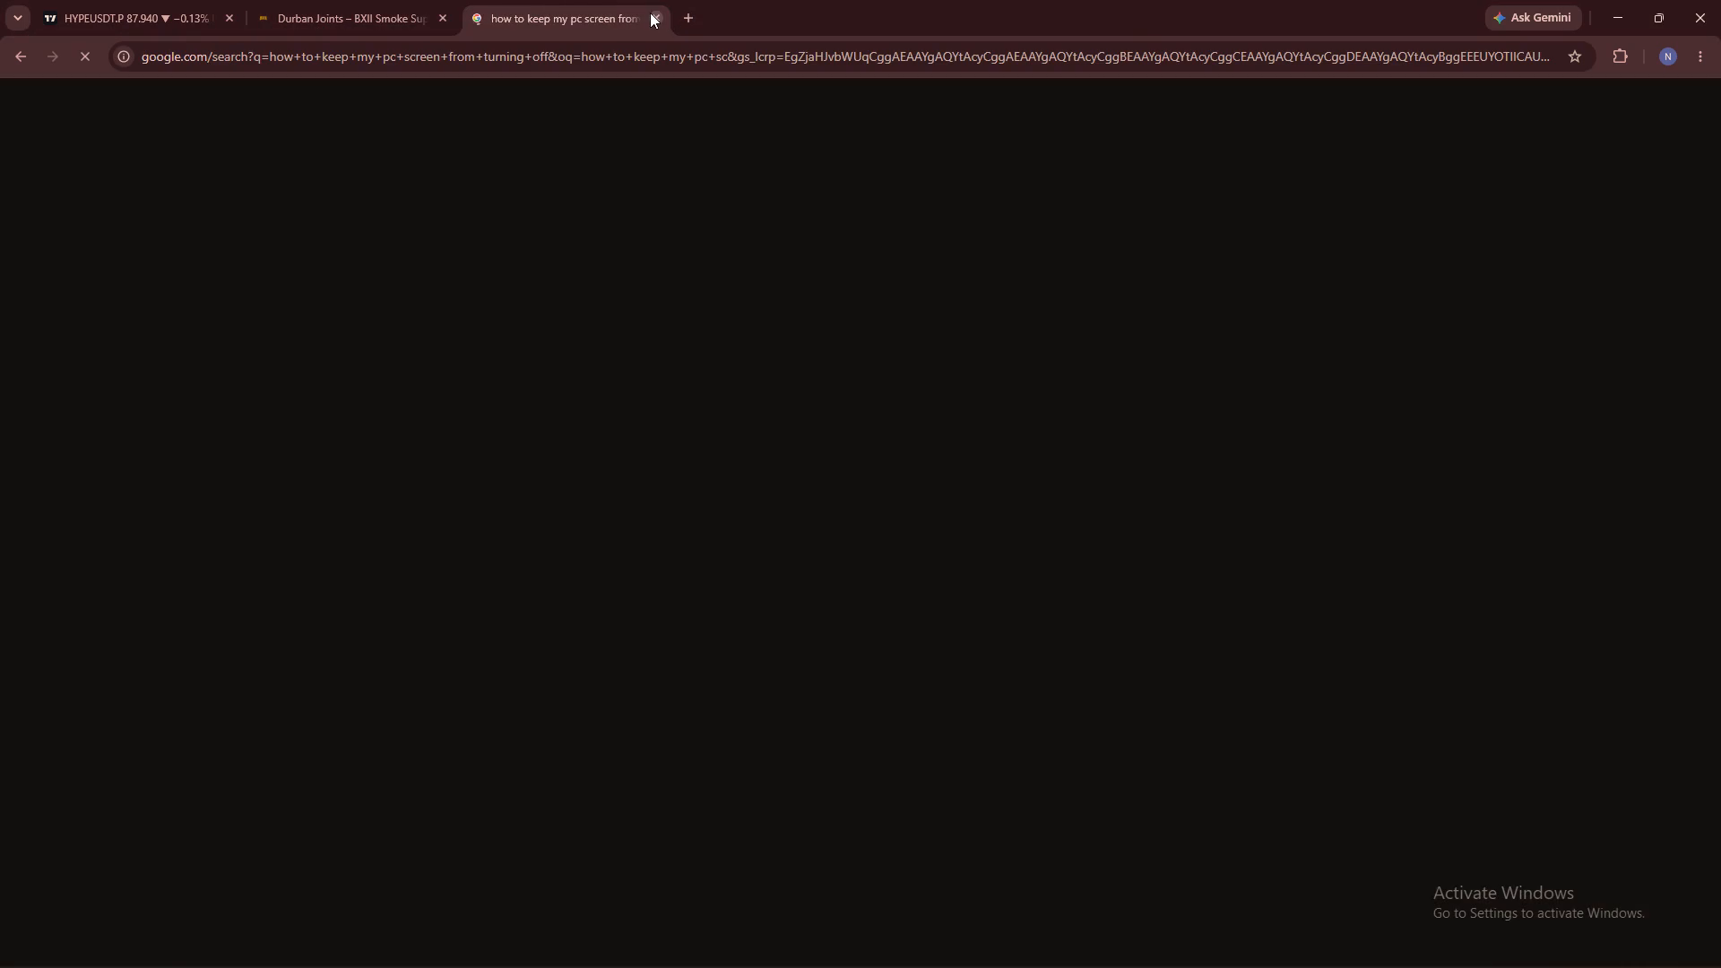
# Search Google in a new Chrome tab for "how to do percentage in excel".
pyautogui.click(648, 13)
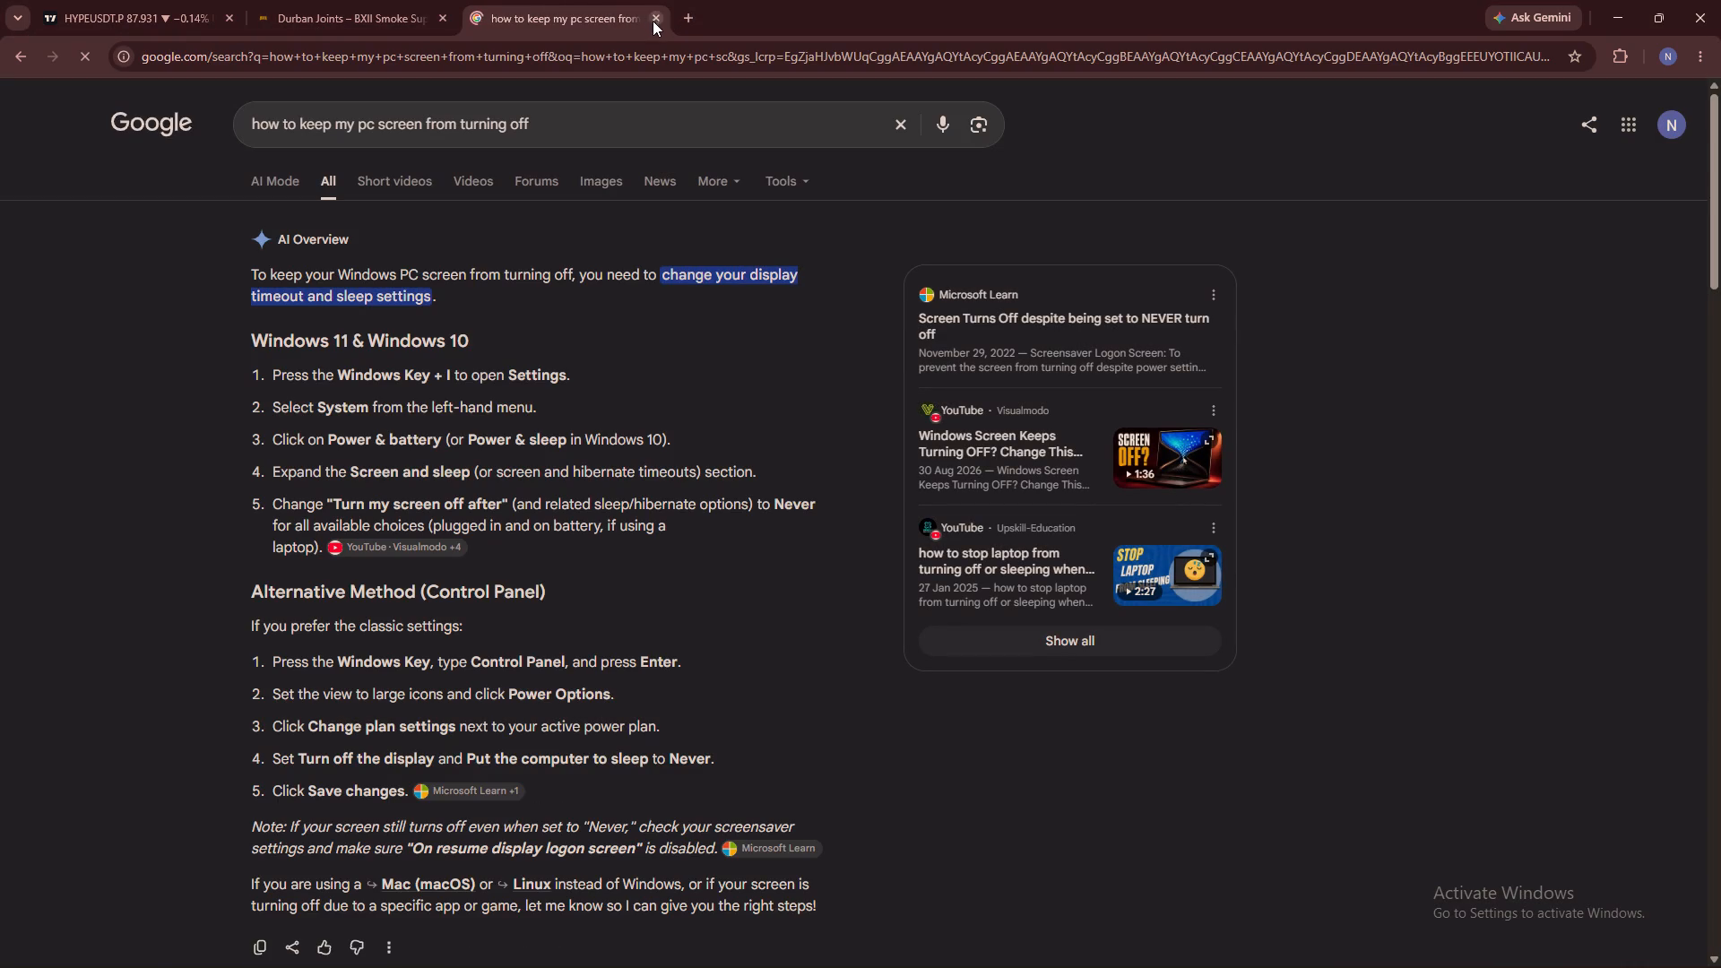
pyautogui.click(683, 12)
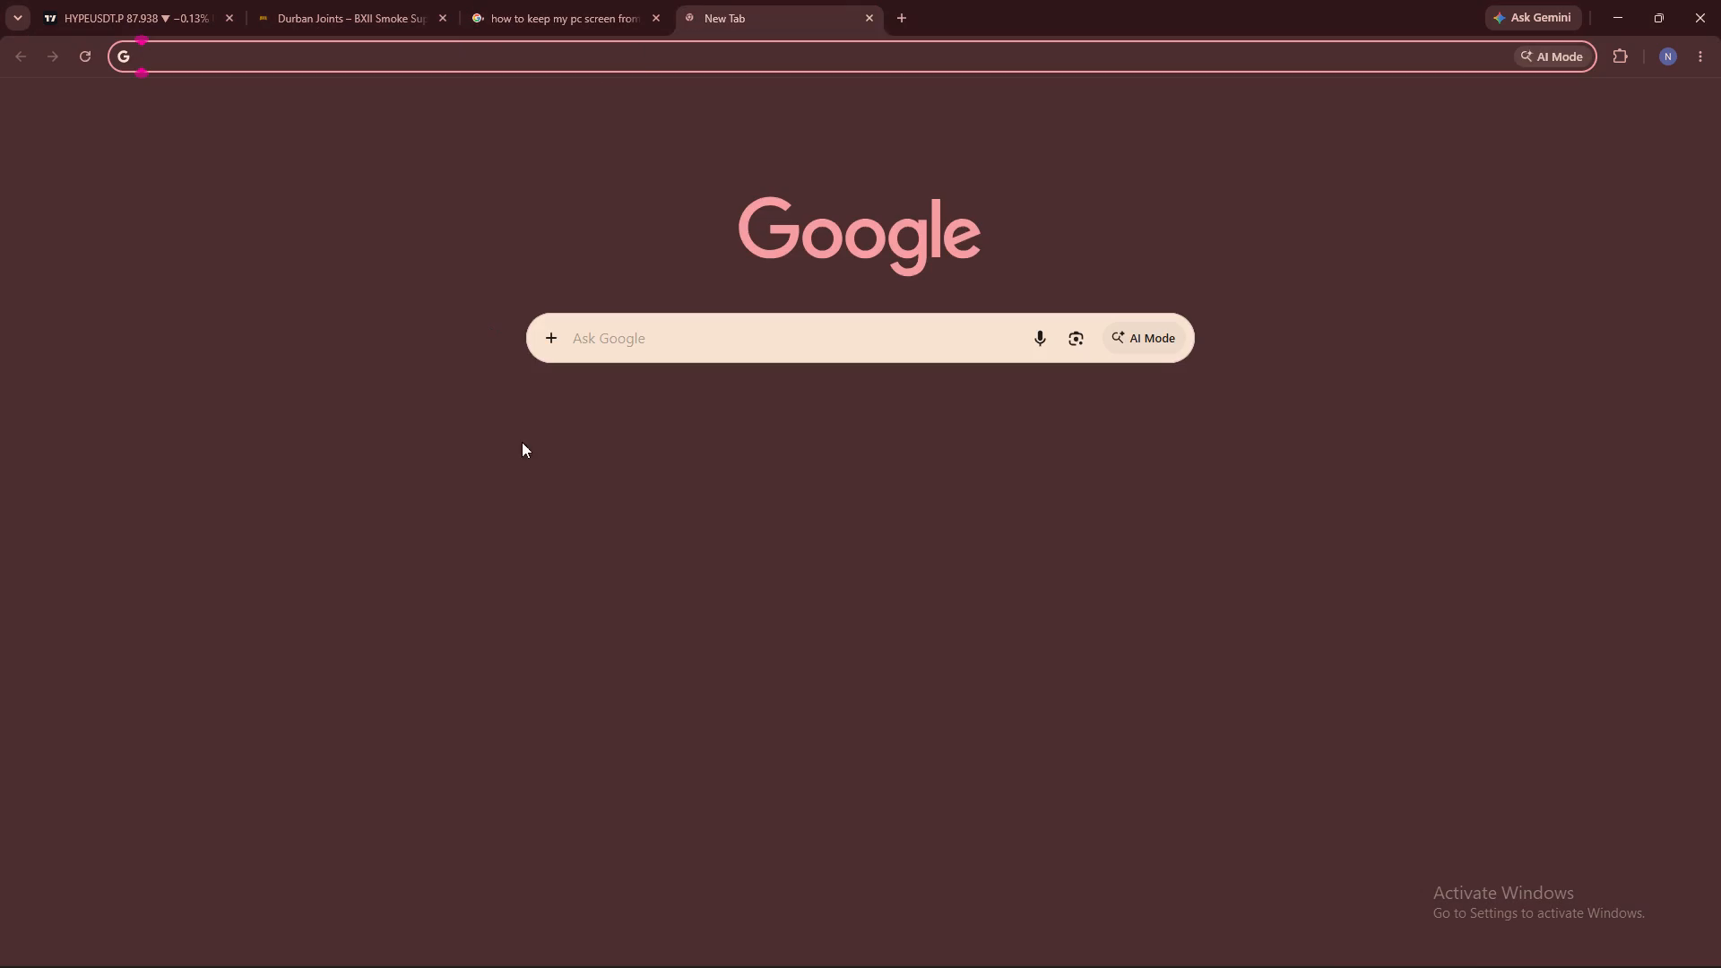
pyautogui.click(653, 330)
pyautogui.write('how to do percent')
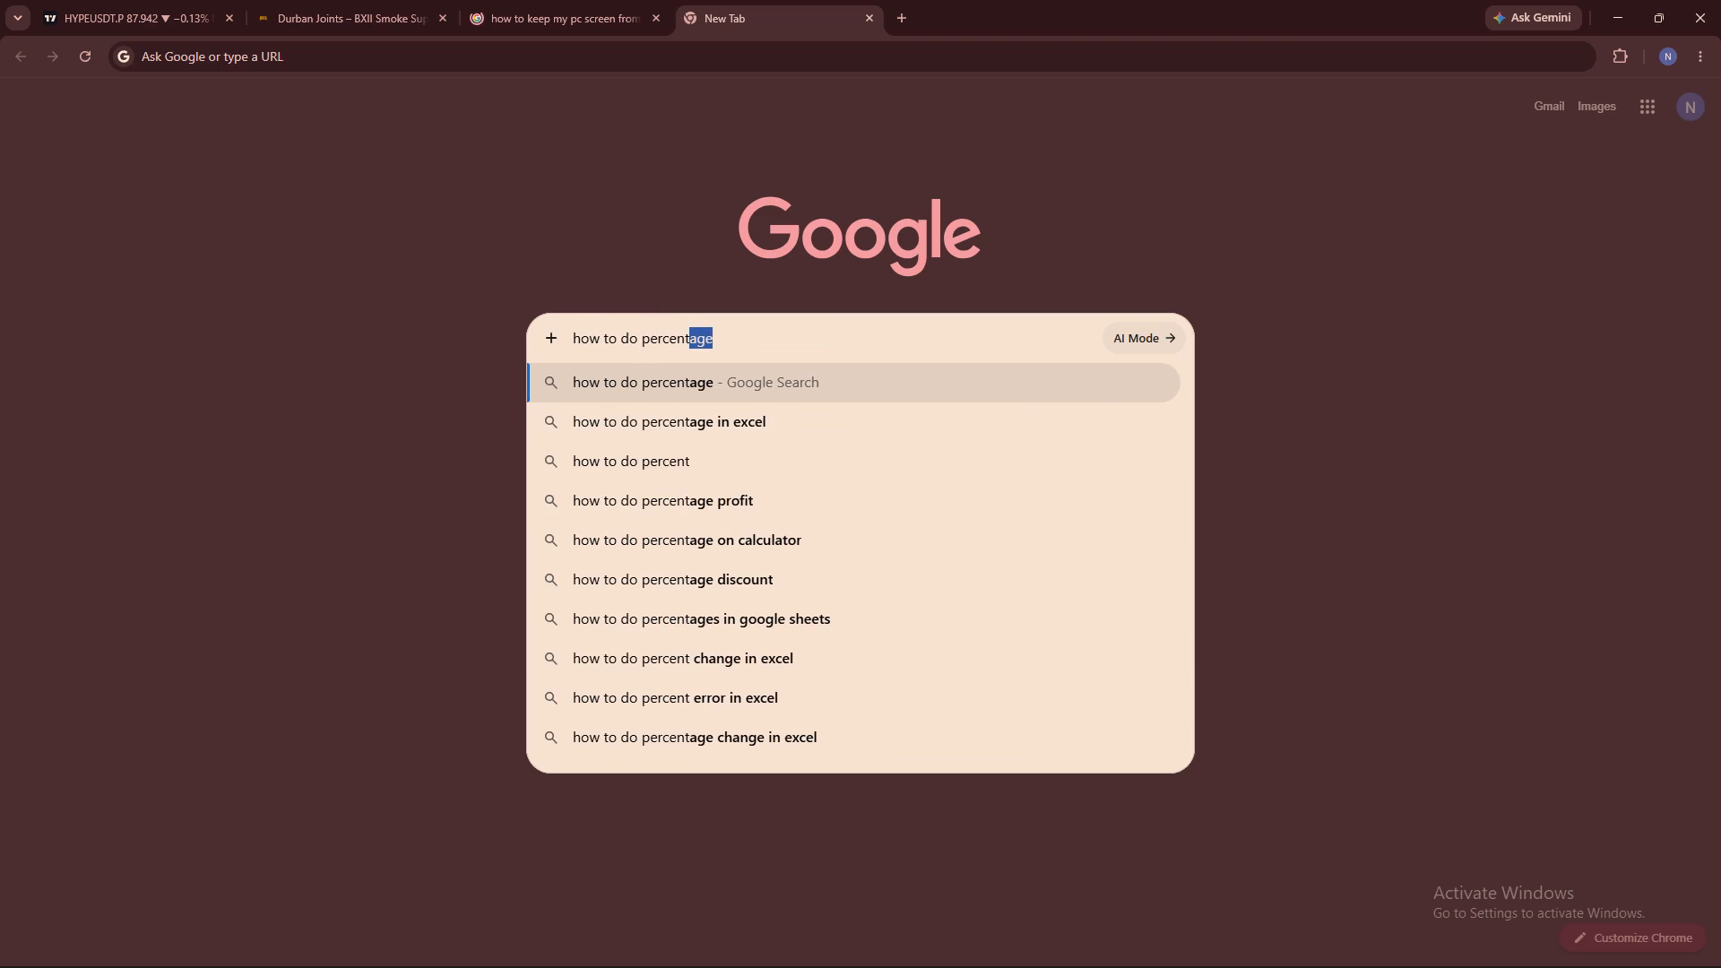
pyautogui.click(614, 404)
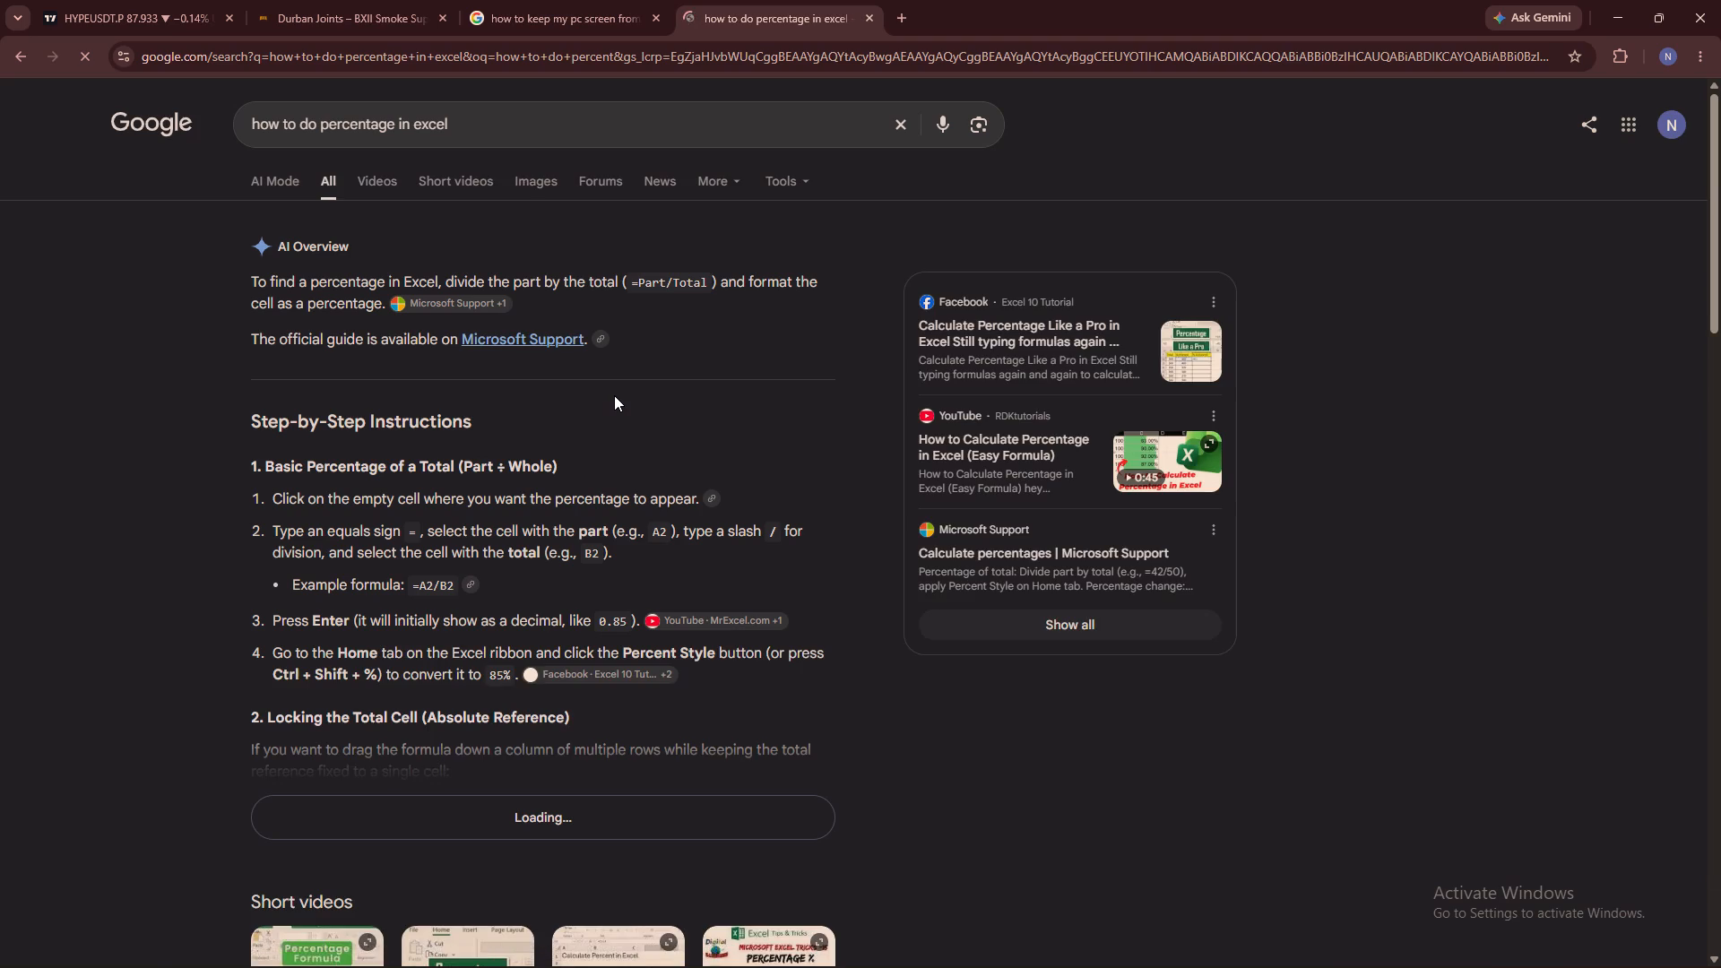
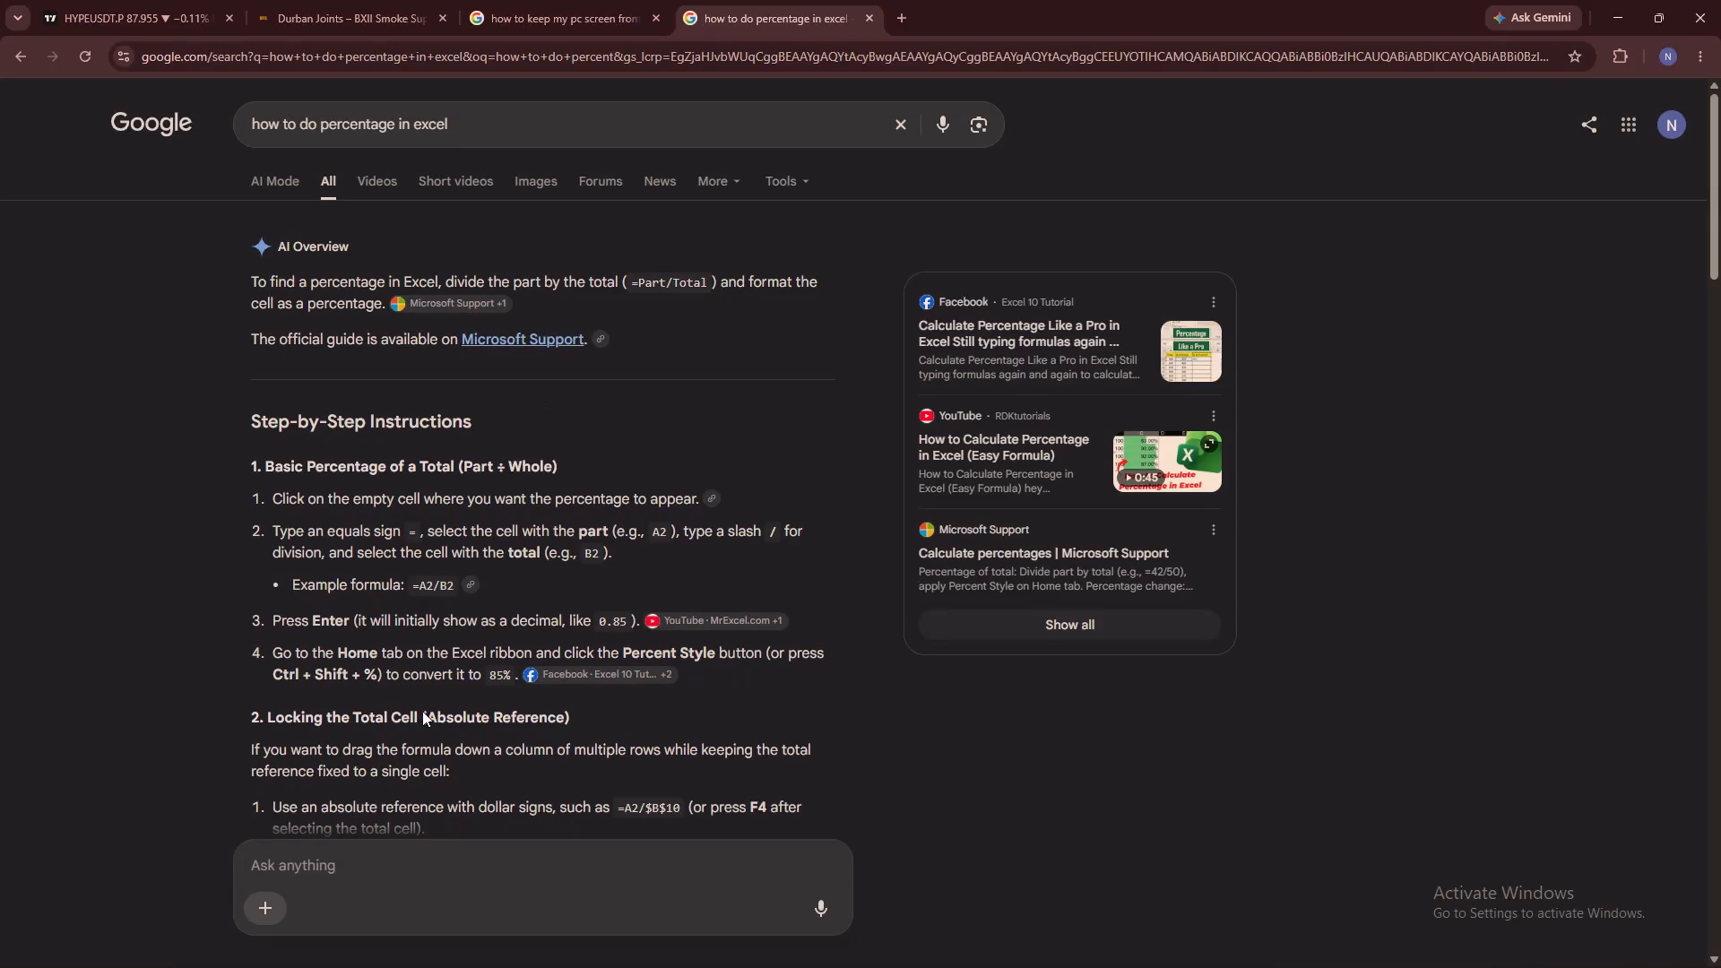
# Write a follow-up question under the AI Overview, beginning "what about just like i want the cell 5 to be".
pyautogui.click(349, 847)
pyautogui.press('w')
pyautogui.press('h')
pyautogui.write('a')
pyautogui.press('space')
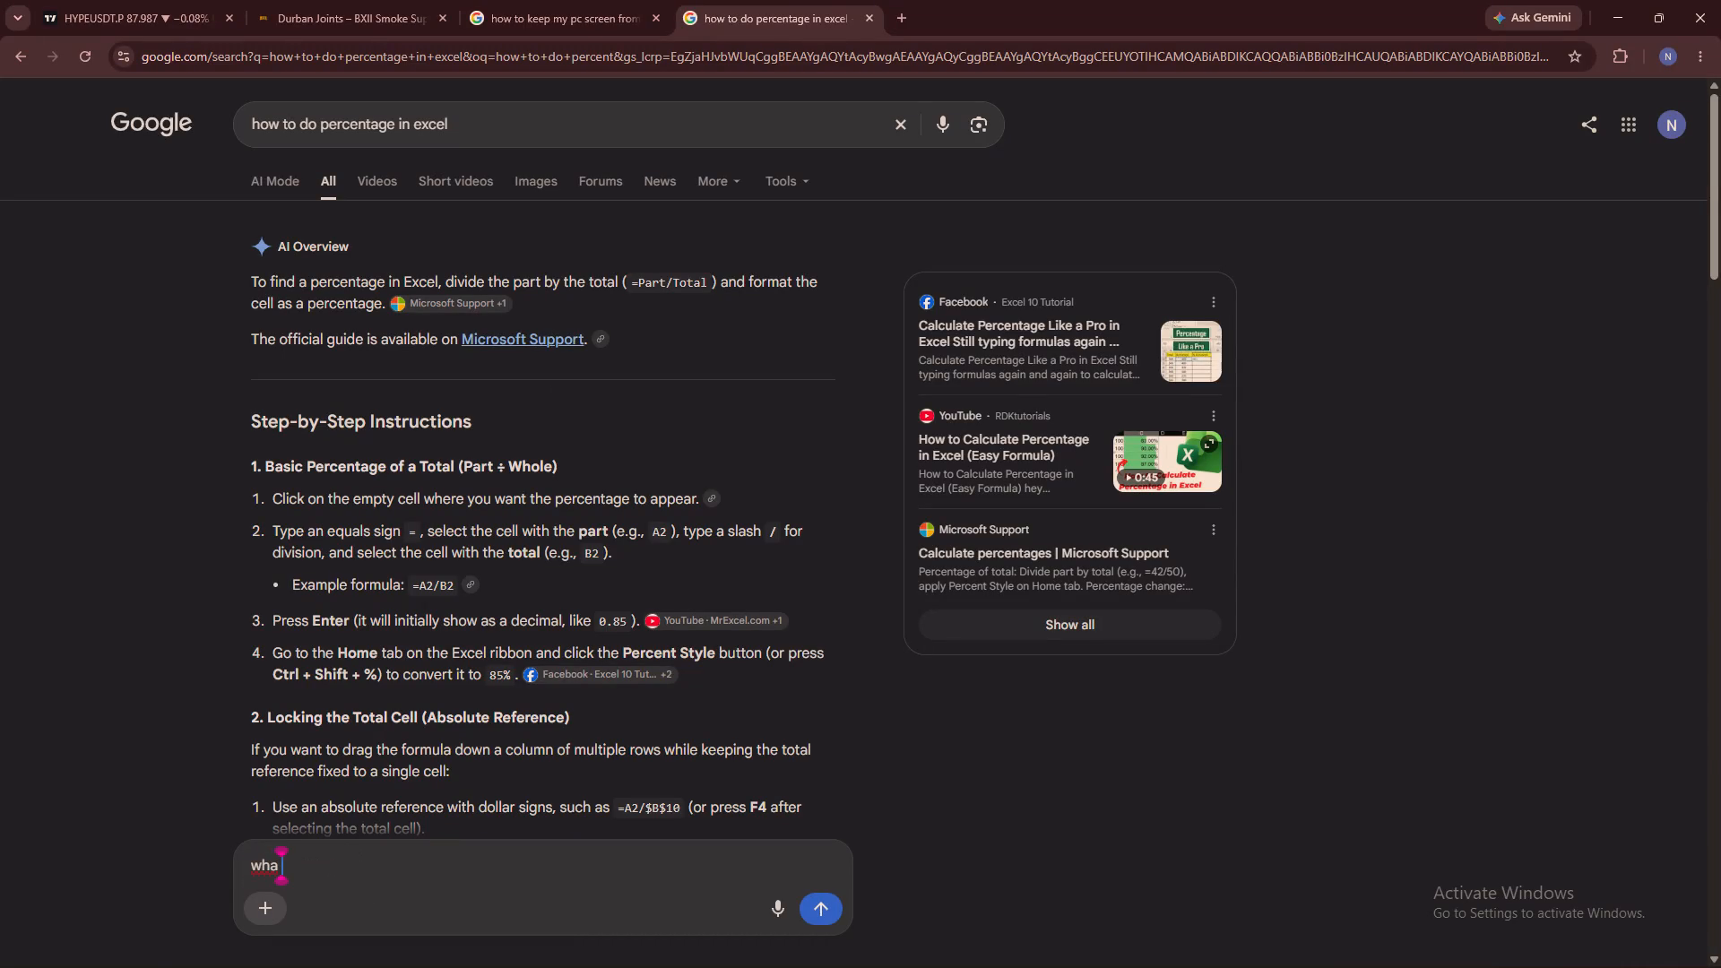
pyautogui.press('BackSpace')
pyautogui.press('BackSpace')
pyautogui.write('at about')
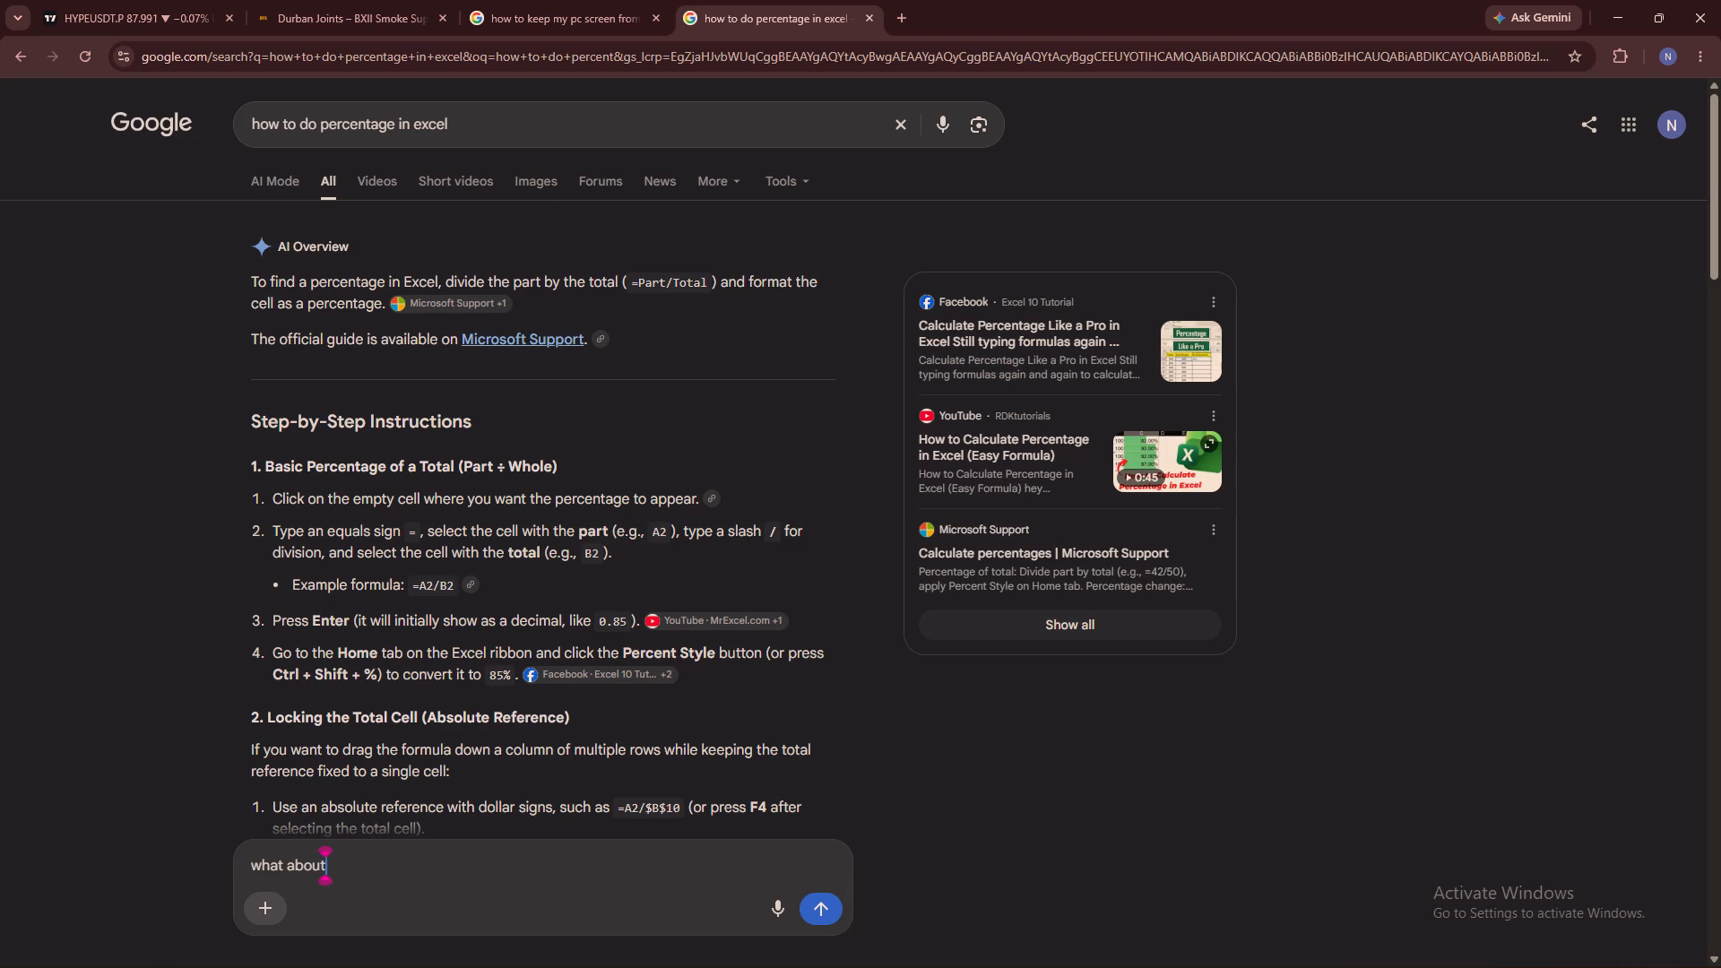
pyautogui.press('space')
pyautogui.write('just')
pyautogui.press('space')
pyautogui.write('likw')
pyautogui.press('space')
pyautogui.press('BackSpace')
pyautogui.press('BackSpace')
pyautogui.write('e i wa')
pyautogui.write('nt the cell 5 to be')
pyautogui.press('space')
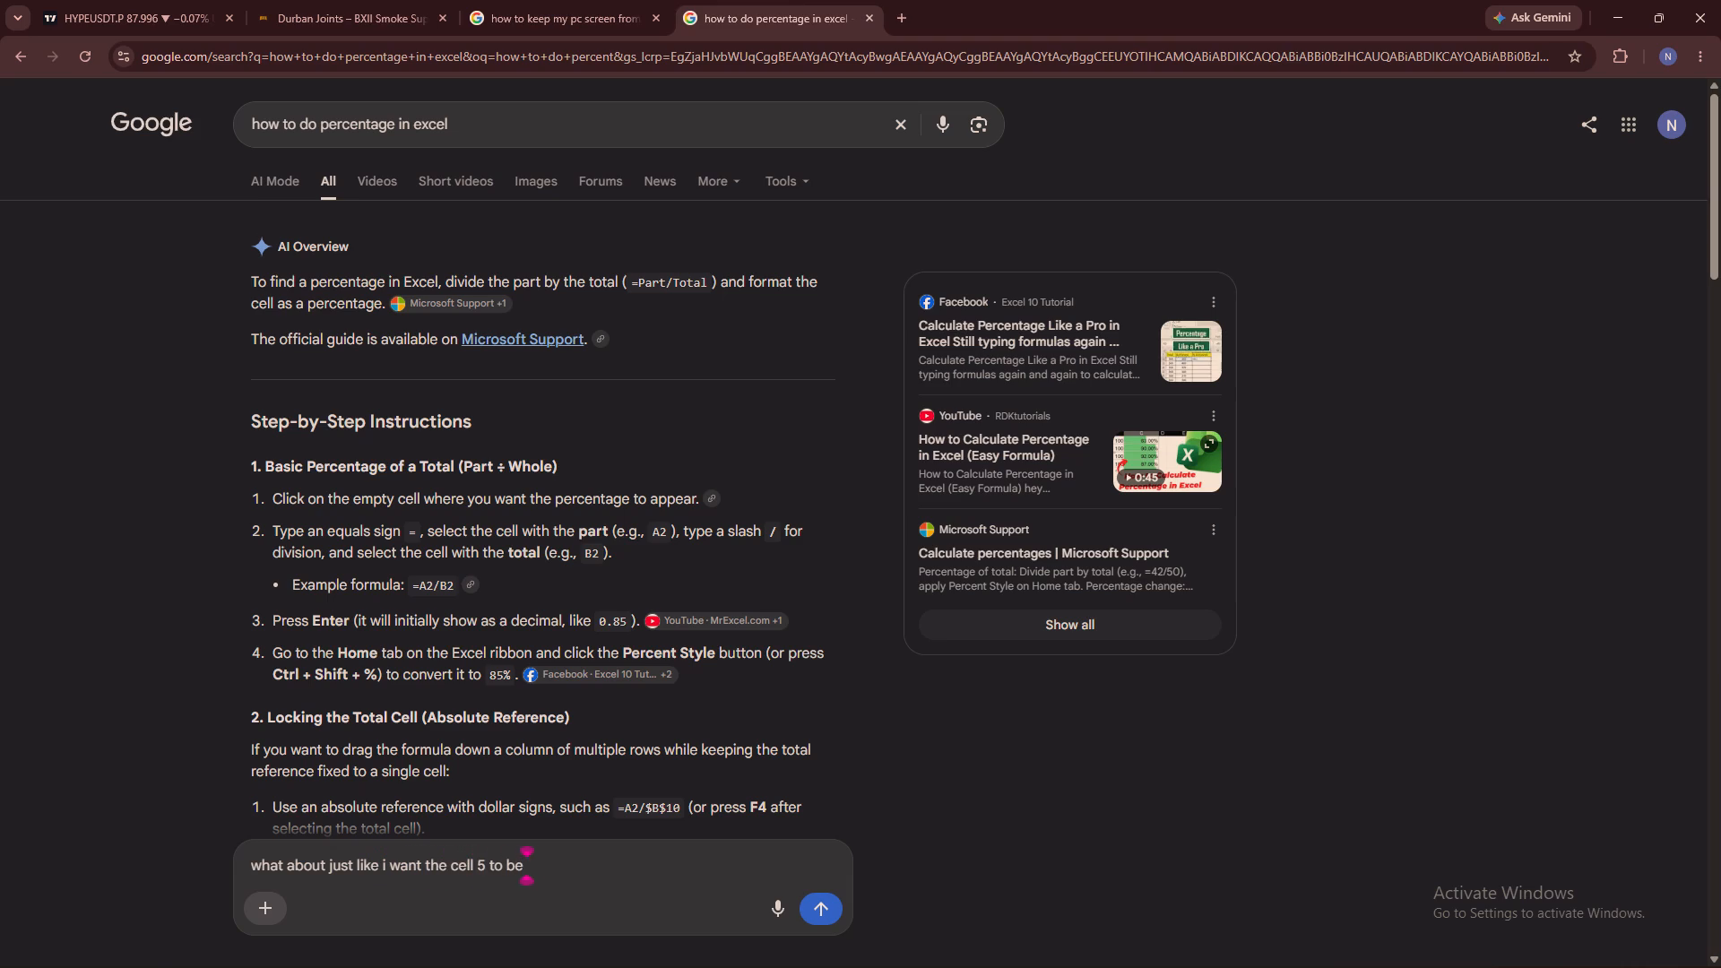
# Complete the follow-up question with "5% of the cell 1", submit it to read the answer, and minimize the search window.
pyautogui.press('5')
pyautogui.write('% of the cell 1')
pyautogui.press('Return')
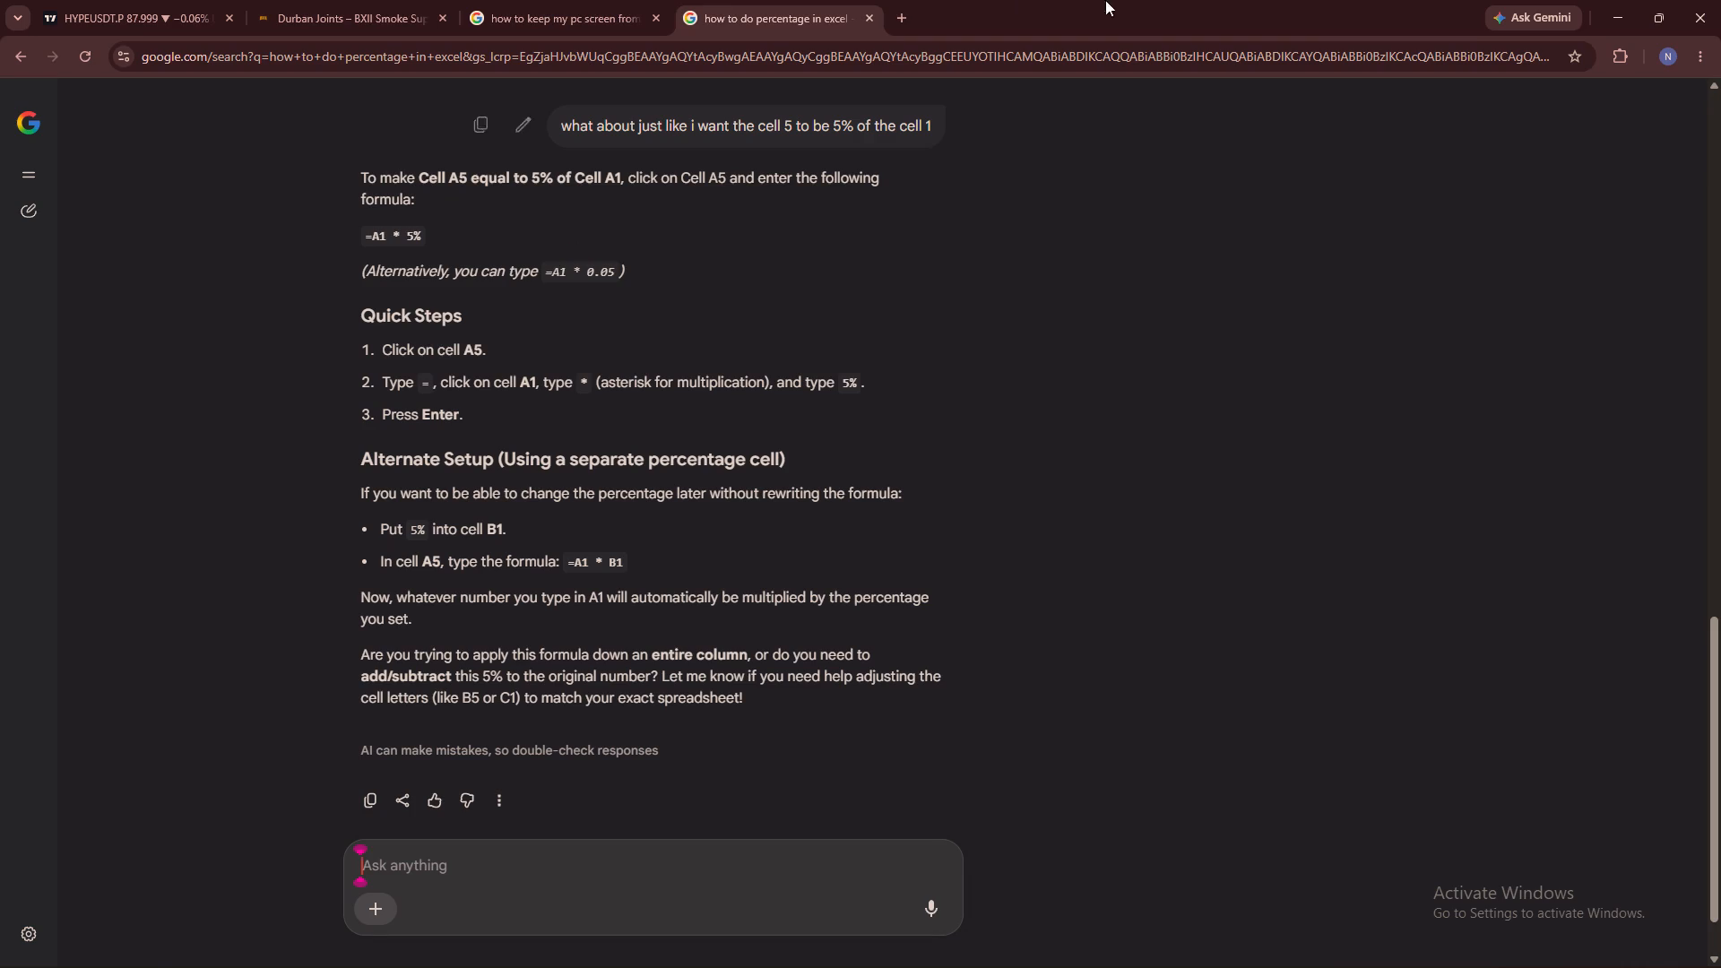
pyautogui.click(1608, 0)
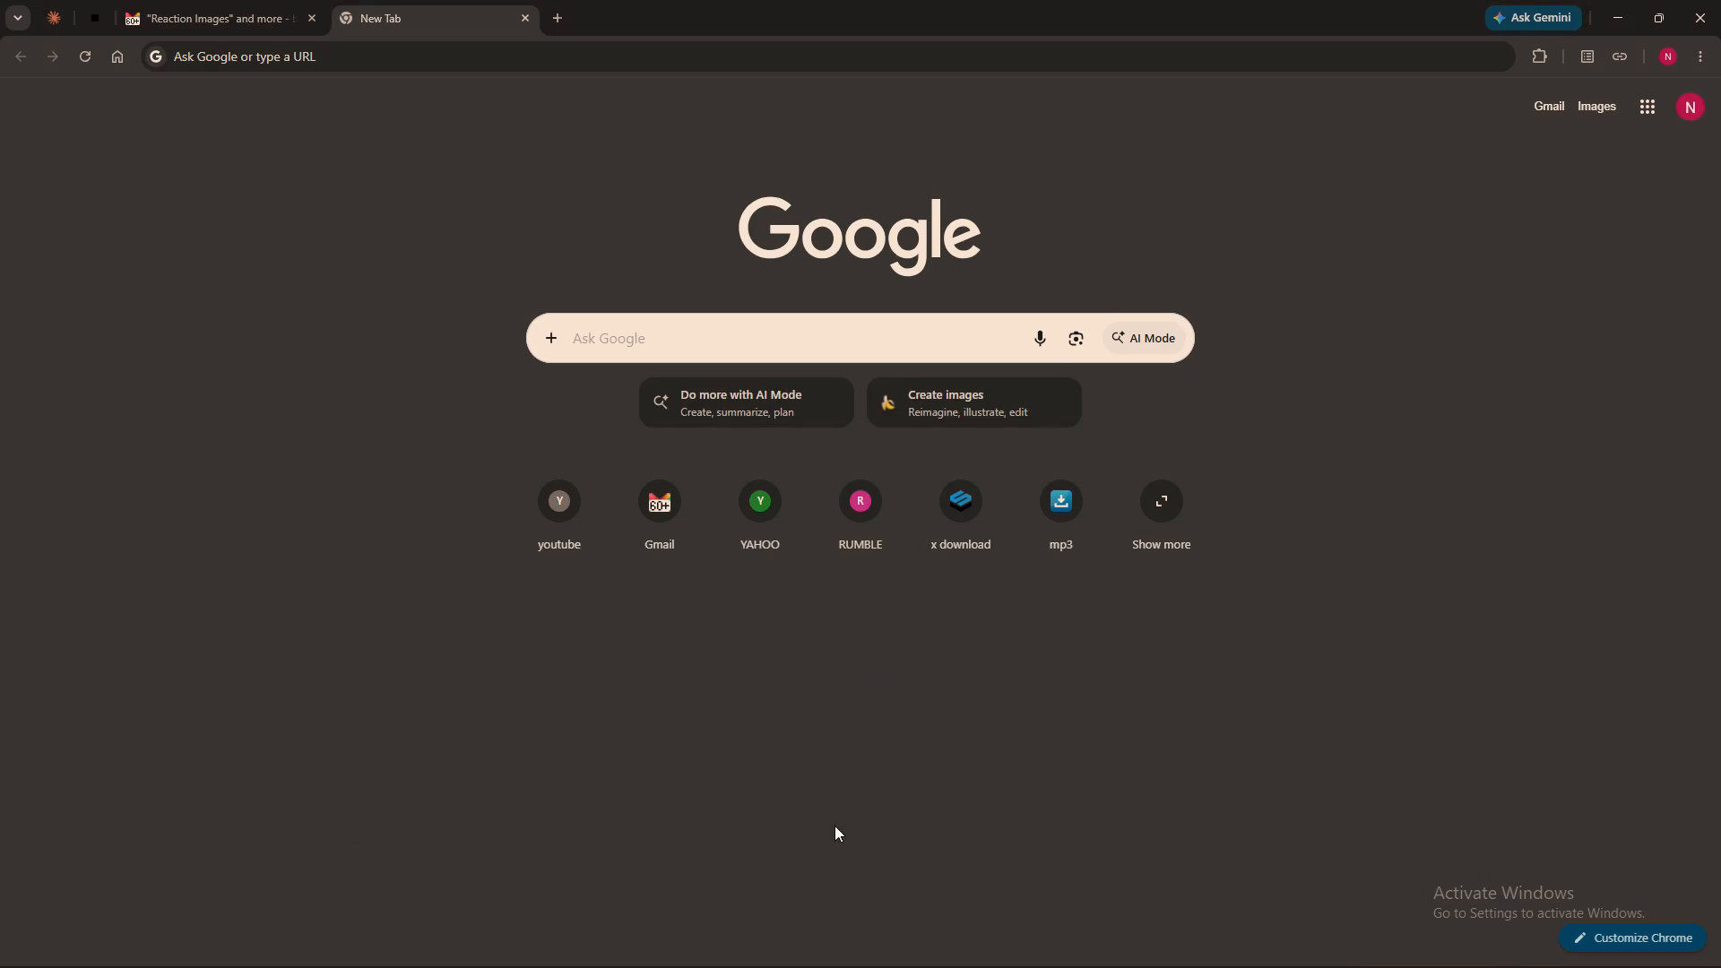
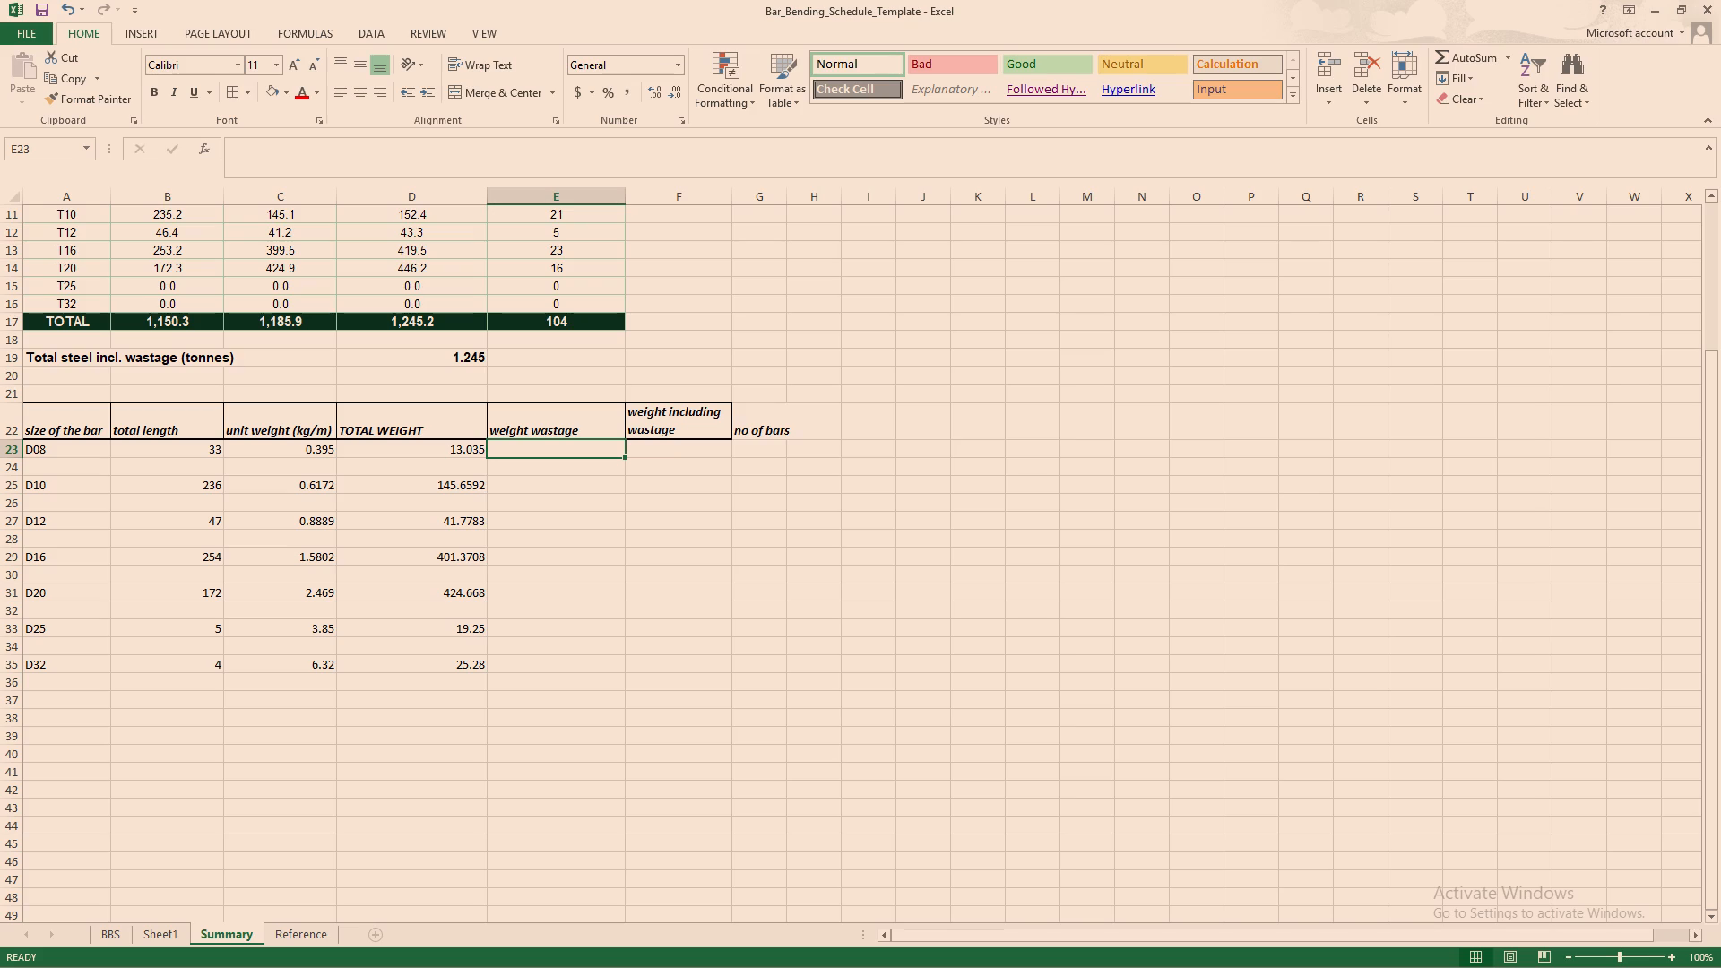
# Enter 5 as the D08 bar's weight wastage in cell E23.
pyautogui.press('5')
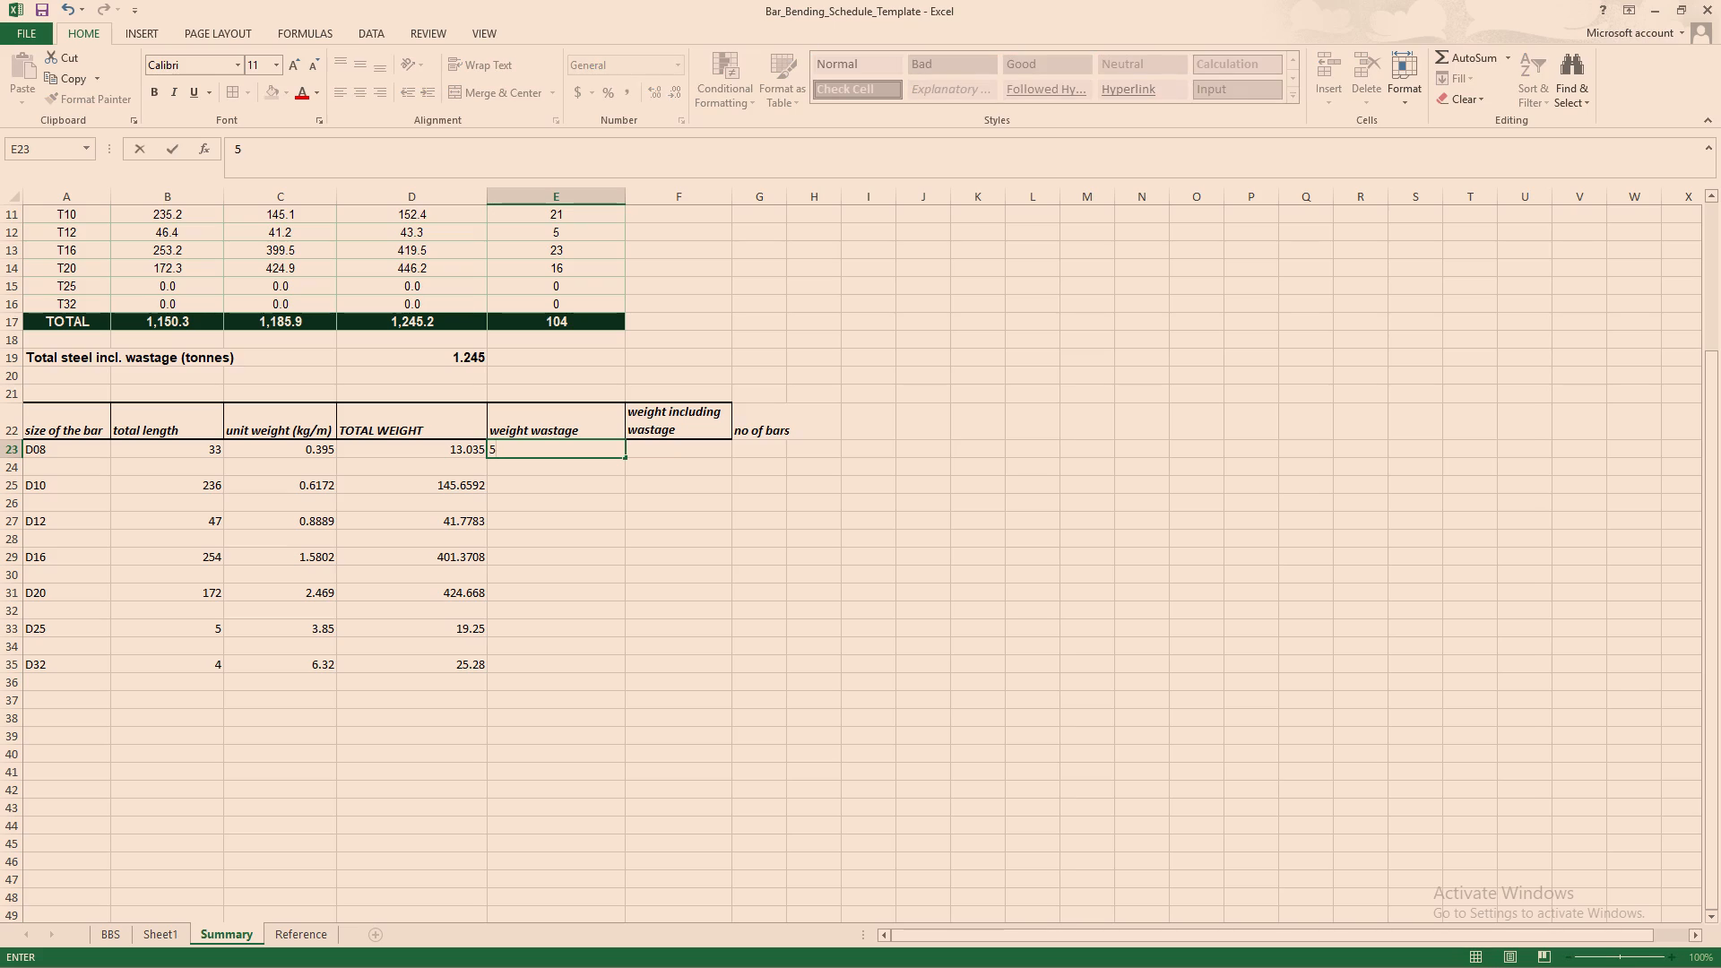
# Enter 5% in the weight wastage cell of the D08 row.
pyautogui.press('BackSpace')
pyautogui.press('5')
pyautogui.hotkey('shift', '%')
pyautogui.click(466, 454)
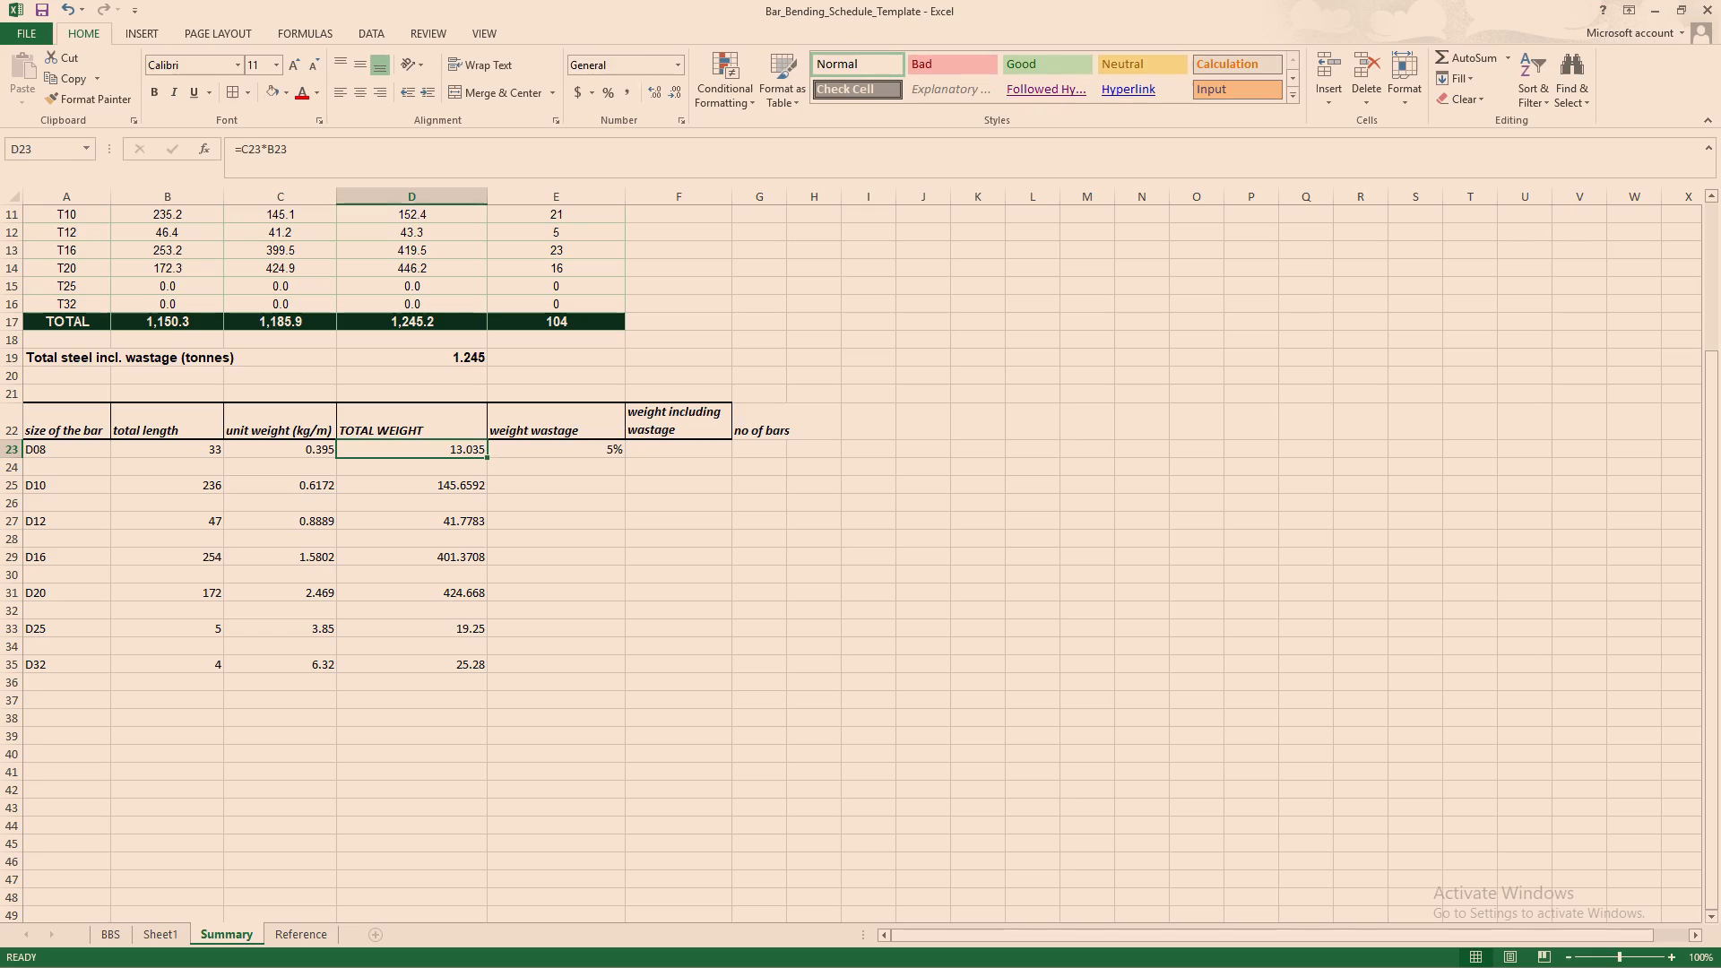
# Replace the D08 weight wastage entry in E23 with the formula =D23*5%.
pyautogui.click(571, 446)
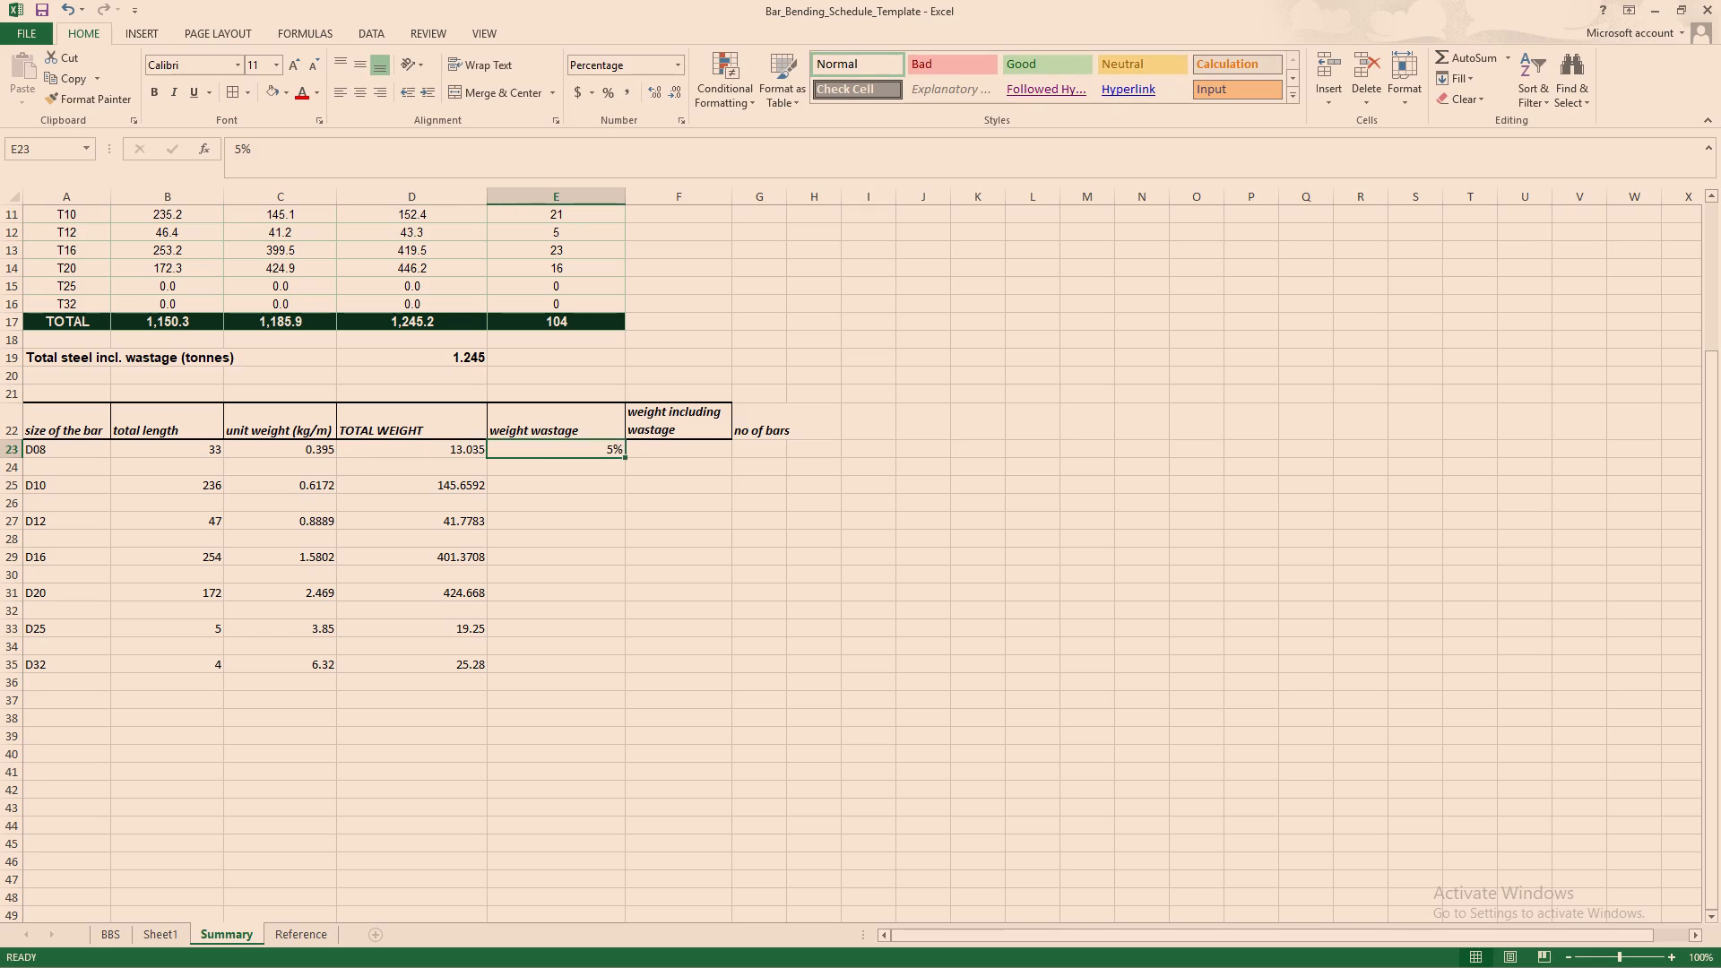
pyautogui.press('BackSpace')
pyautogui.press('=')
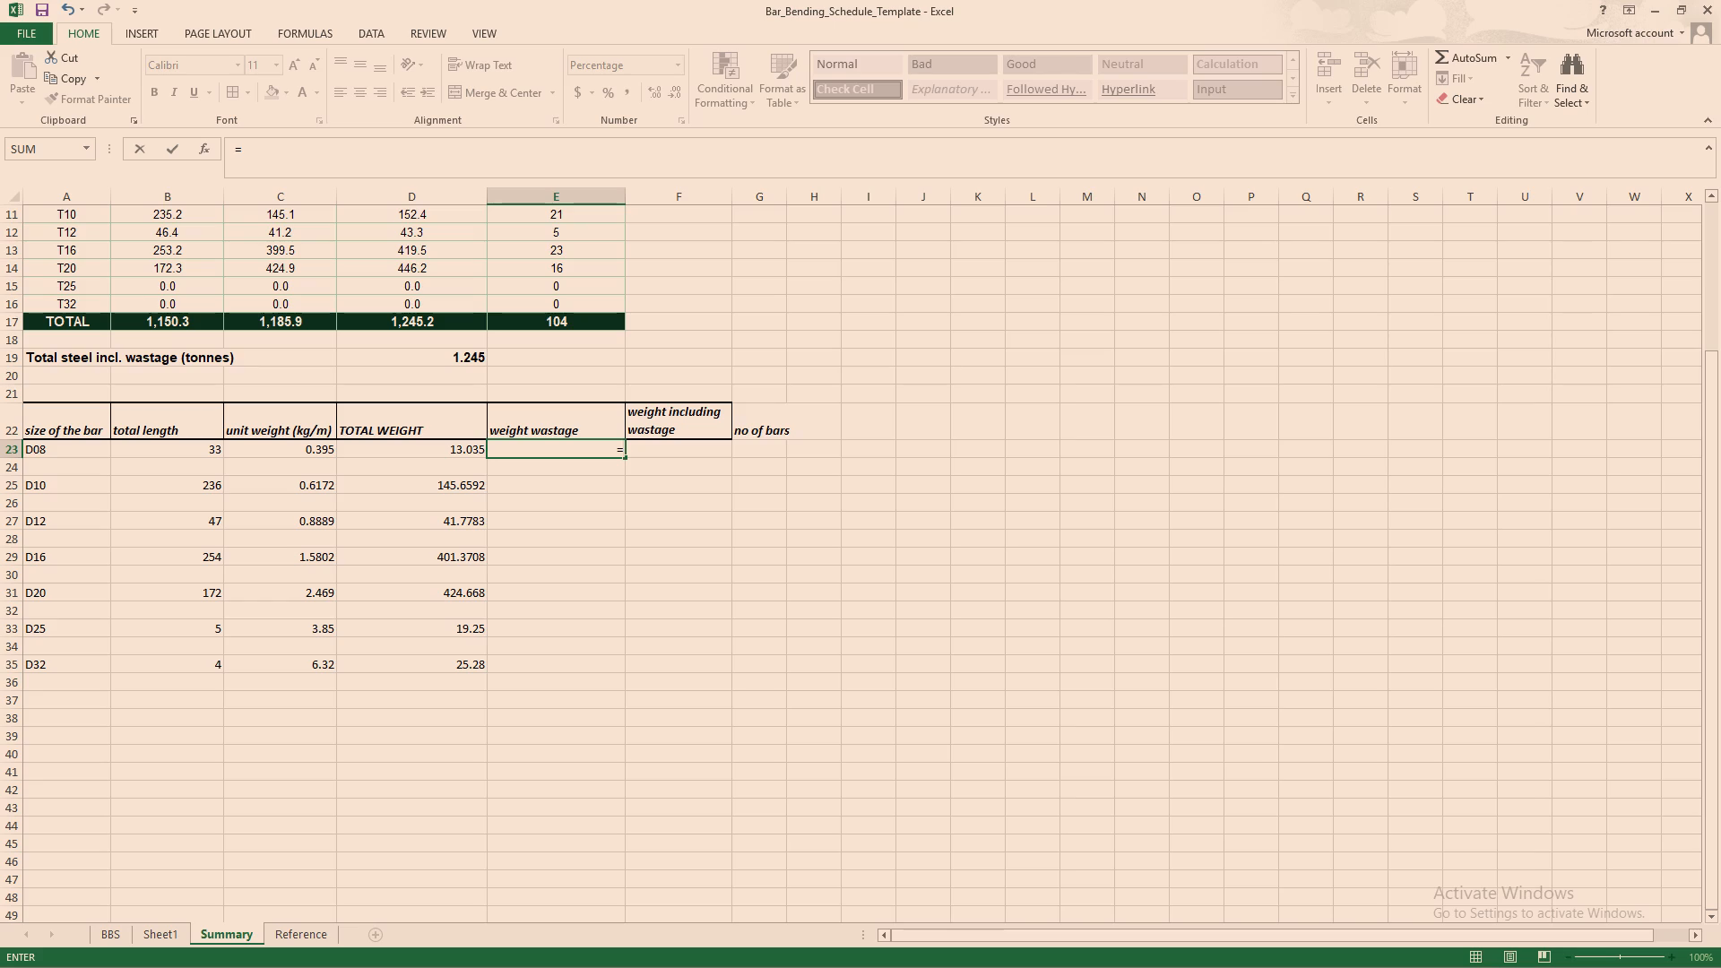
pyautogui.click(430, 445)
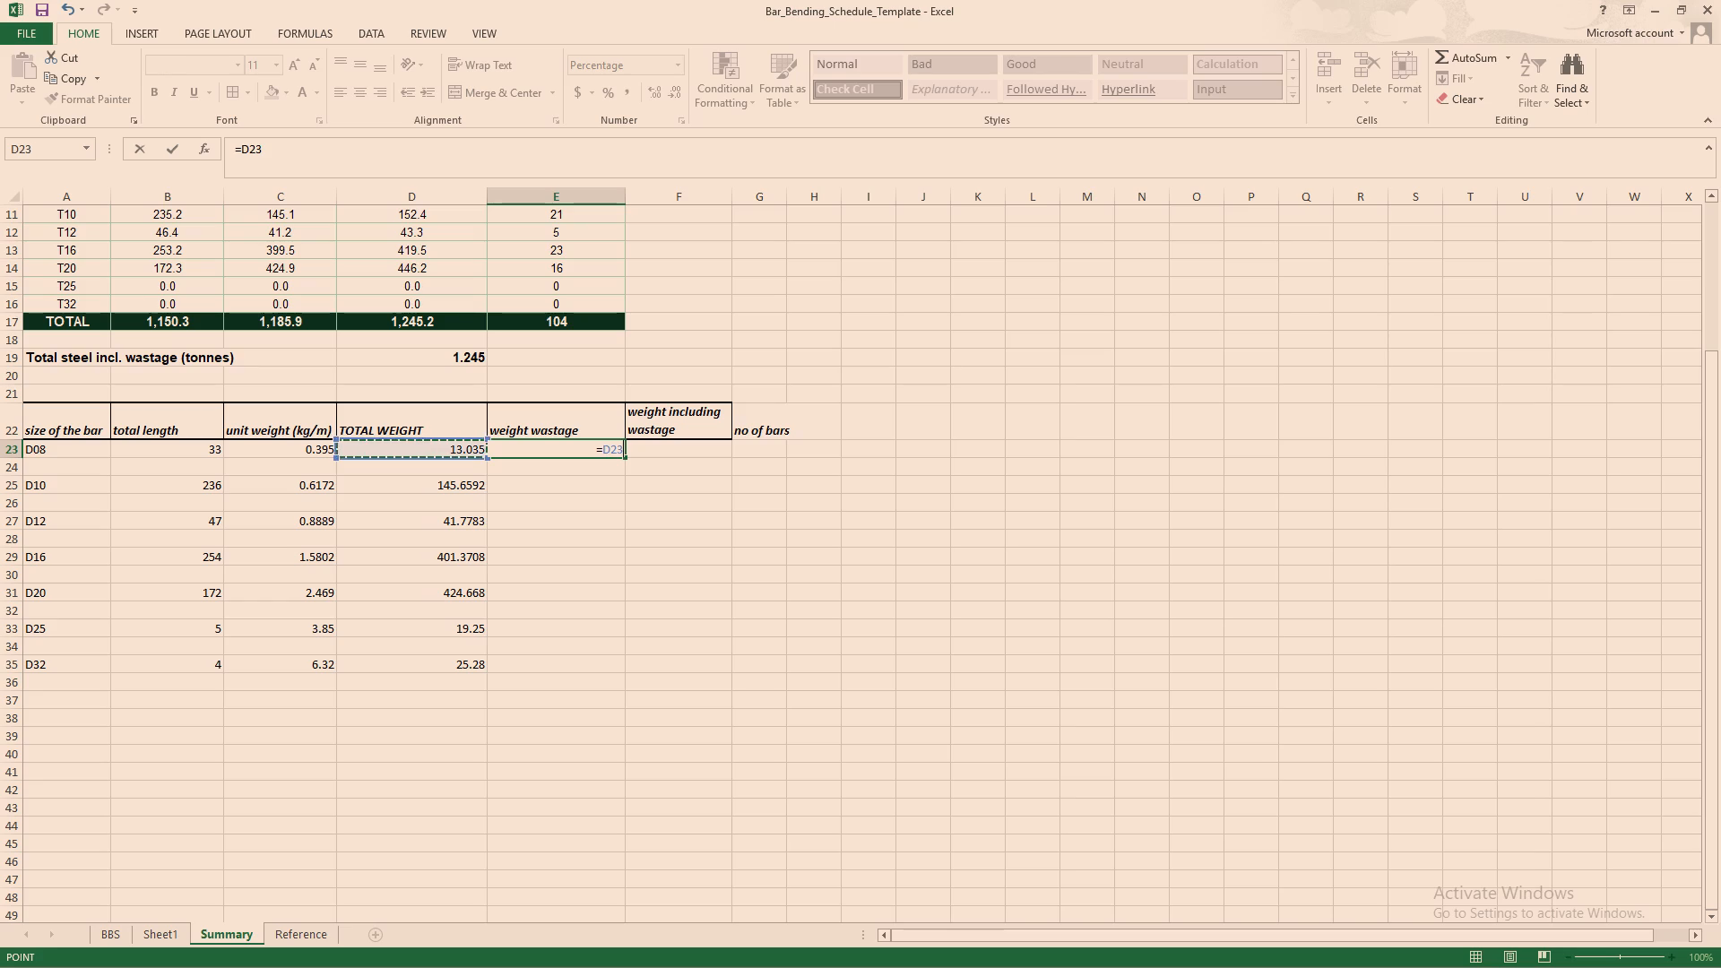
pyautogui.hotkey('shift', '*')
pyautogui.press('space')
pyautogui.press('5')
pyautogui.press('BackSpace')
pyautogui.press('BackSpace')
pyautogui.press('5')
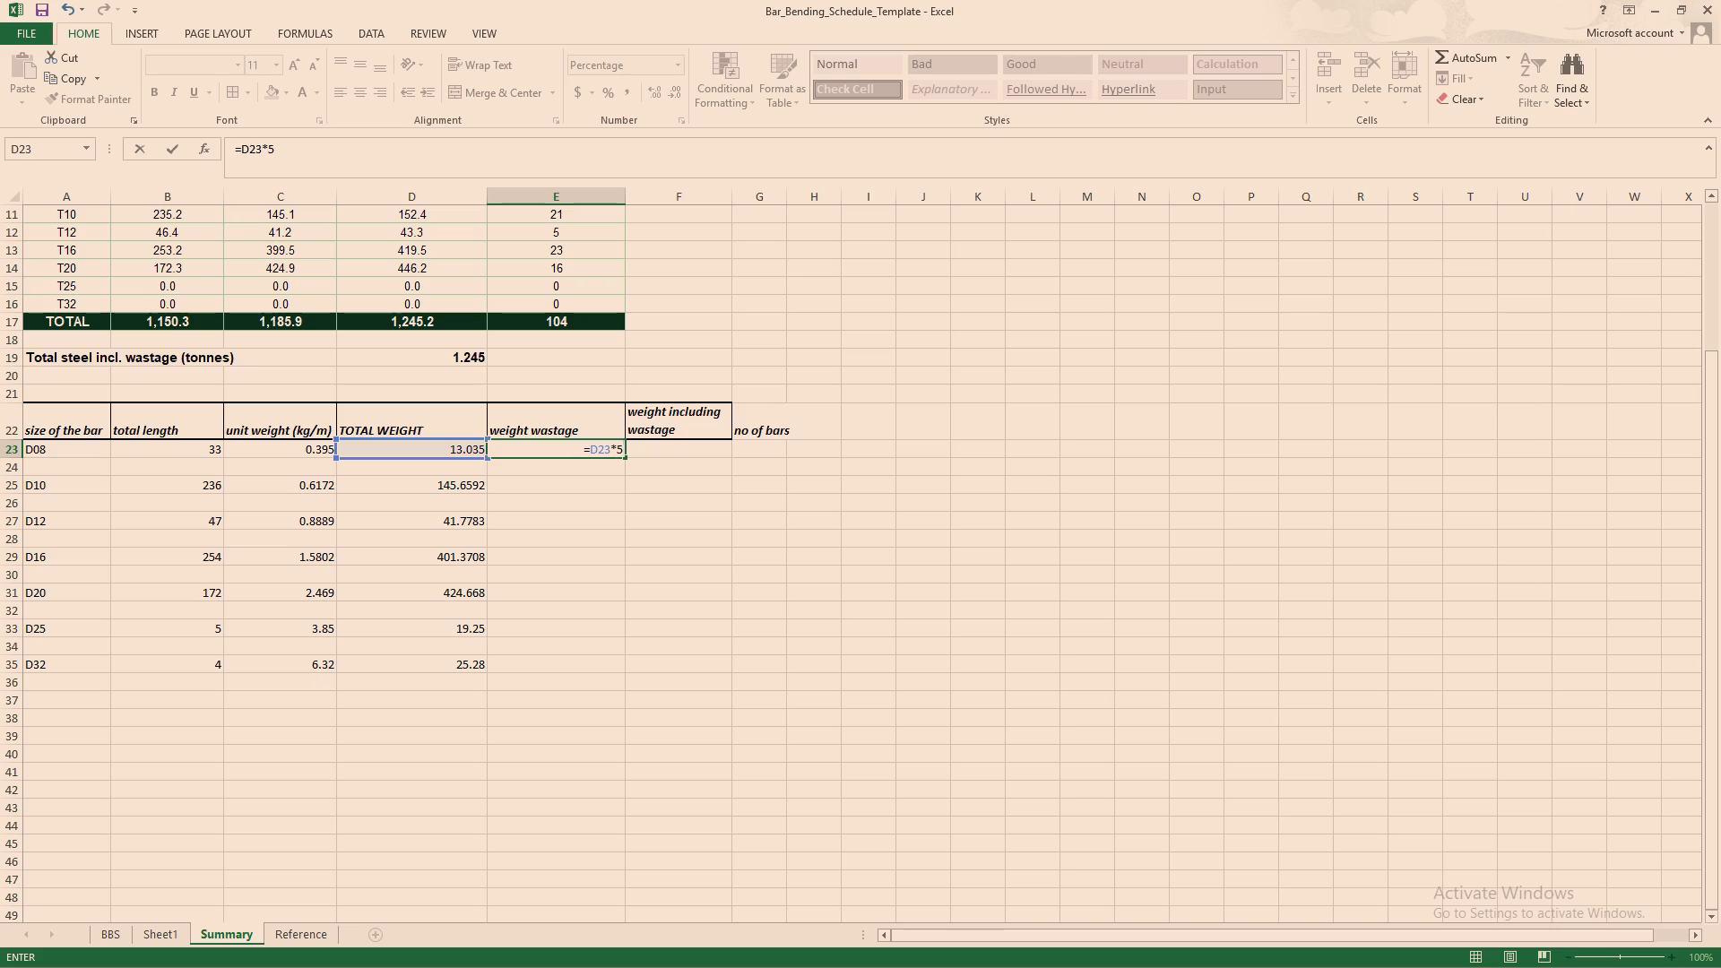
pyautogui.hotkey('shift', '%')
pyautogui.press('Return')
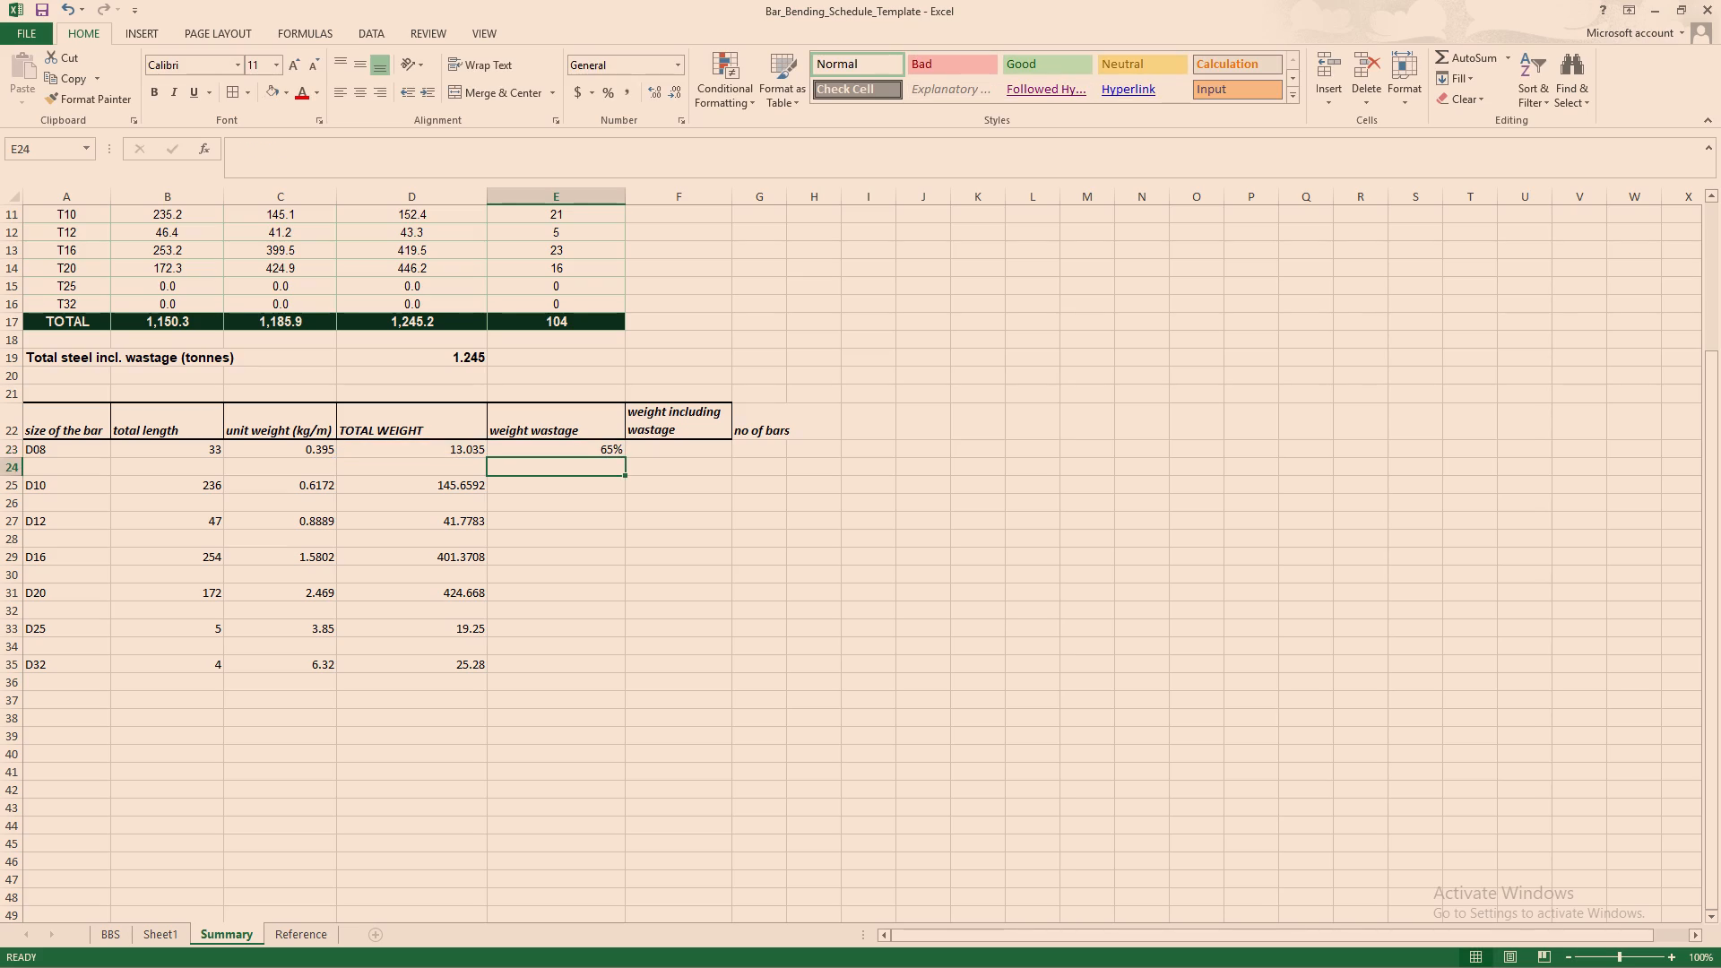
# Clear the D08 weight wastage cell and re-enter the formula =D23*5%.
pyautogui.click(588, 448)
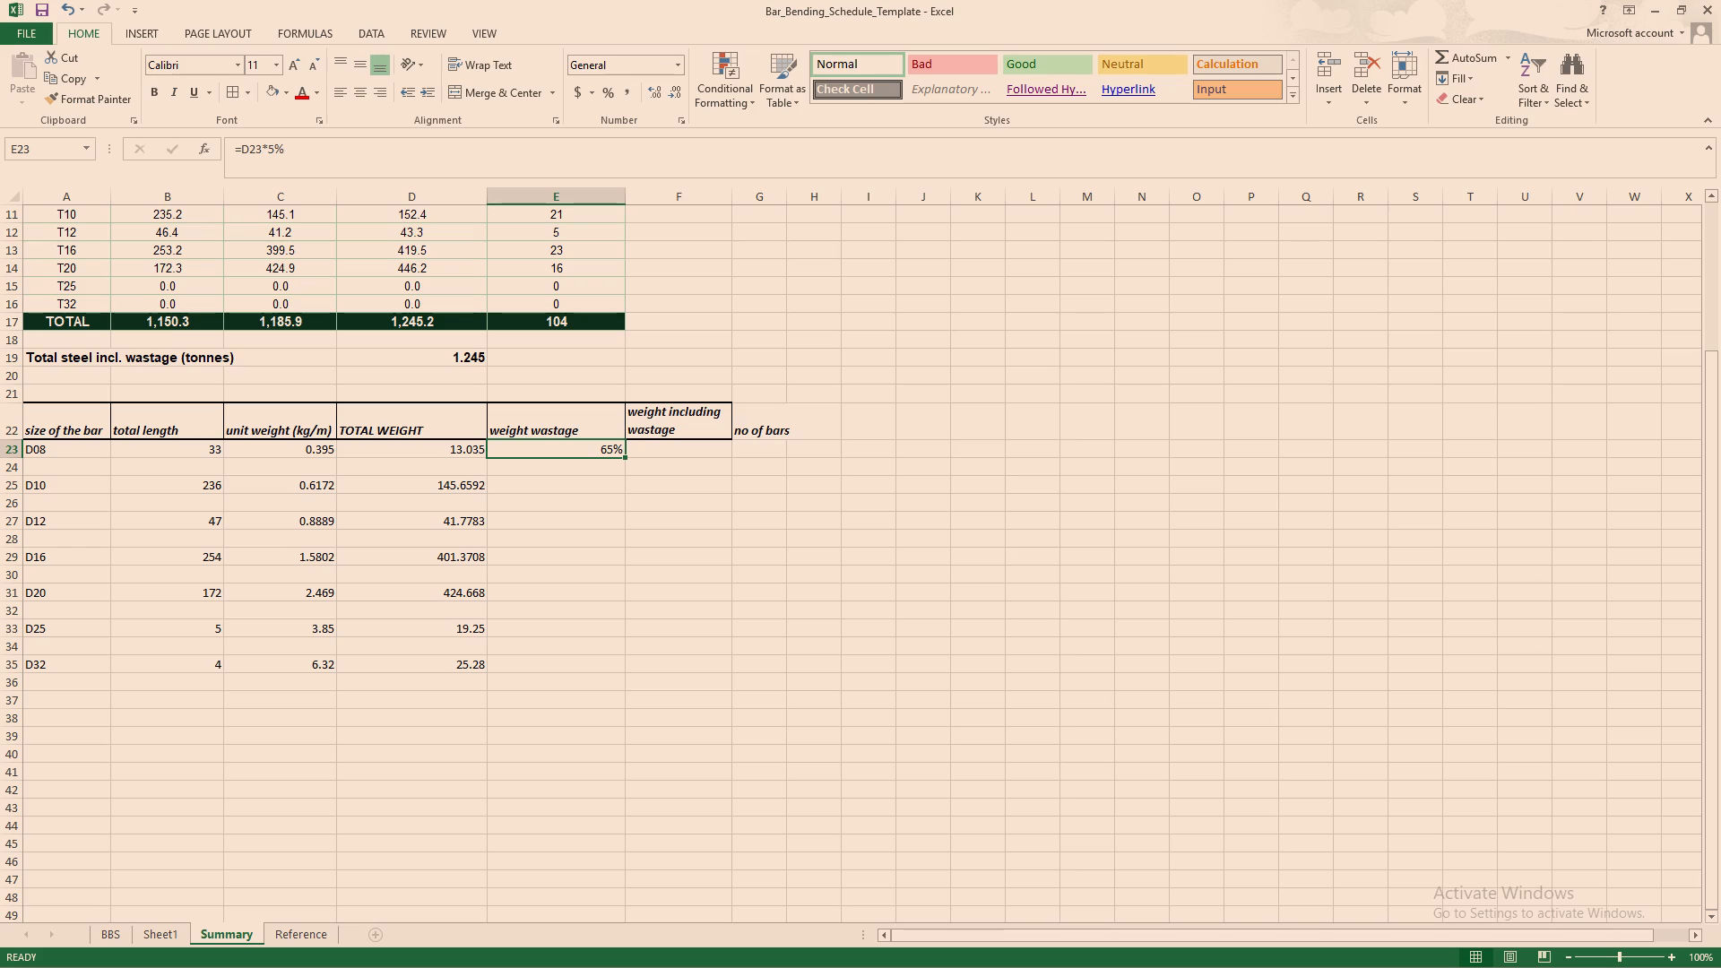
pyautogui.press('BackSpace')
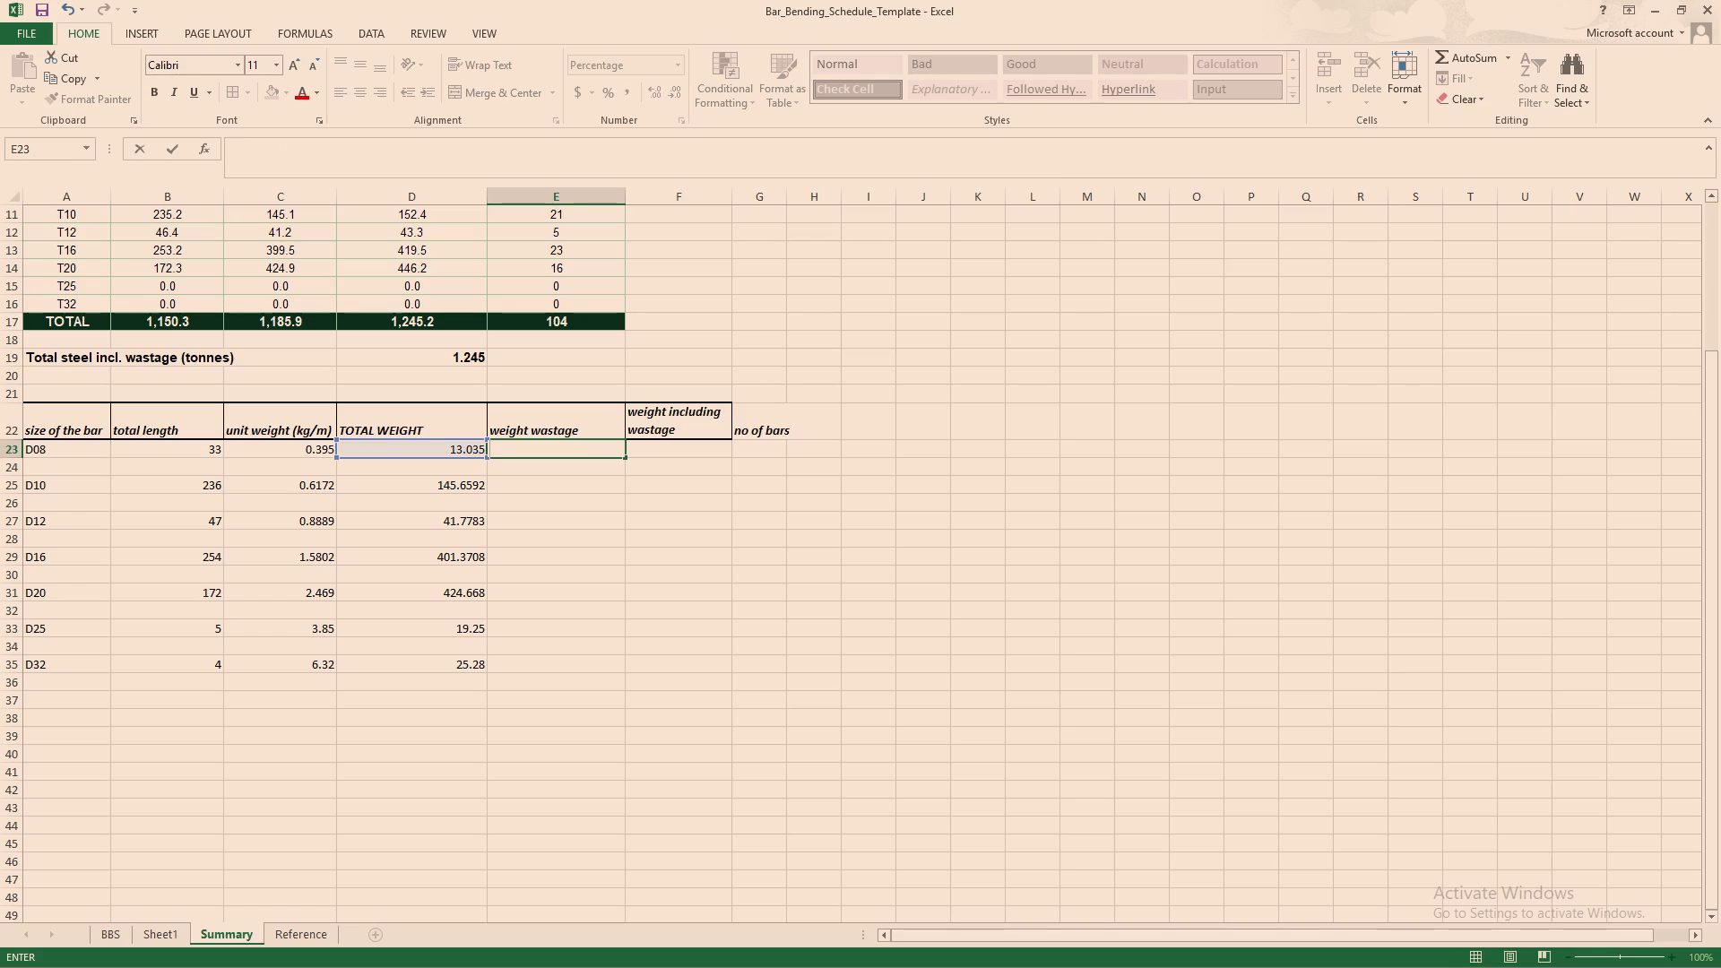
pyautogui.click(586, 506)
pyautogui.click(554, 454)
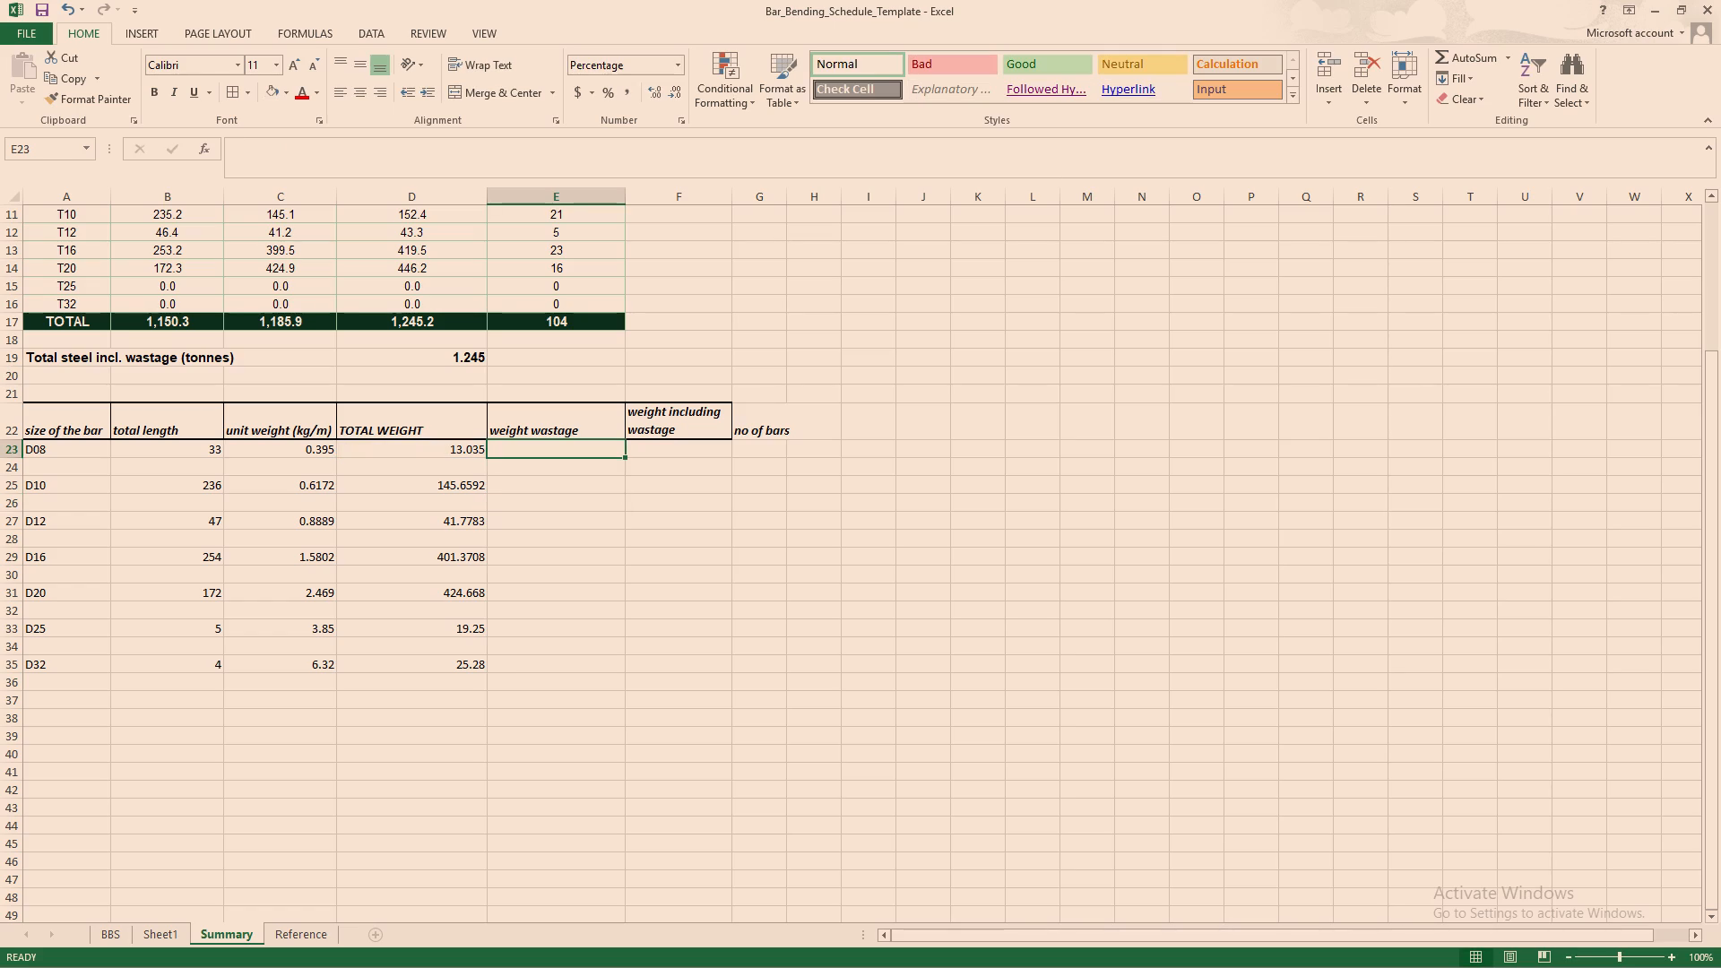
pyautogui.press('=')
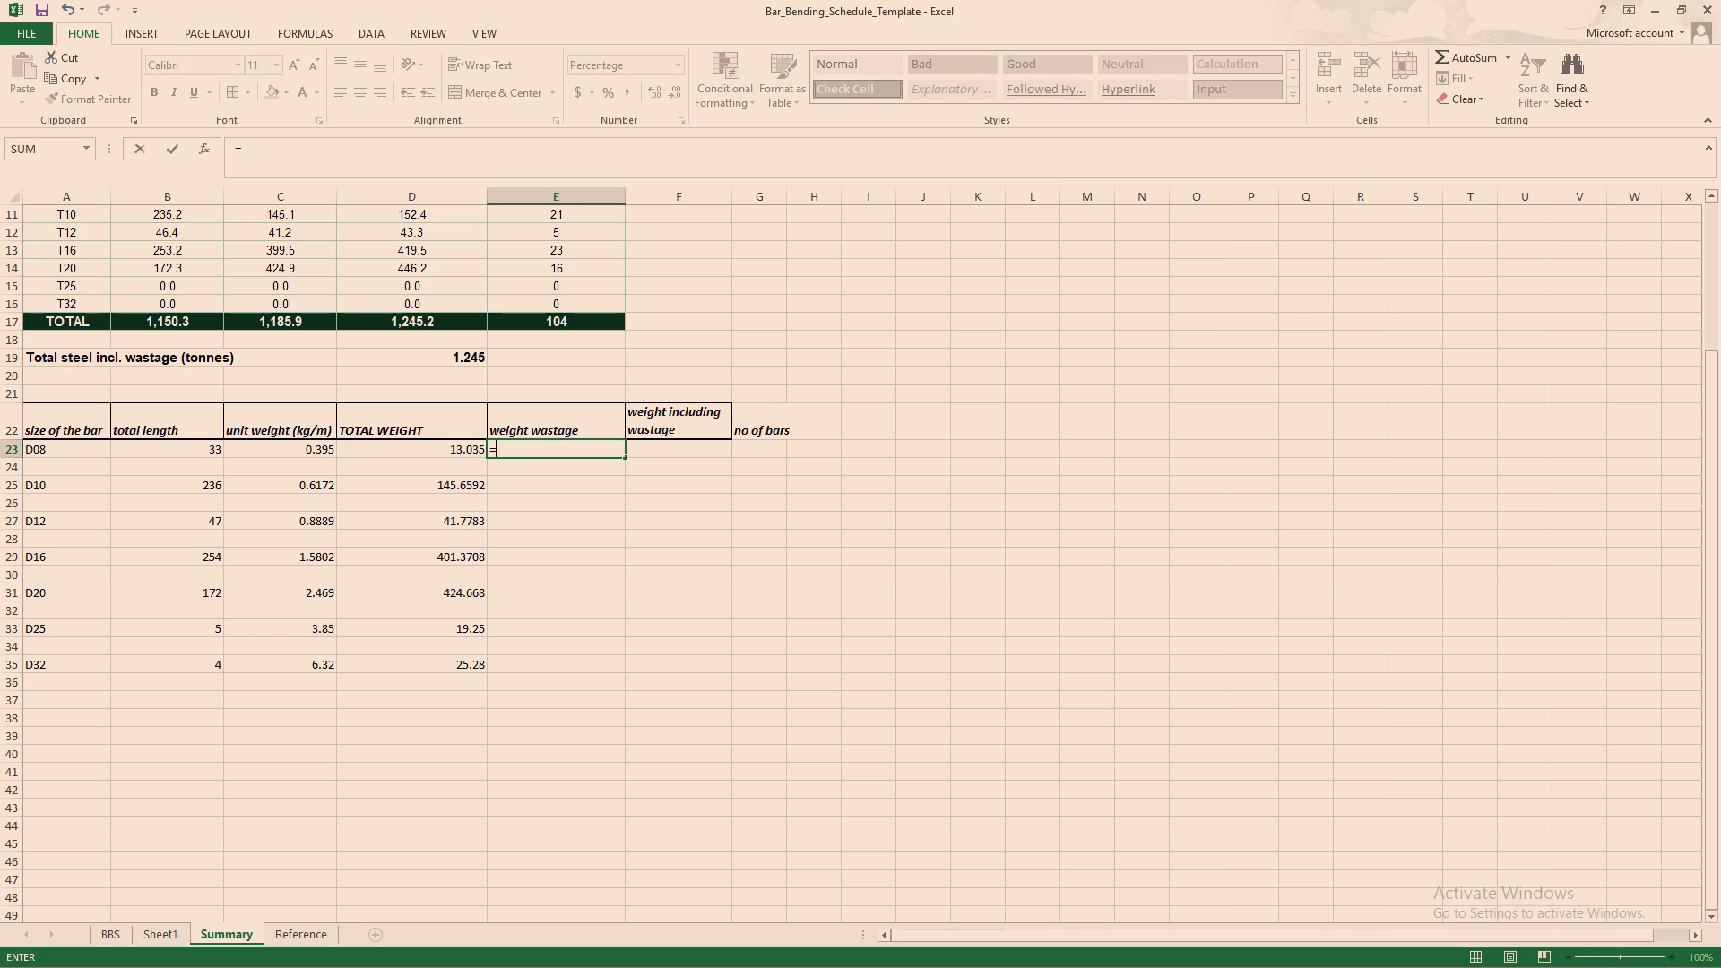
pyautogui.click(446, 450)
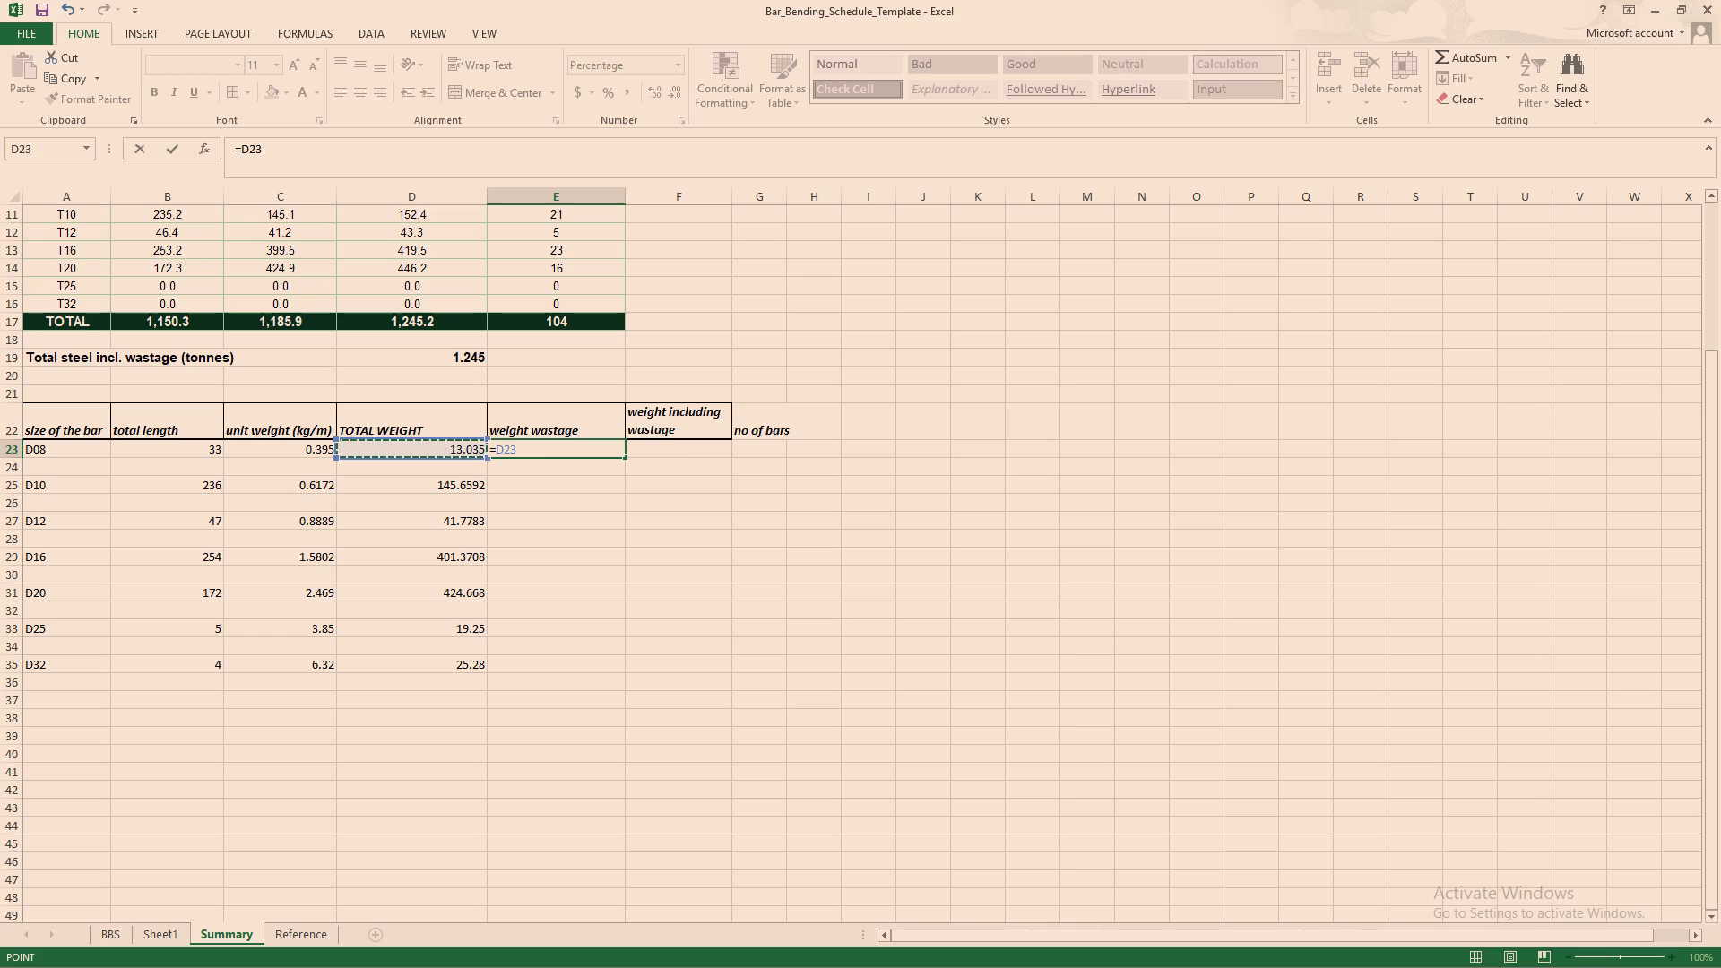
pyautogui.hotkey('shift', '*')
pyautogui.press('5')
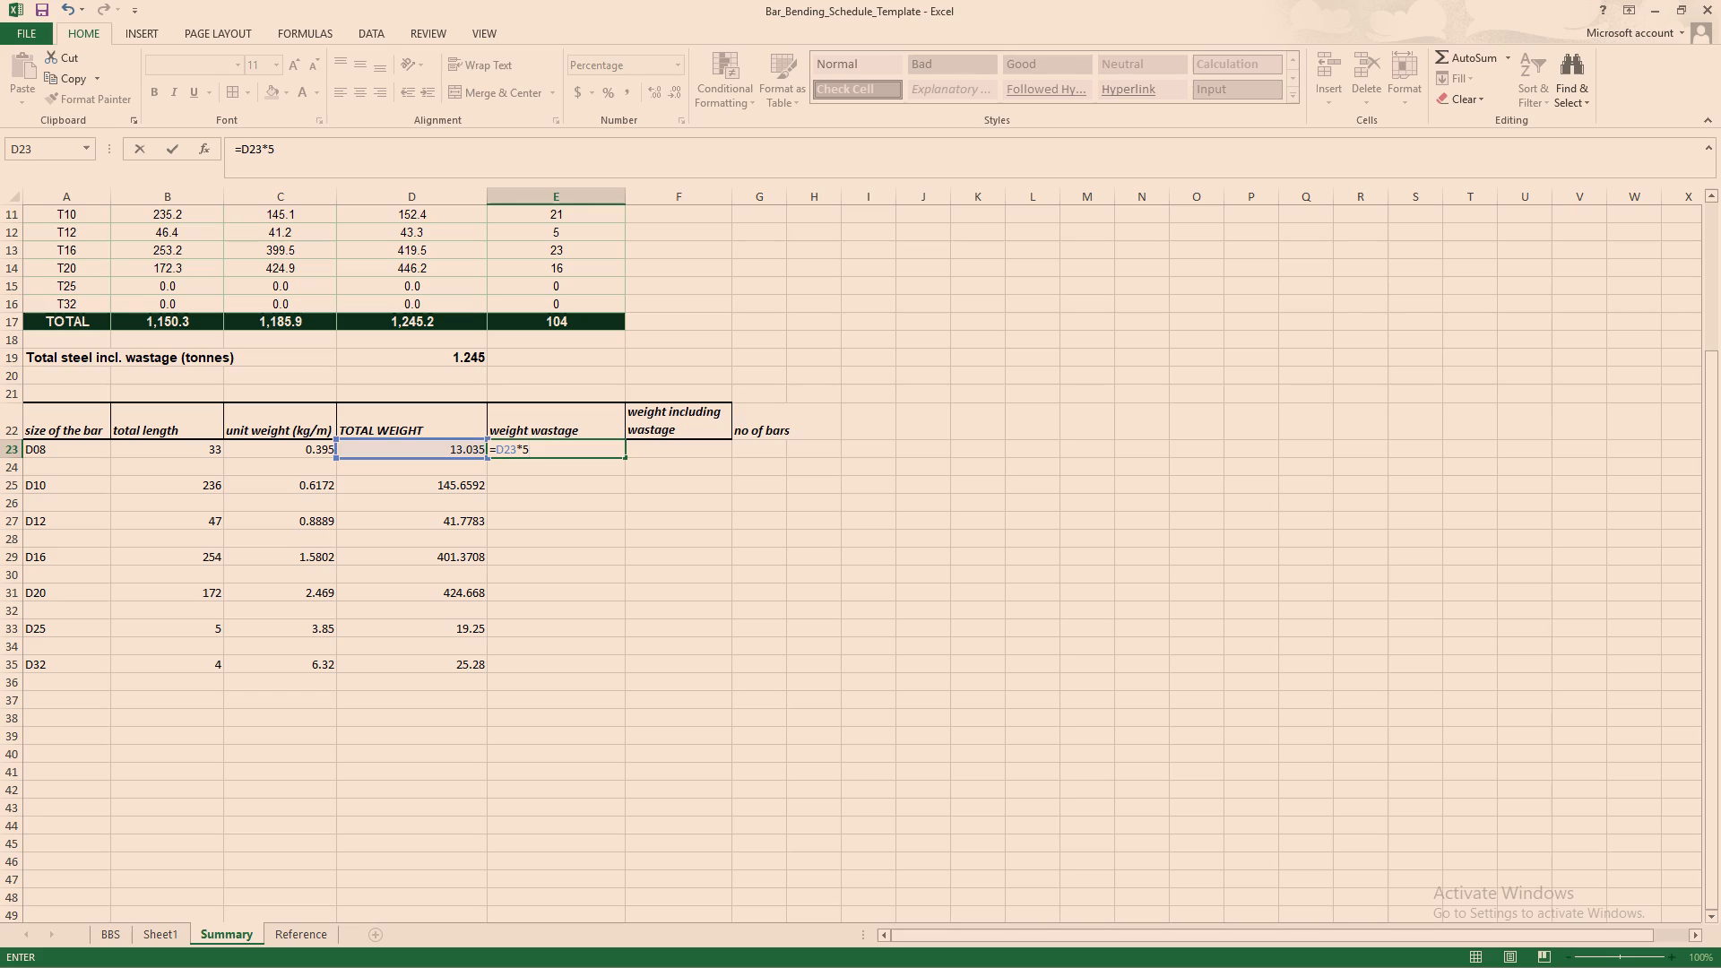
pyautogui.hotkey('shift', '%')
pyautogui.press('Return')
# Switch to Chrome to check the AI answer on making one cell 5% of another, and return to Excel.
pyautogui.click(571, 446)
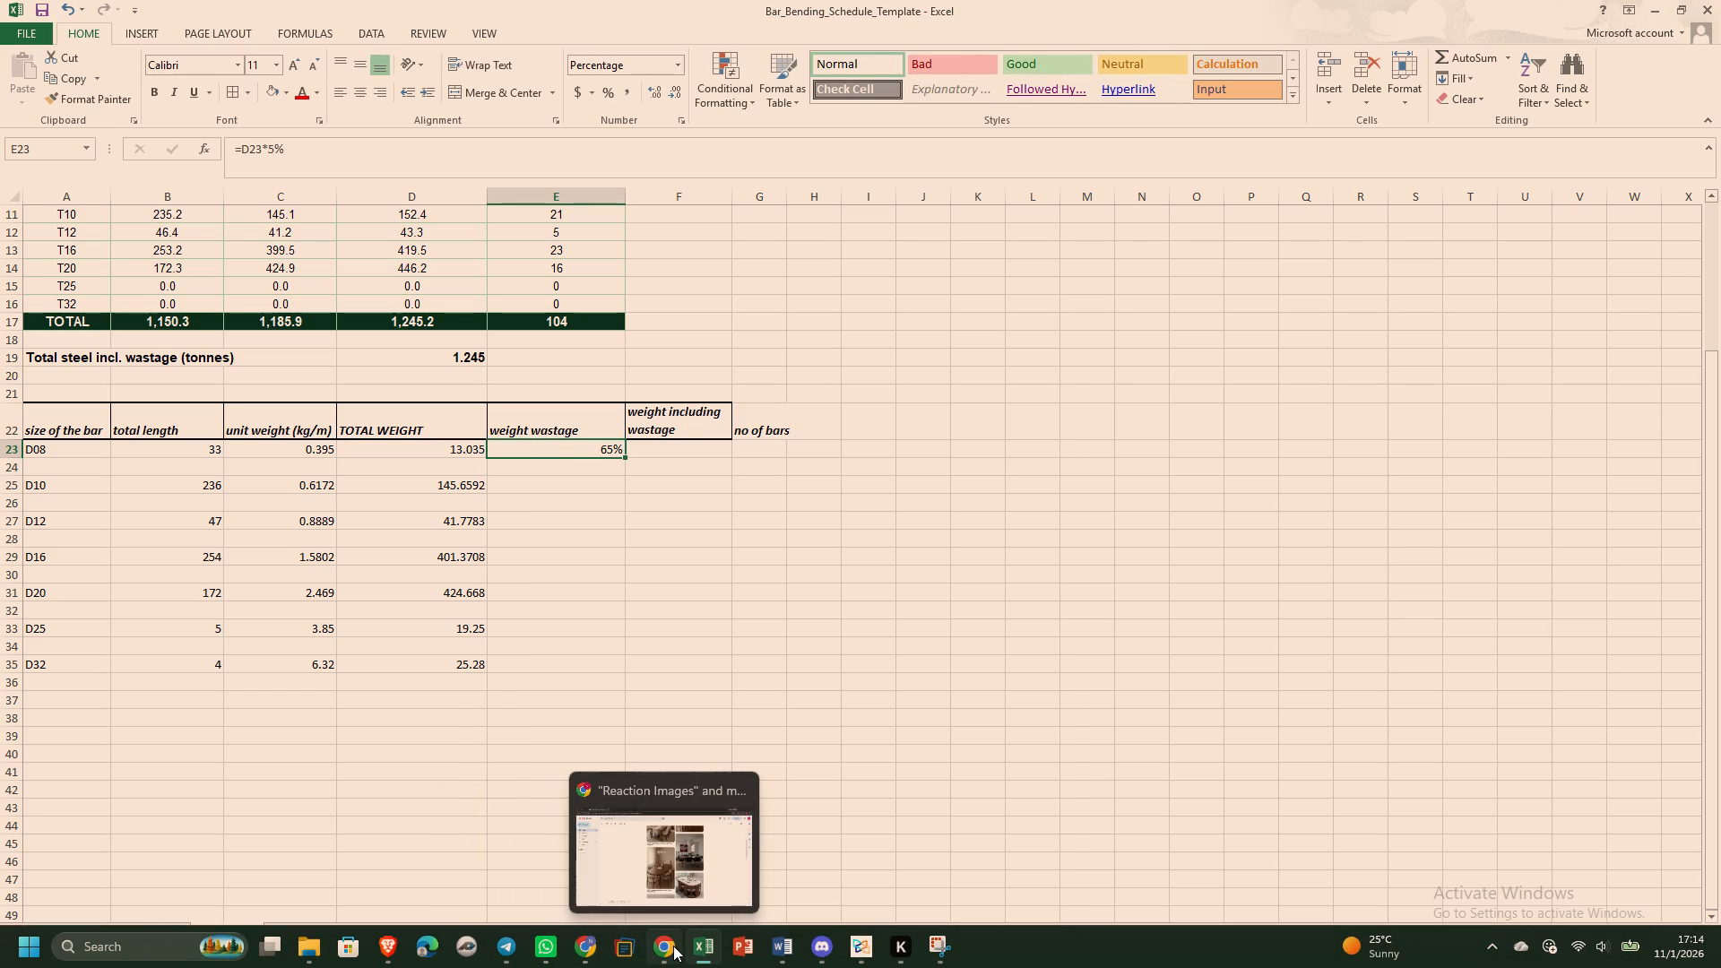
pyautogui.click(577, 943)
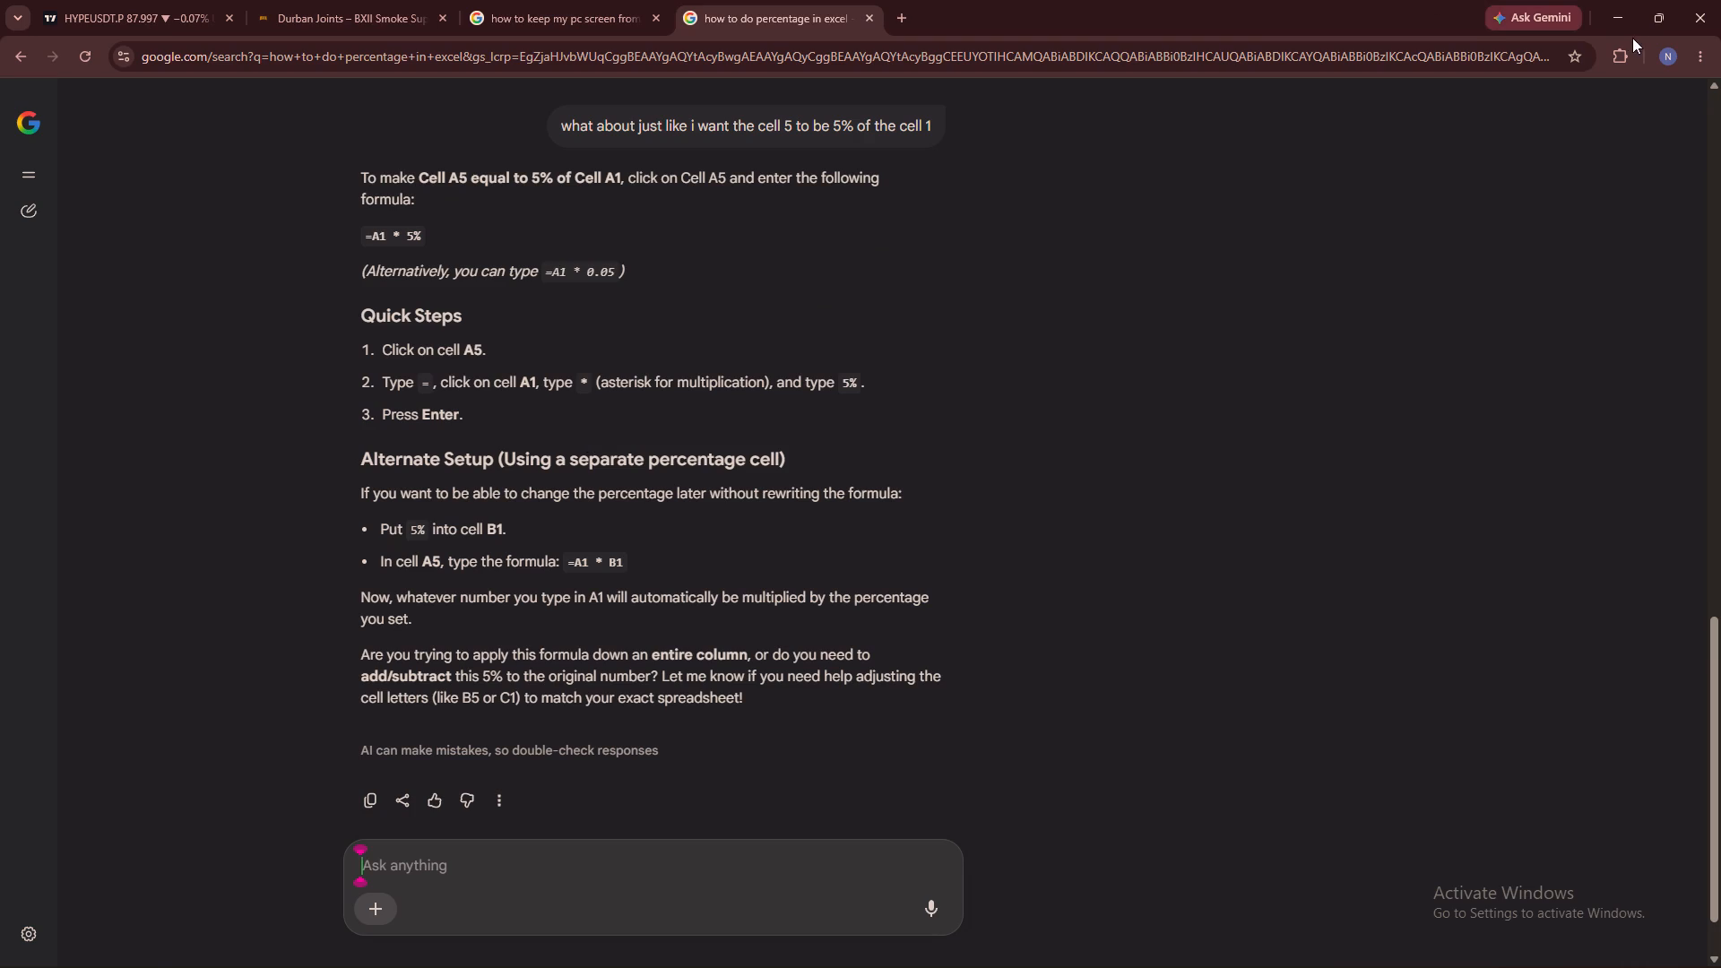
pyautogui.click(1607, 18)
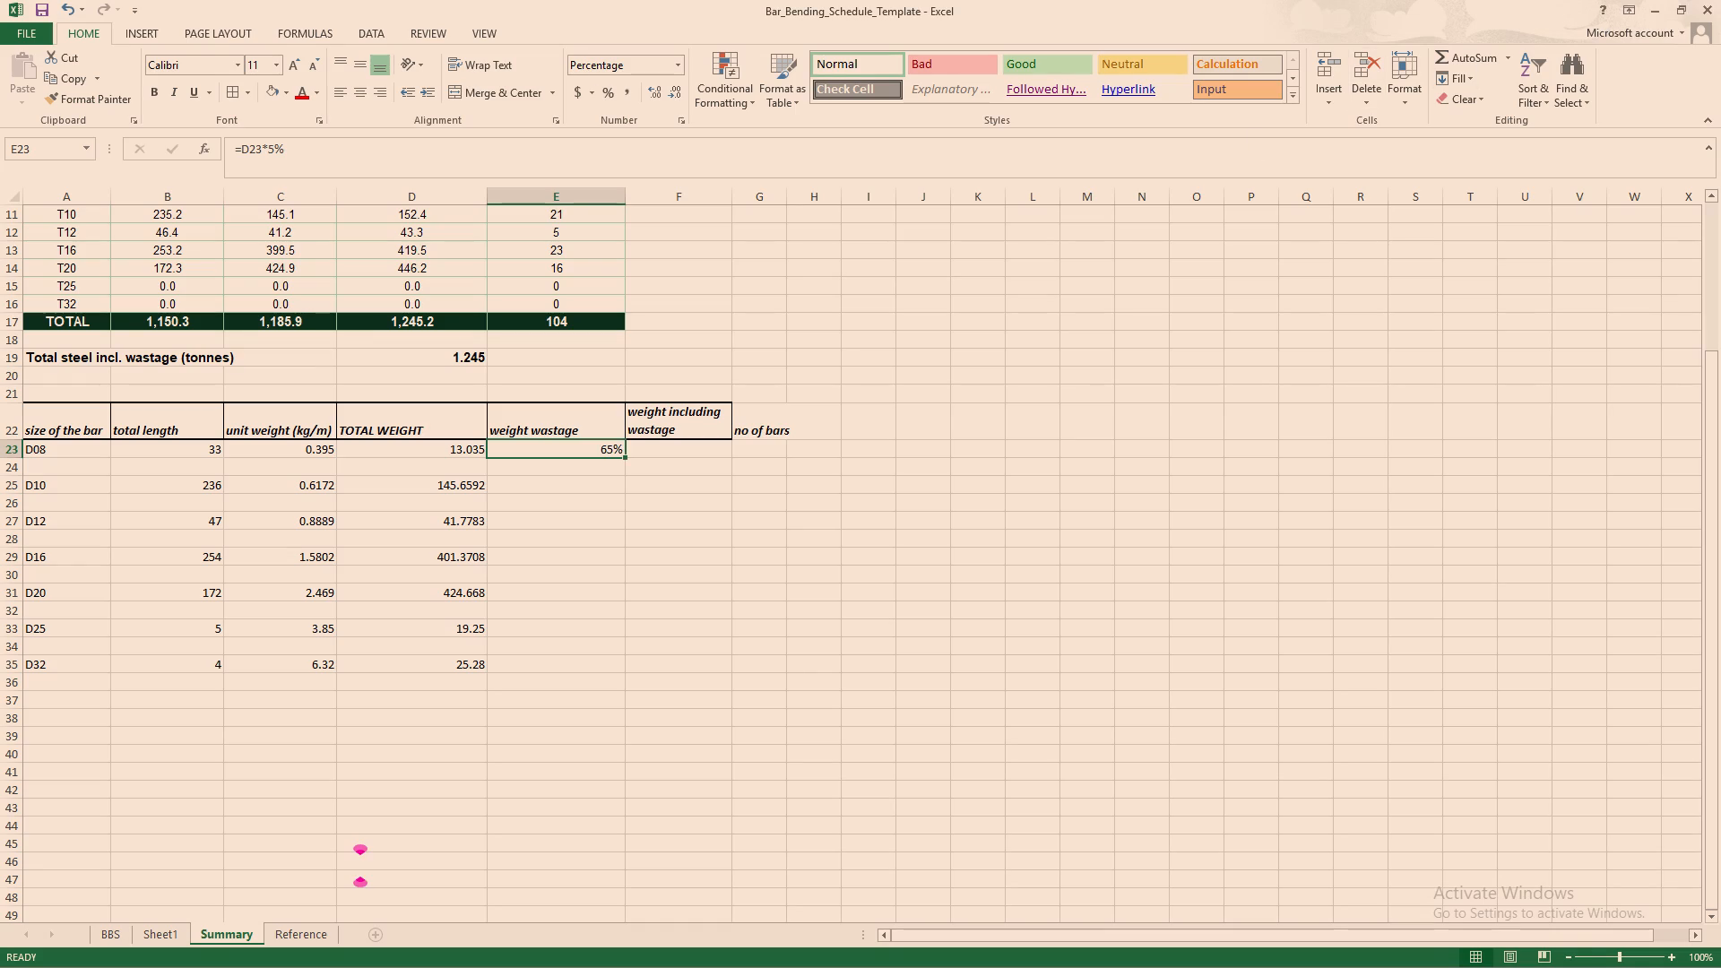
# Replace the D08 weight wastage formula in E23 with =D23*0.05.
pyautogui.press('BackSpace')
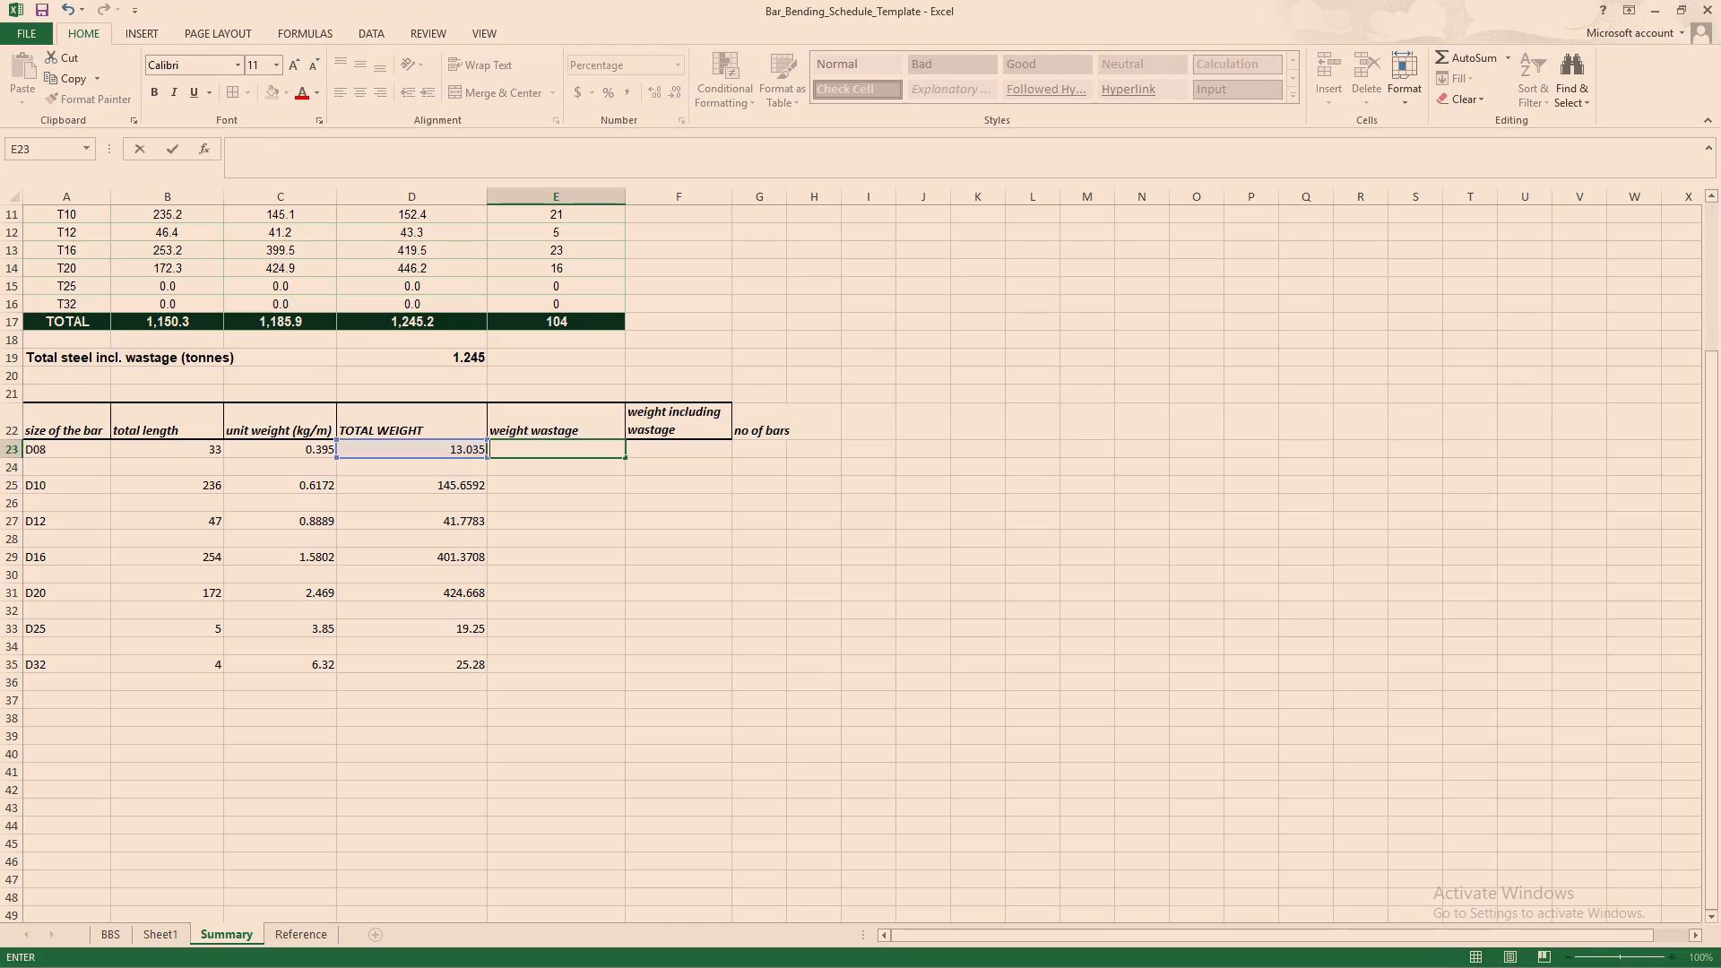
pyautogui.click(549, 525)
pyautogui.click(549, 453)
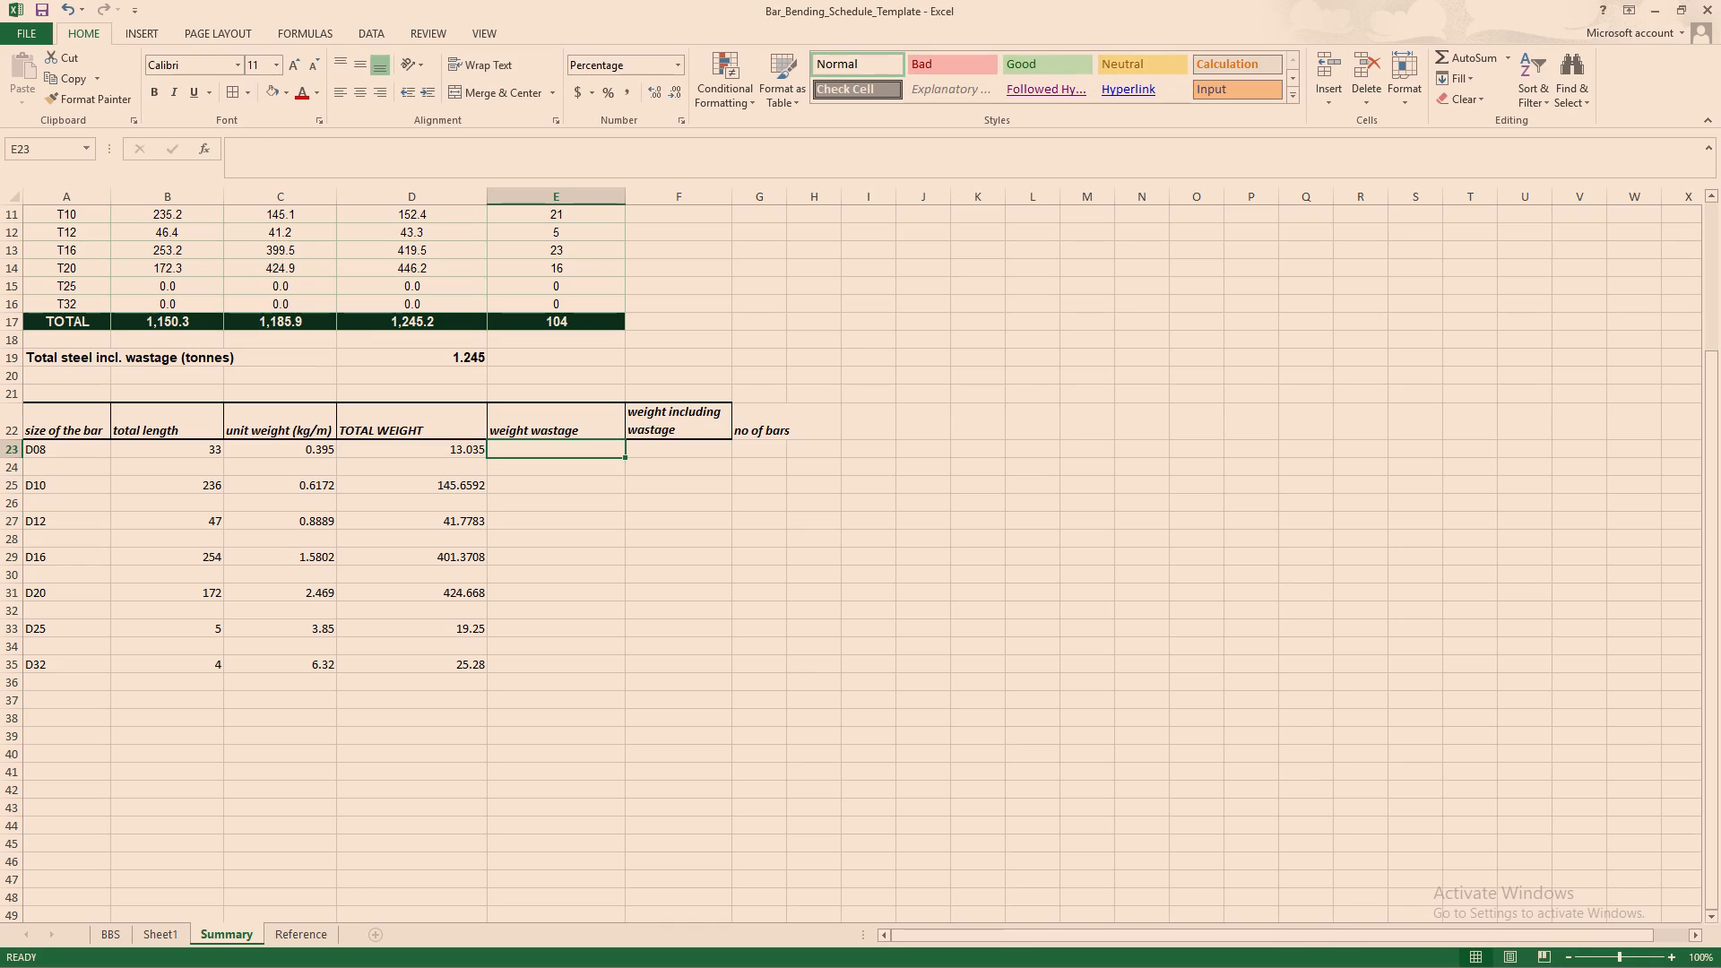
pyautogui.press('=')
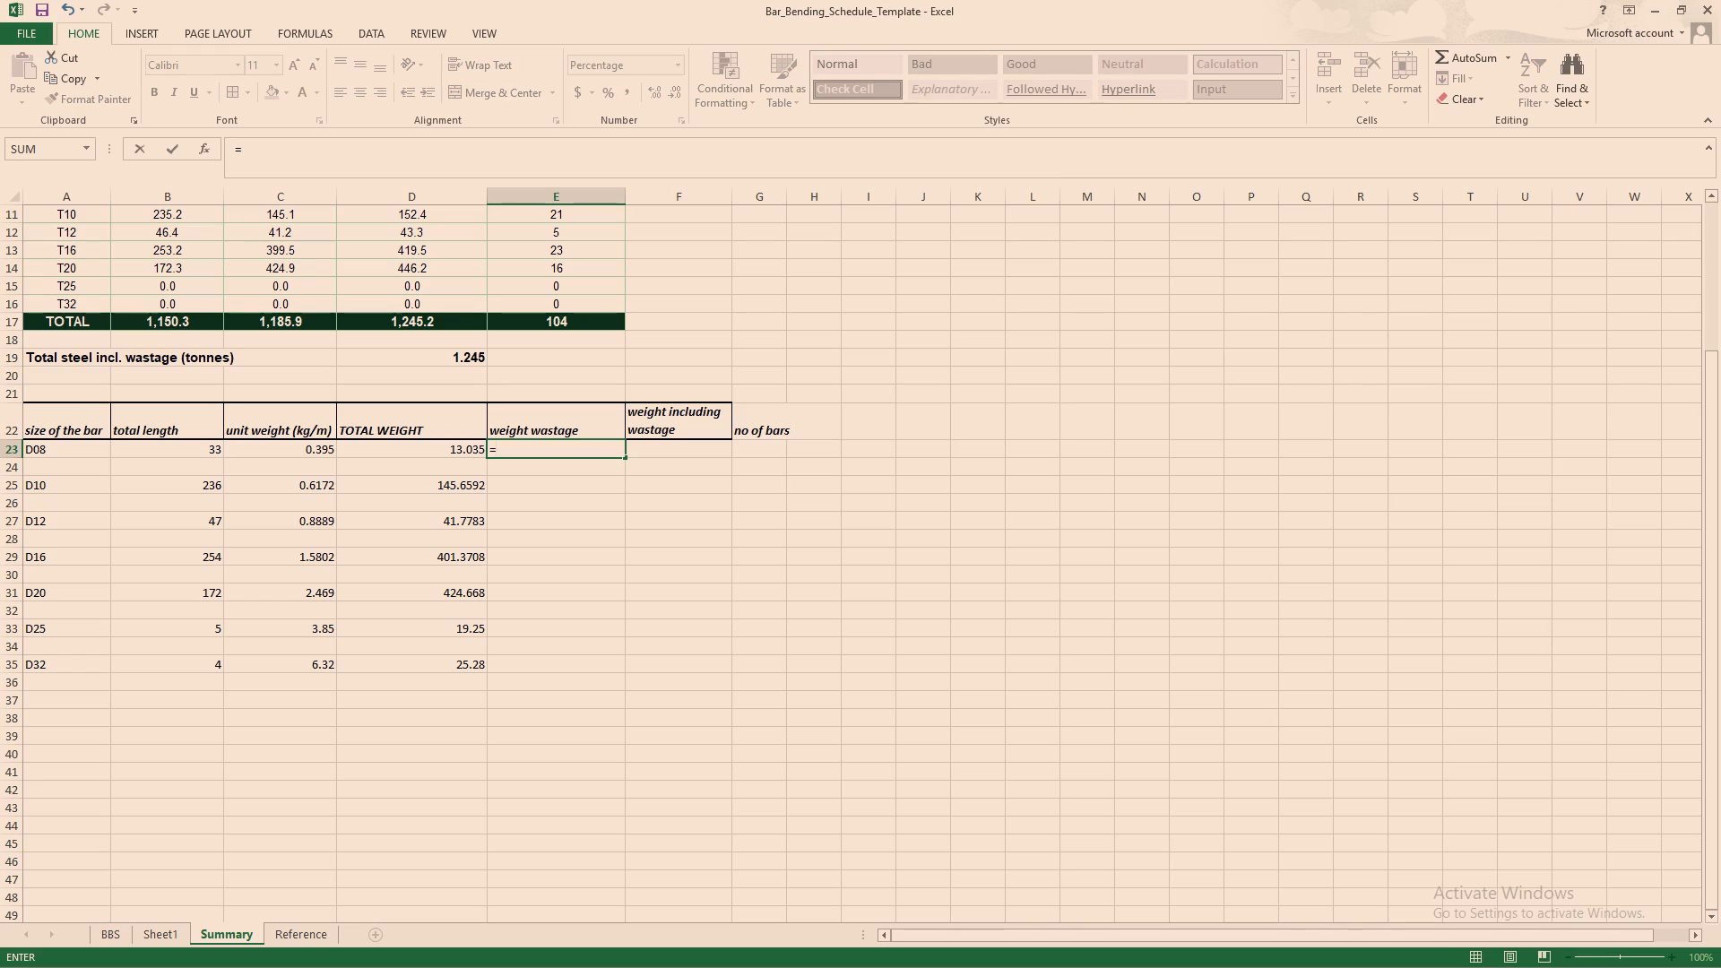
pyautogui.click(460, 454)
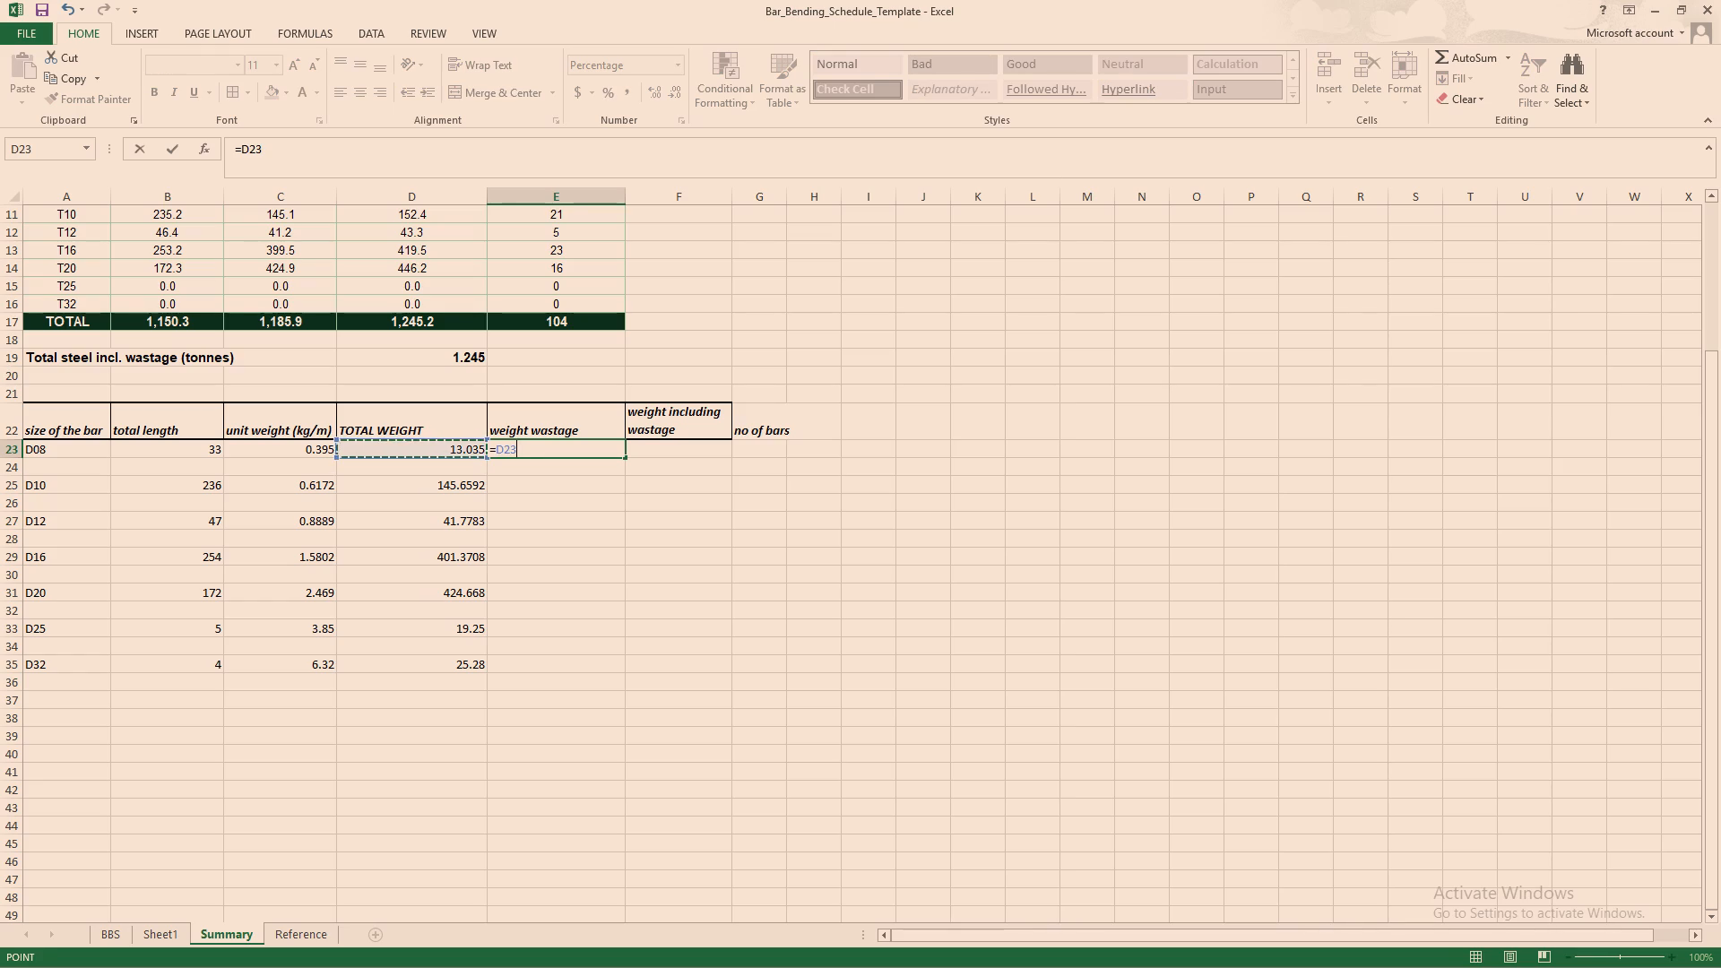
pyautogui.hotkey('shift', '*')
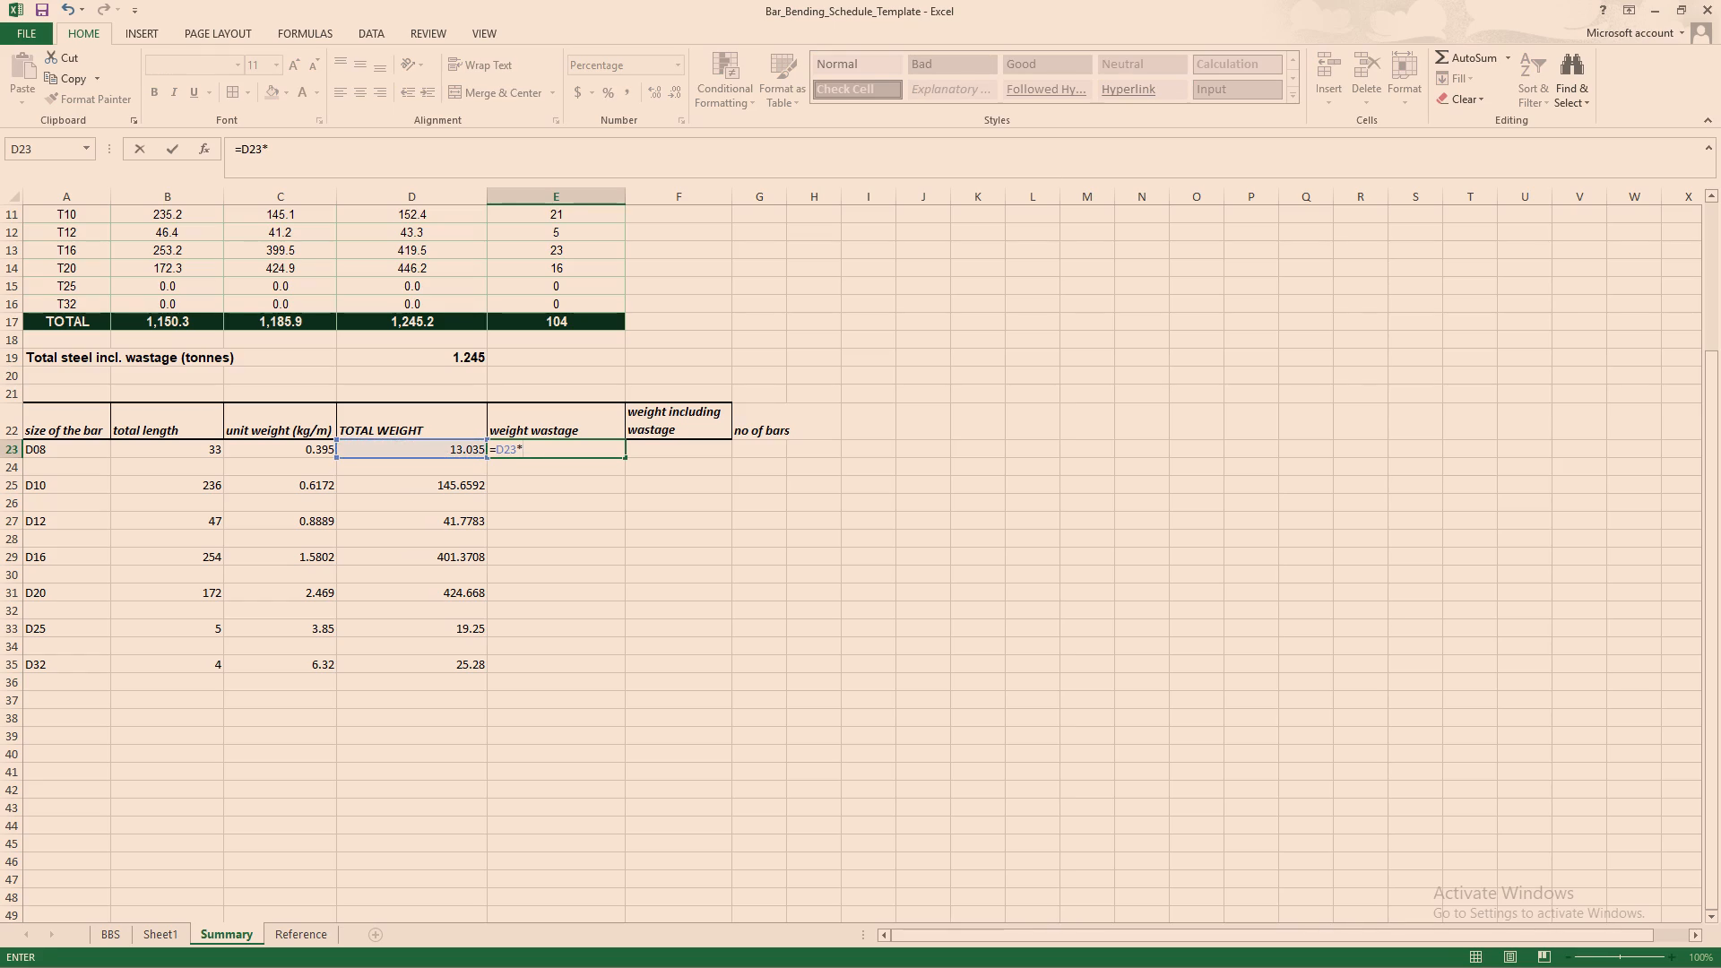
pyautogui.press('0')
pyautogui.write('.0')
pyautogui.press('5')
pyautogui.press('Return')
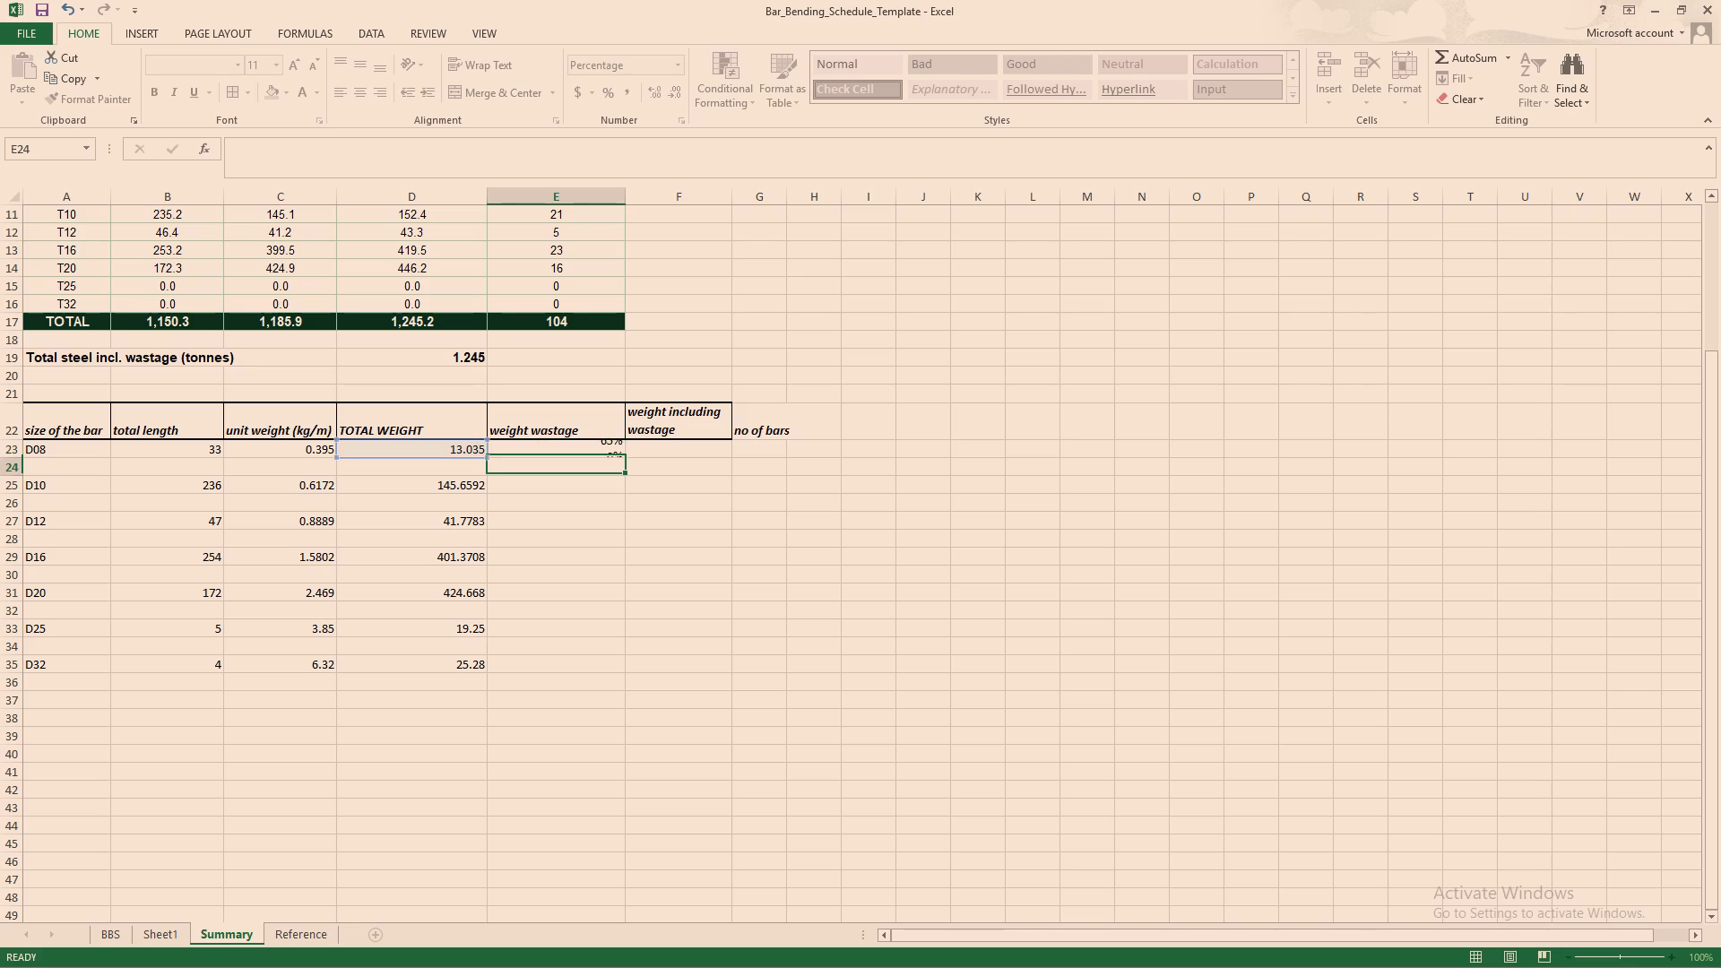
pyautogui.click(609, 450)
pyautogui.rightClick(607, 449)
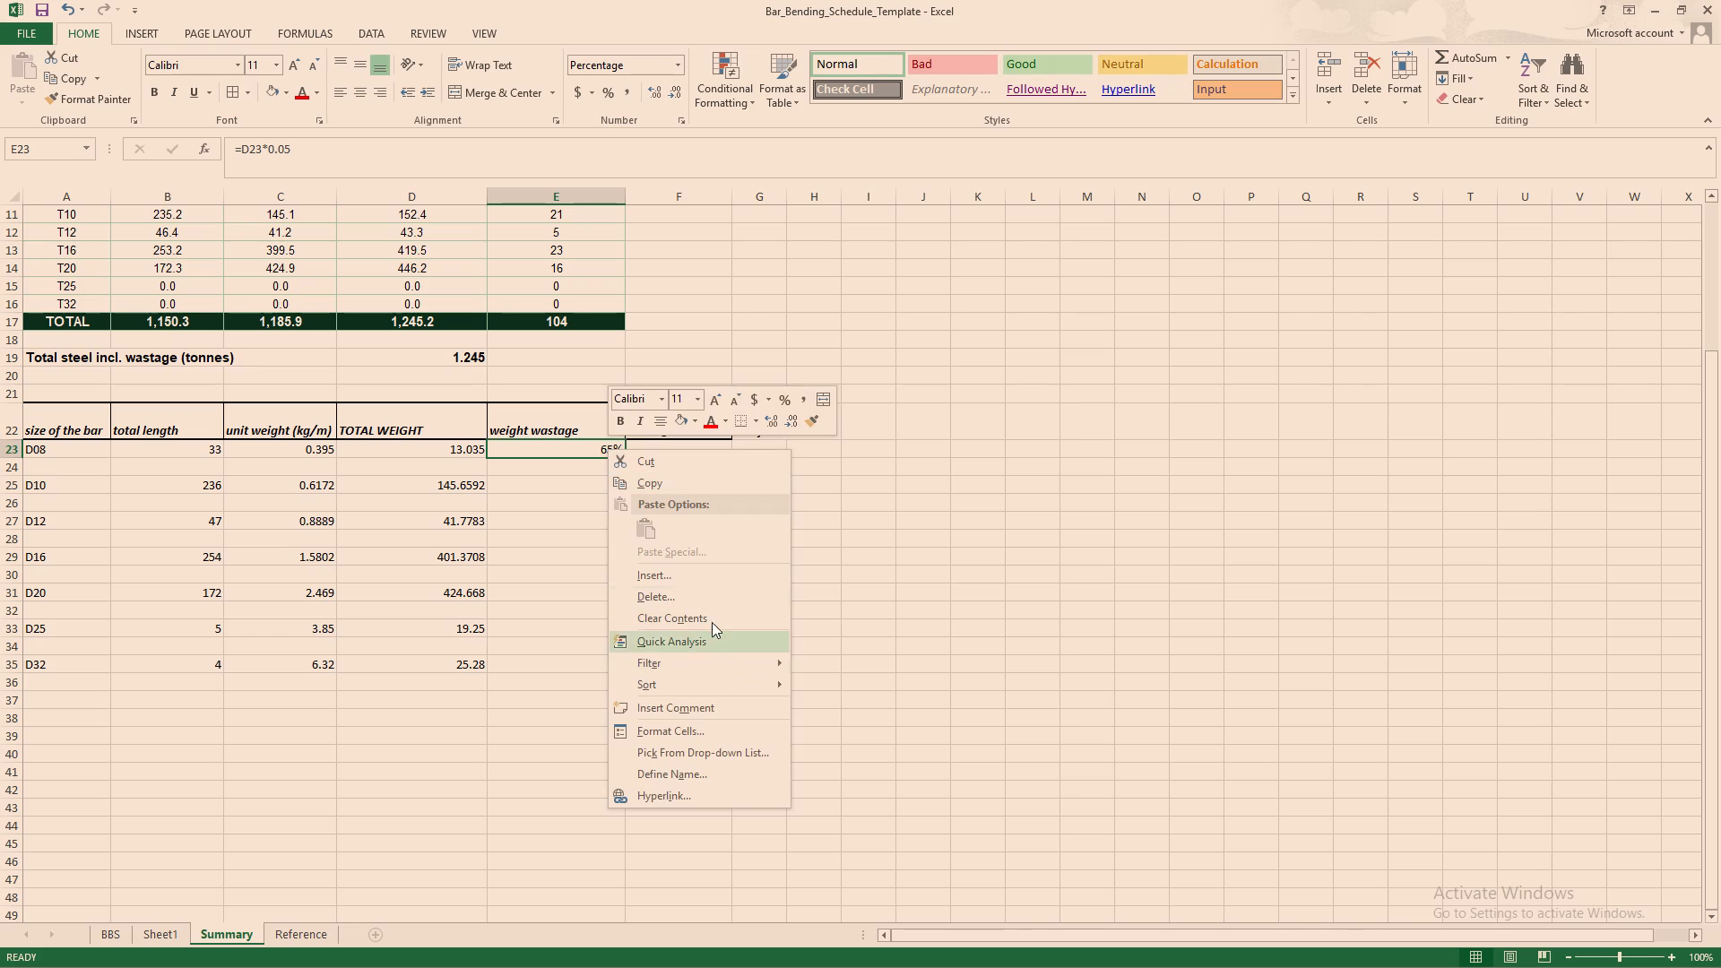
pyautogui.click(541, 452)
# Clear the D08 weight wastage entry in E23.
pyautogui.click(562, 484)
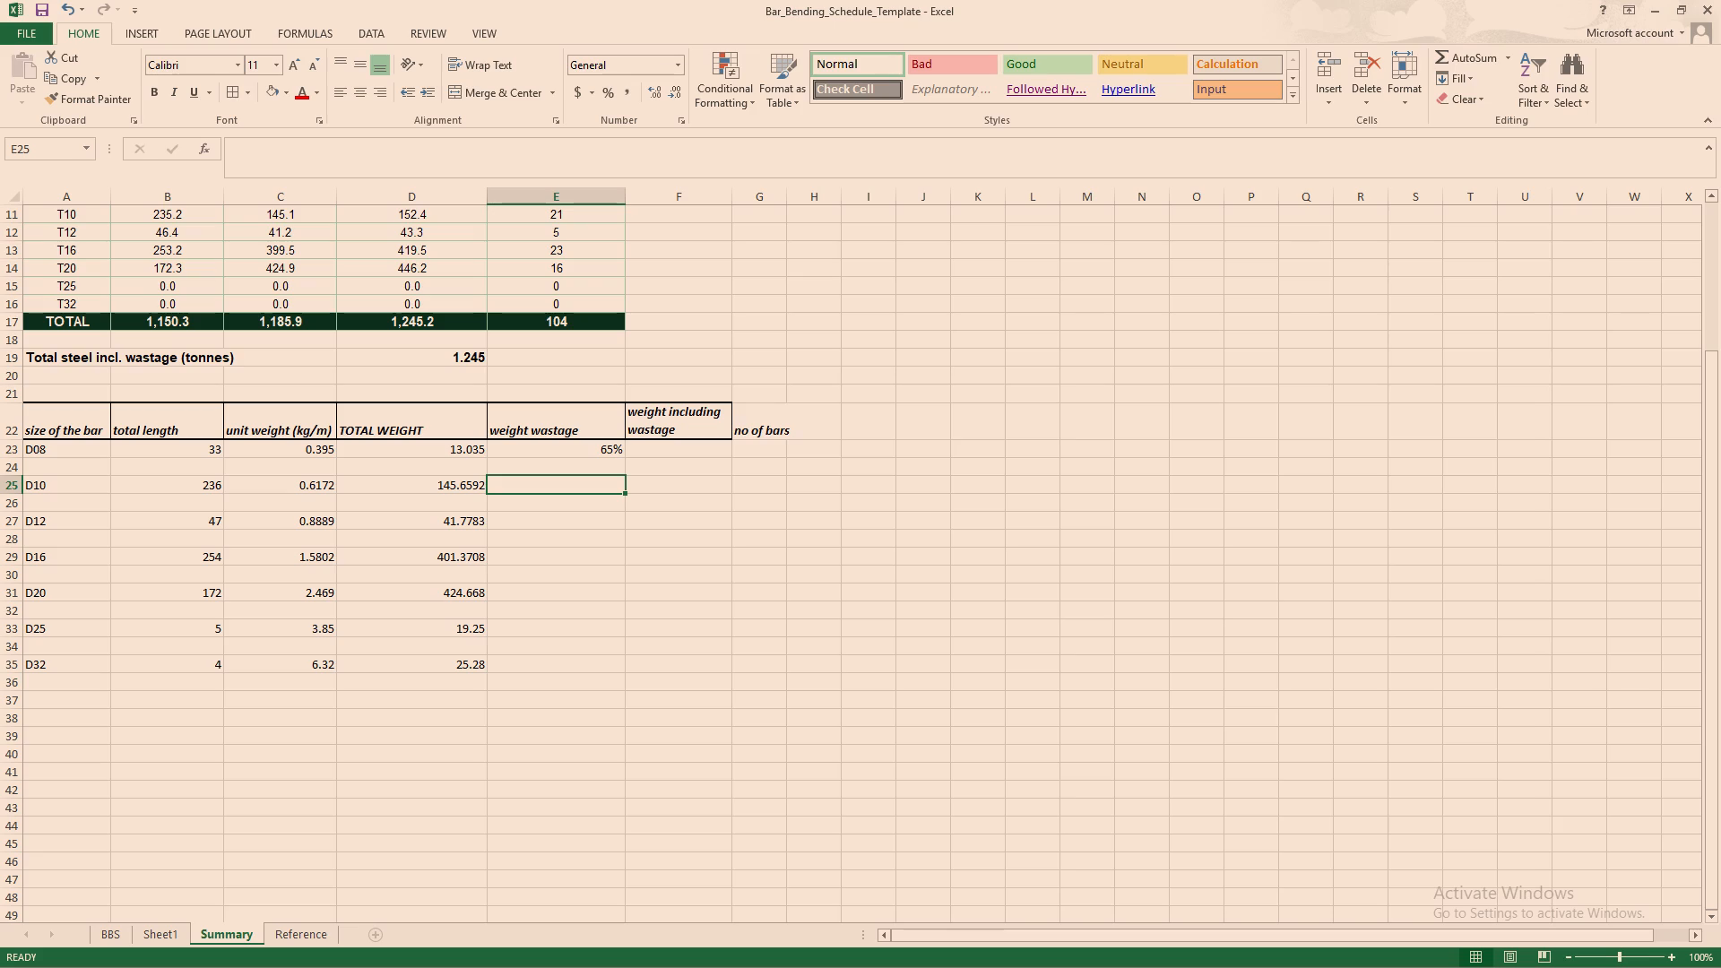
pyautogui.click(601, 453)
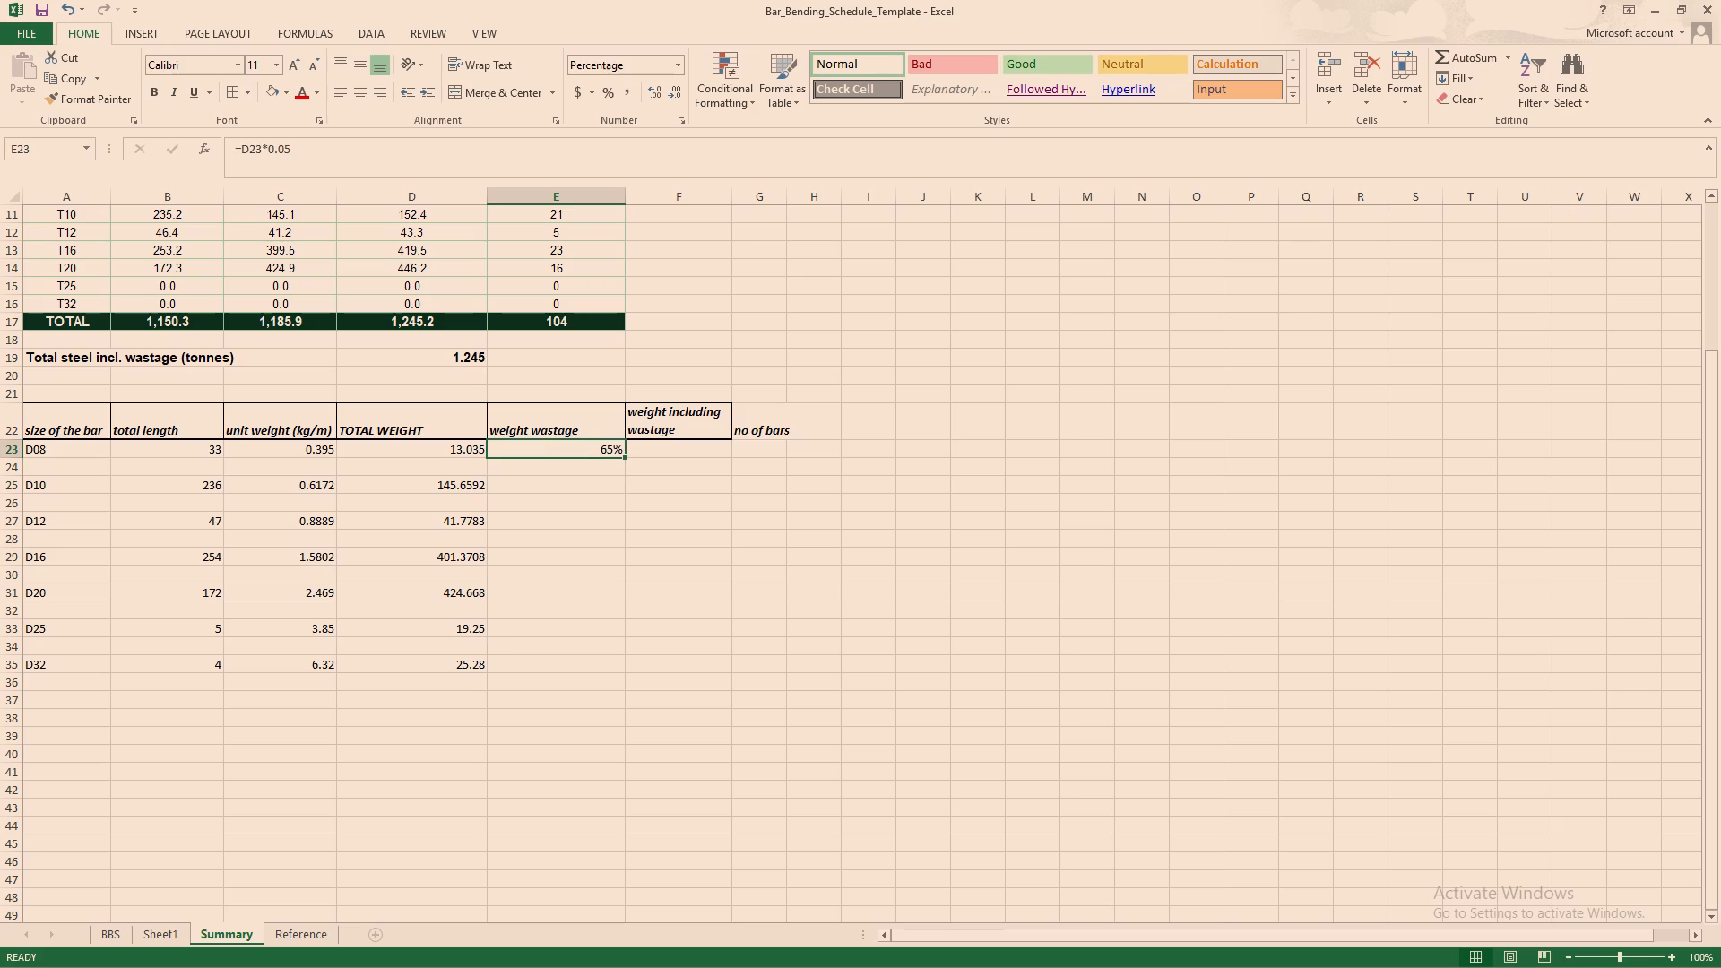
pyautogui.press('BackSpace')
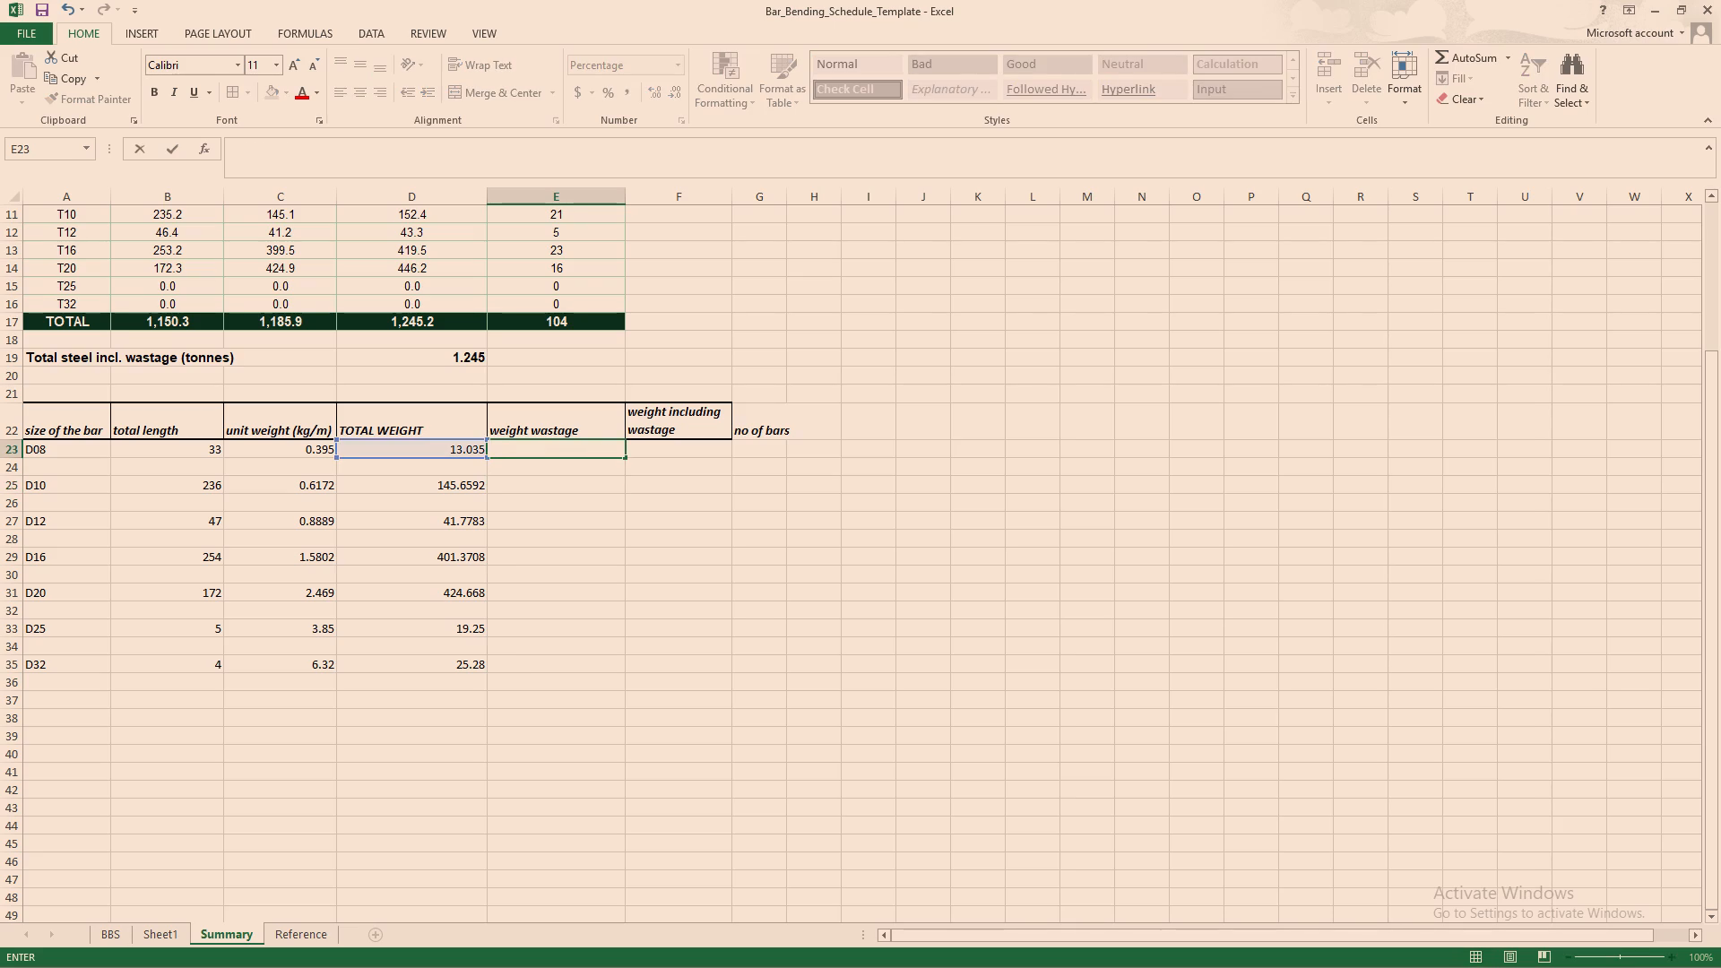
pyautogui.click(519, 476)
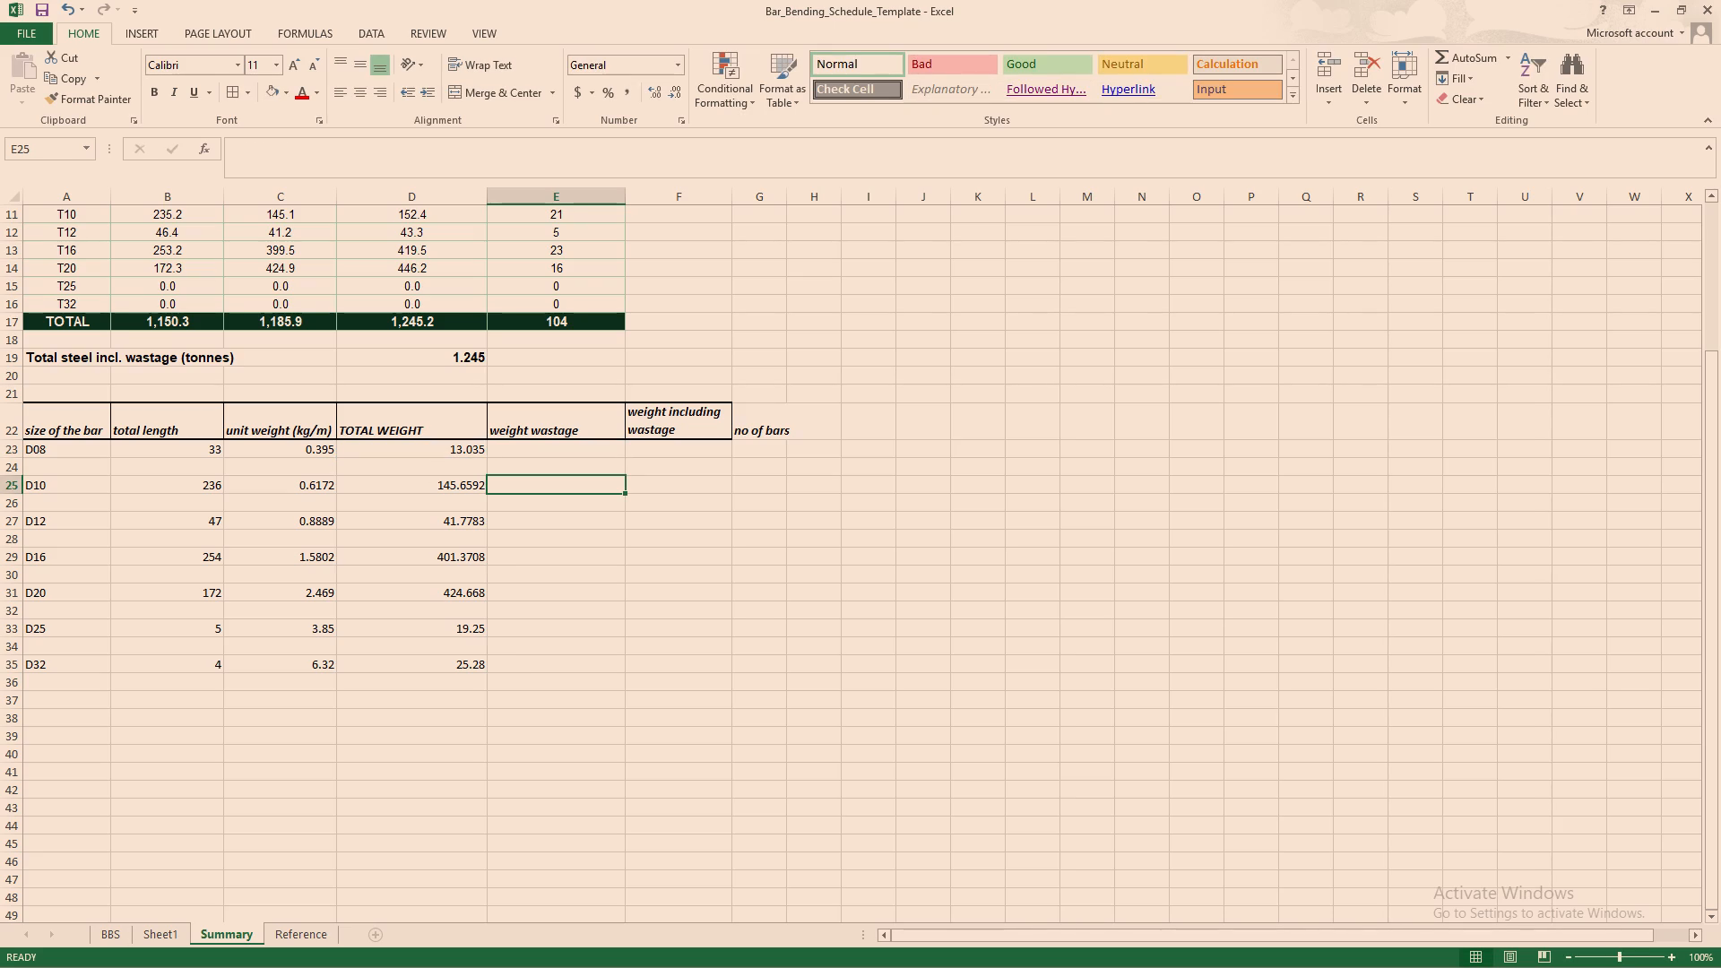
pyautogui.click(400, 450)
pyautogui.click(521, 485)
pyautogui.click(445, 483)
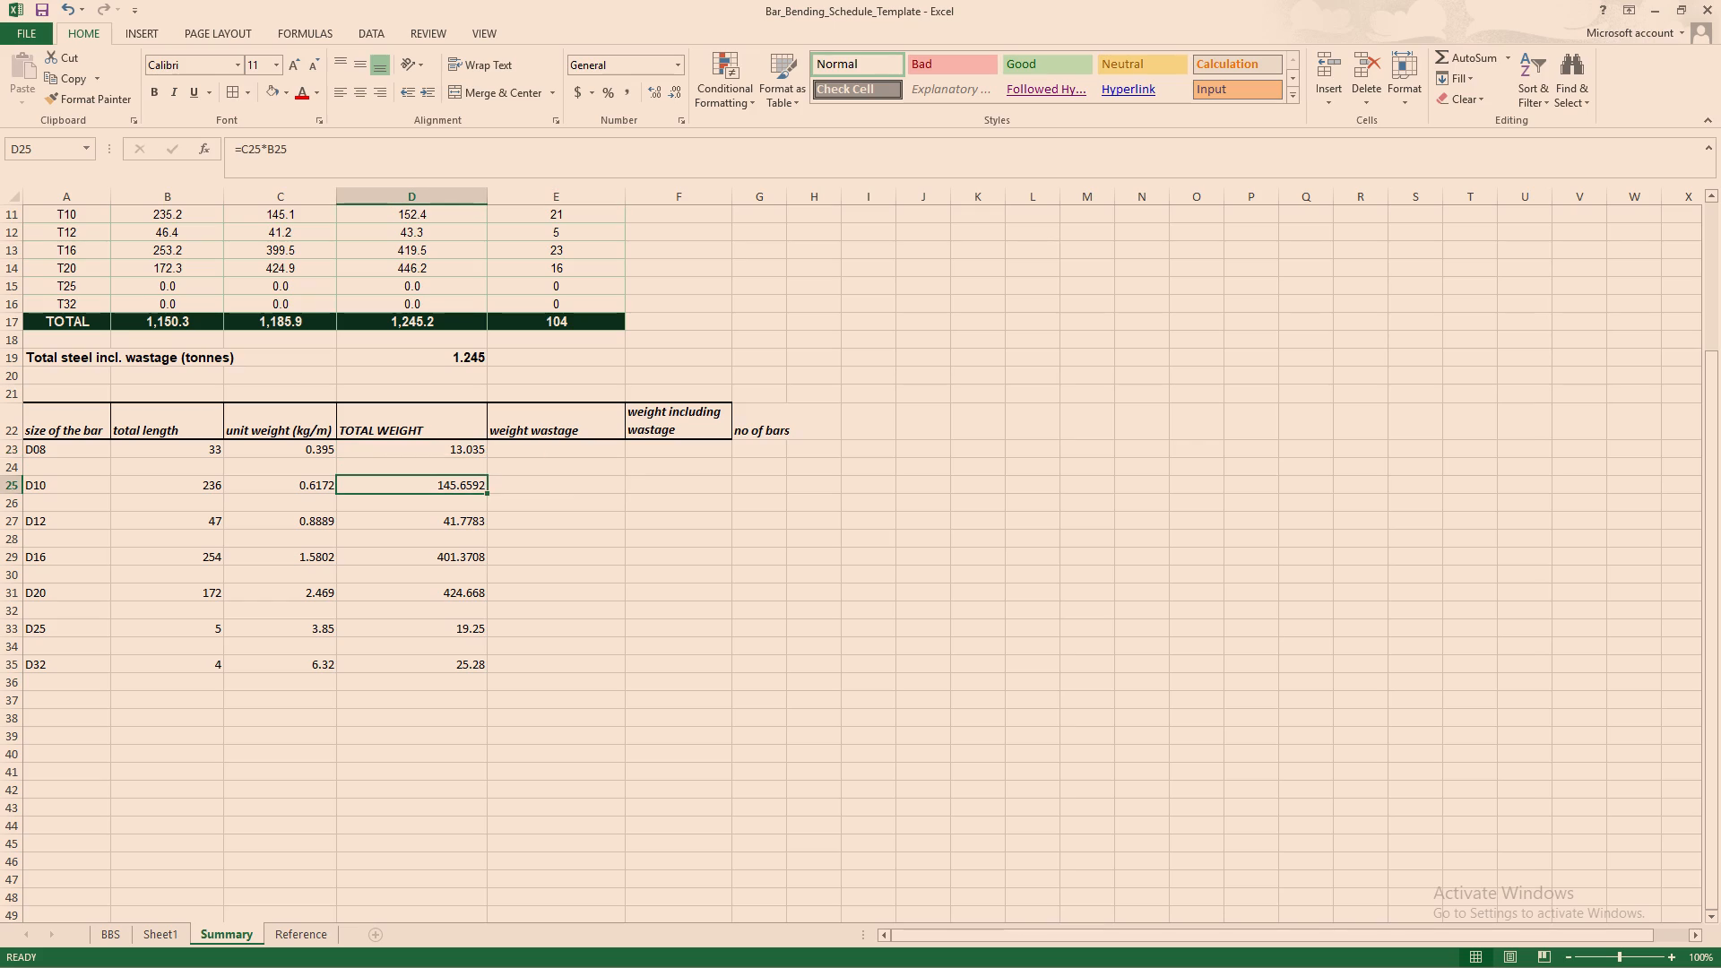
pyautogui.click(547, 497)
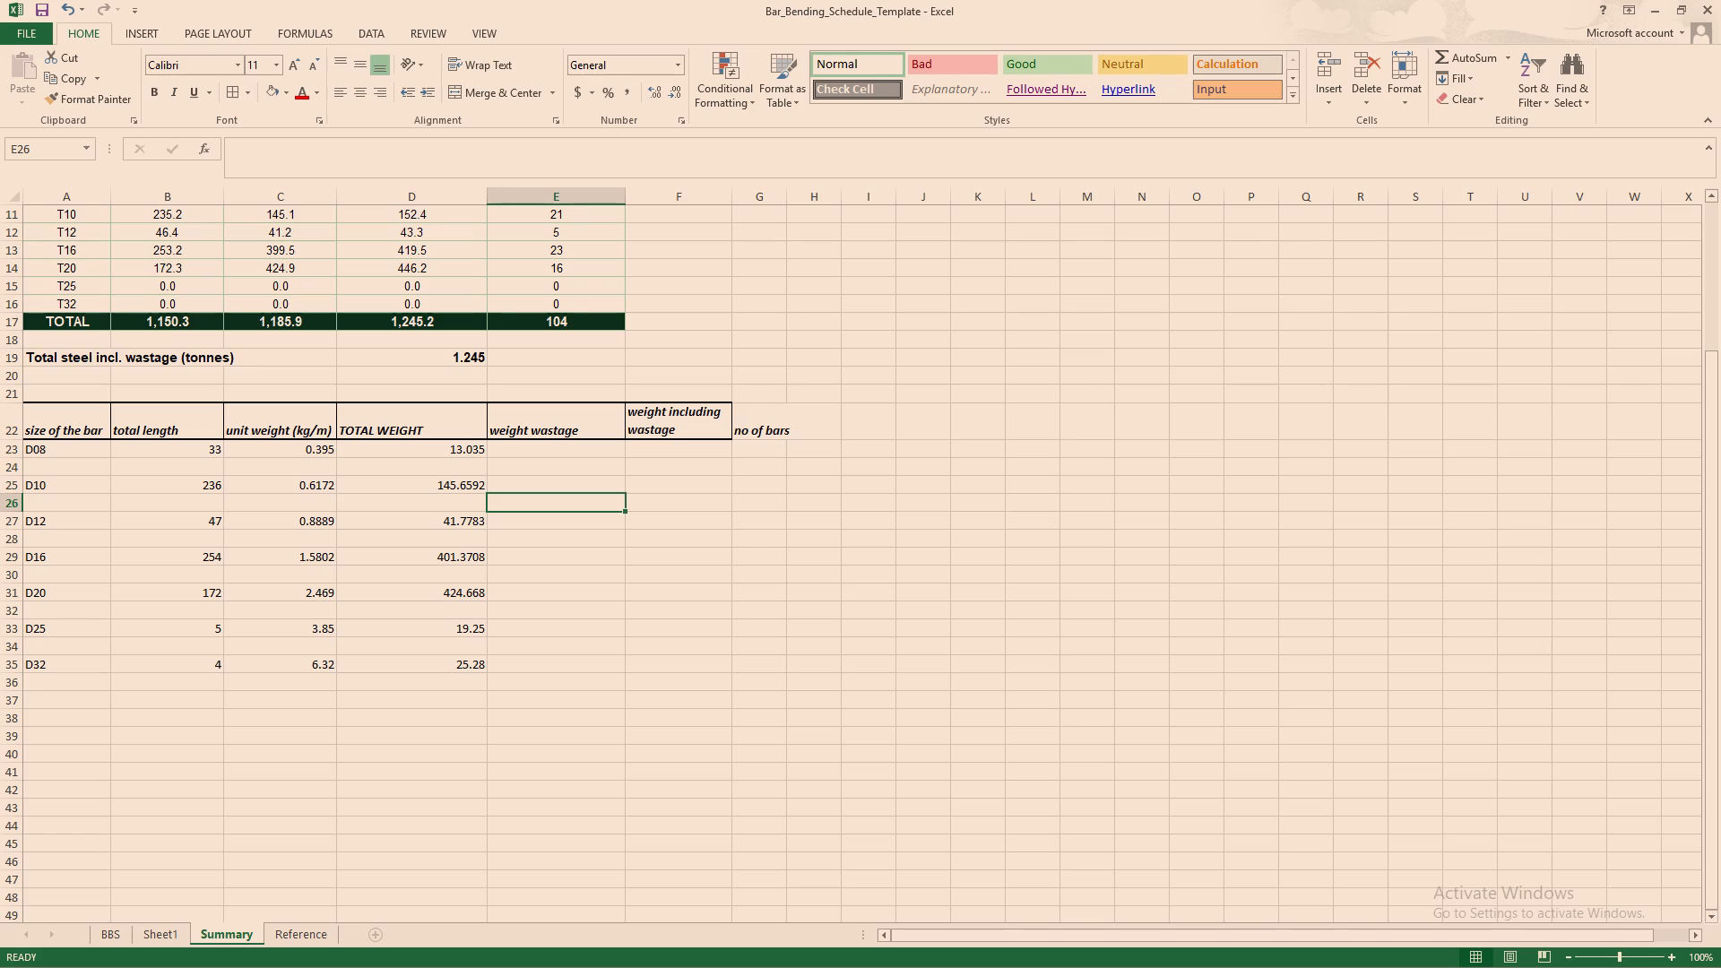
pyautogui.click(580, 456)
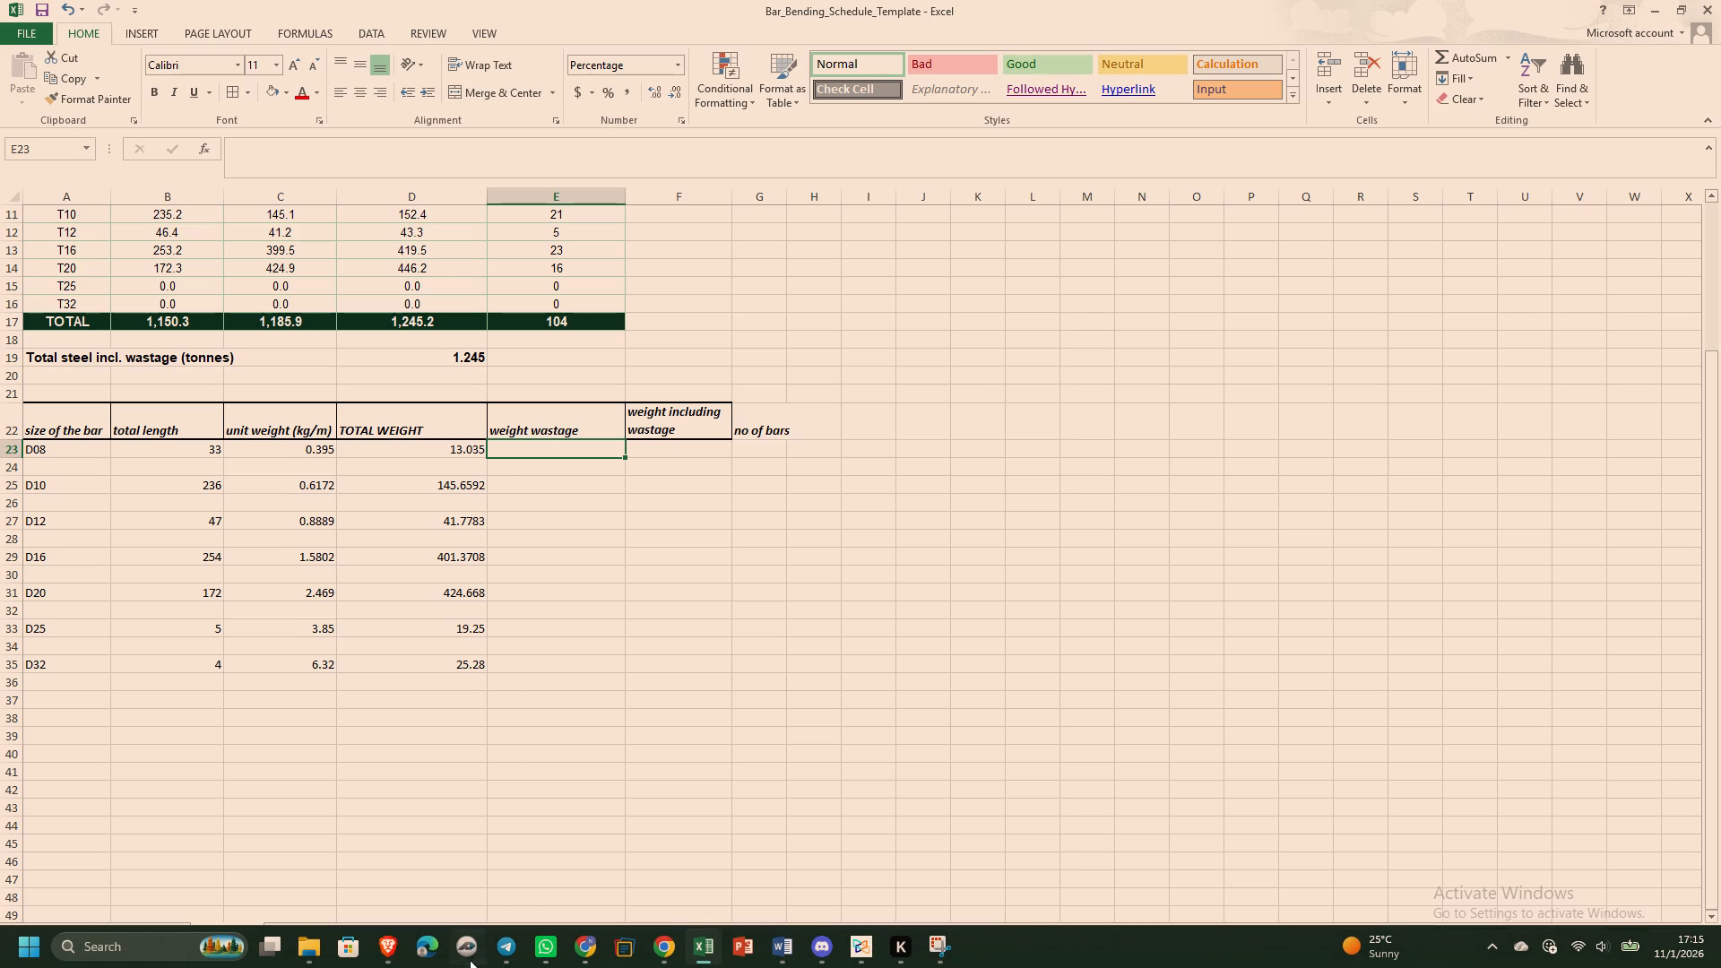
# Open Calculator and place it side by side with the Excel workbook.
pyautogui.click(175, 946)
pyautogui.press('c')
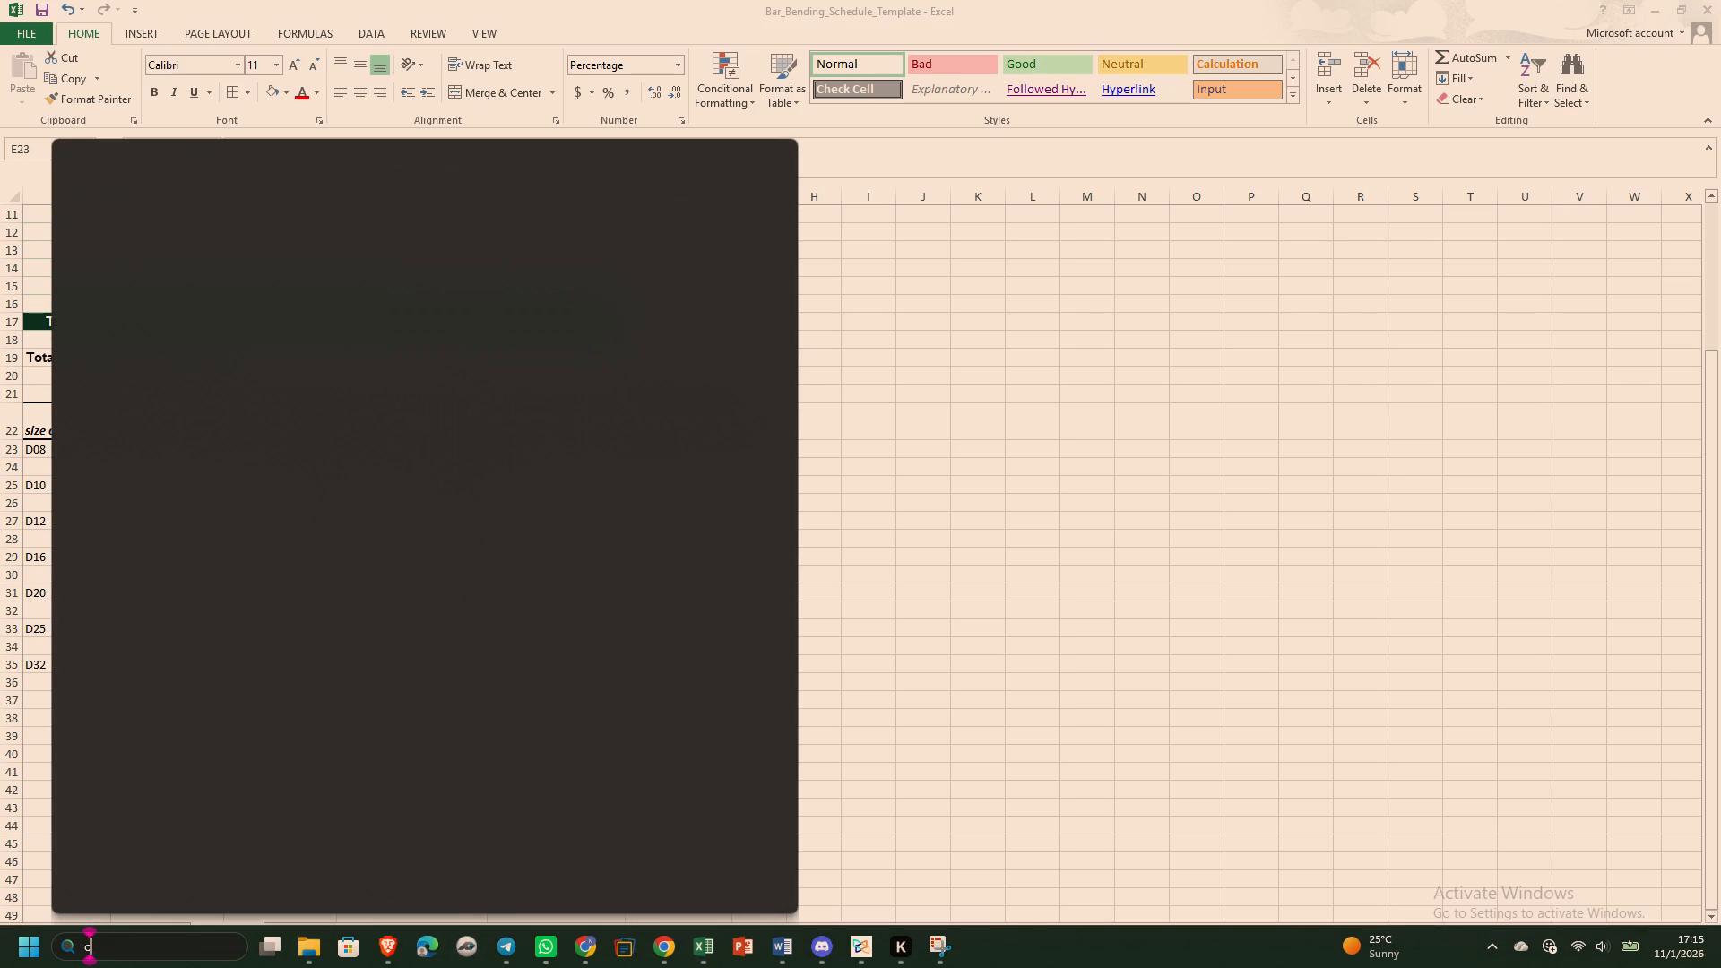
pyautogui.press('a')
pyautogui.click(492, 390)
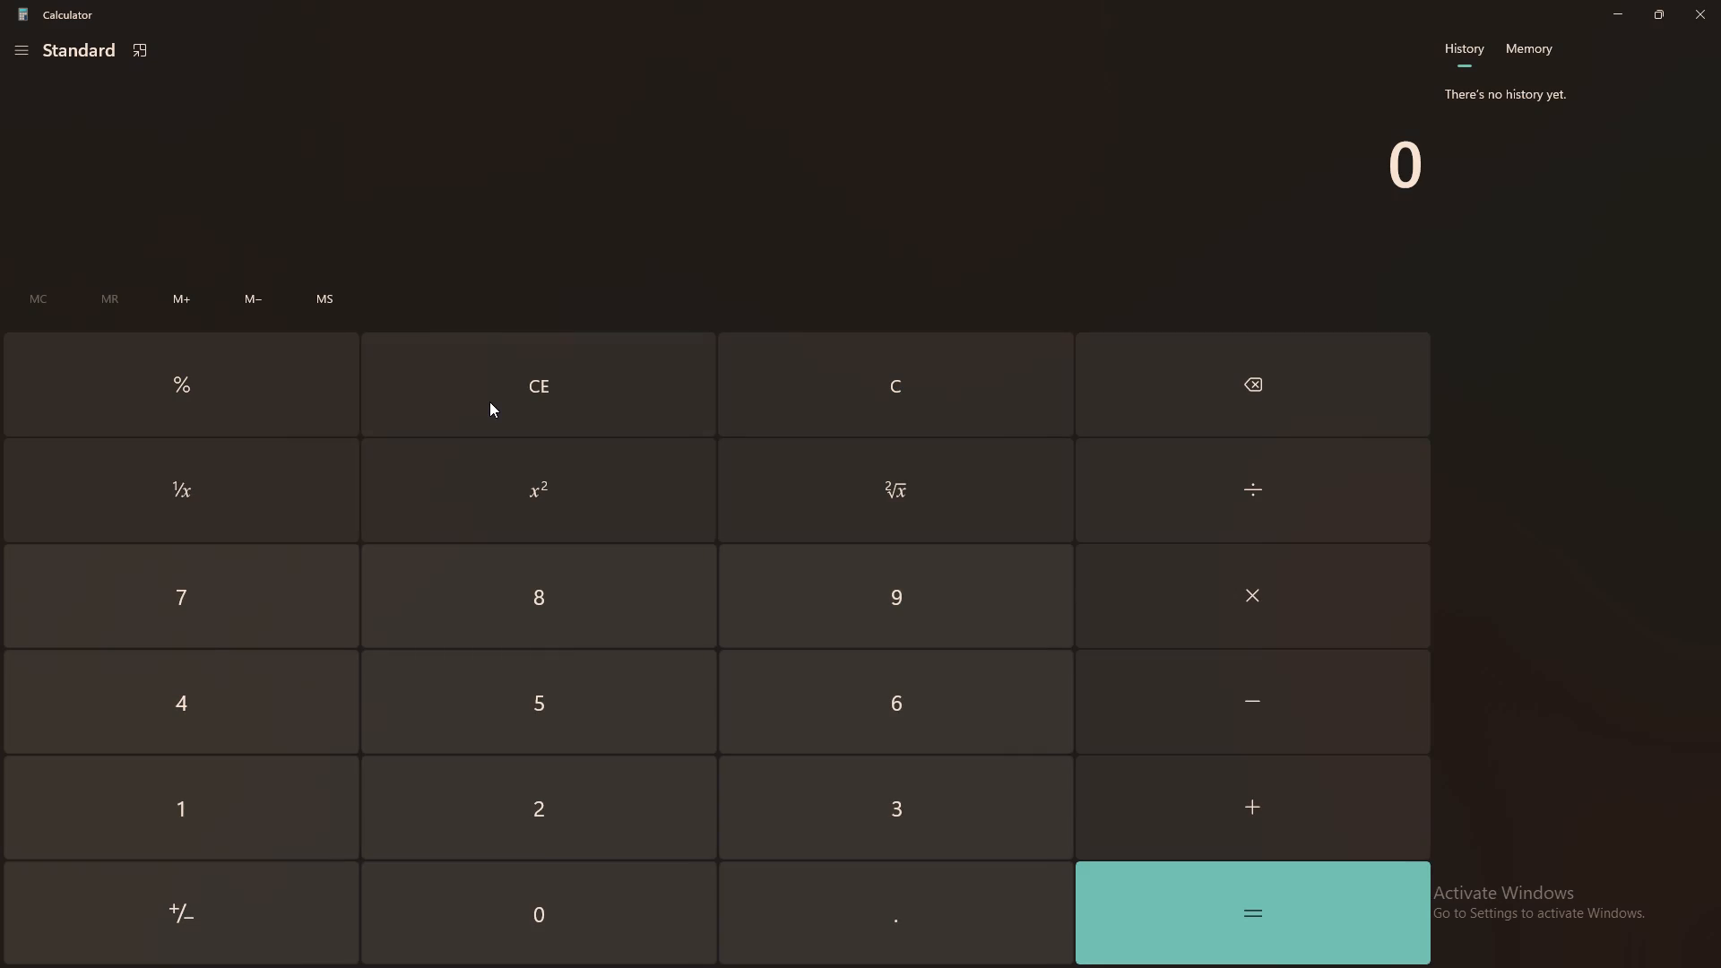
pyautogui.moveTo(561, 918); pyautogui.dragTo(571, 913)
pyautogui.click(877, 937)
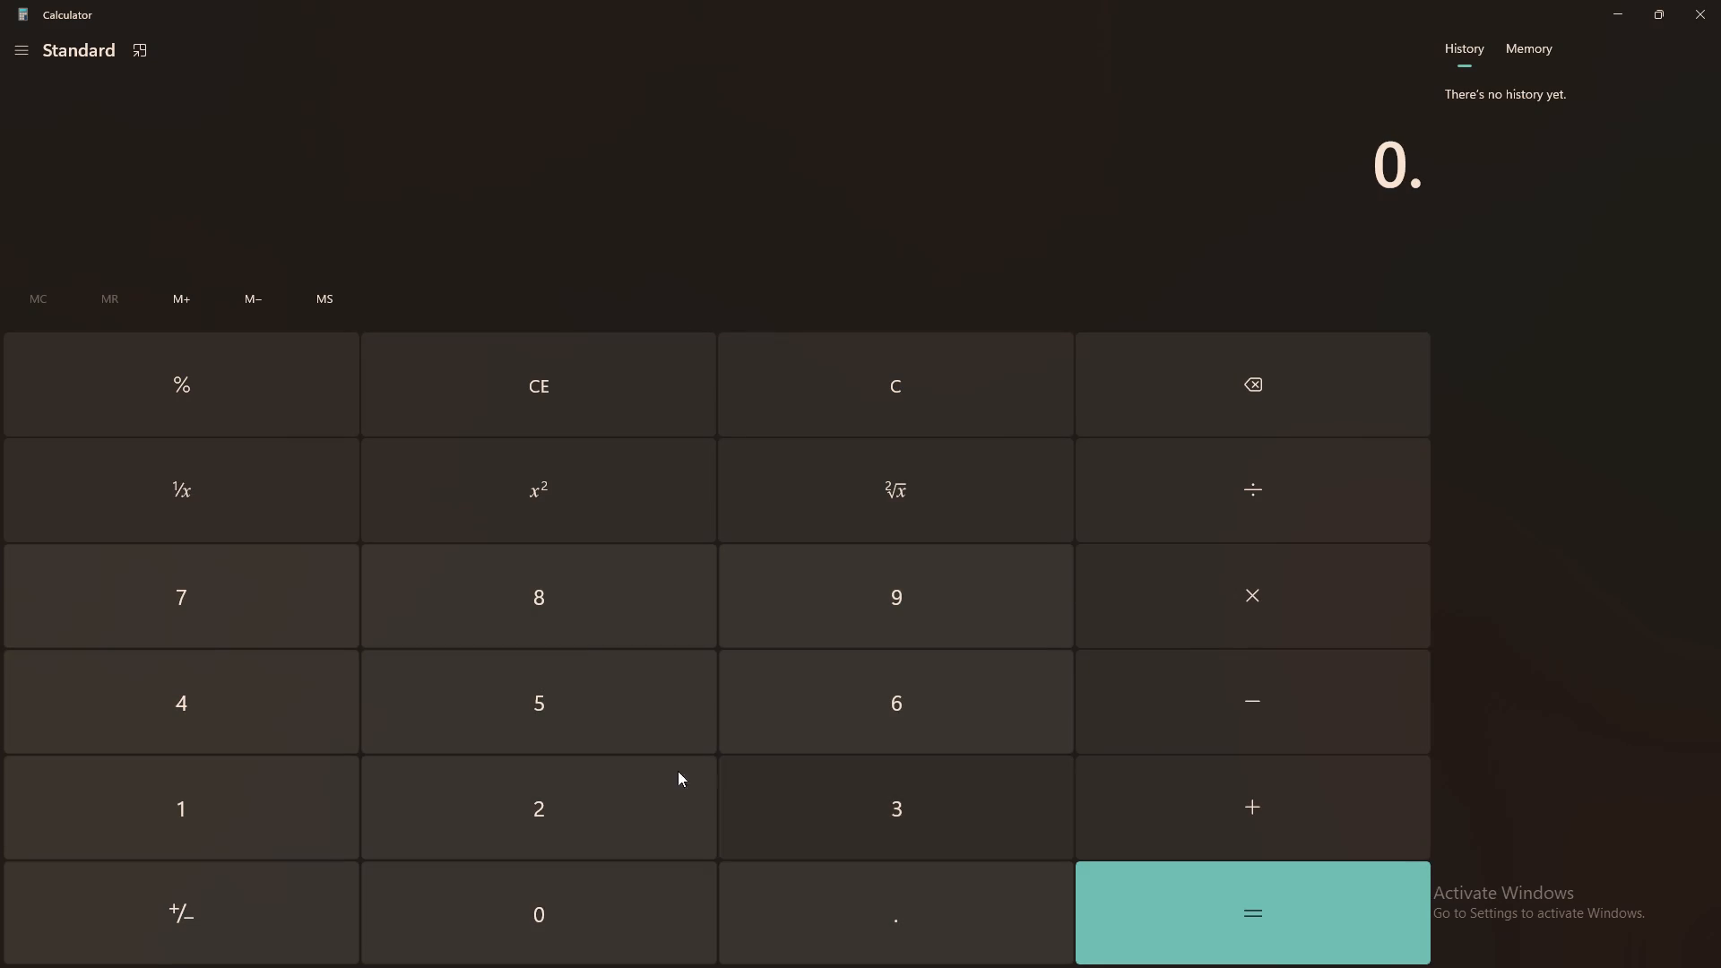
pyautogui.press('super+Right')
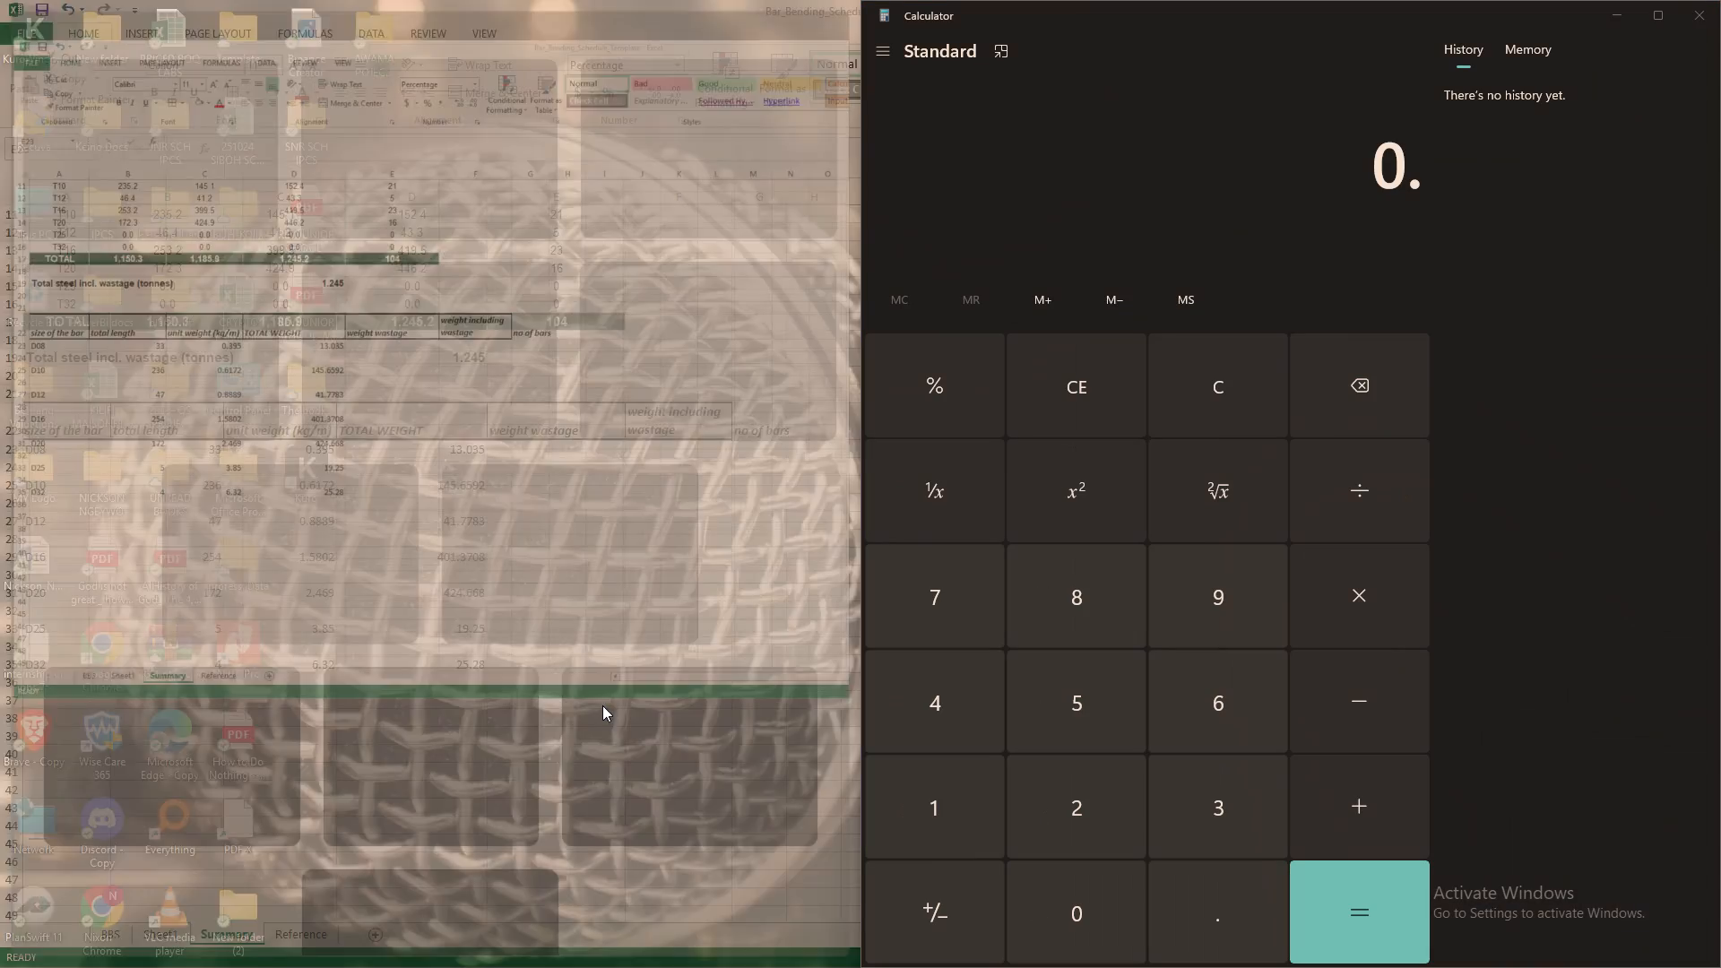
pyautogui.click(102, 144)
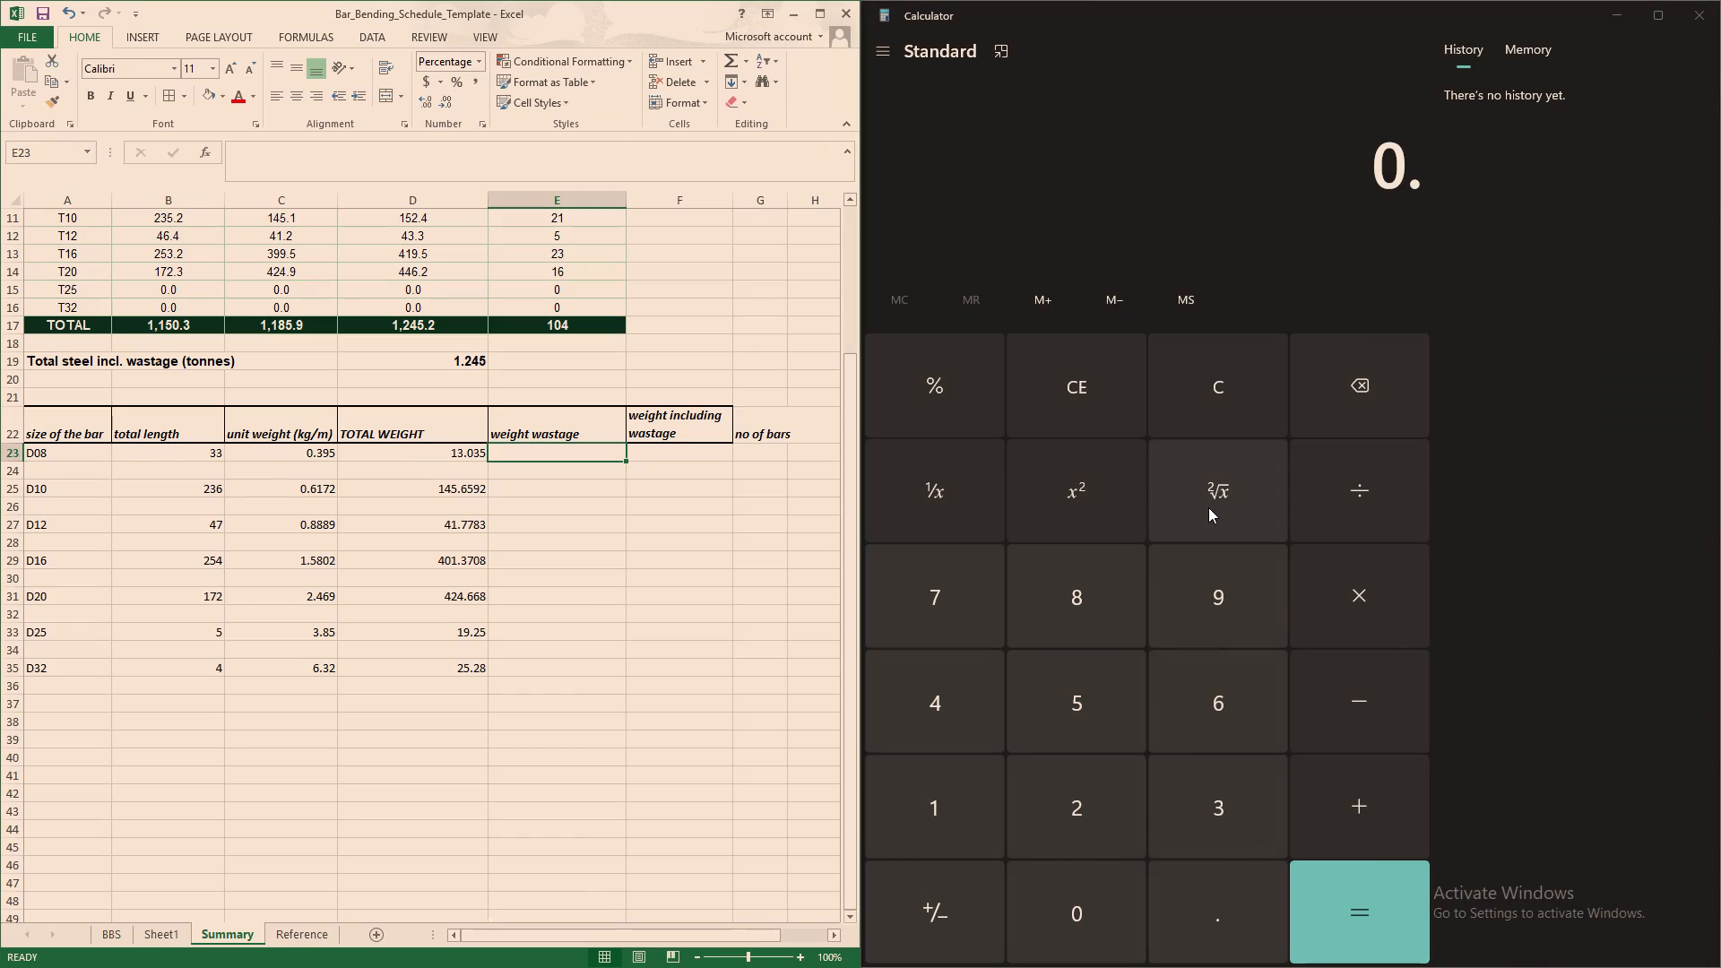
# Calculate 5% of the D08 total weight in Calculator as 13.035 × 0.05.
pyautogui.moveTo(963, 799); pyautogui.dragTo(975, 798)
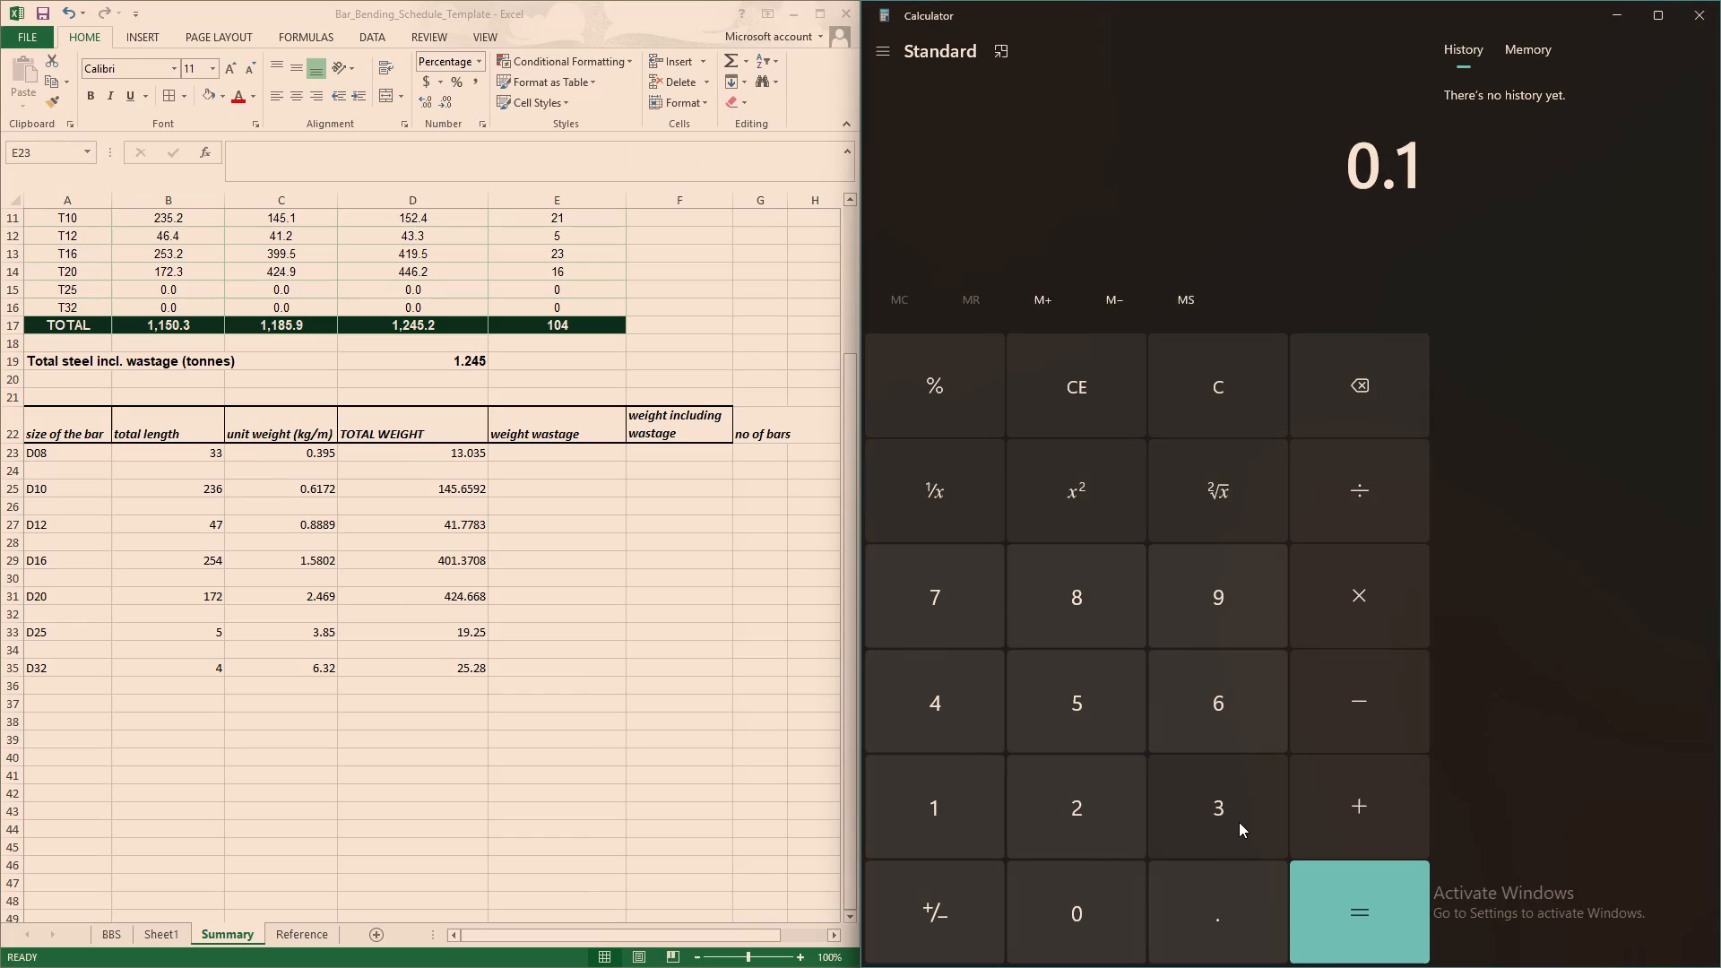
pyautogui.click(1203, 411)
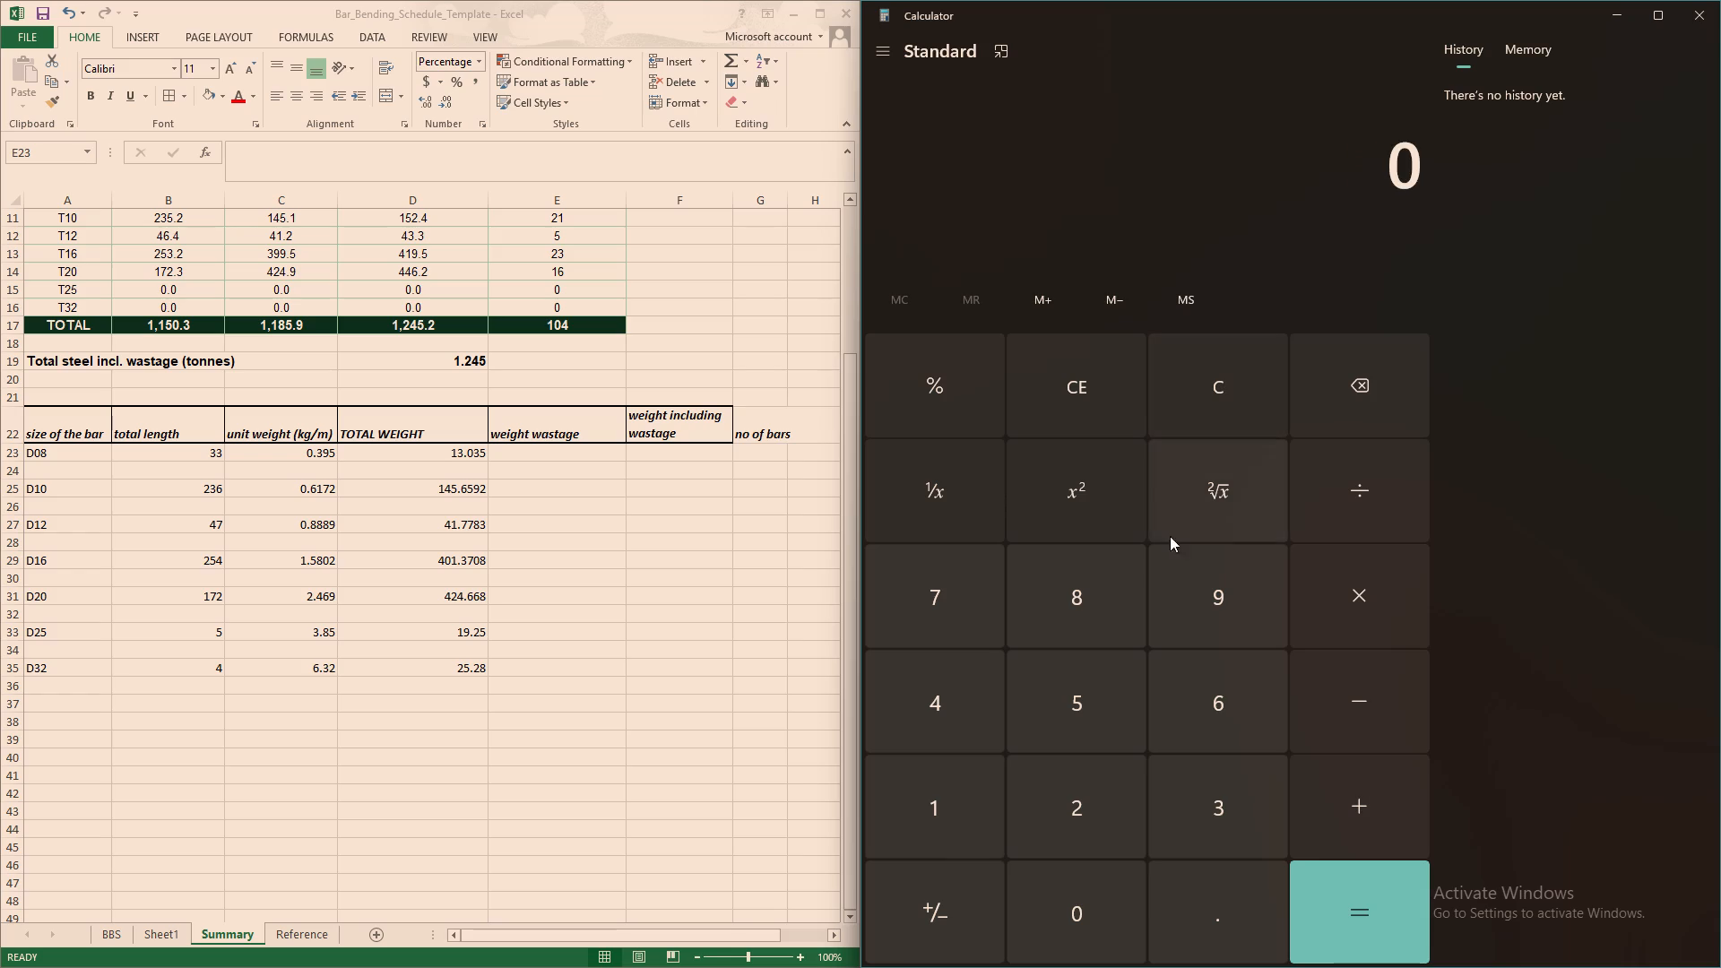
pyautogui.moveTo(916, 801); pyautogui.dragTo(947, 799)
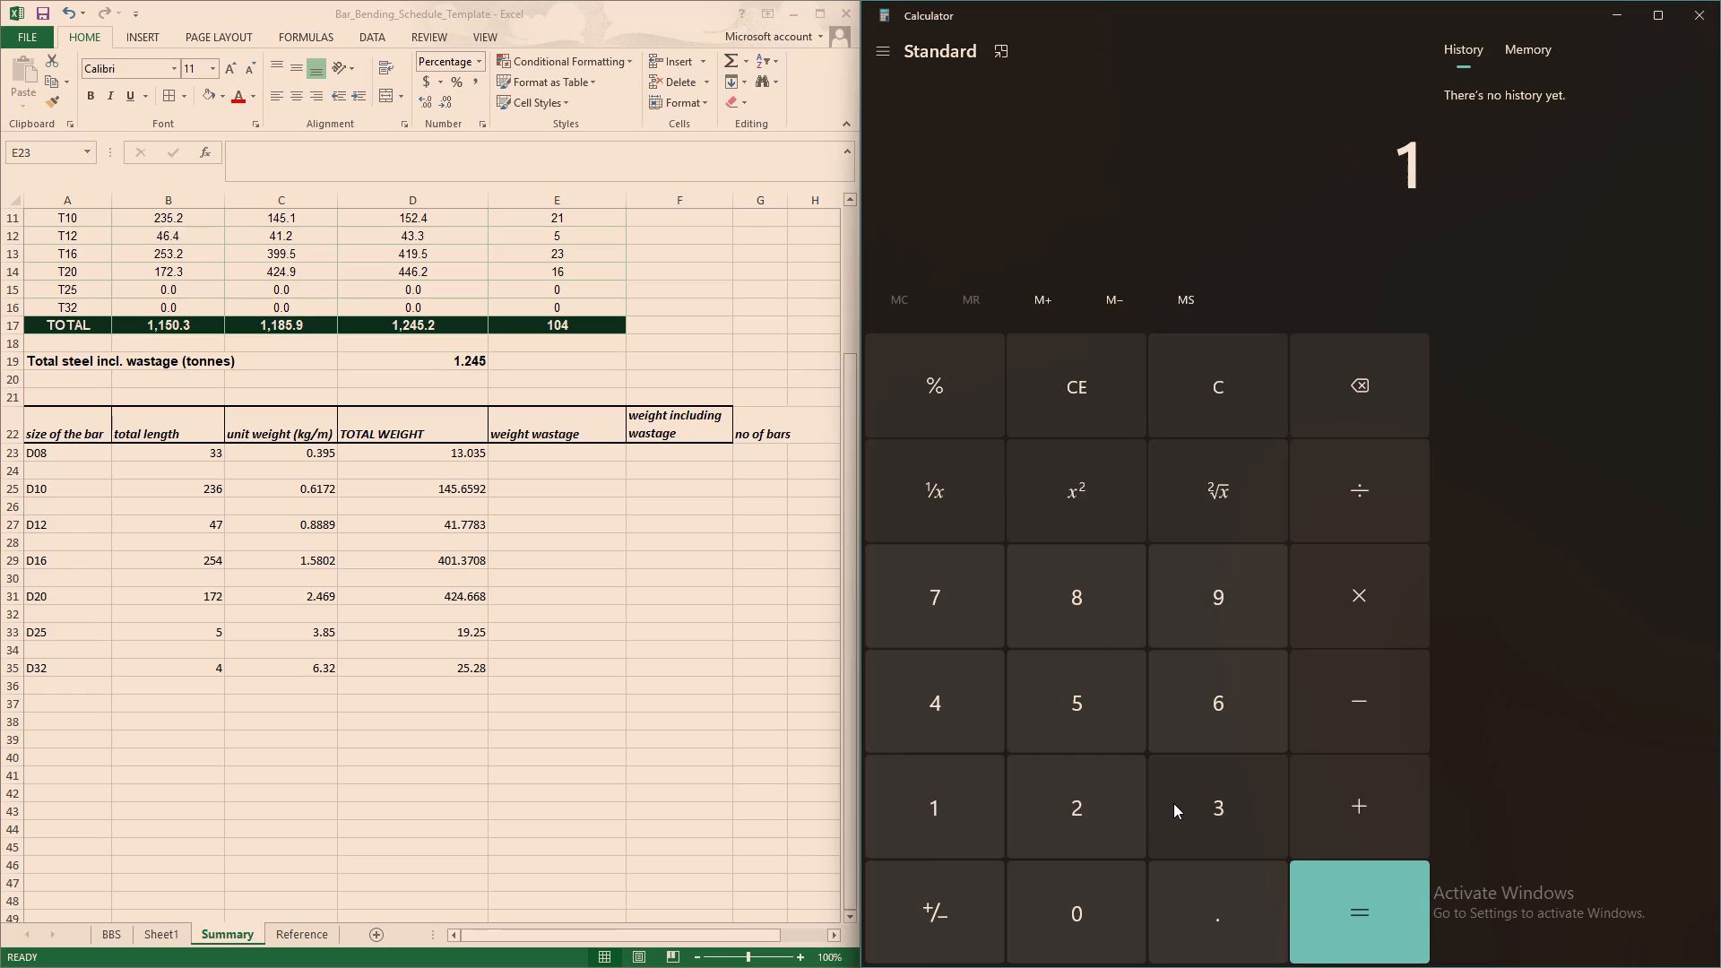
pyautogui.click(1211, 808)
pyautogui.click(1198, 918)
pyautogui.click(1088, 928)
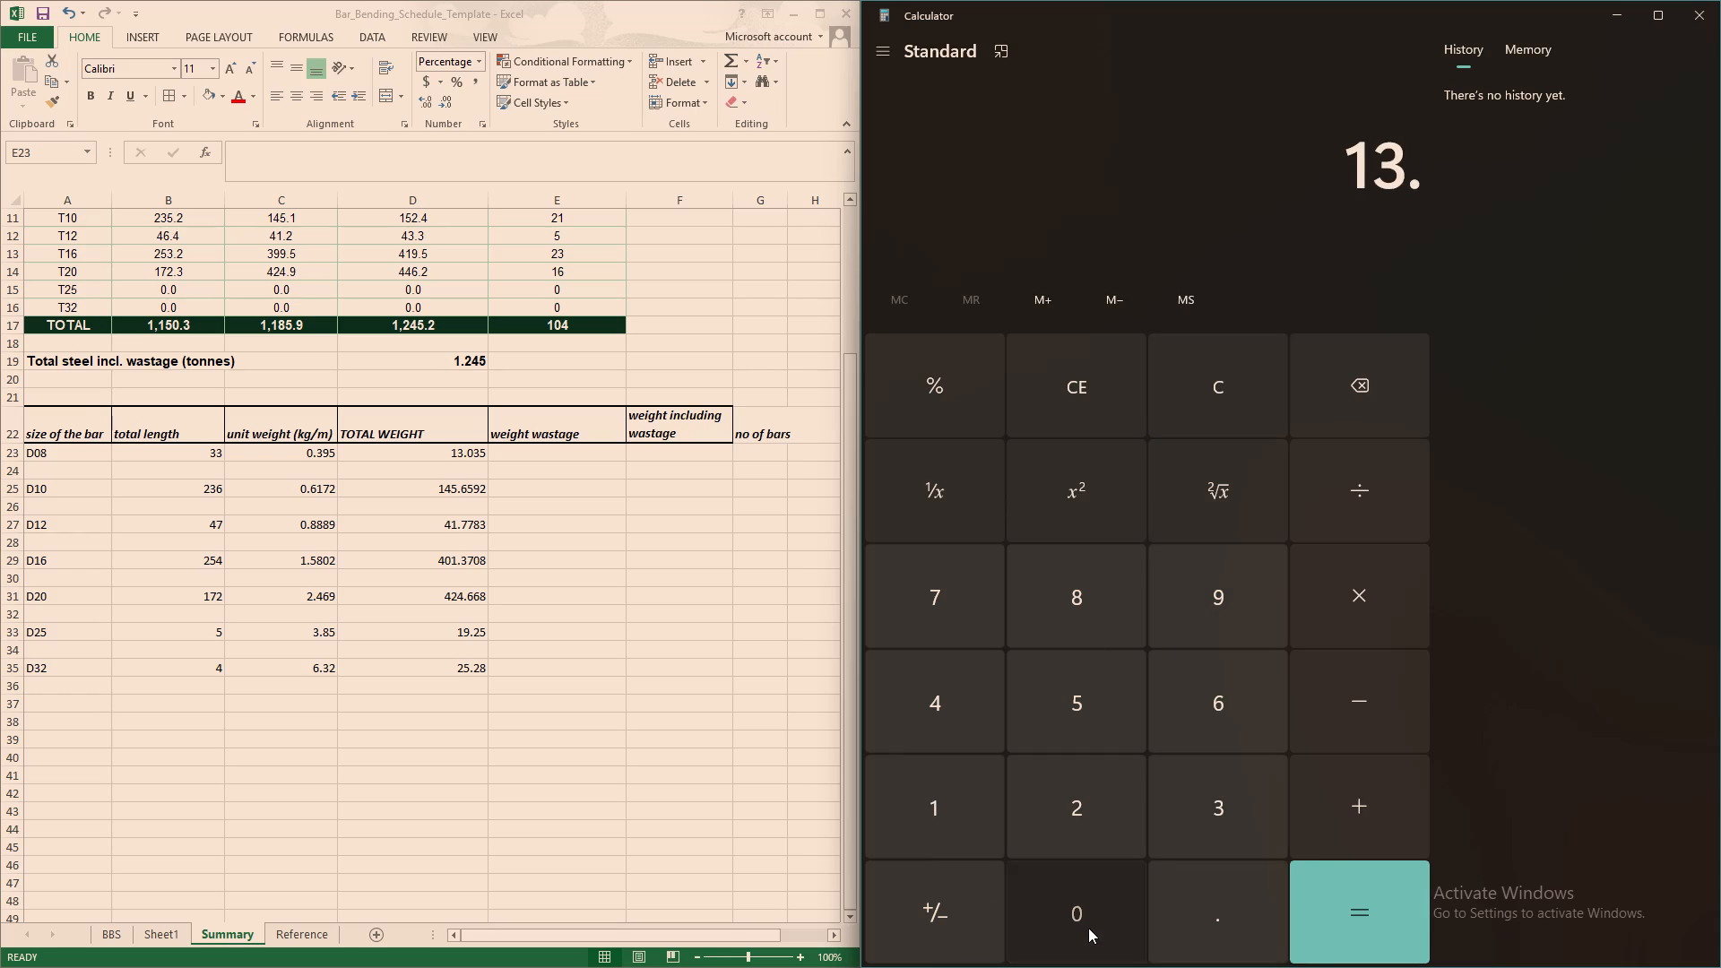
pyautogui.moveTo(1206, 791); pyautogui.dragTo(1175, 751)
pyautogui.click(1092, 687)
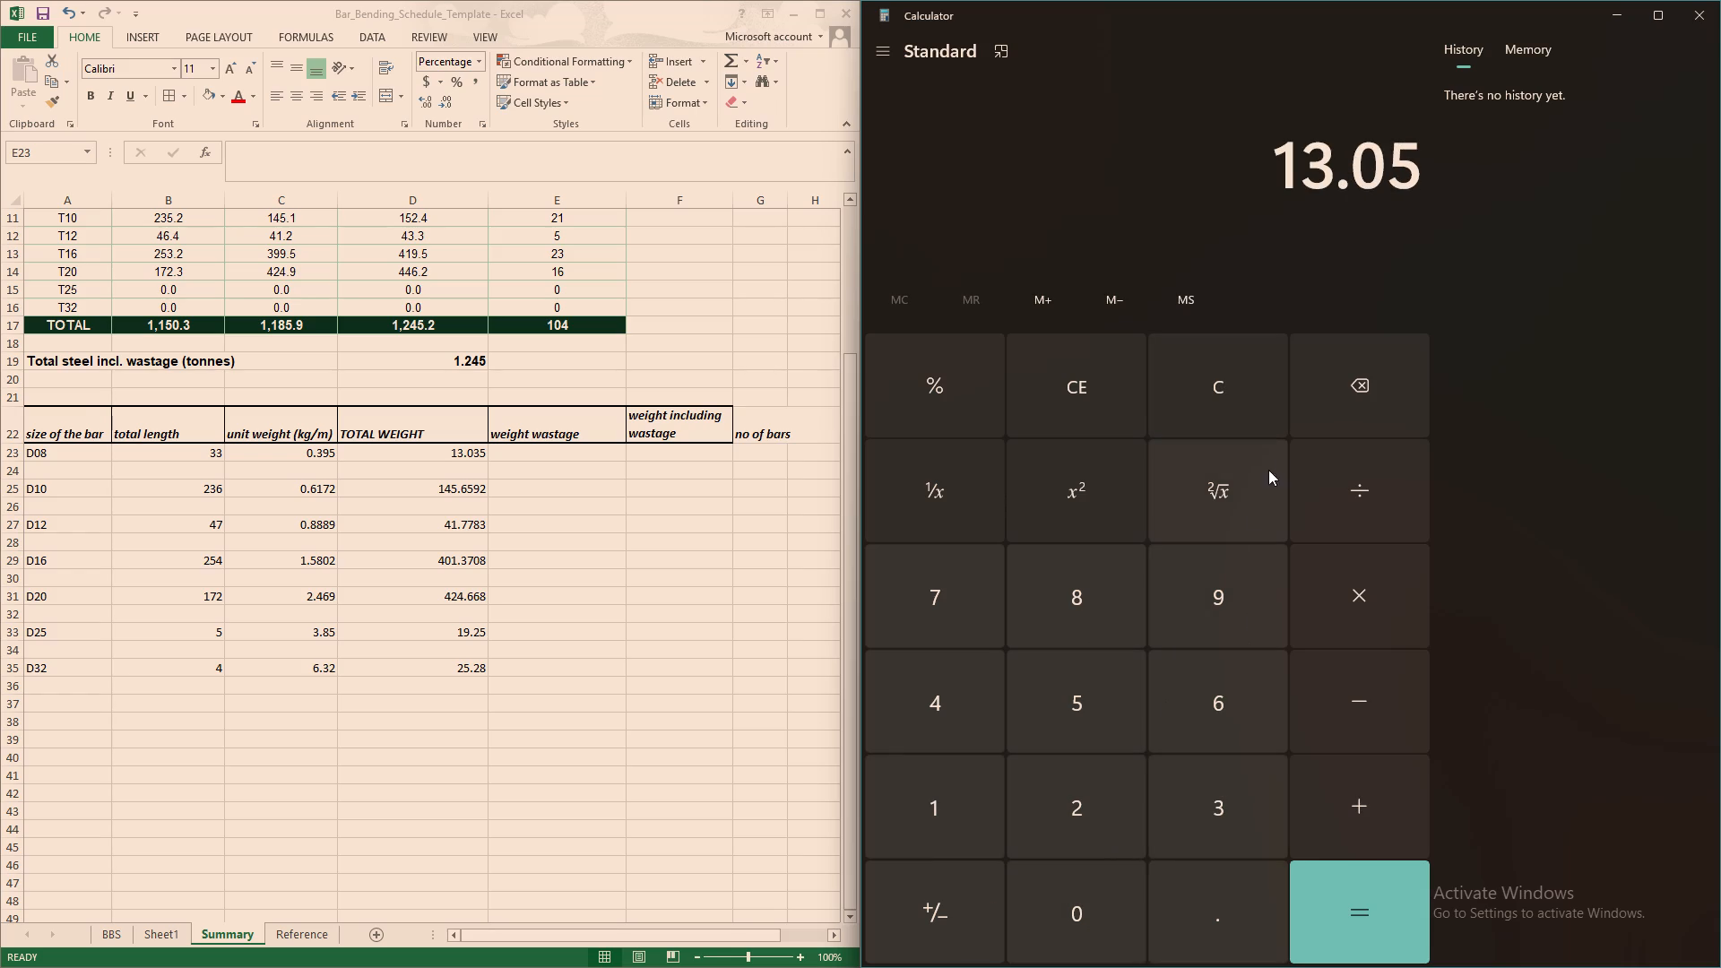
pyautogui.click(1344, 387)
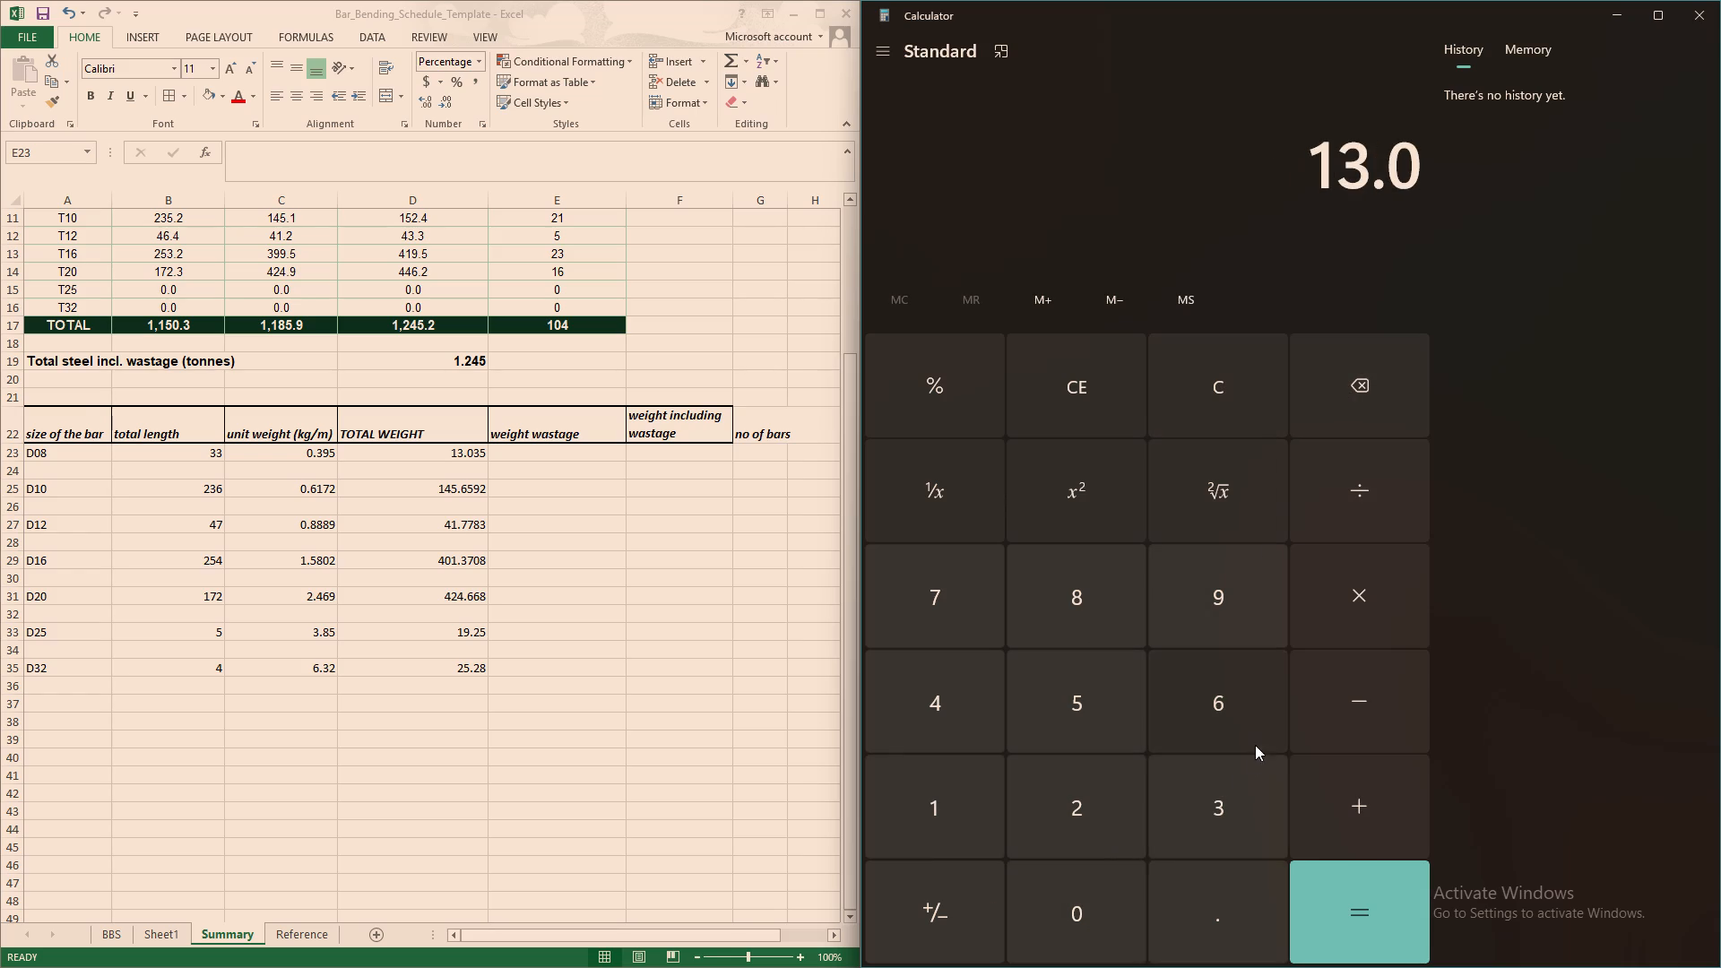
pyautogui.moveTo(1223, 792); pyautogui.dragTo(1190, 768)
pyautogui.click(1068, 699)
pyautogui.click(1373, 594)
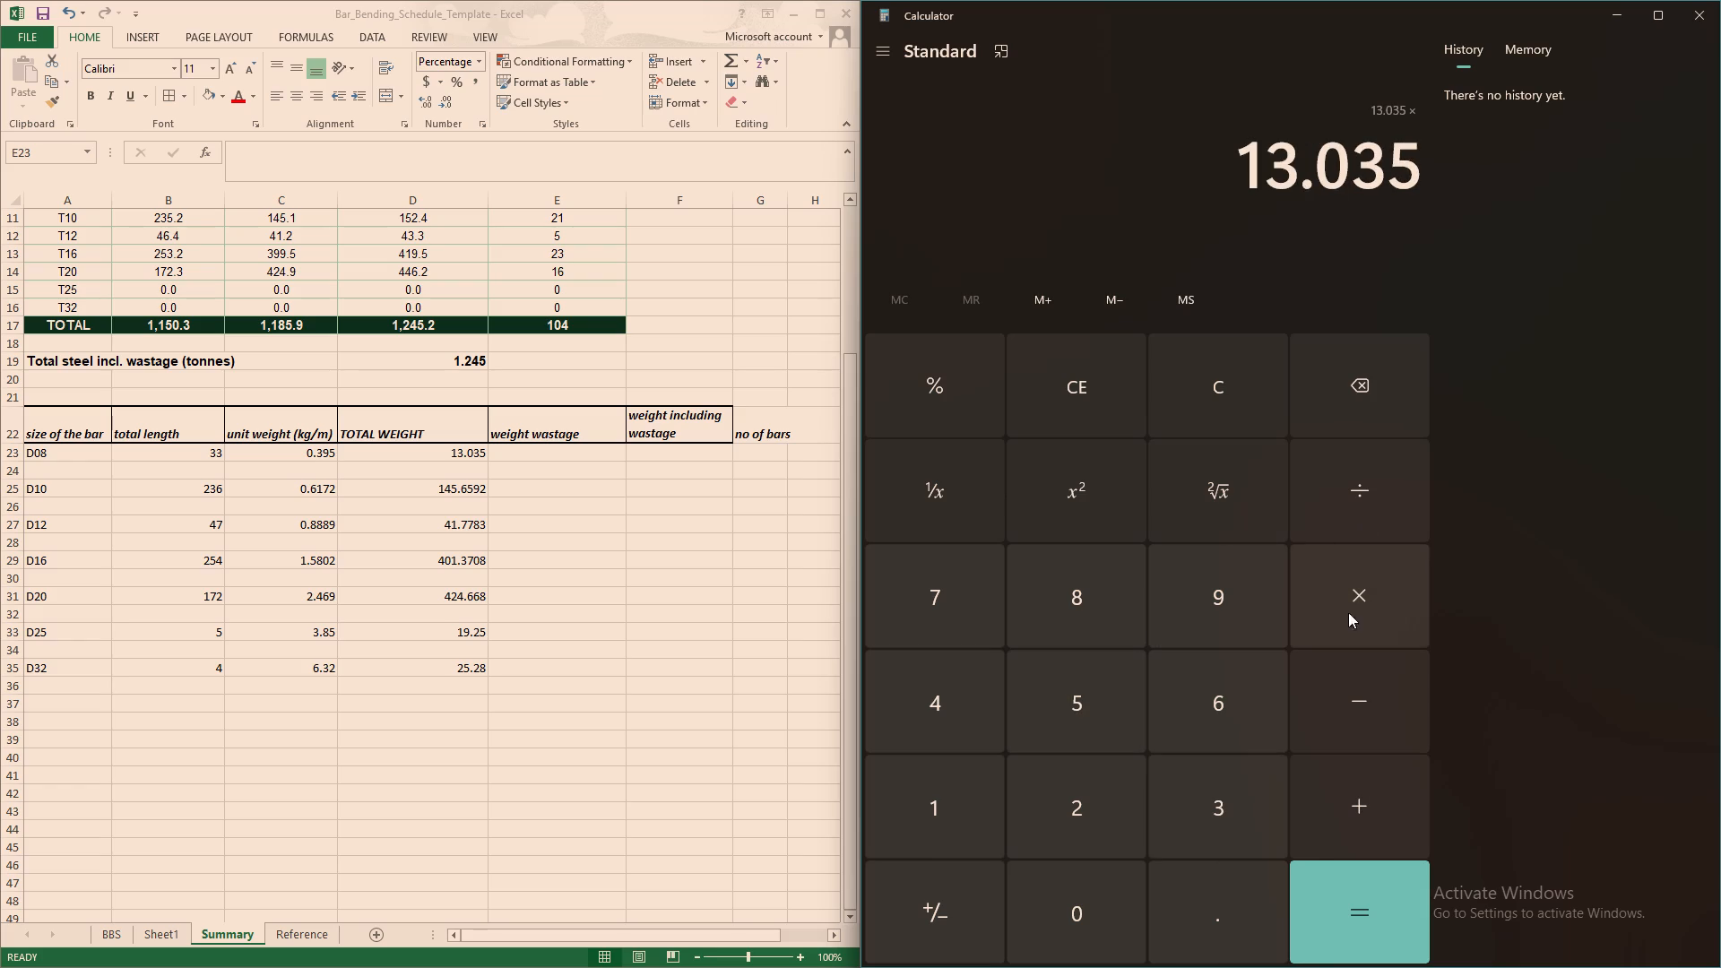
pyautogui.click(1077, 904)
pyautogui.click(1172, 912)
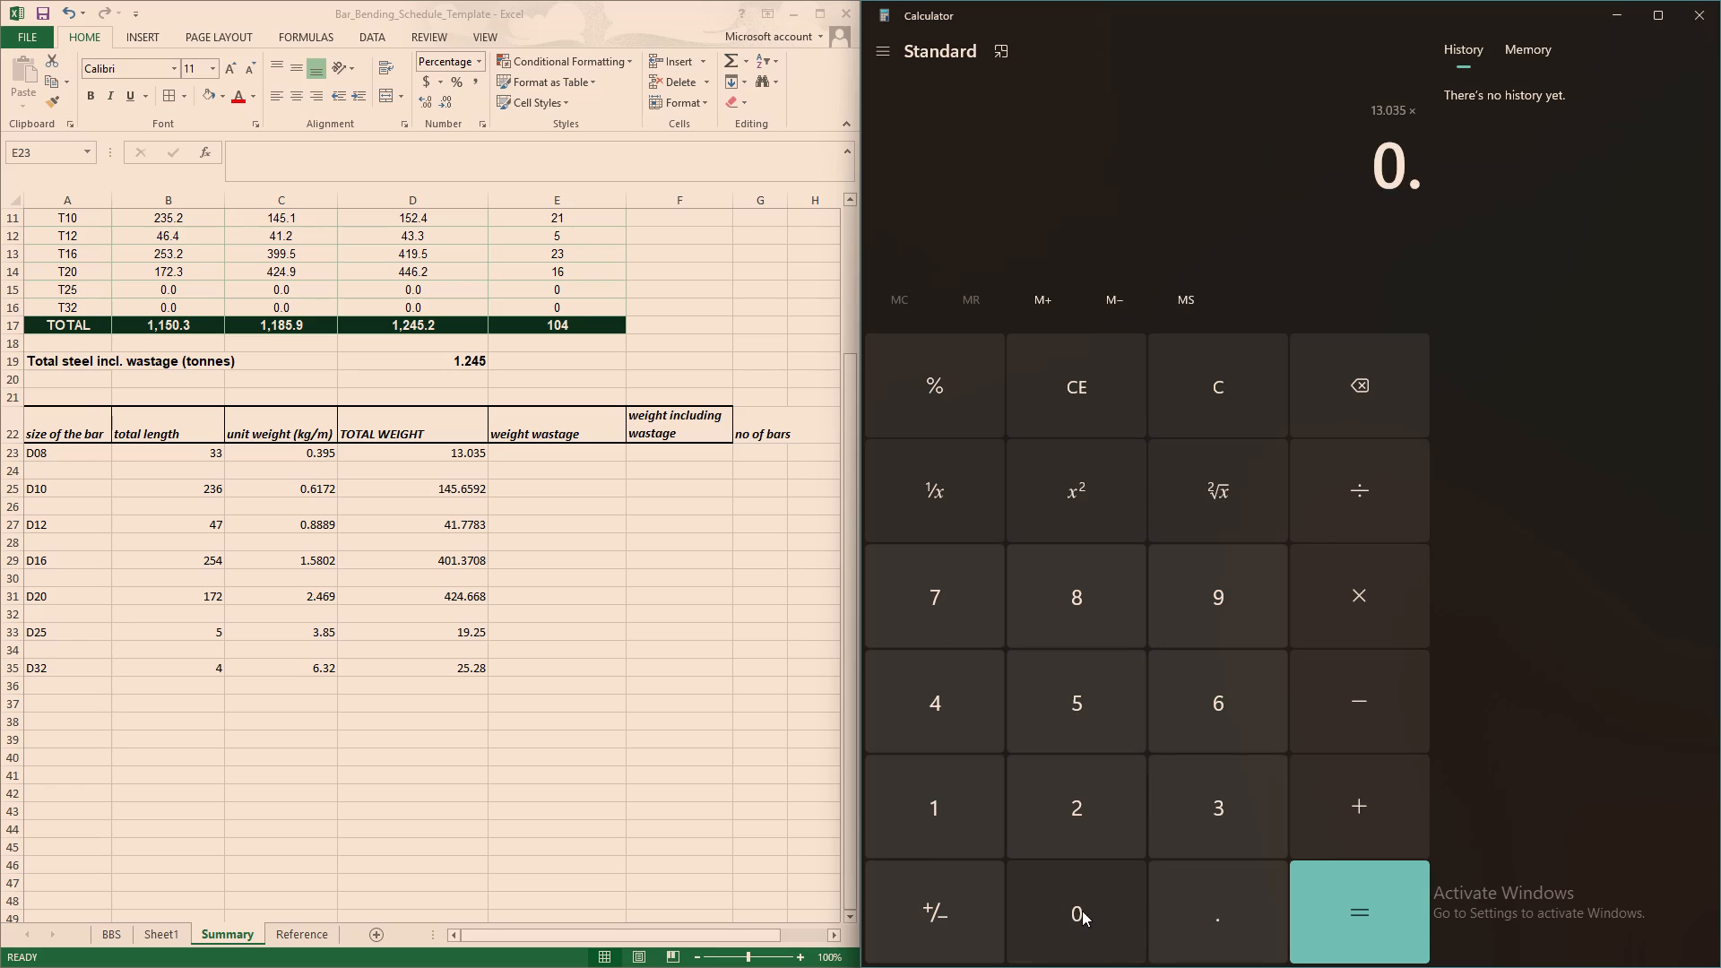
pyautogui.click(1082, 910)
pyautogui.click(1069, 683)
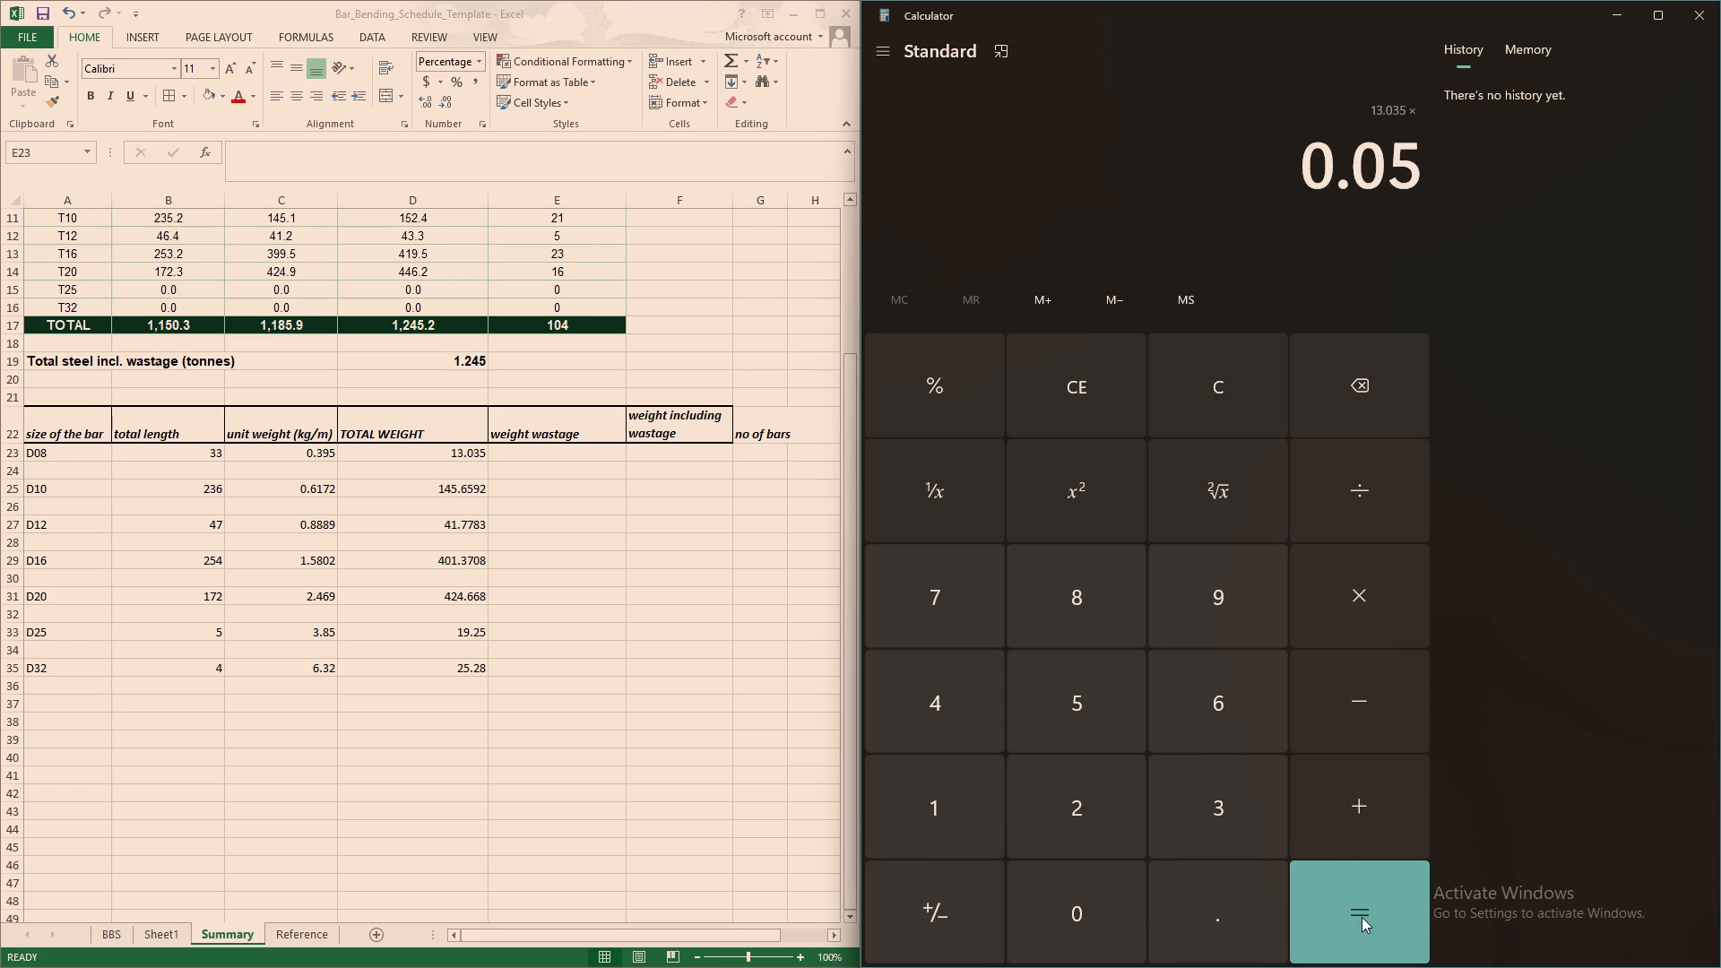
pyautogui.click(1353, 927)
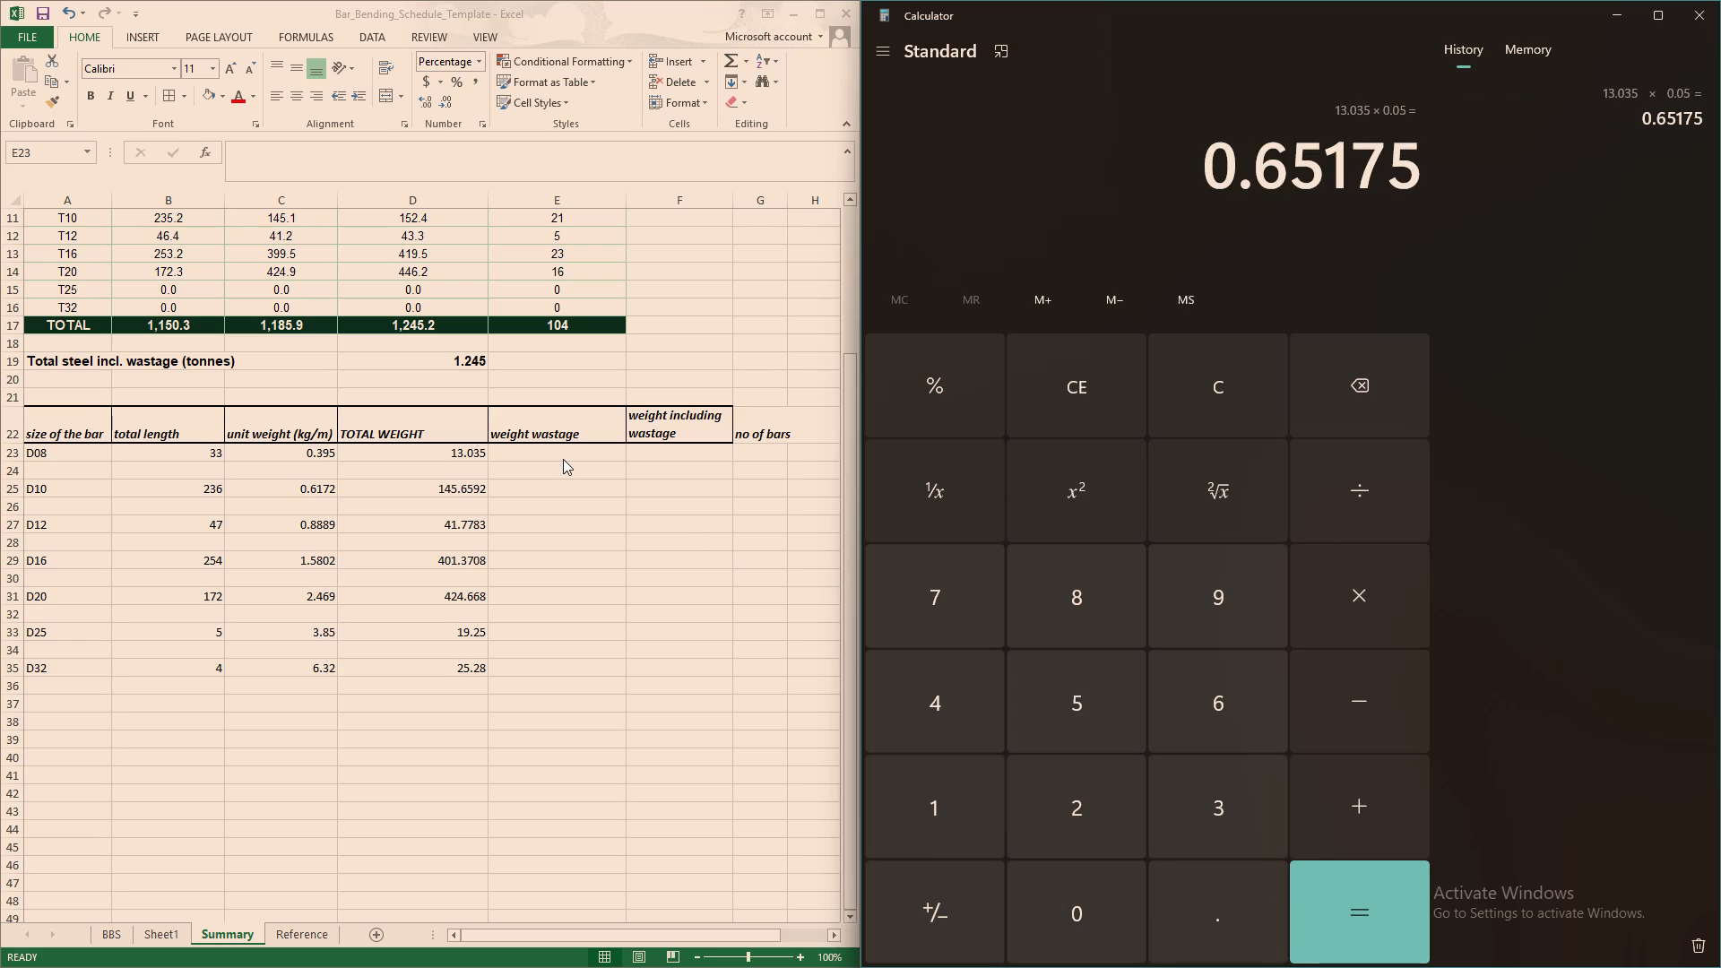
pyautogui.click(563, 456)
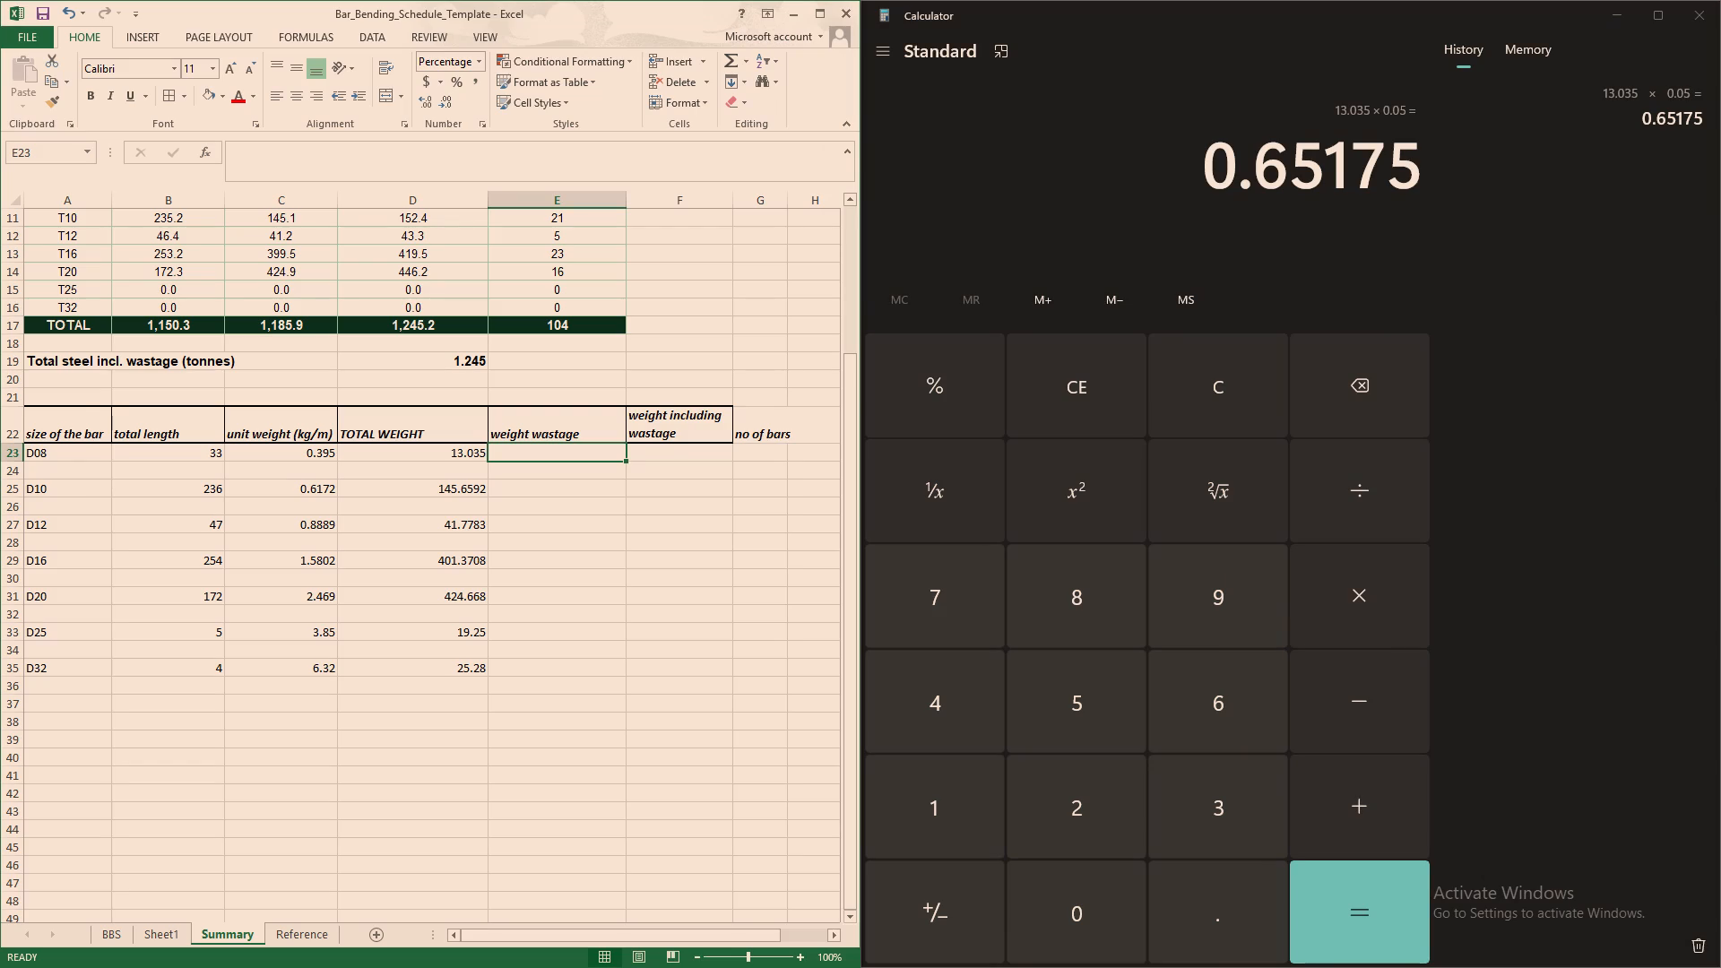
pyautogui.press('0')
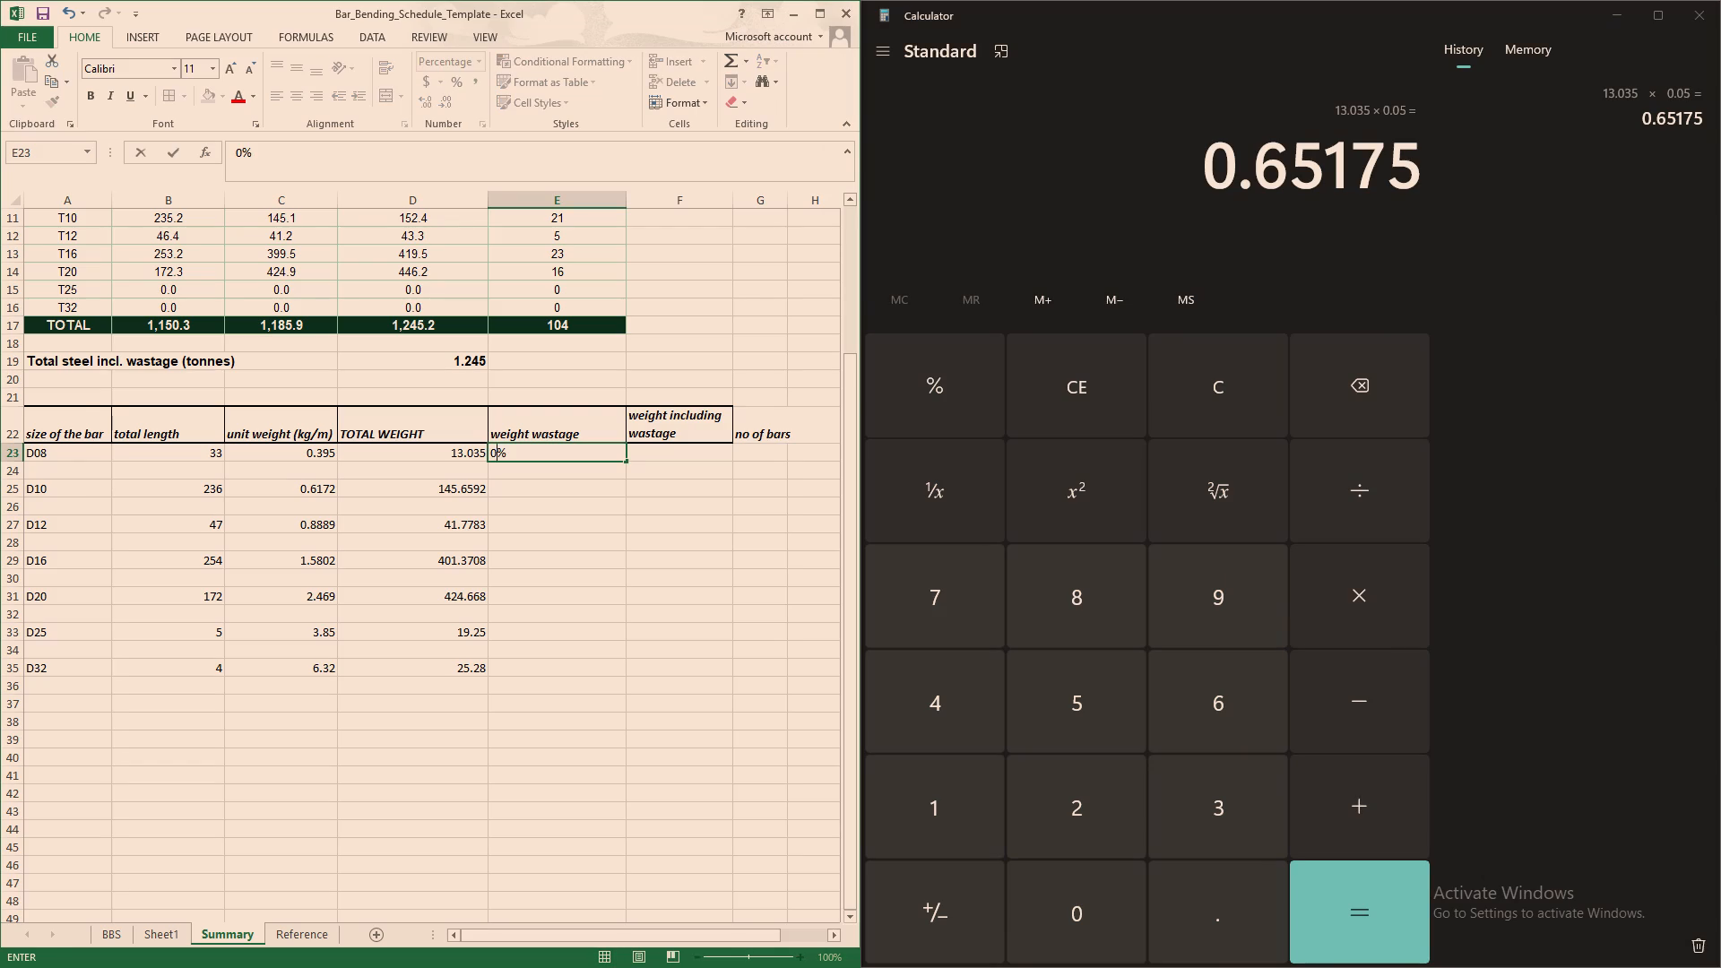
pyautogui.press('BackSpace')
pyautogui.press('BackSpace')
# Change the column header in E22 to "wastage weight".
pyautogui.scroll(1, 592, 386)
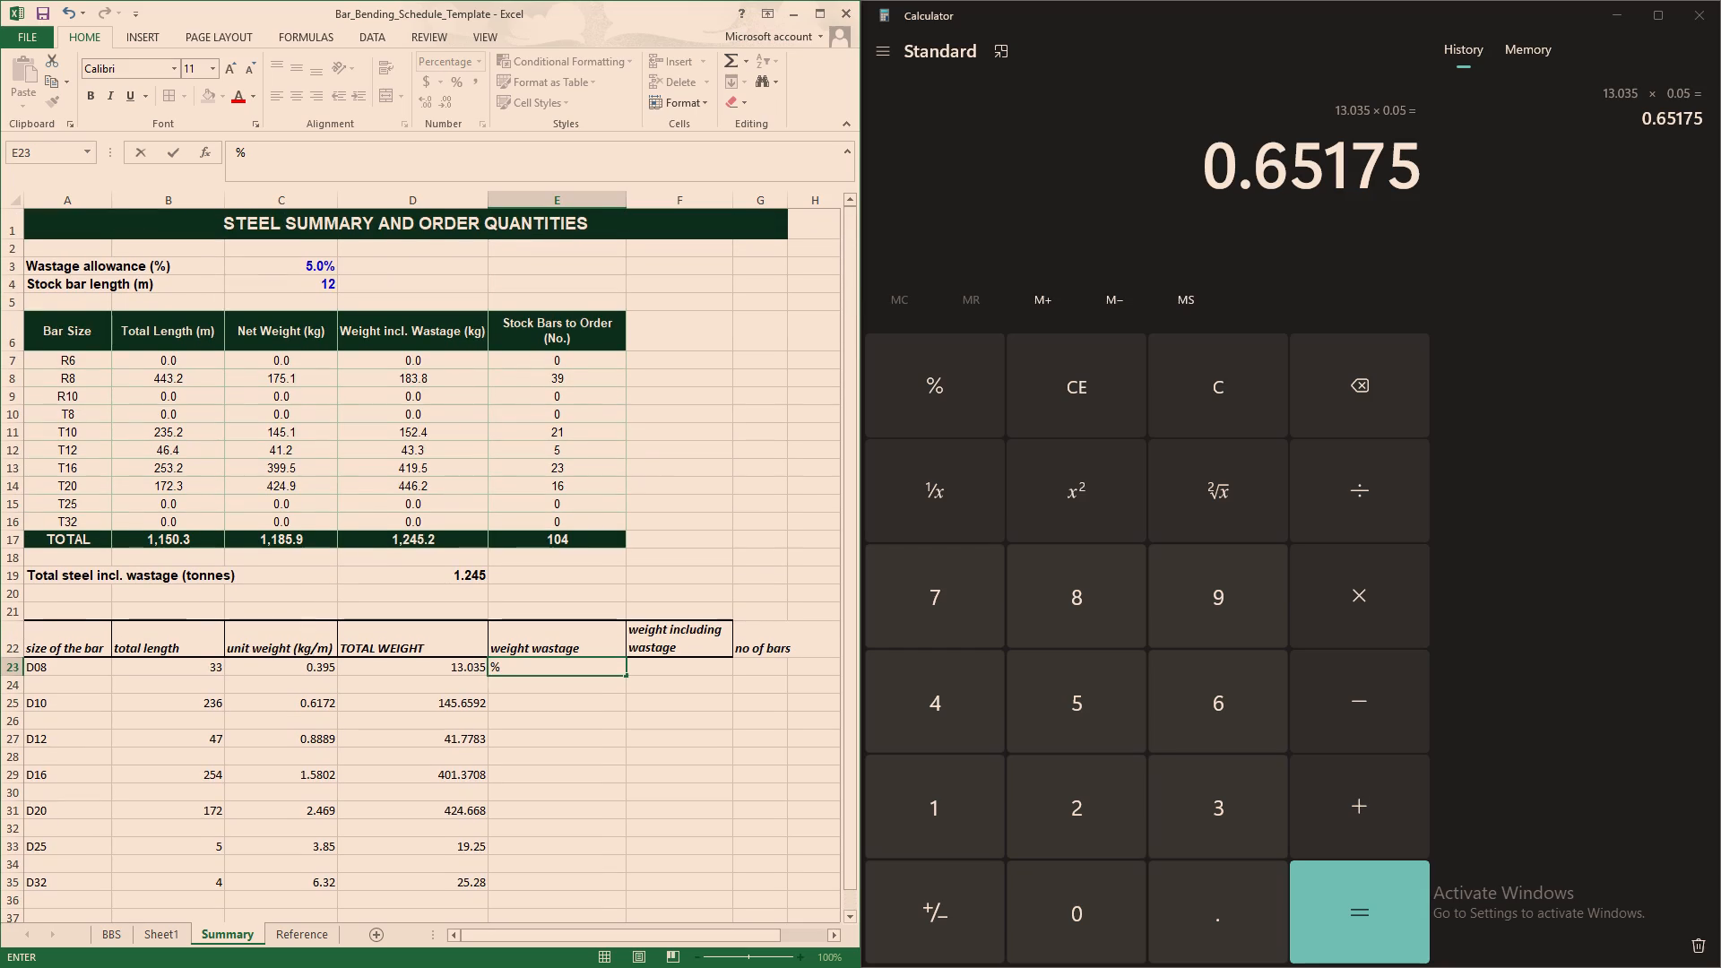
pyautogui.click(577, 649)
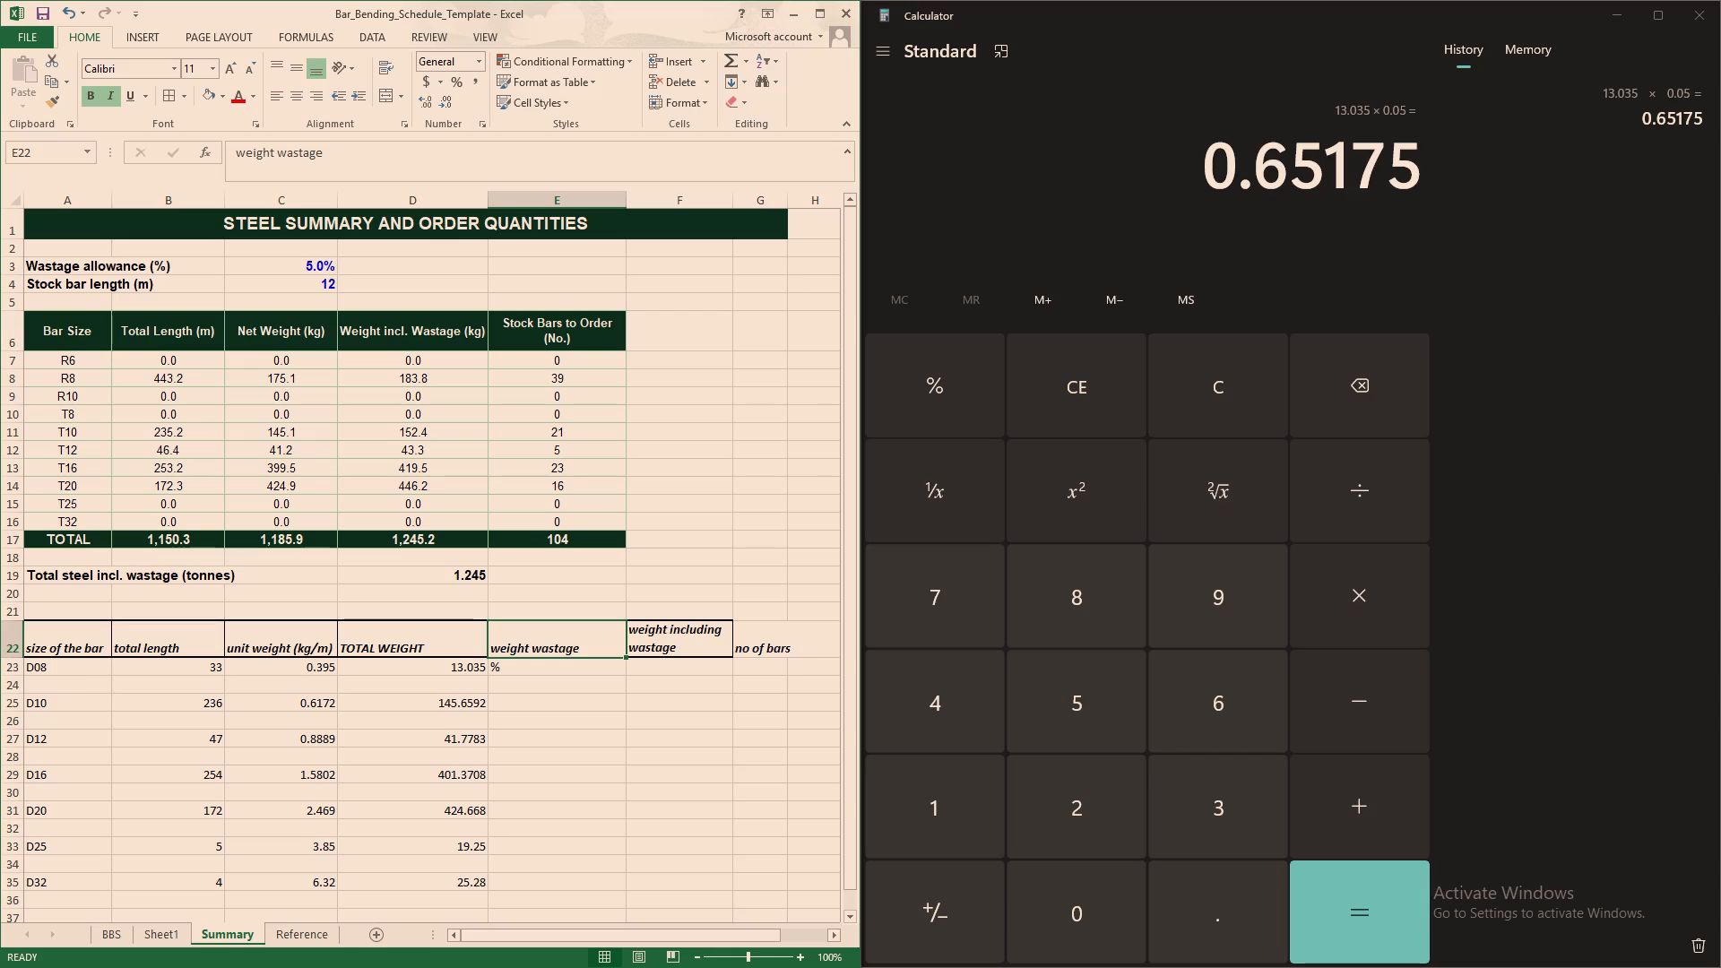
pyautogui.press('BackSpace')
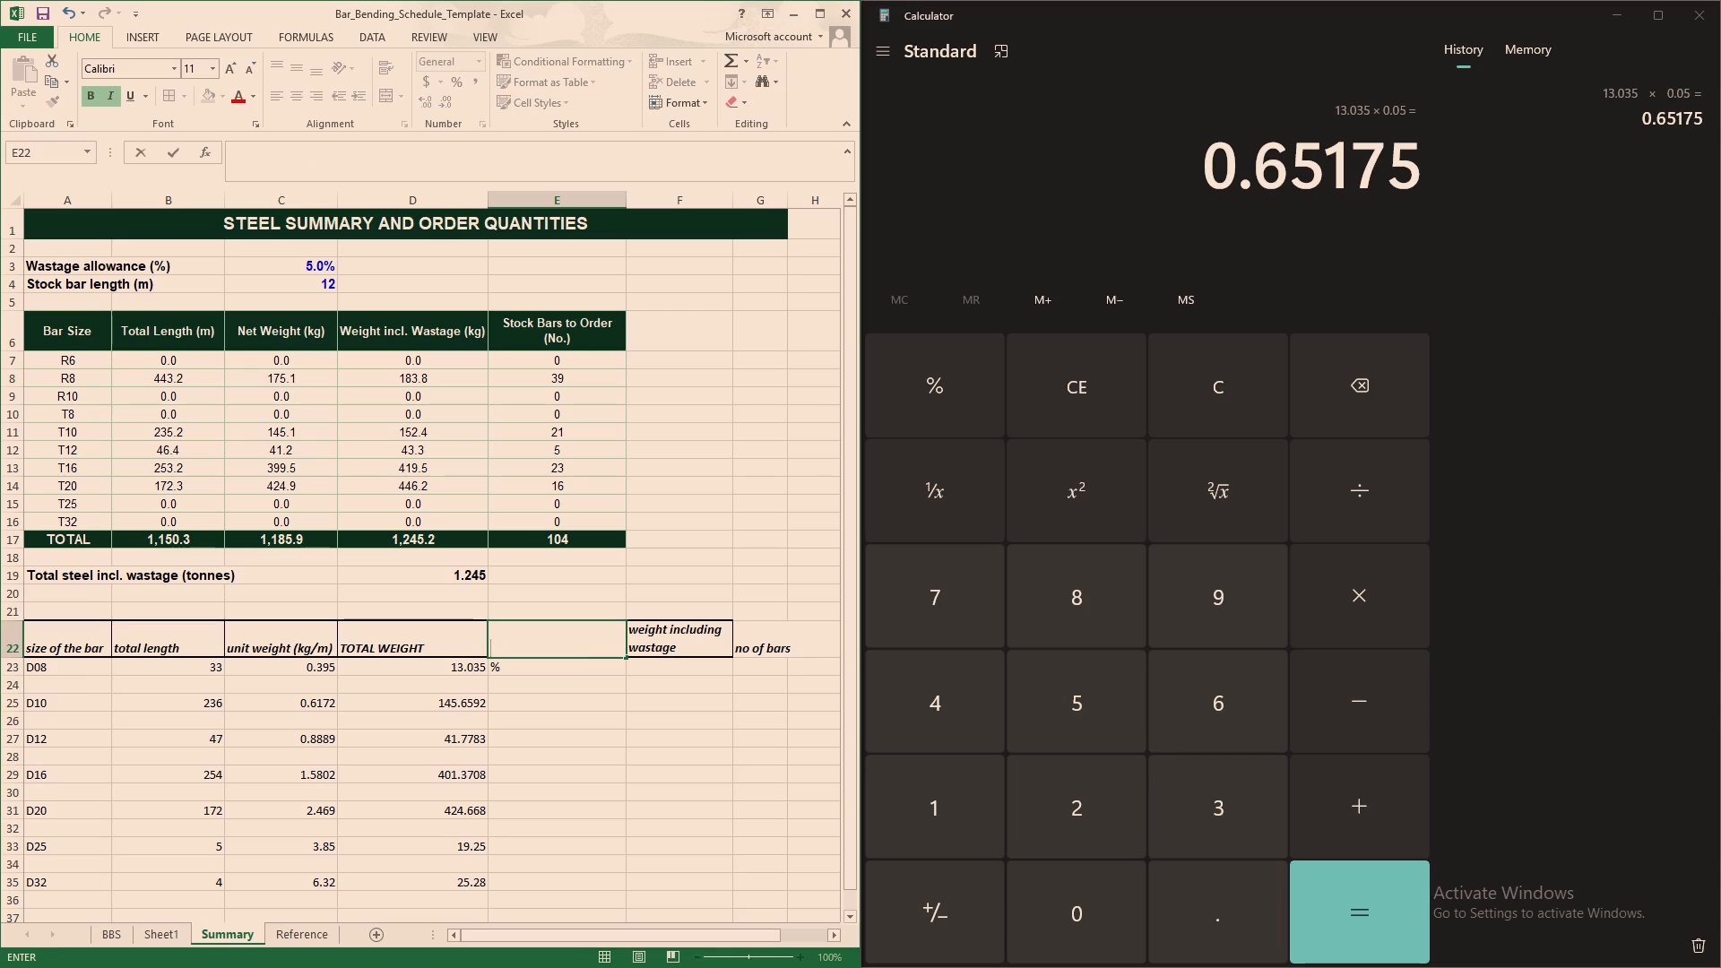
pyautogui.write('wastage weight')
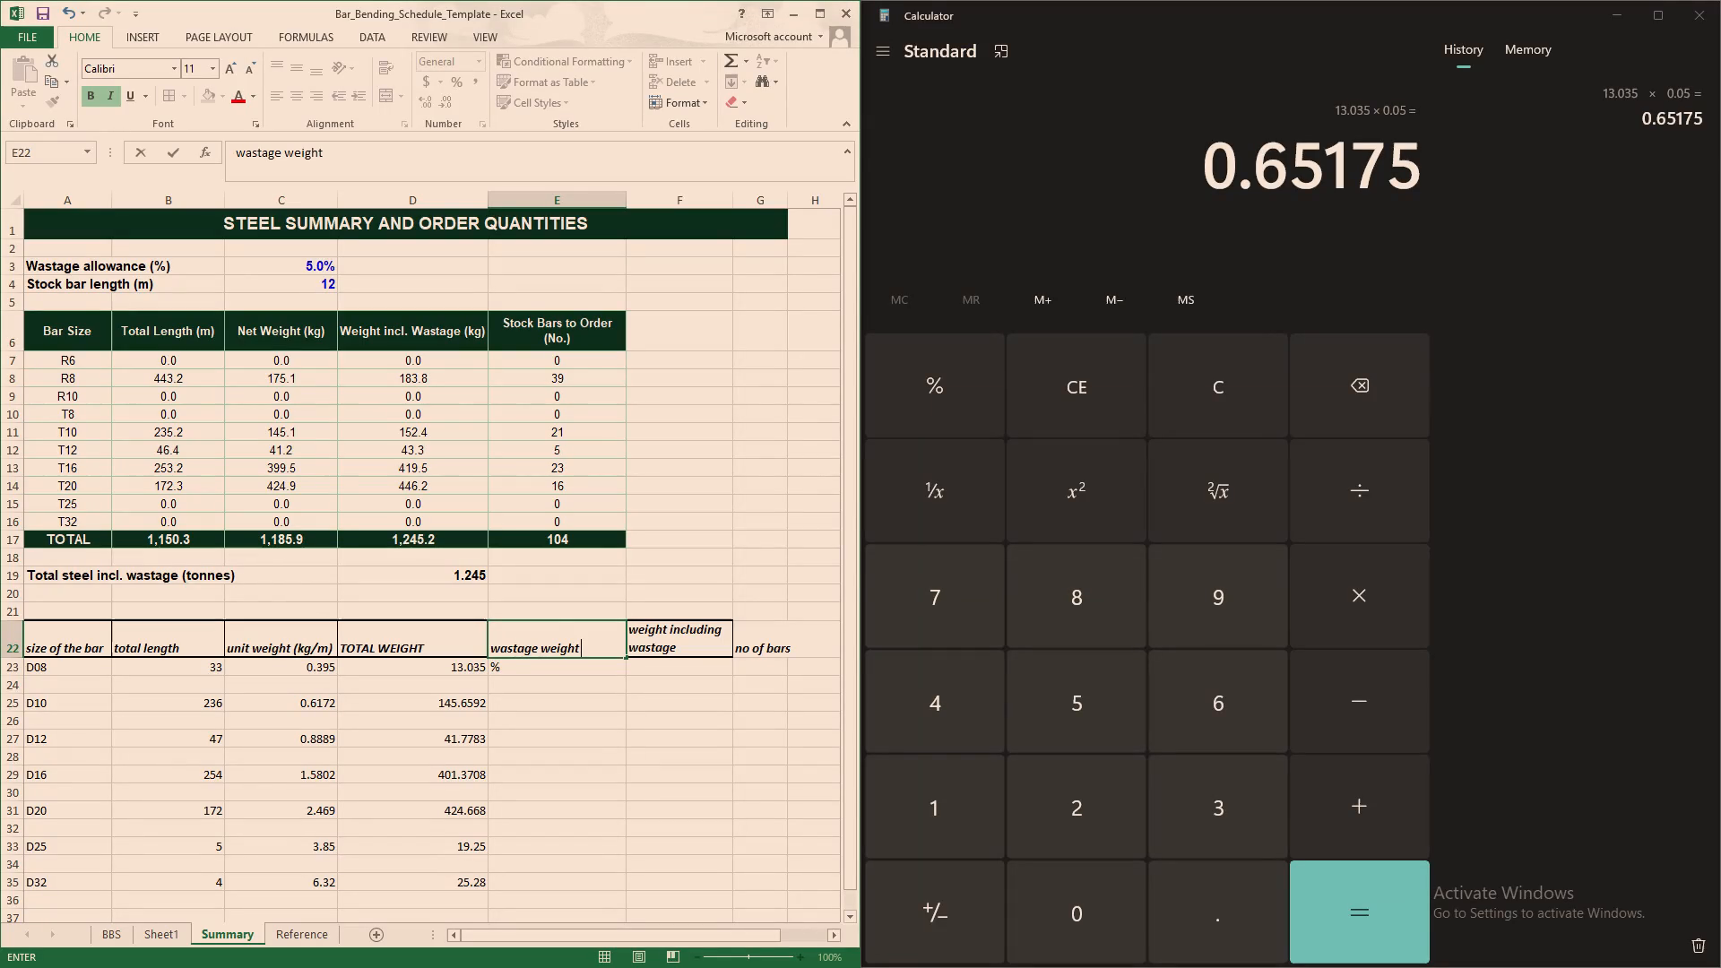
pyautogui.click(535, 684)
# Clear the stray % sign from the D08 wastage cell E23.
pyautogui.click(535, 673)
pyautogui.click(535, 662)
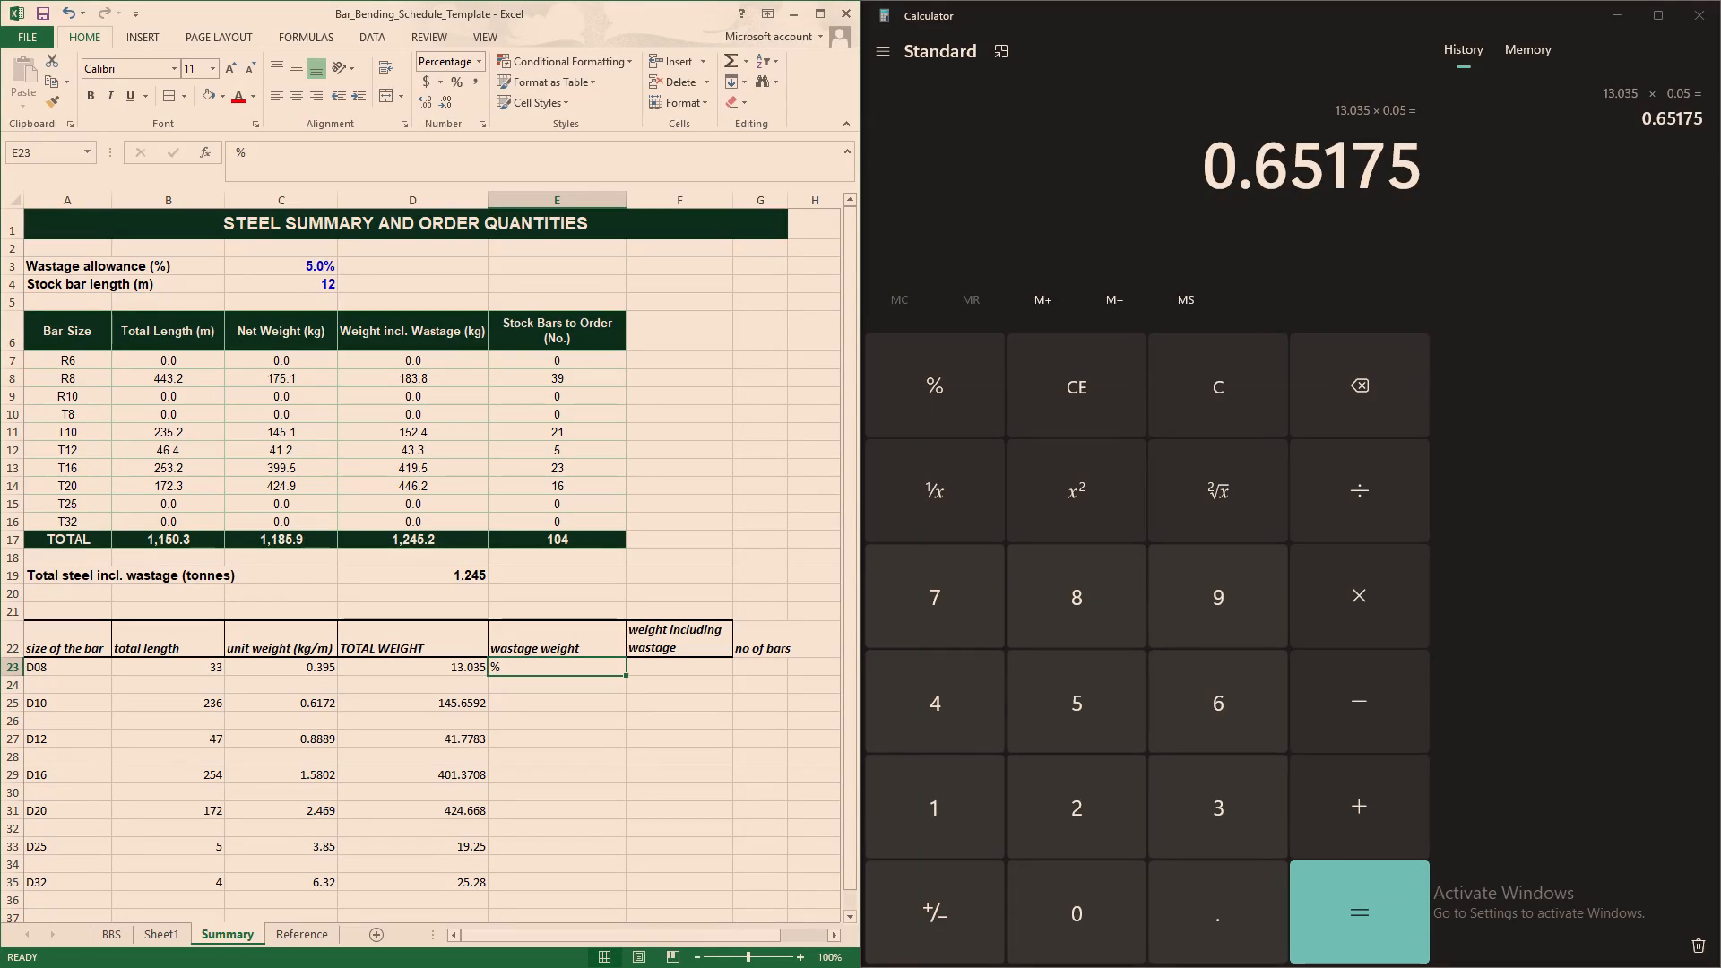
pyautogui.press('BackSpace')
# Select the wastage weight column from E22 to E36 and enlarge the Excel window to full screen.
pyautogui.moveTo(557, 639); pyautogui.dragTo(584, 761)
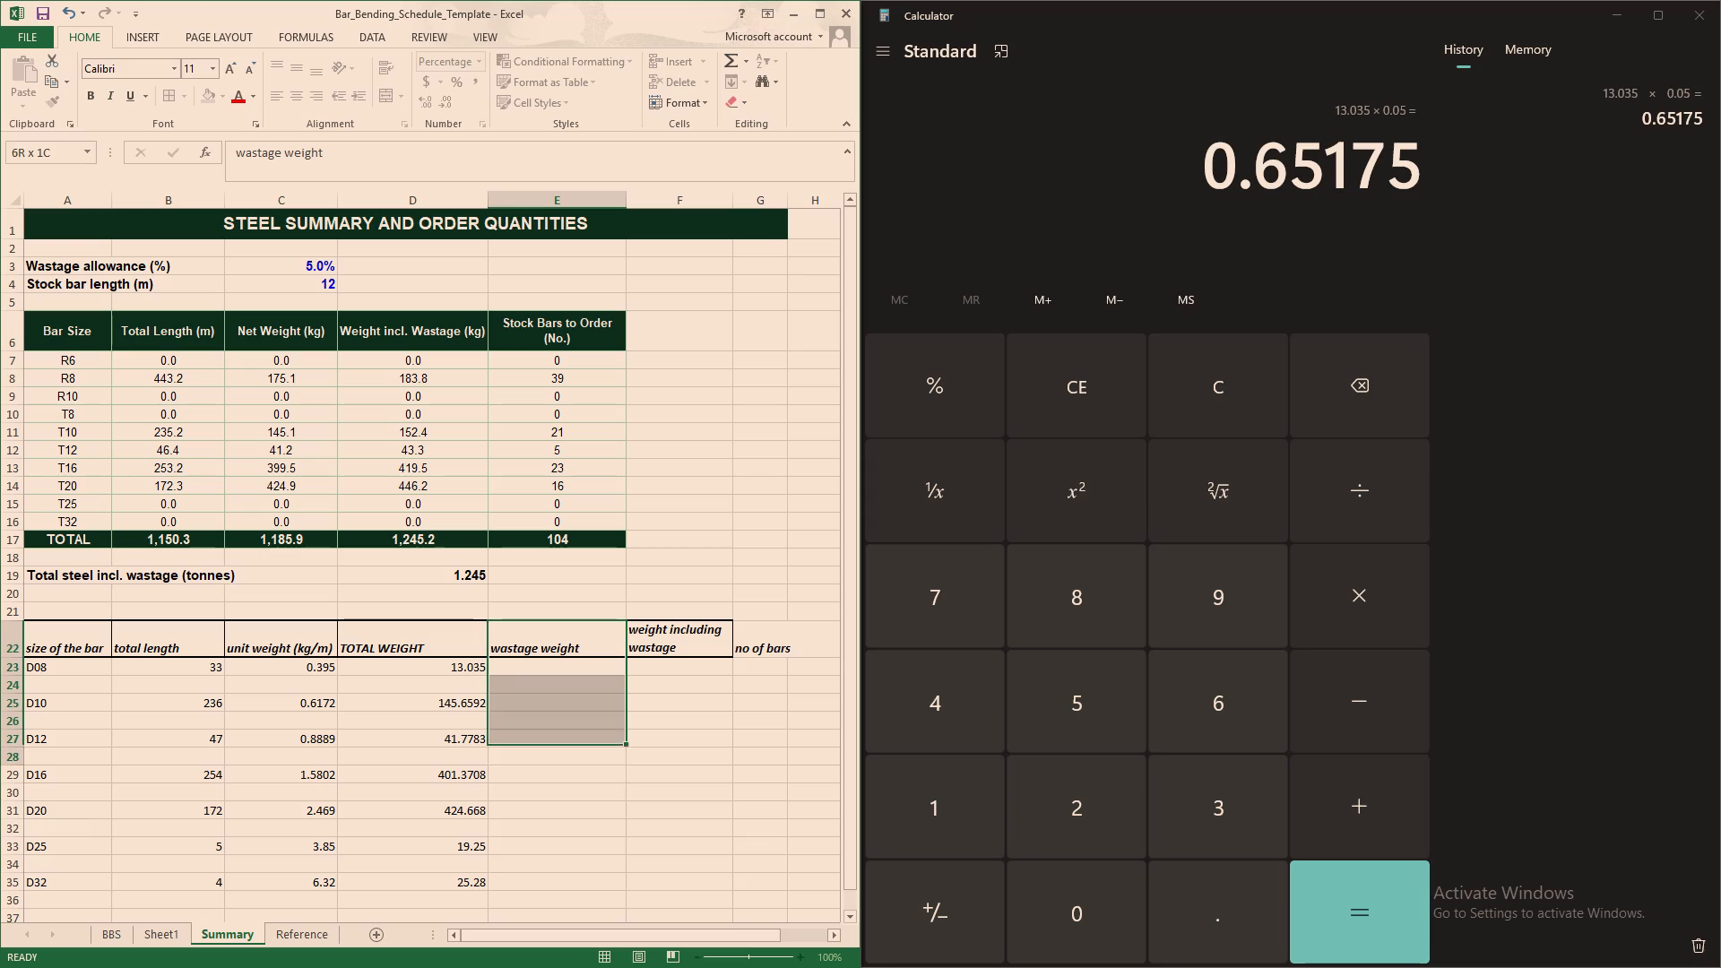
pyautogui.moveTo(584, 761); pyautogui.dragTo(610, 895)
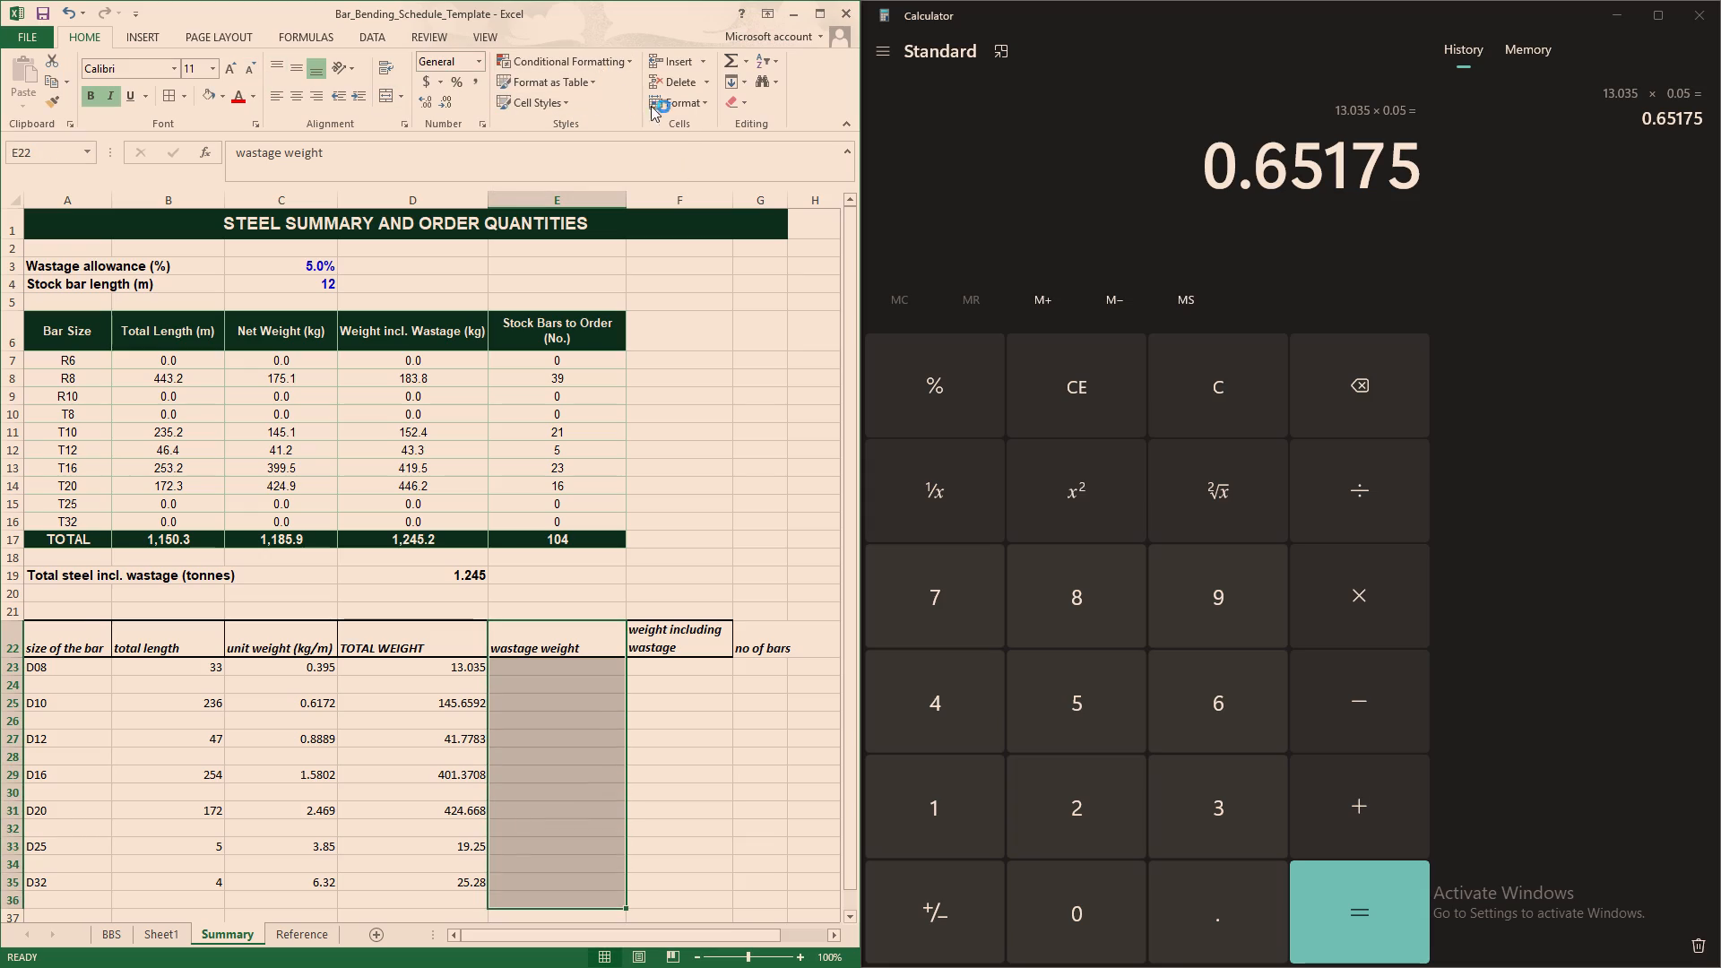
pyautogui.click(701, 106)
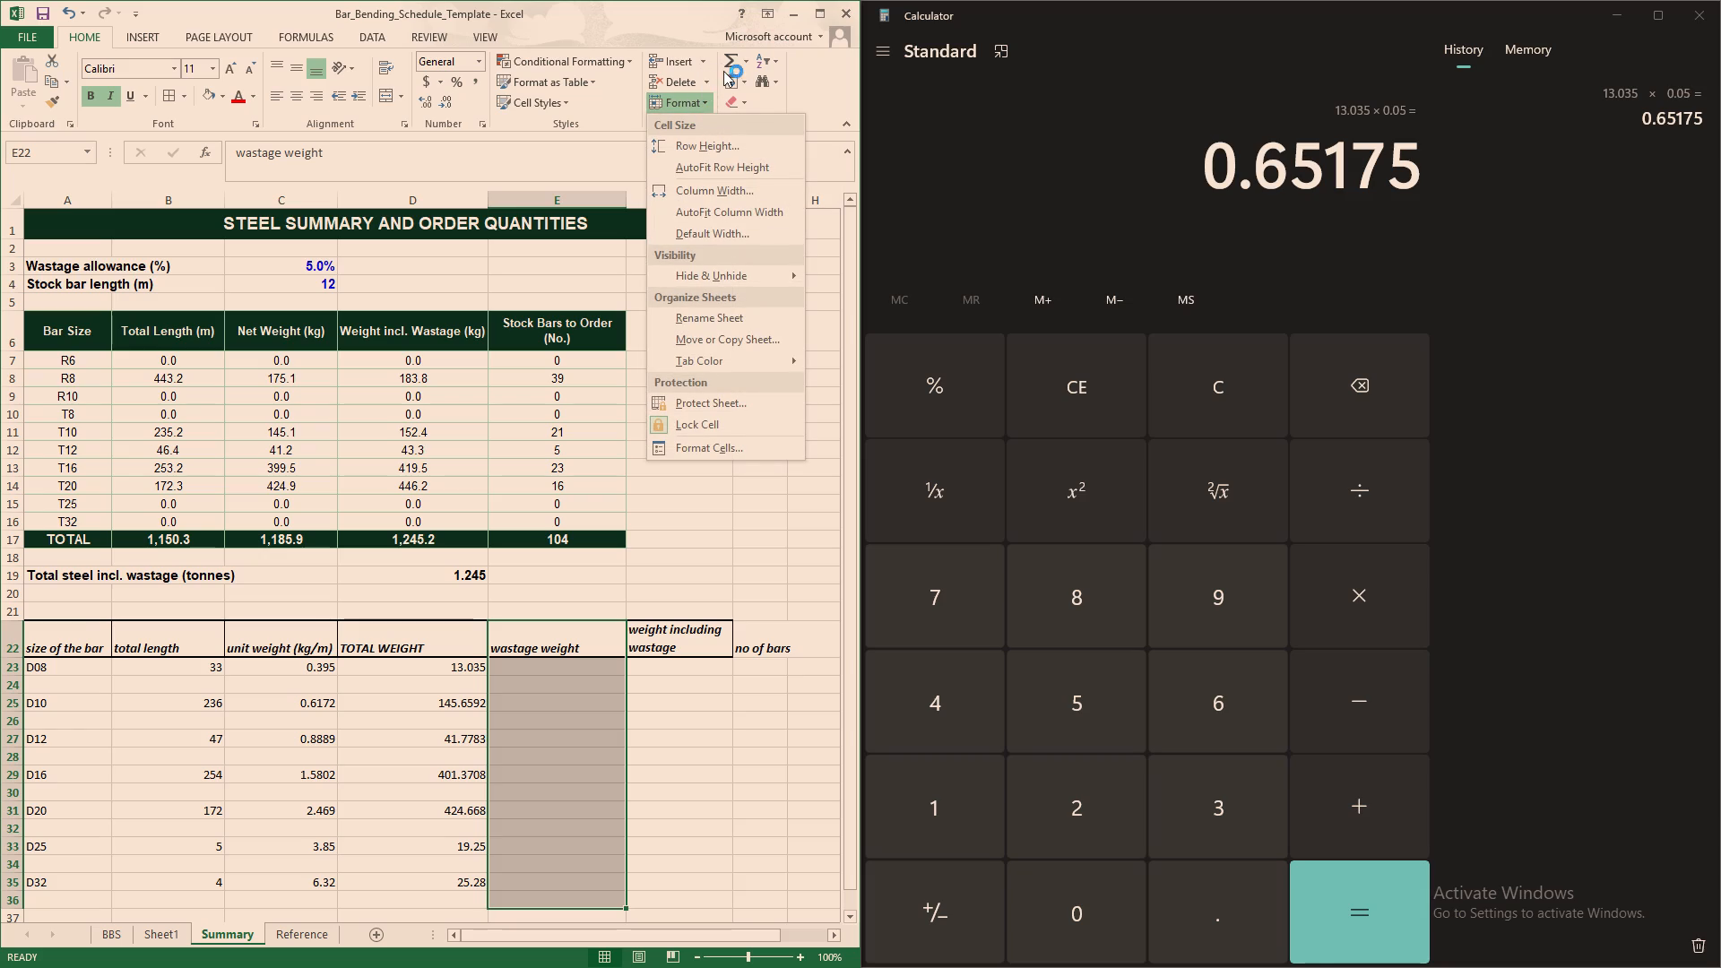
pyautogui.click(744, 61)
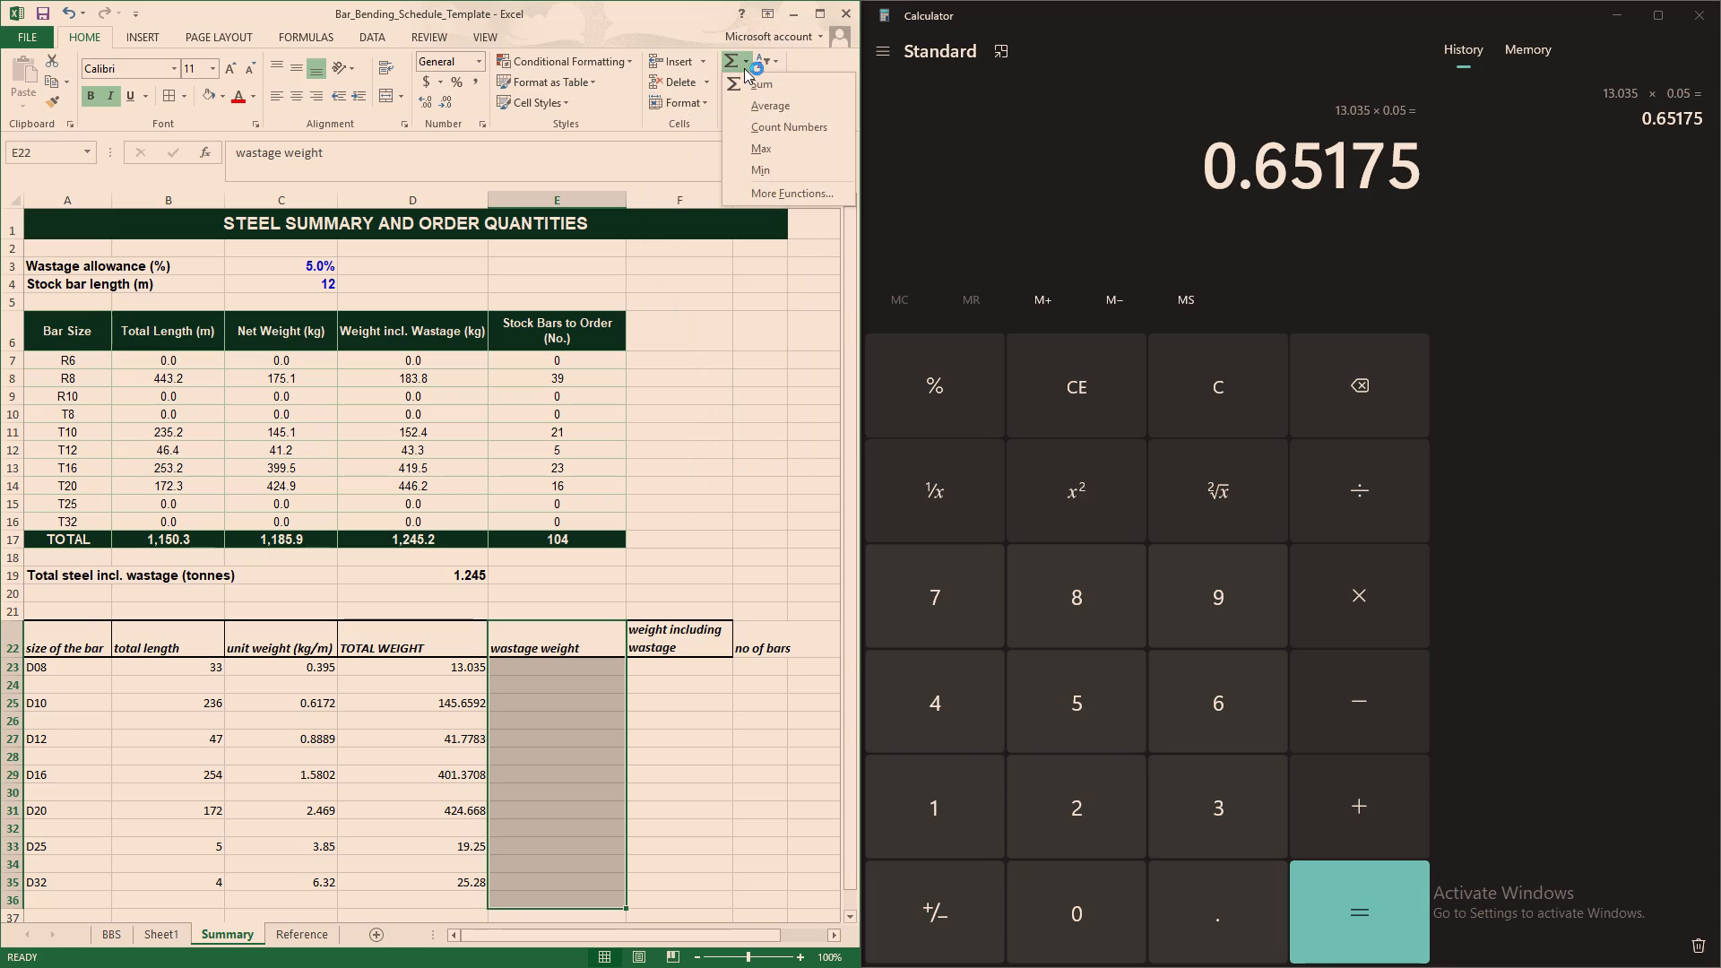
pyautogui.moveTo(694, 161); pyautogui.dragTo(694, 151)
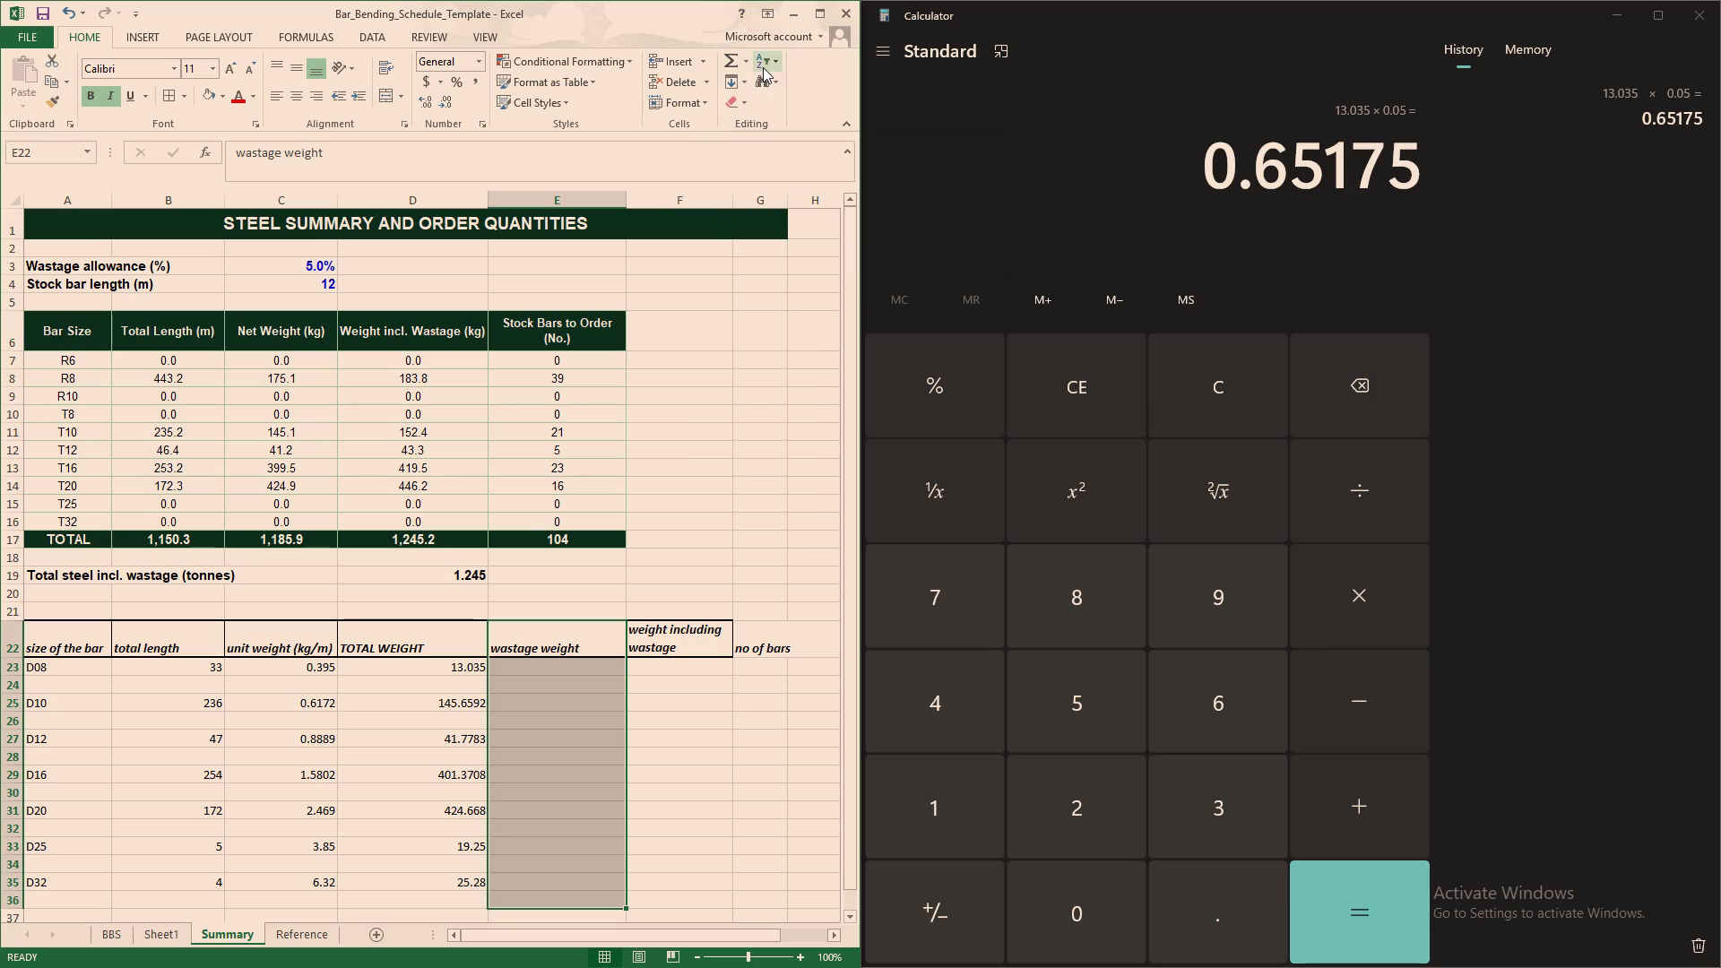
pyautogui.click(813, 7)
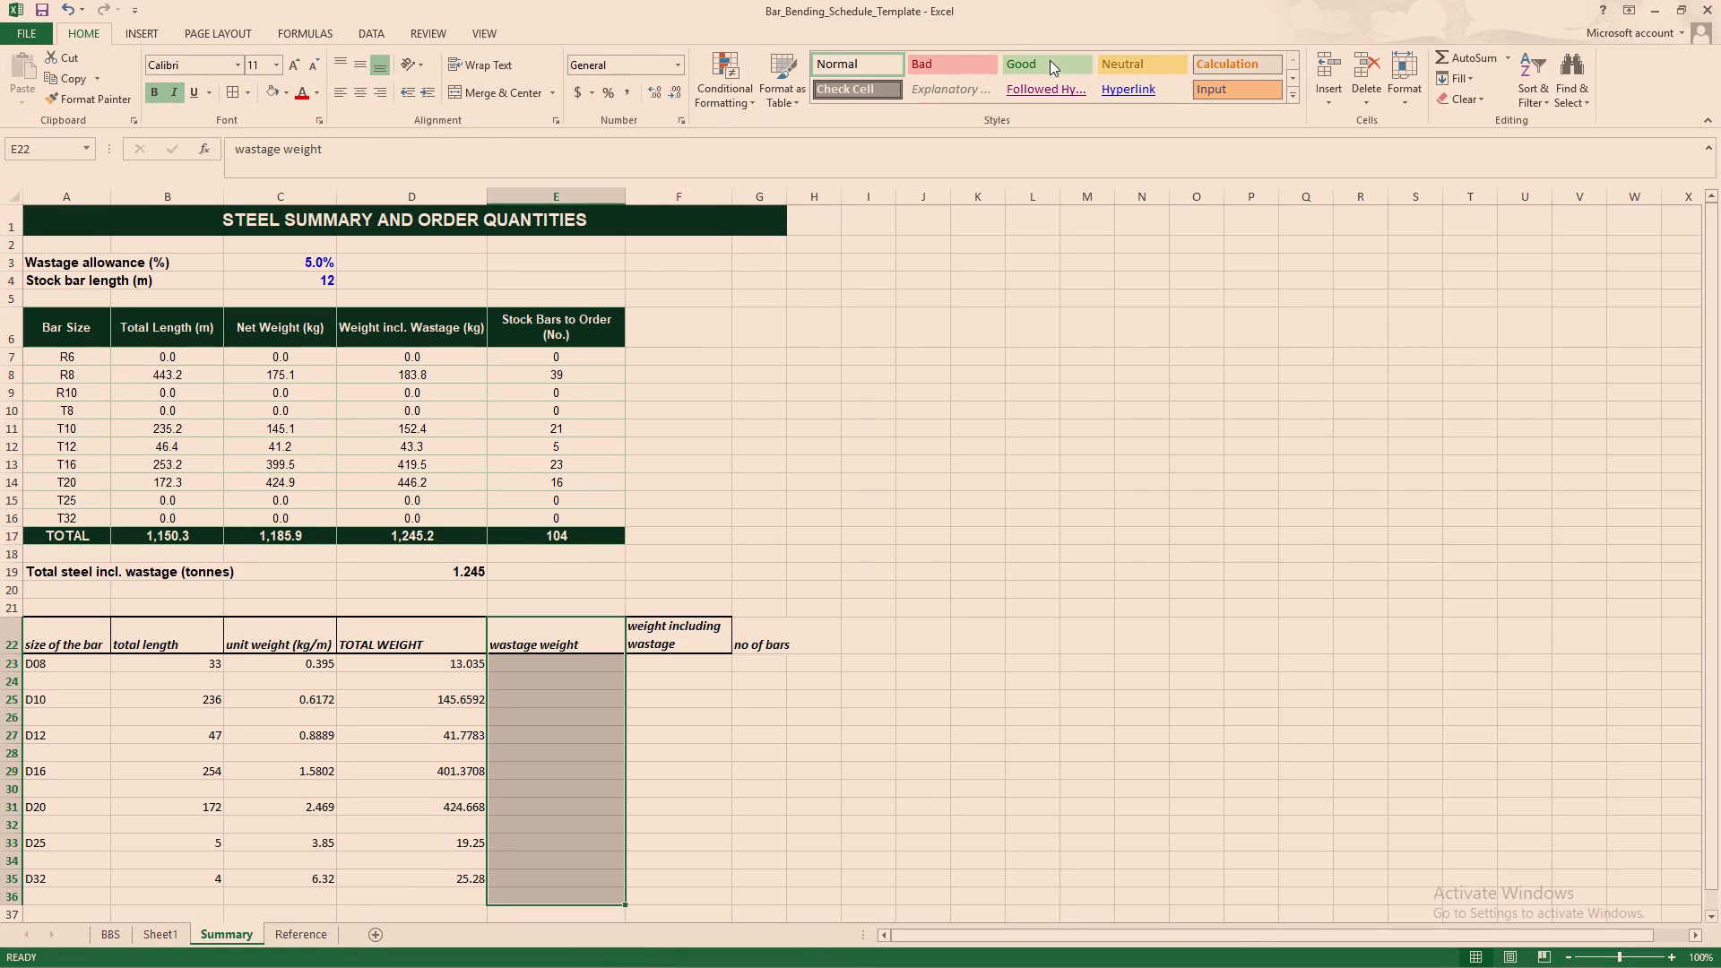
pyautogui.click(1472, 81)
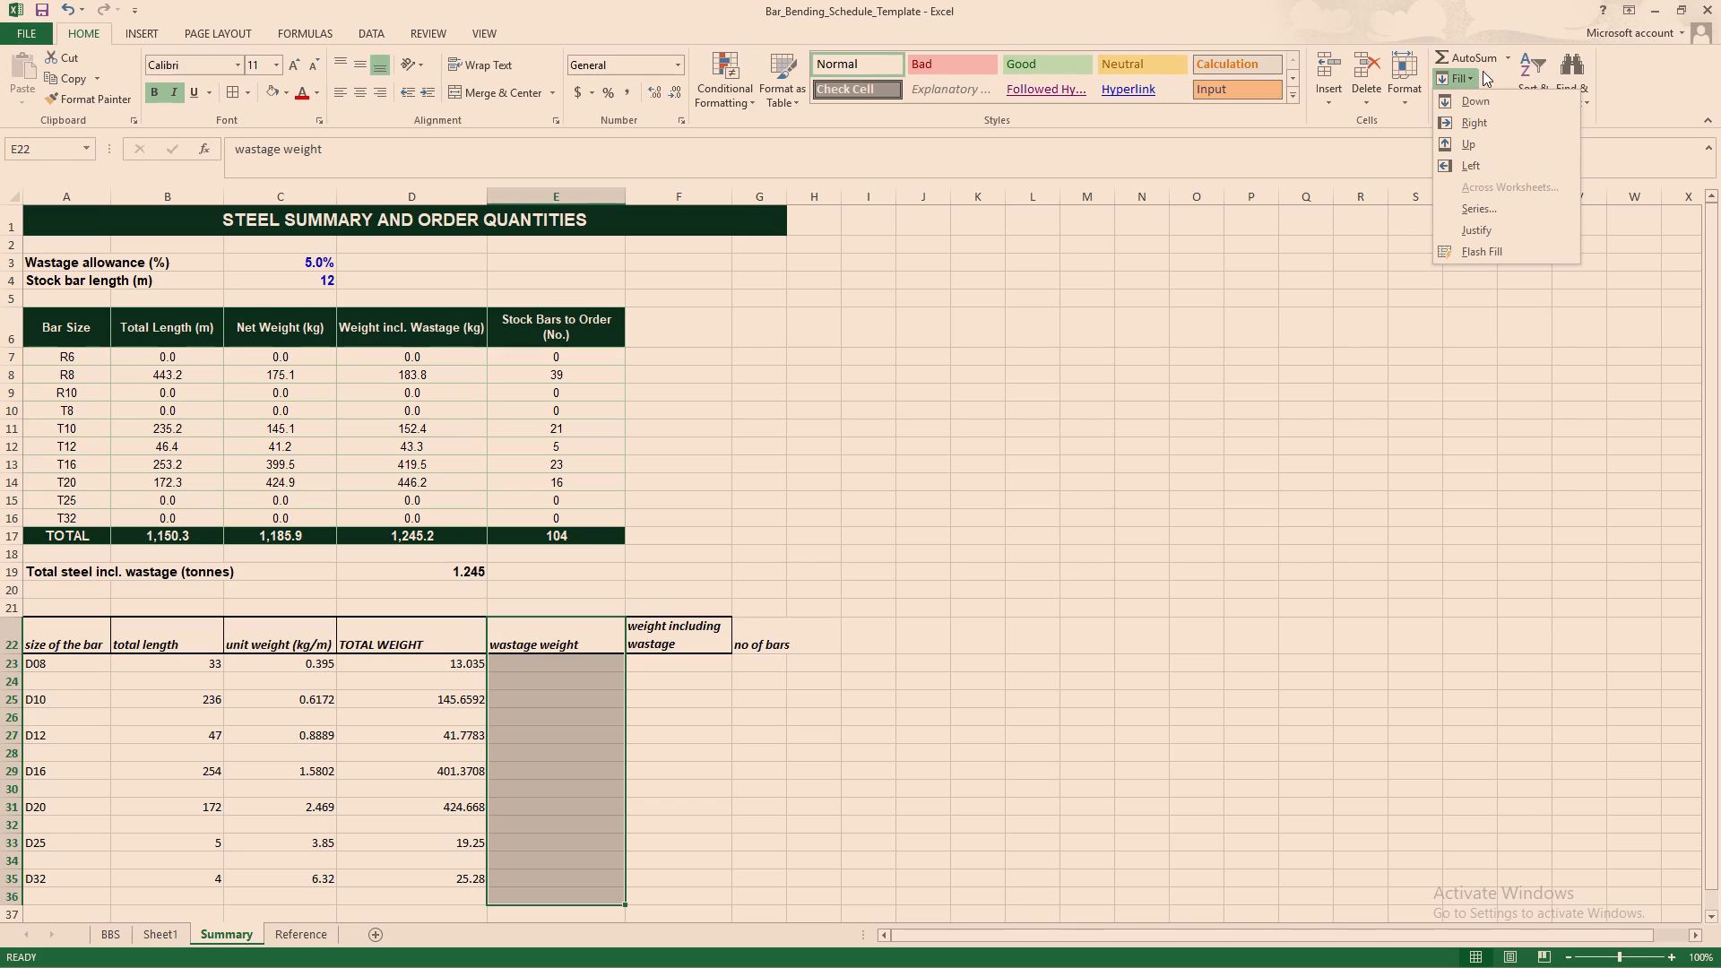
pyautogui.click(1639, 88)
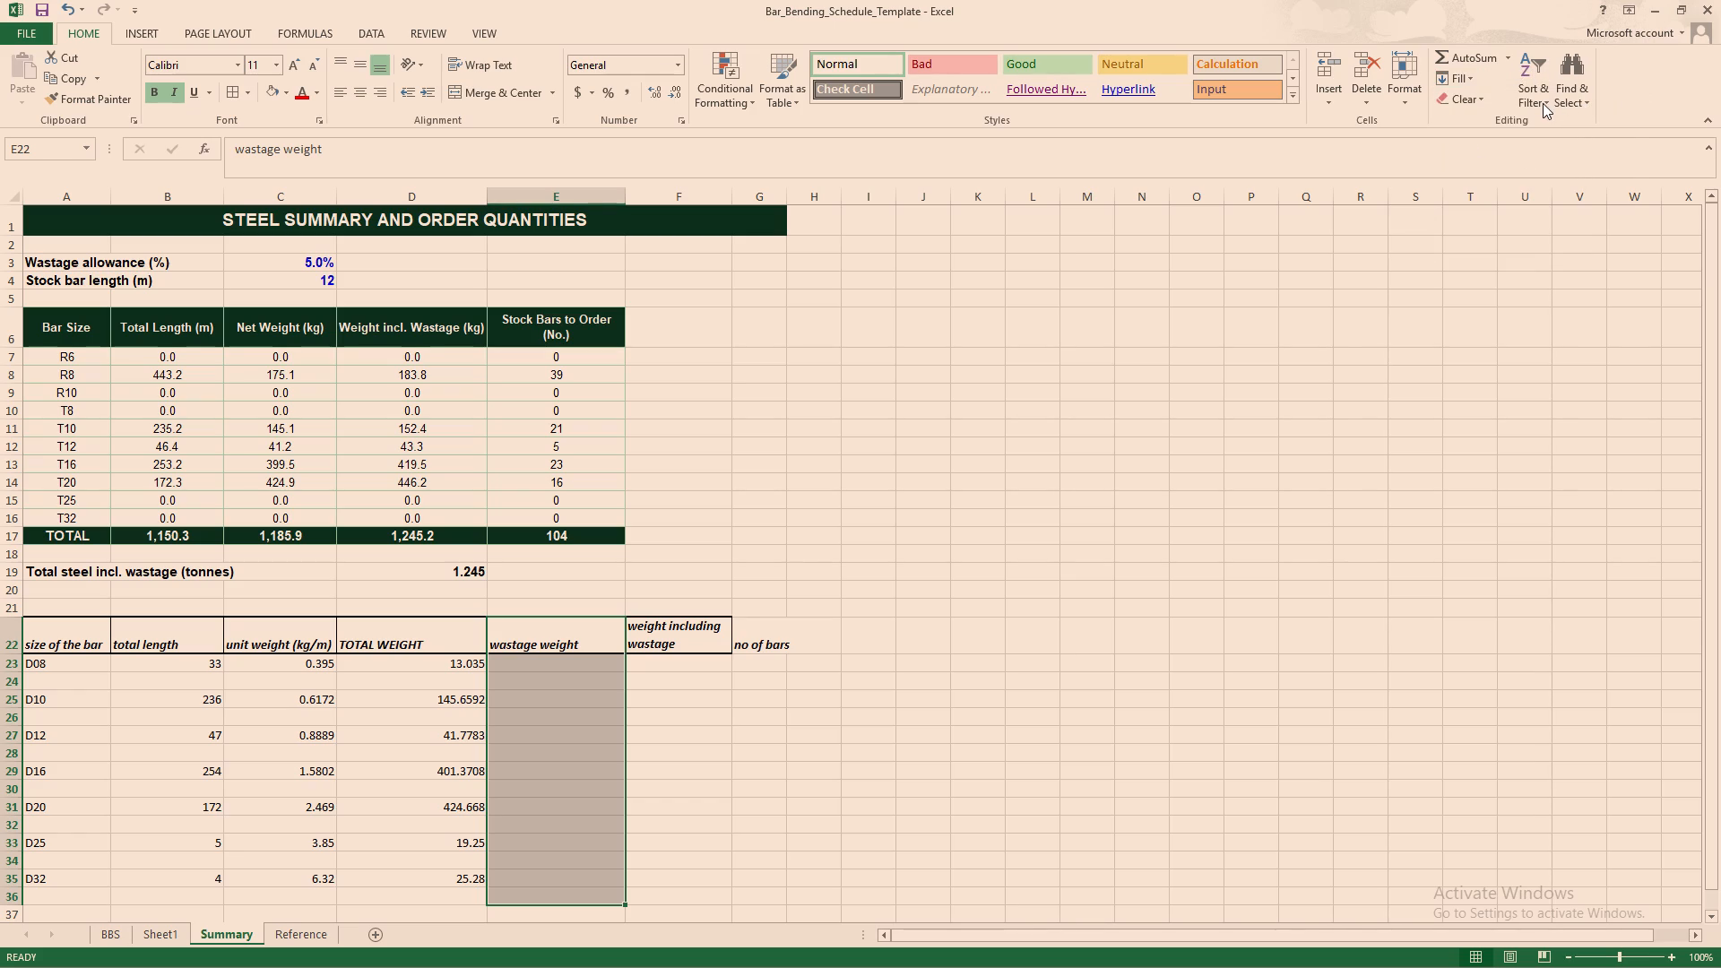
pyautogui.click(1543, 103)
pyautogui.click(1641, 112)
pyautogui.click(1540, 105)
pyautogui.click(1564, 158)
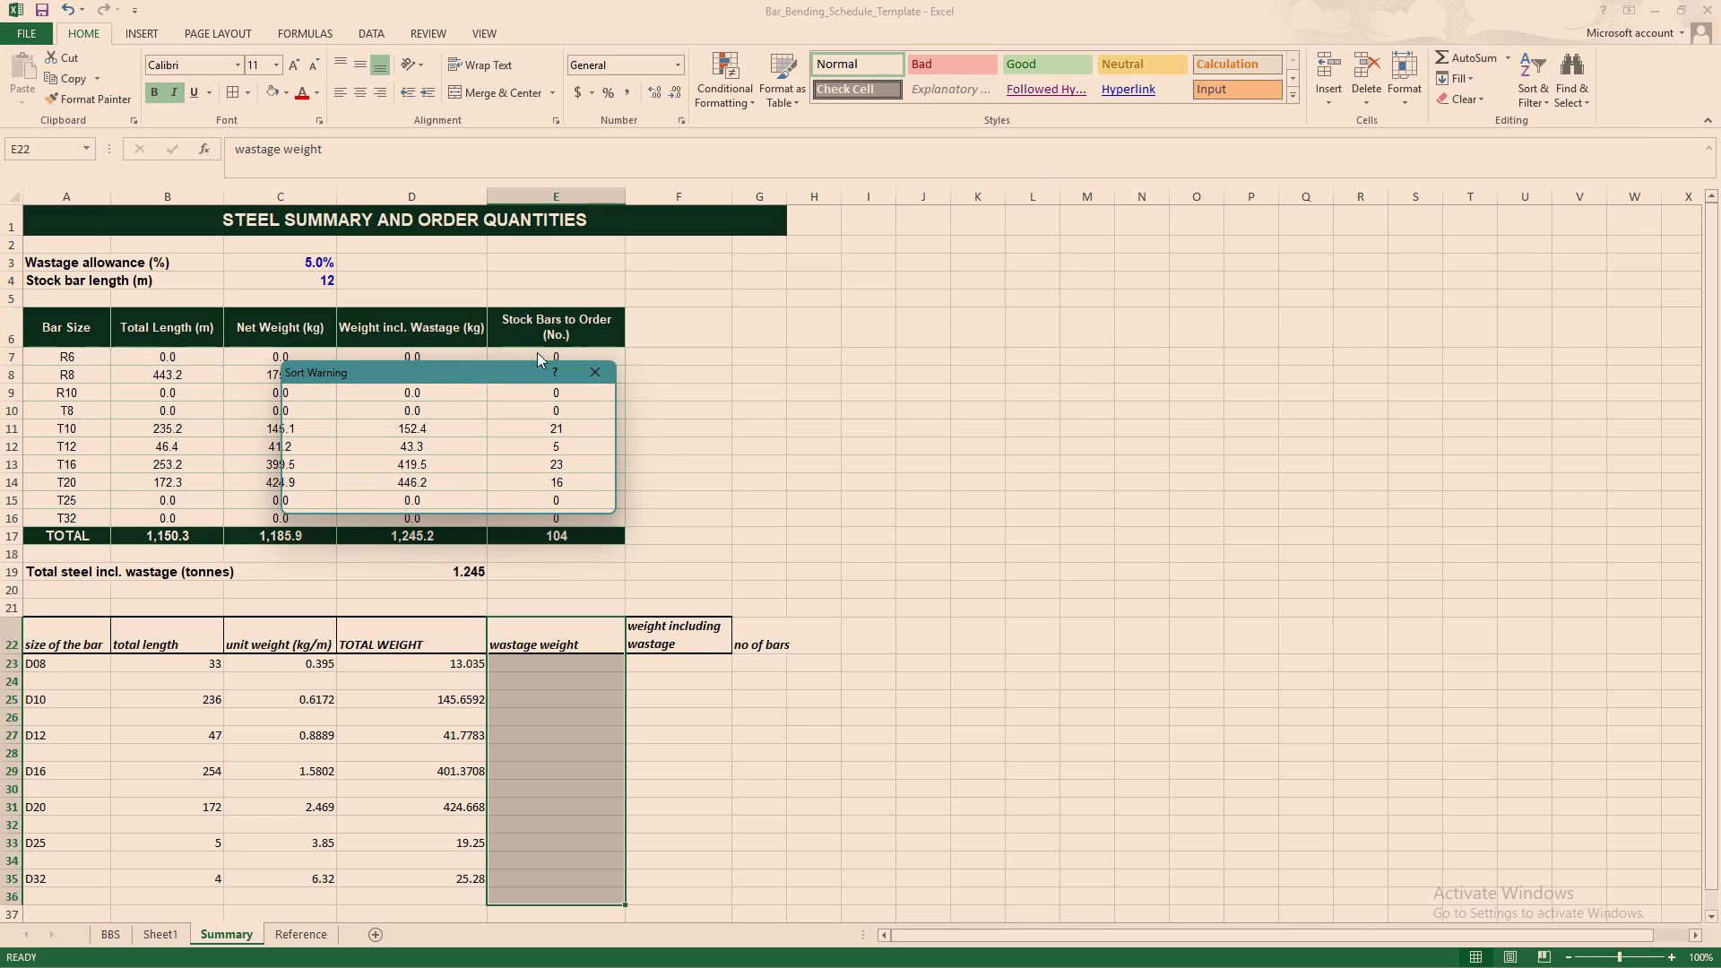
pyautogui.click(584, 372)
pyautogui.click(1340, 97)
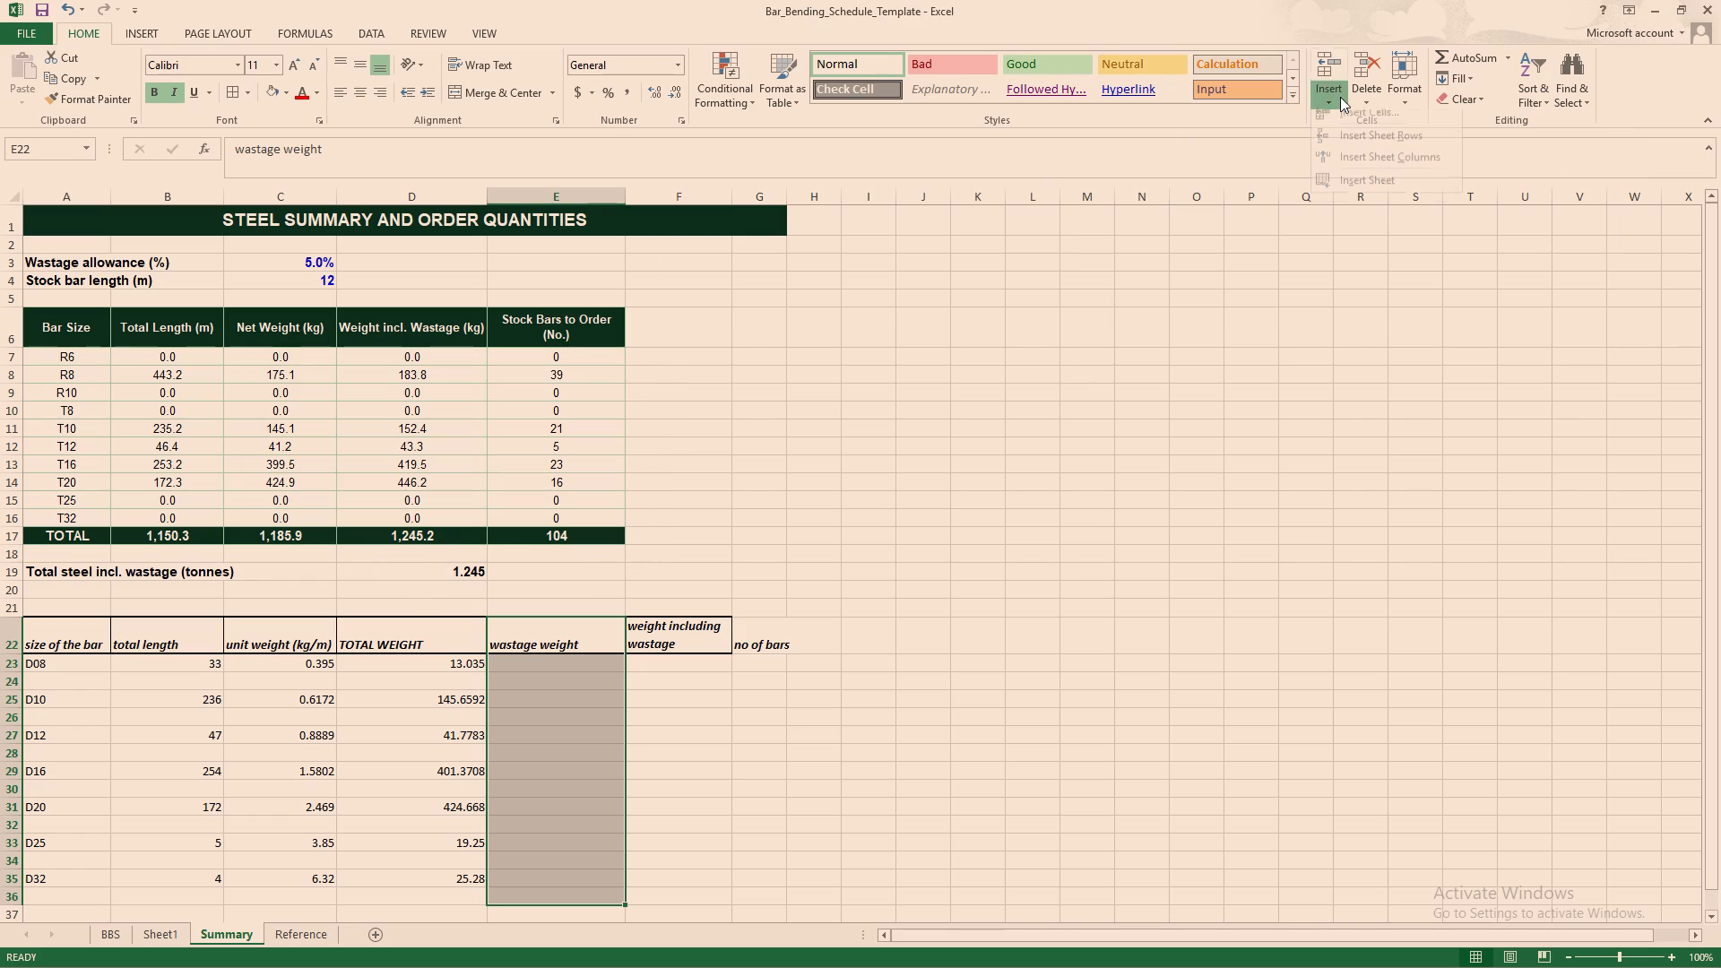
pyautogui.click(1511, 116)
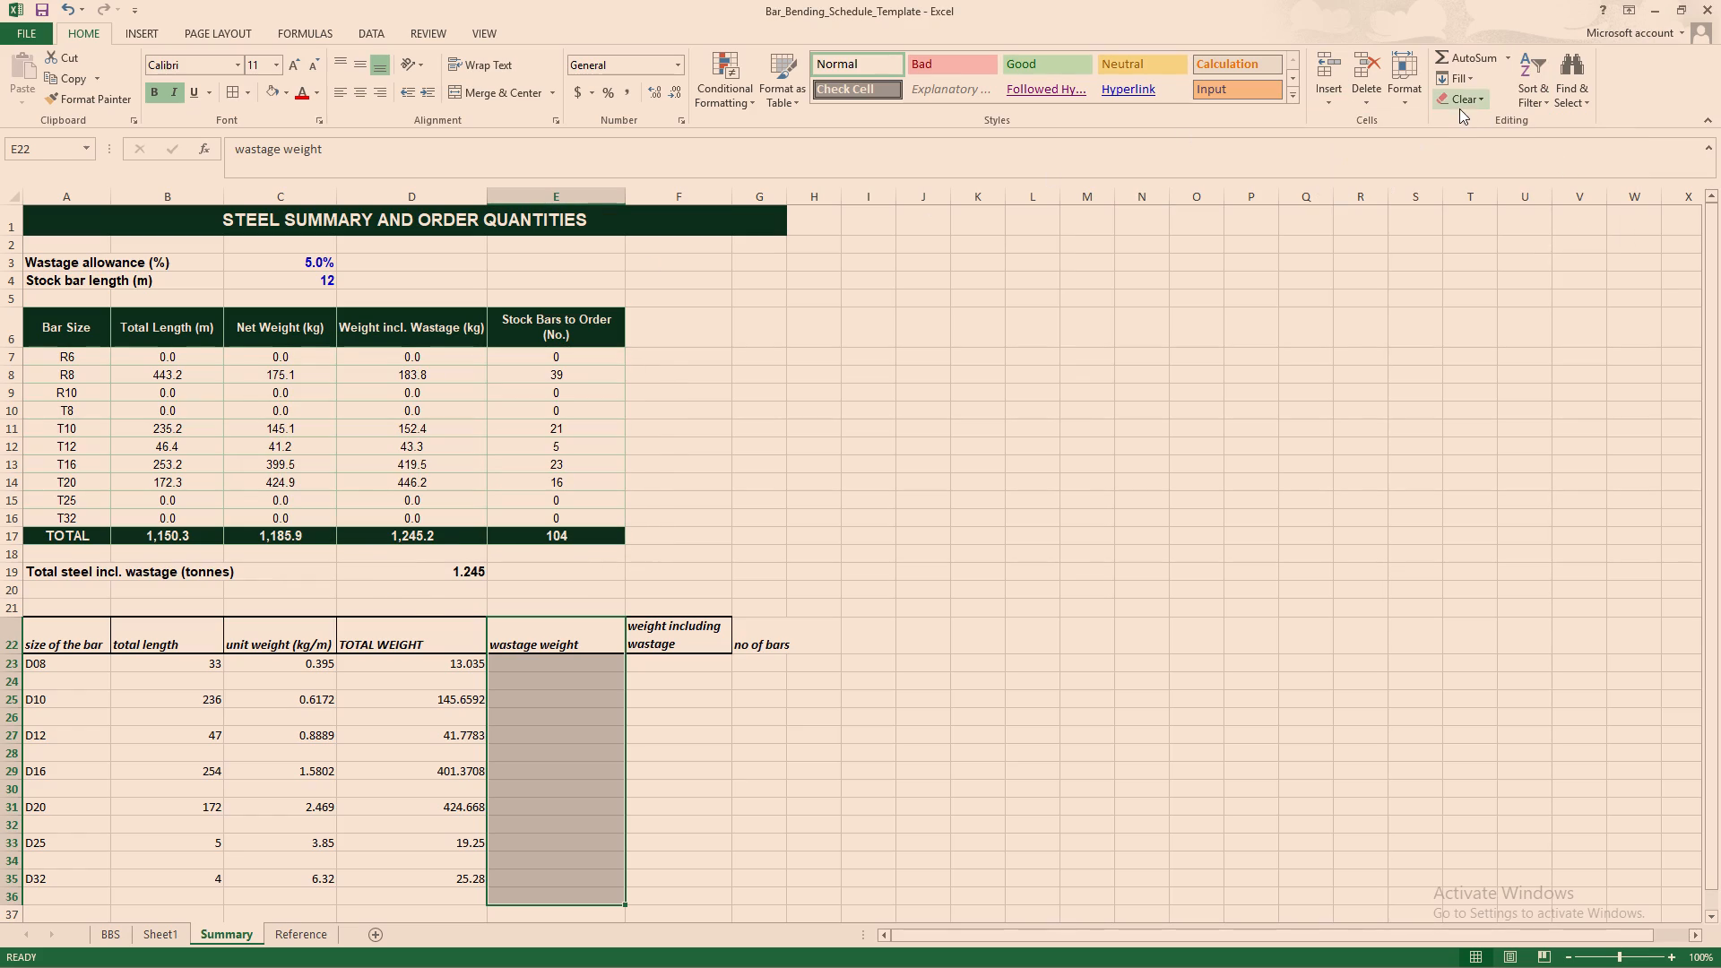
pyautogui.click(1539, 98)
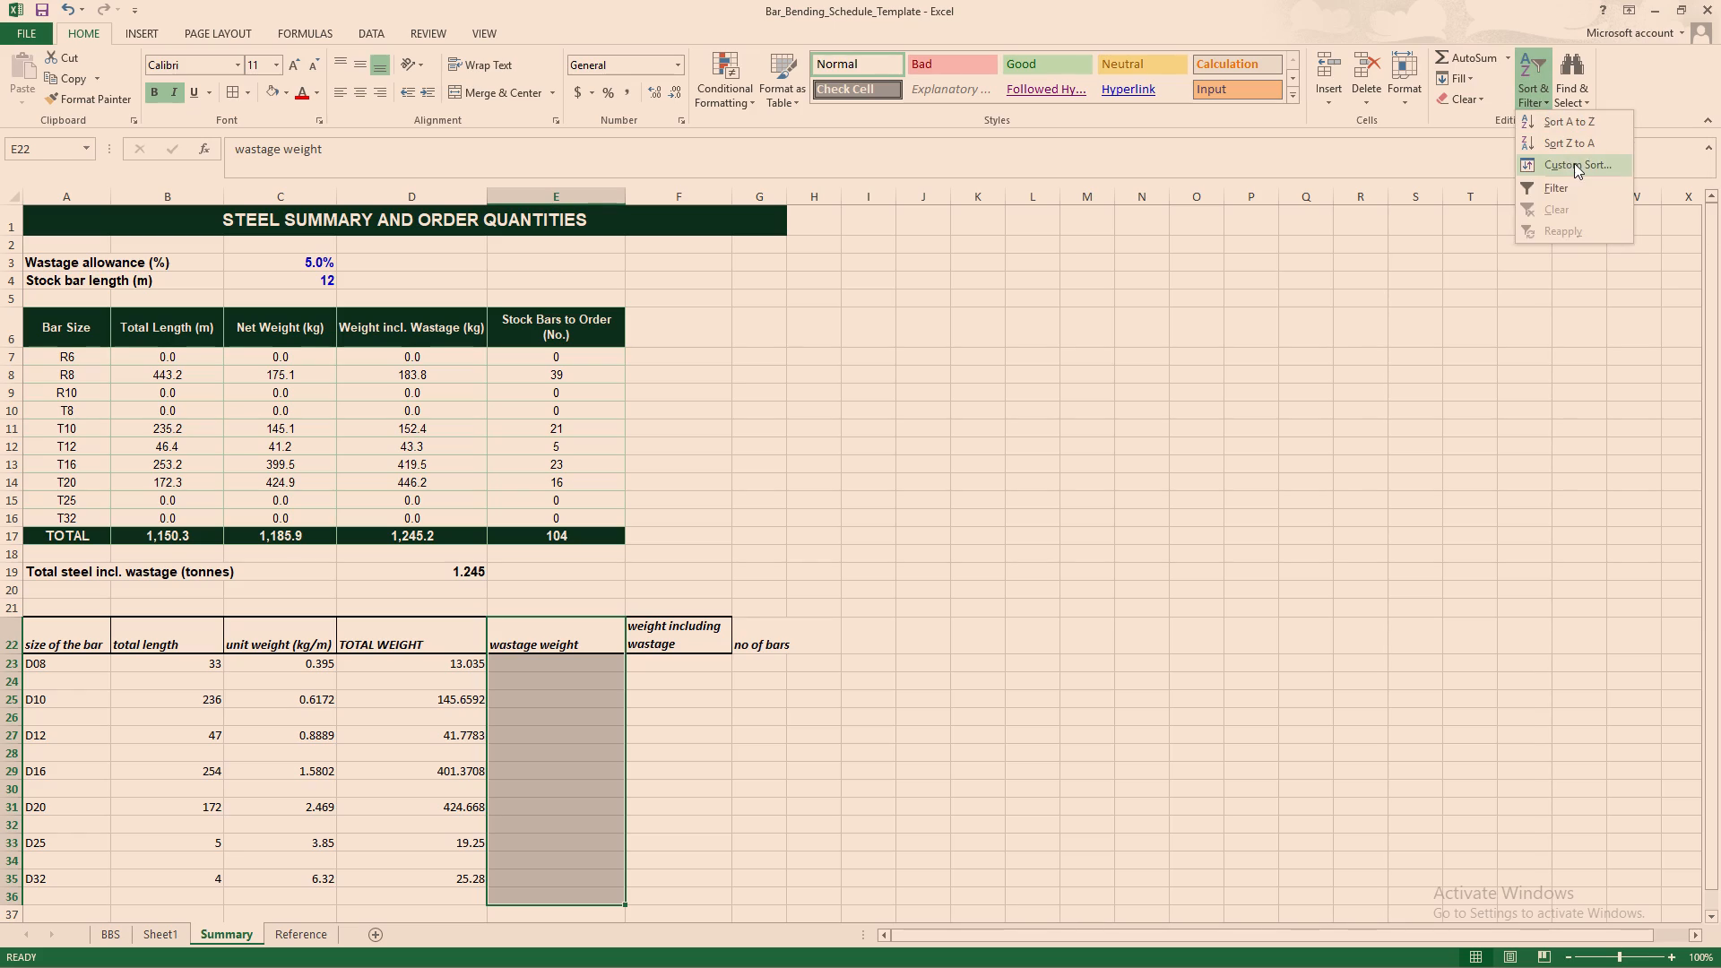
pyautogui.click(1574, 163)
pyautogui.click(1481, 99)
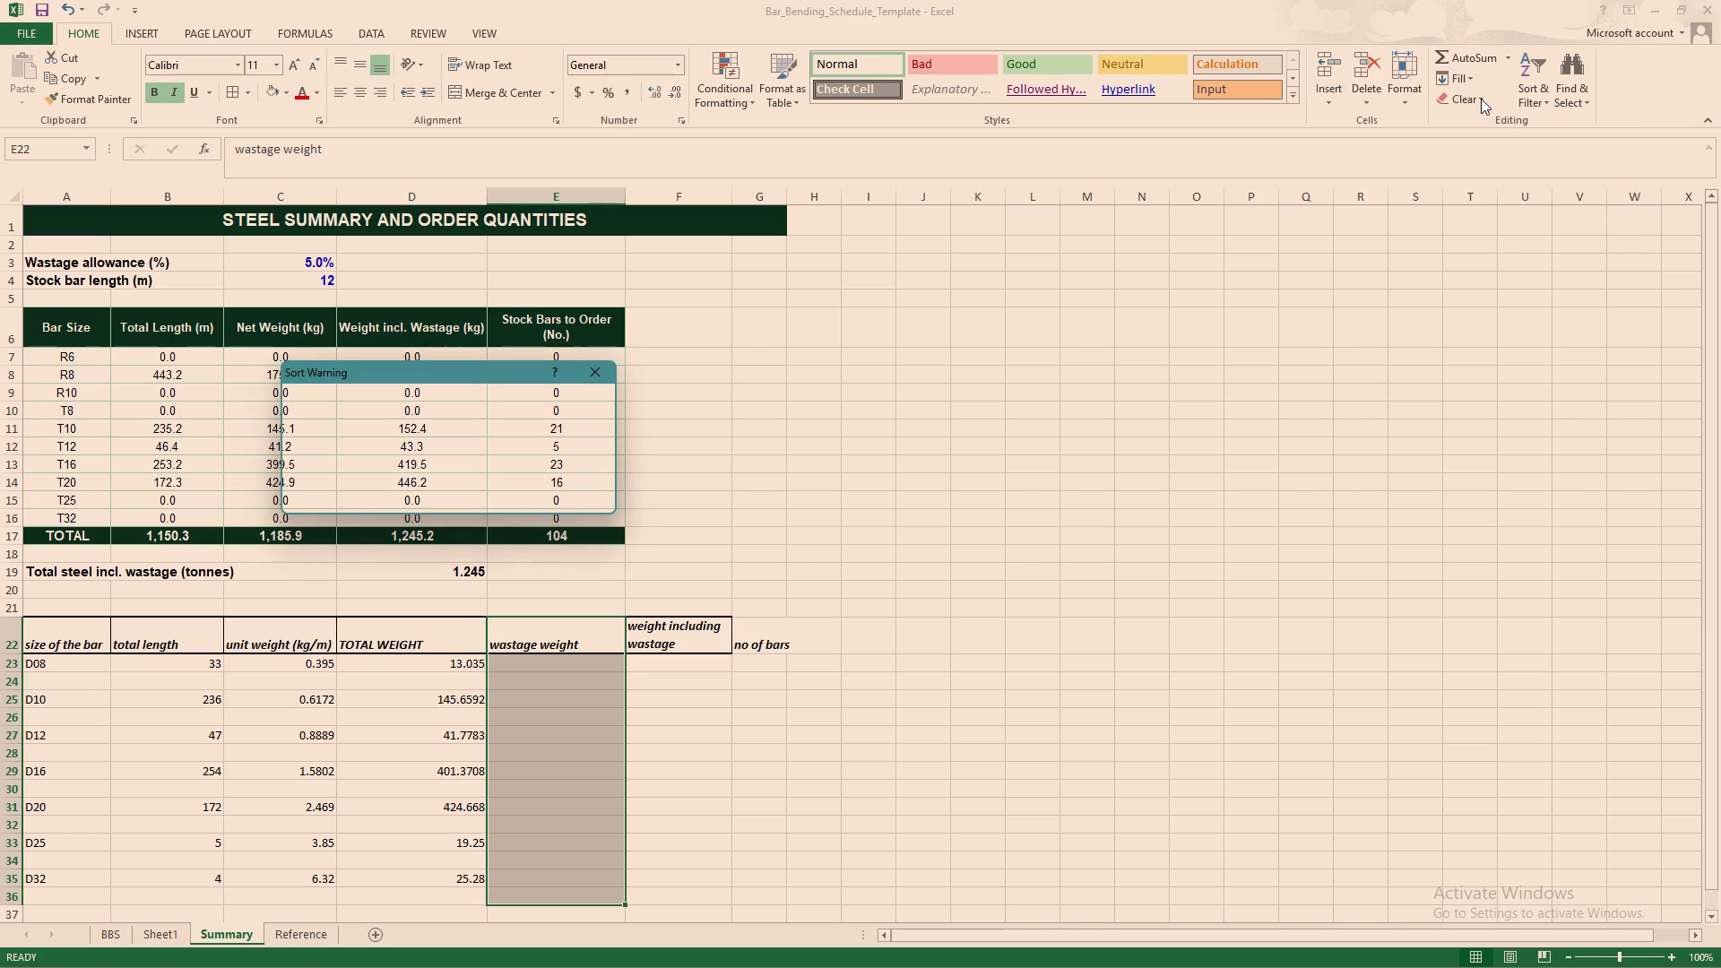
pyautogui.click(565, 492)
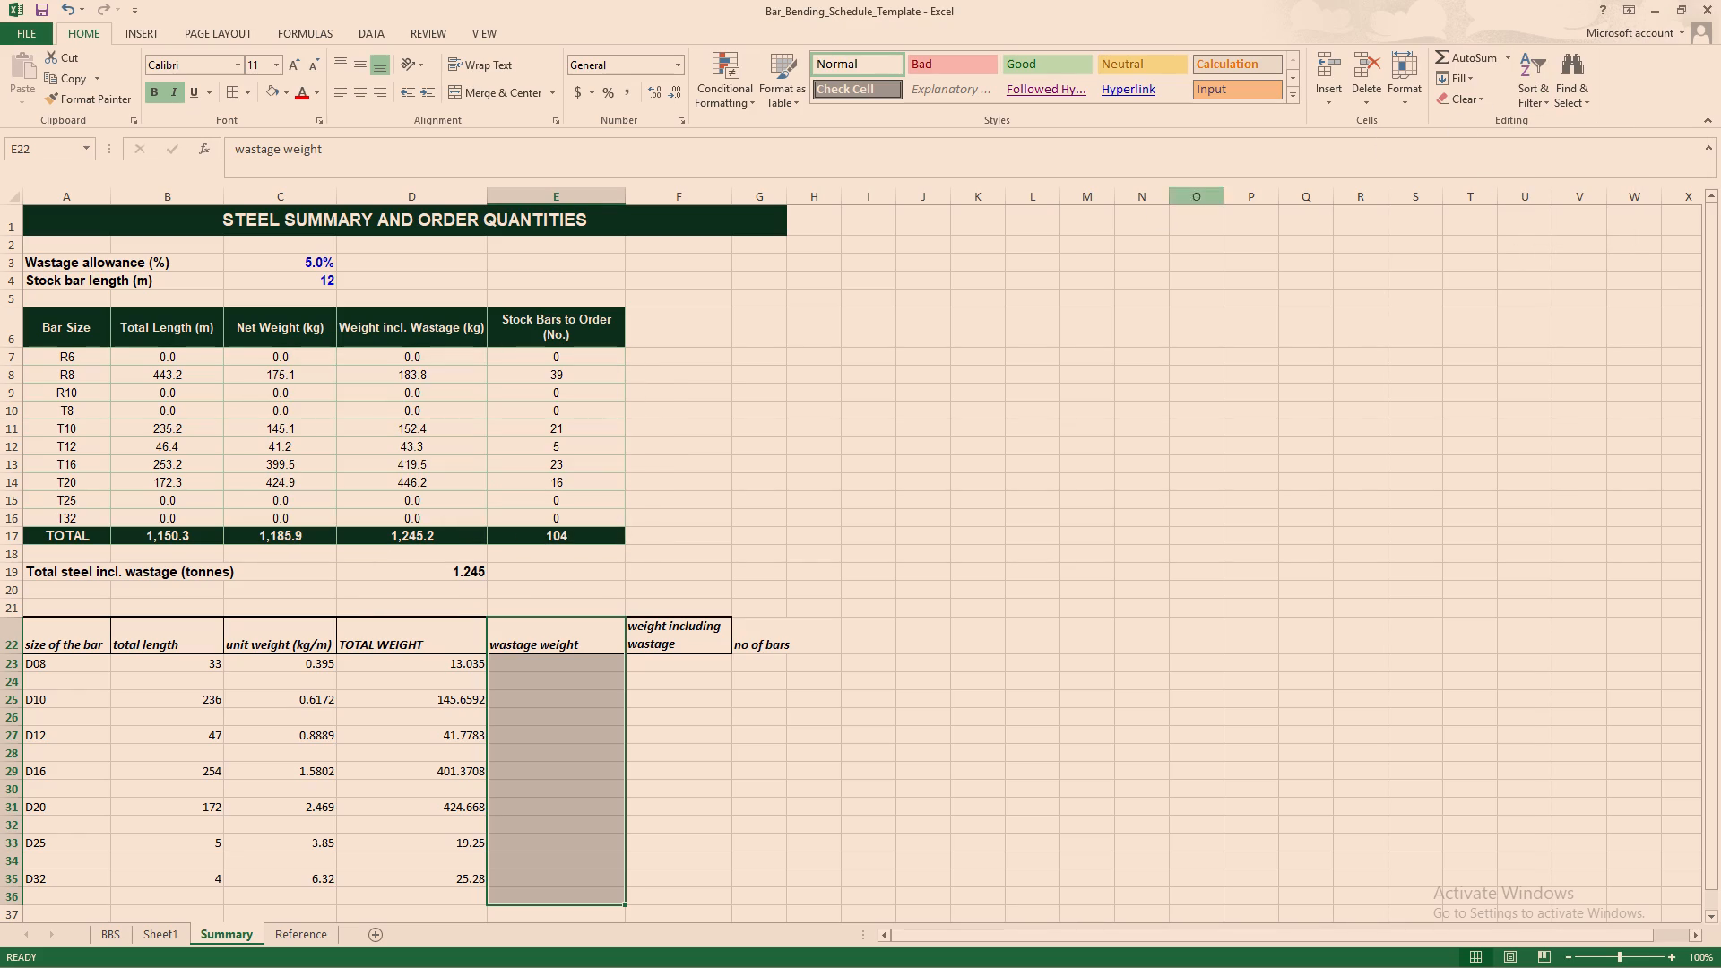
# Add a filter to the selected wastage weight column and close its filter options without choosing any.
pyautogui.click(1531, 108)
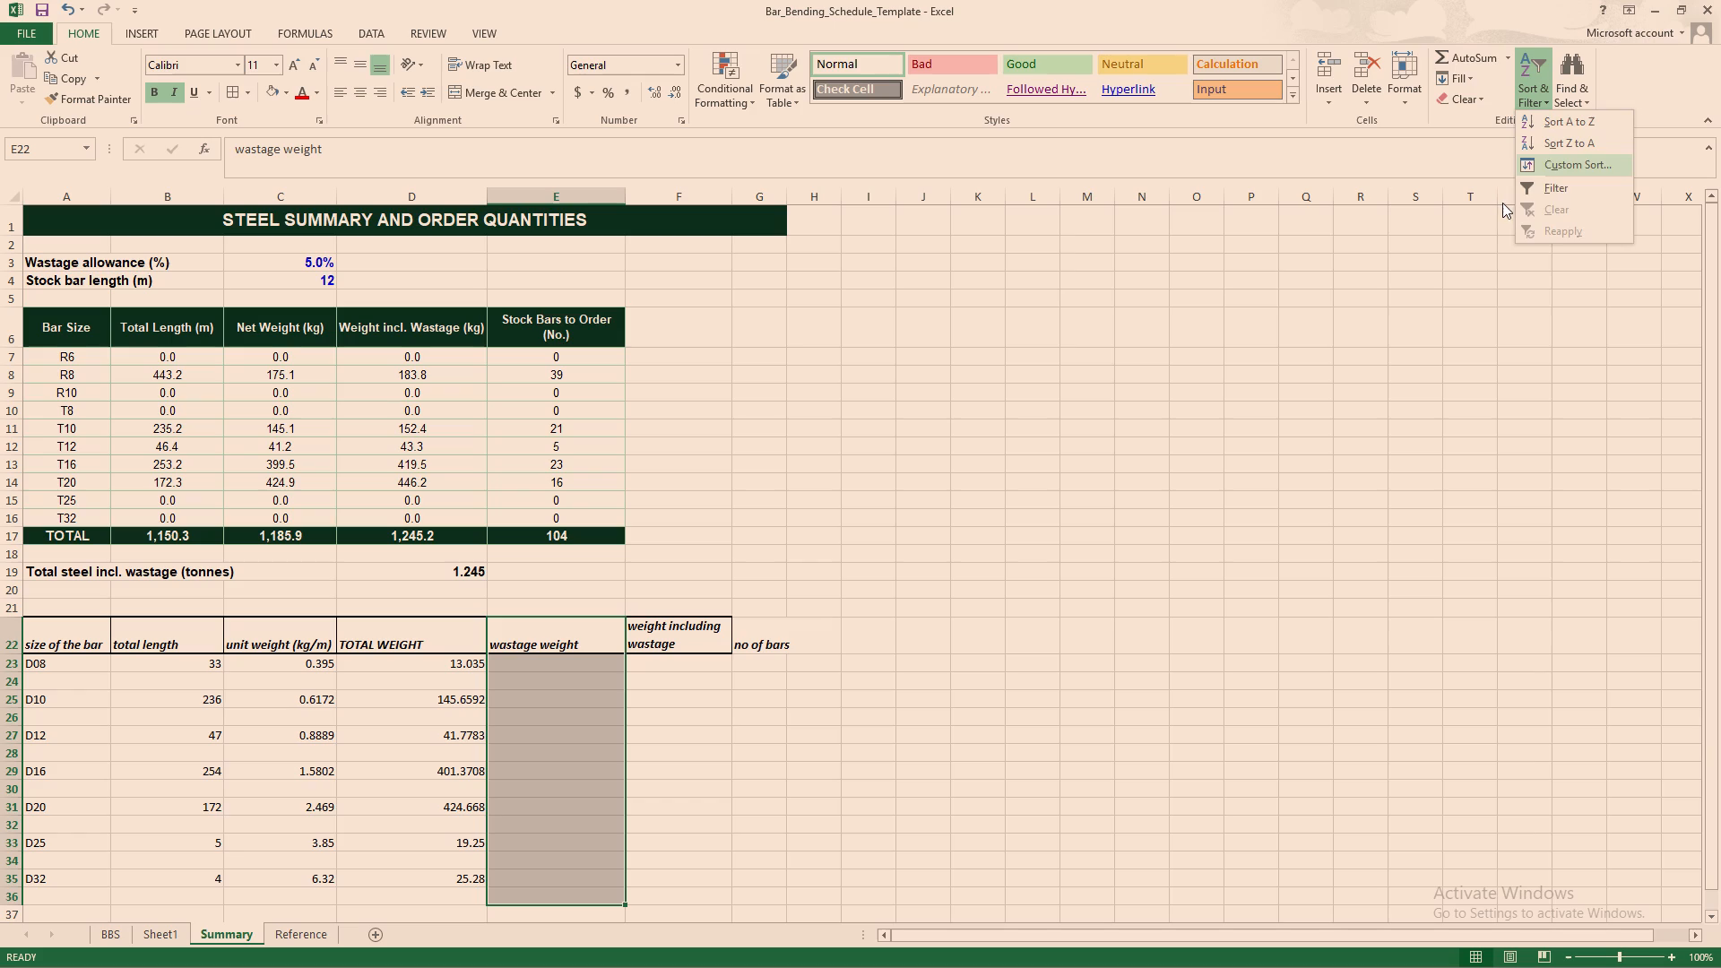
pyautogui.click(1583, 184)
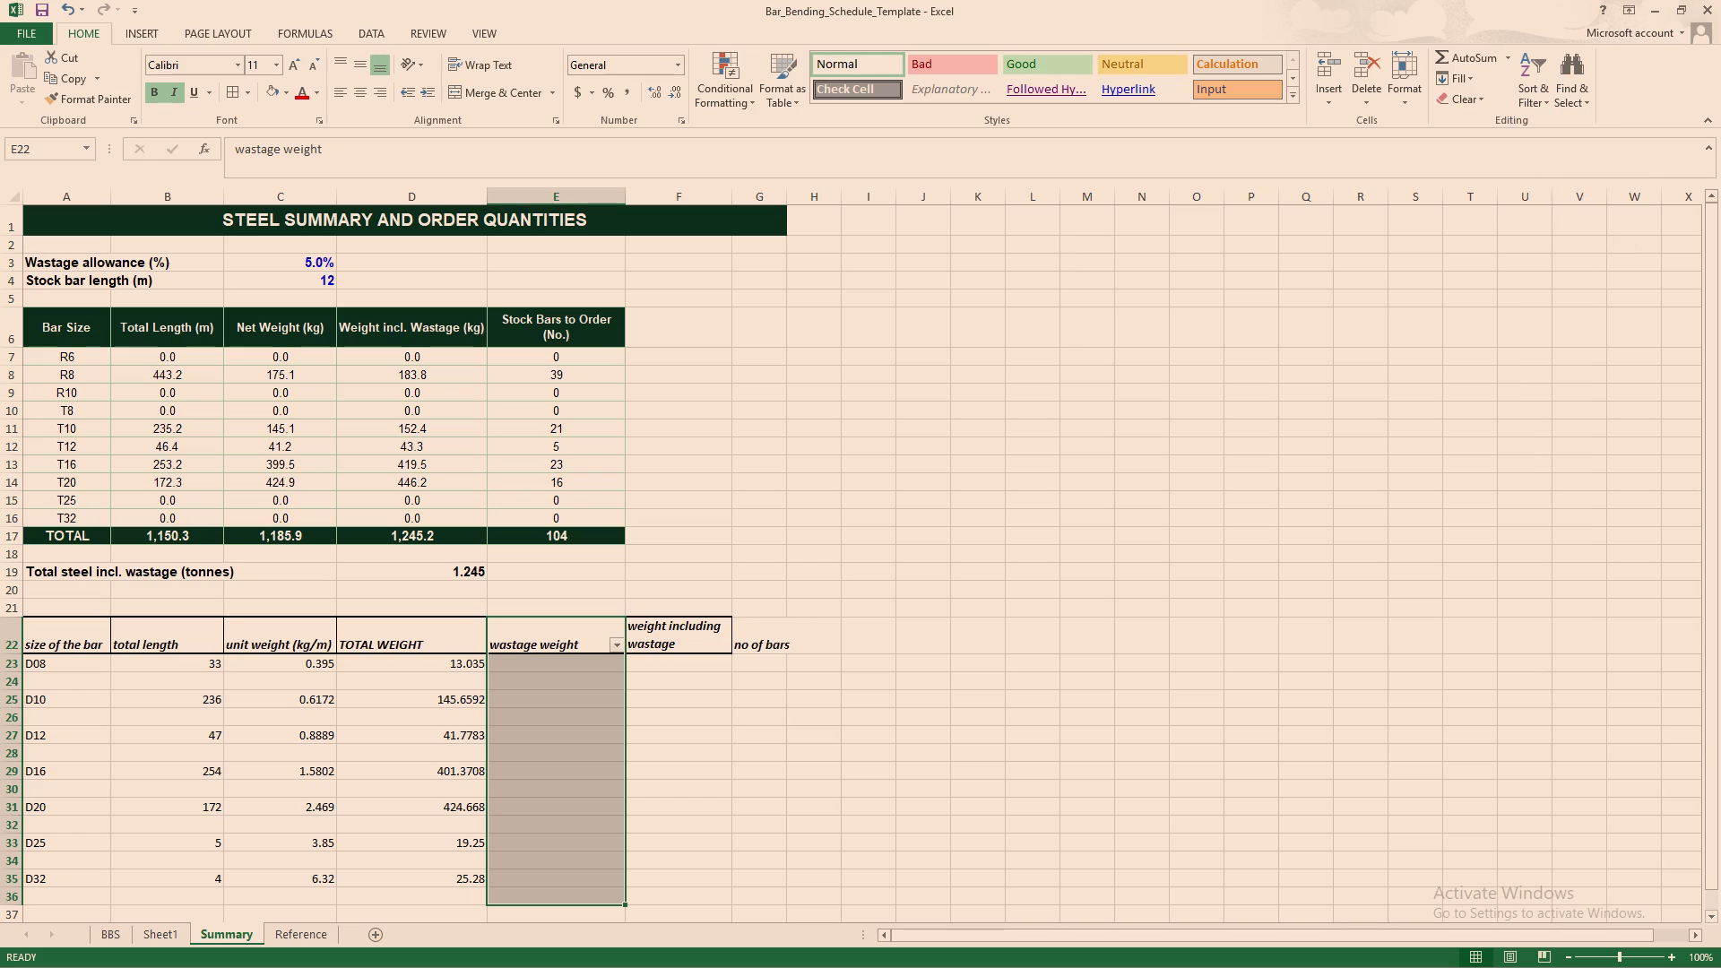
pyautogui.click(616, 653)
pyautogui.click(616, 651)
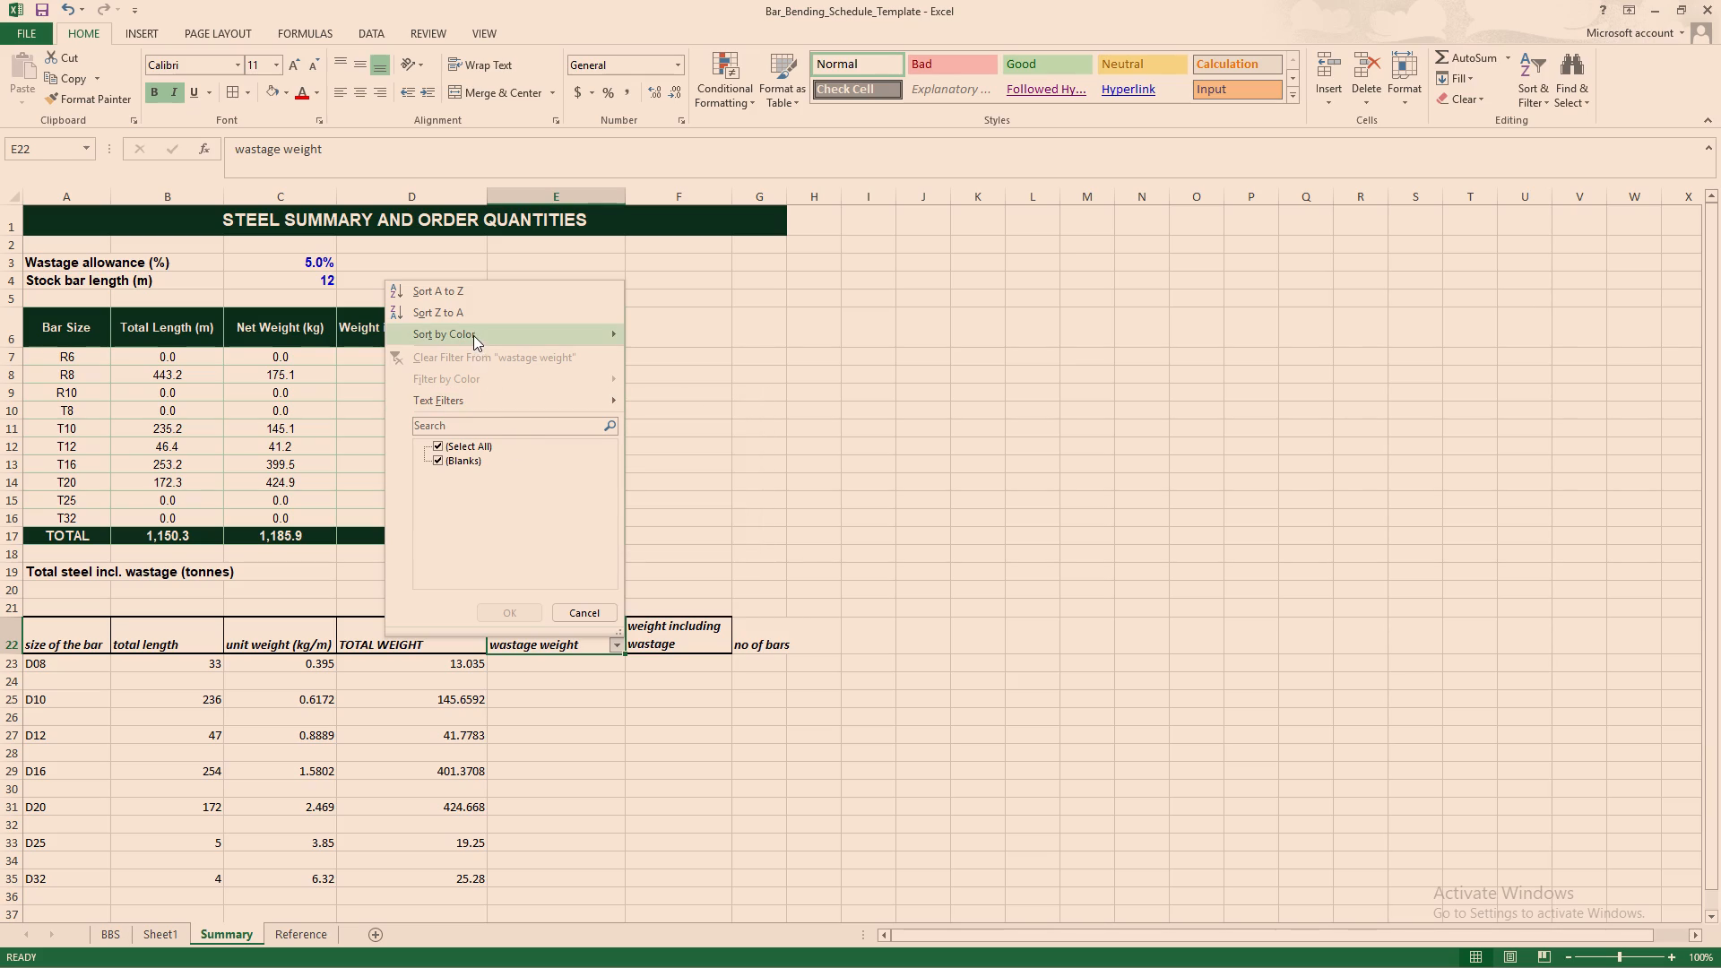
pyautogui.click(779, 461)
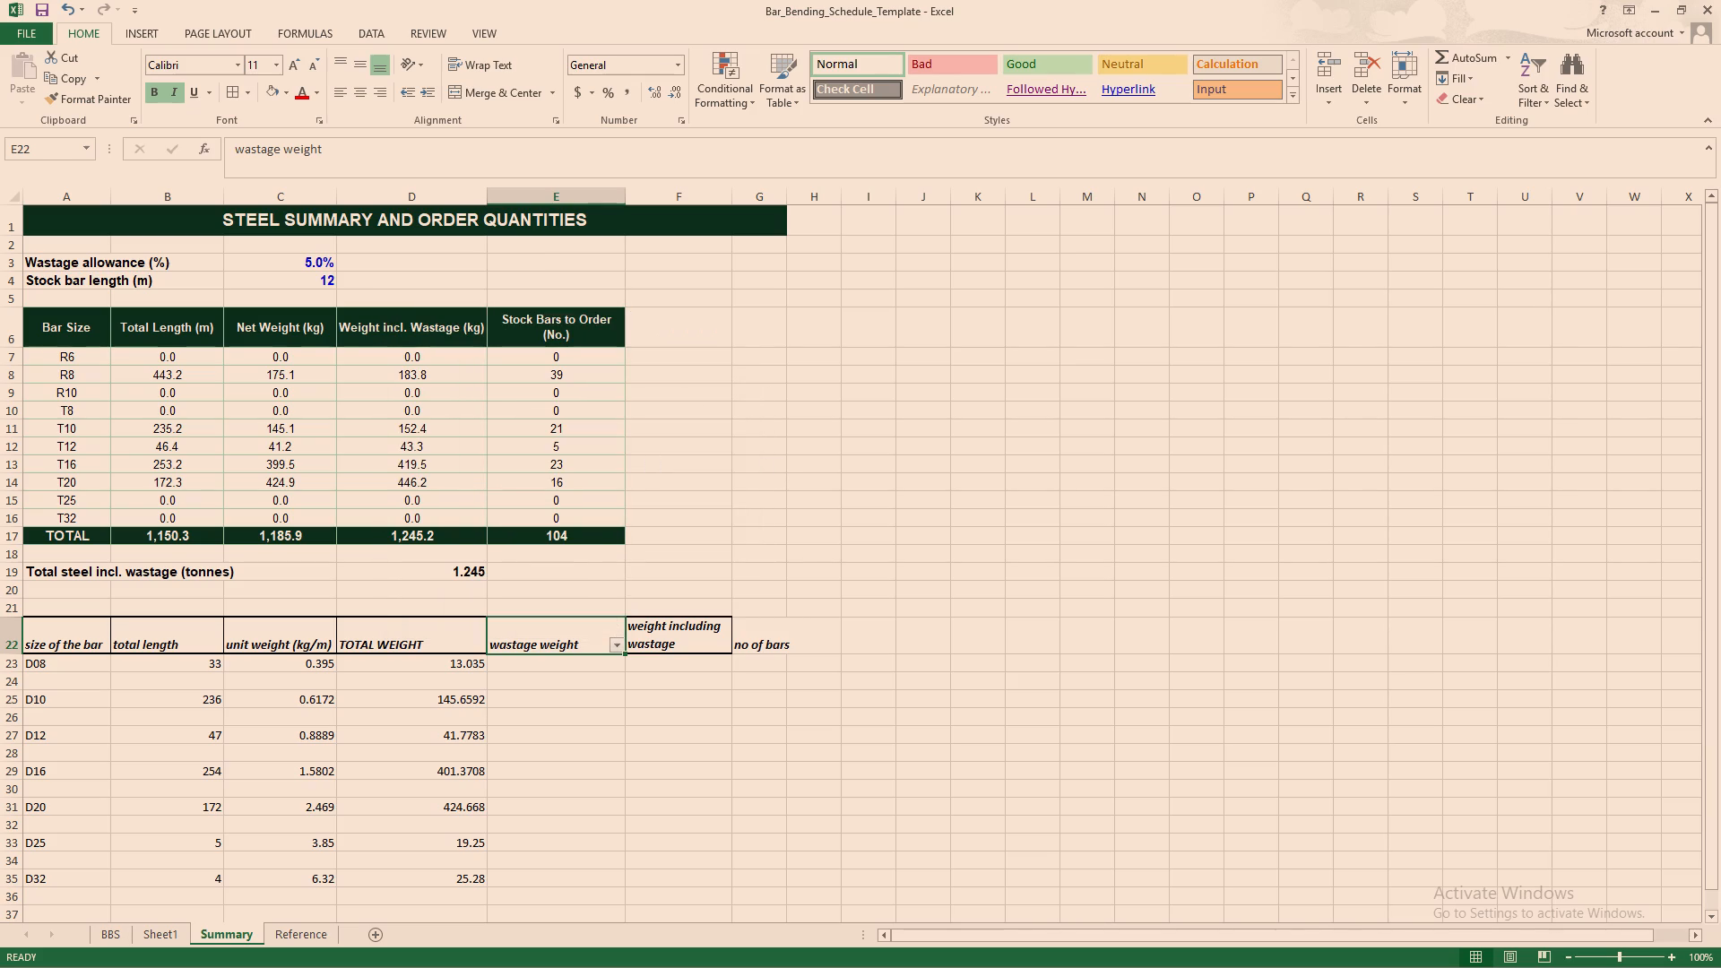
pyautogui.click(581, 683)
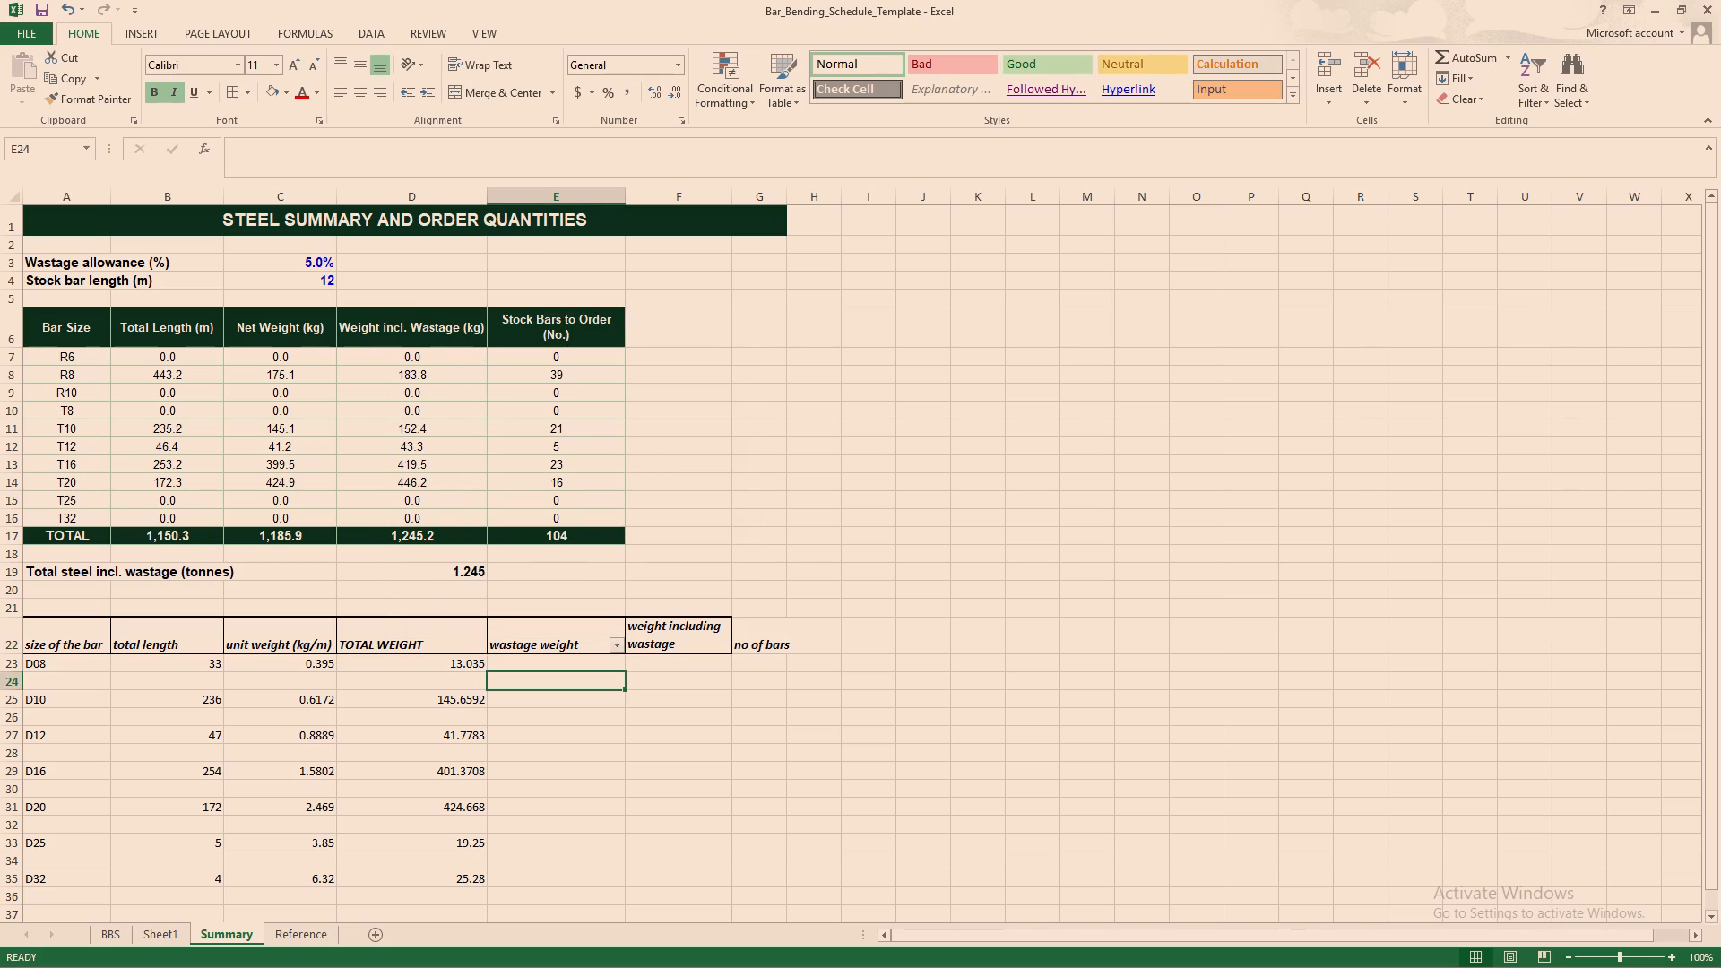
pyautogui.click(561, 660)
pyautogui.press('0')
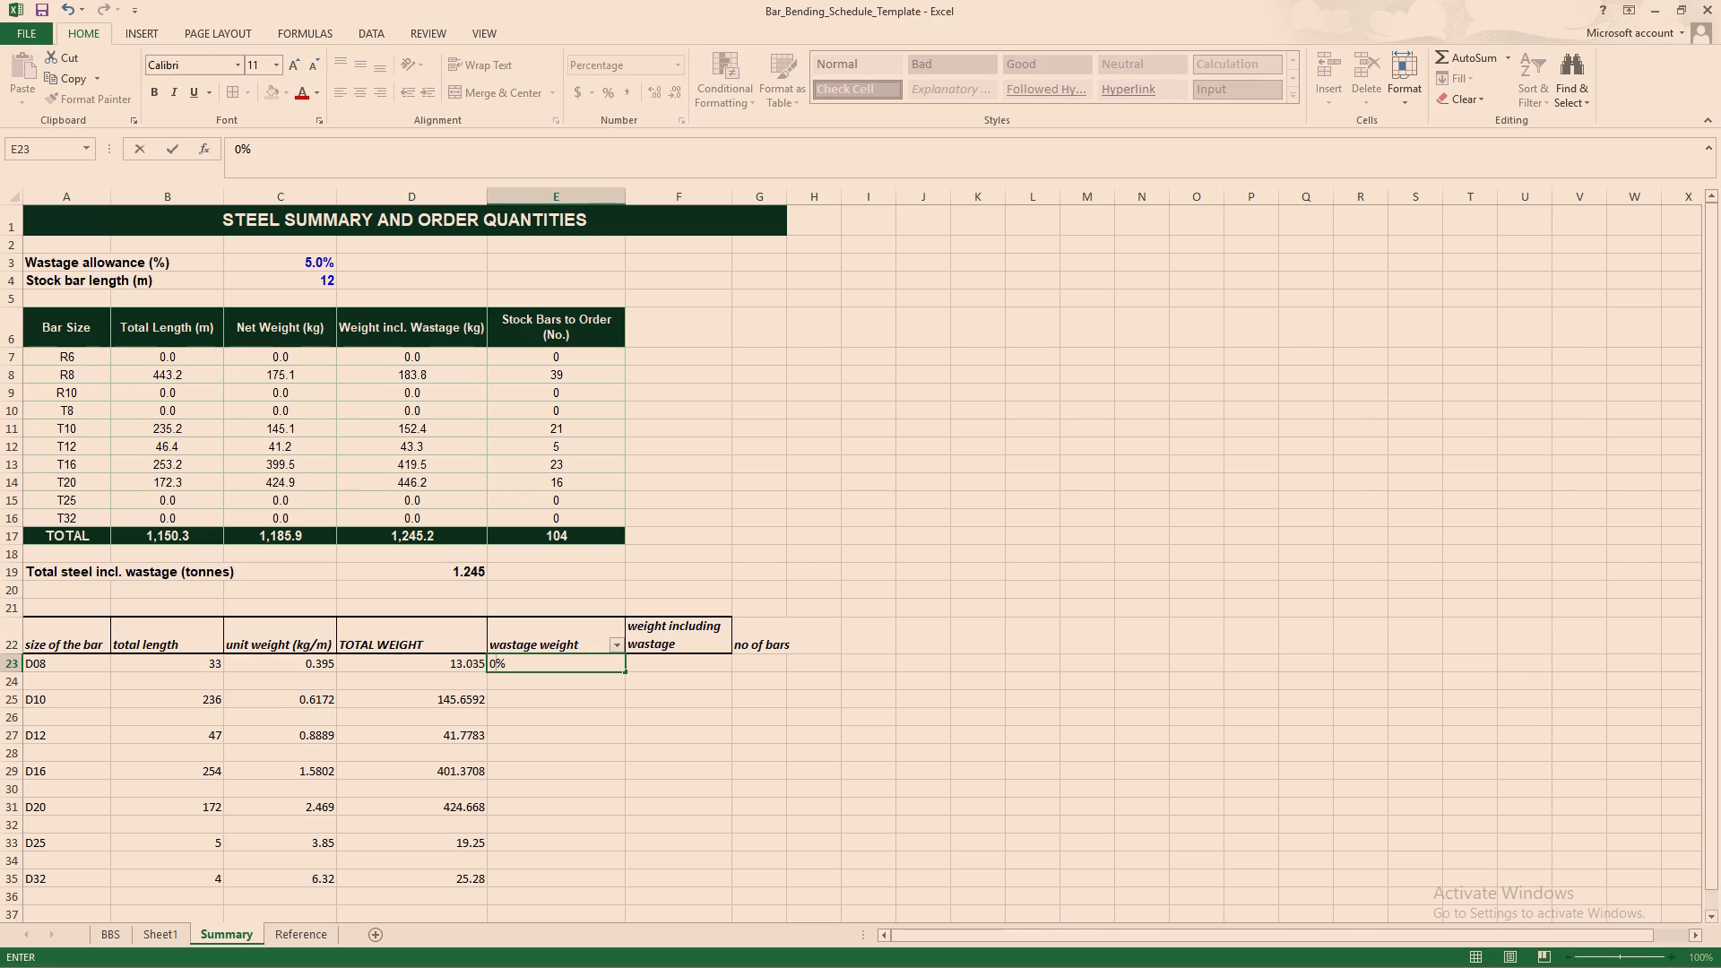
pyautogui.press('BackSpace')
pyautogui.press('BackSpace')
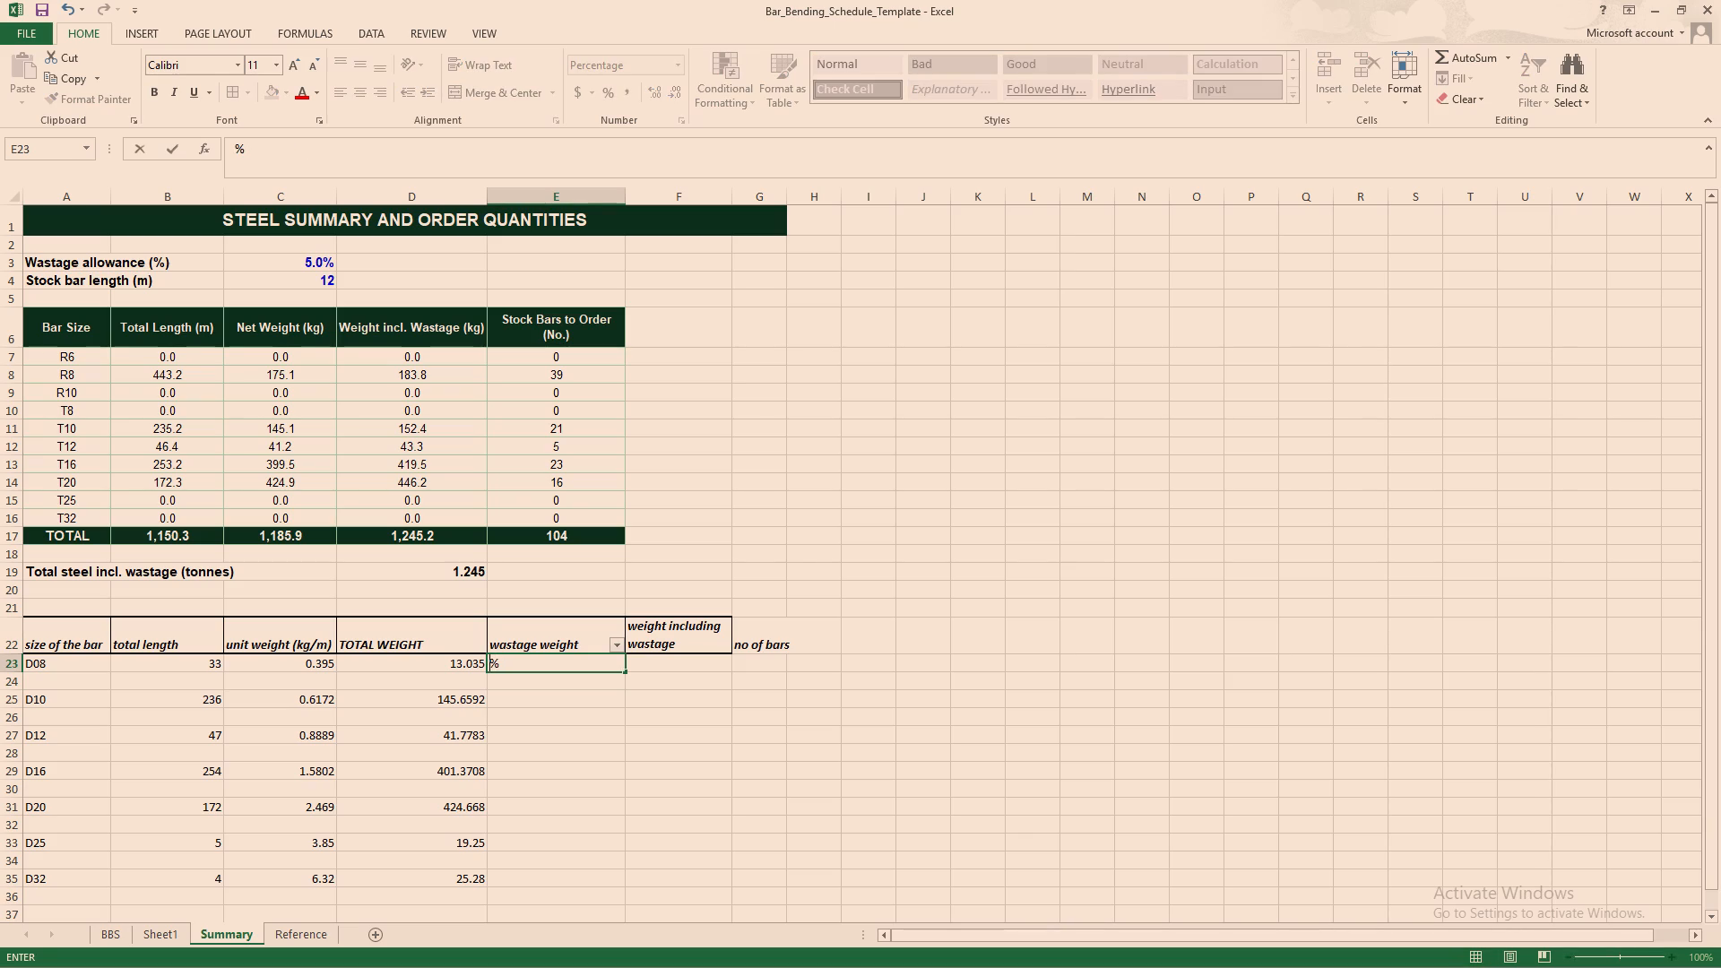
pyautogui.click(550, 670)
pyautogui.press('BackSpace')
# Add a new column header "weight of wastage" in H22, beside the no of bars header.
pyautogui.click(774, 626)
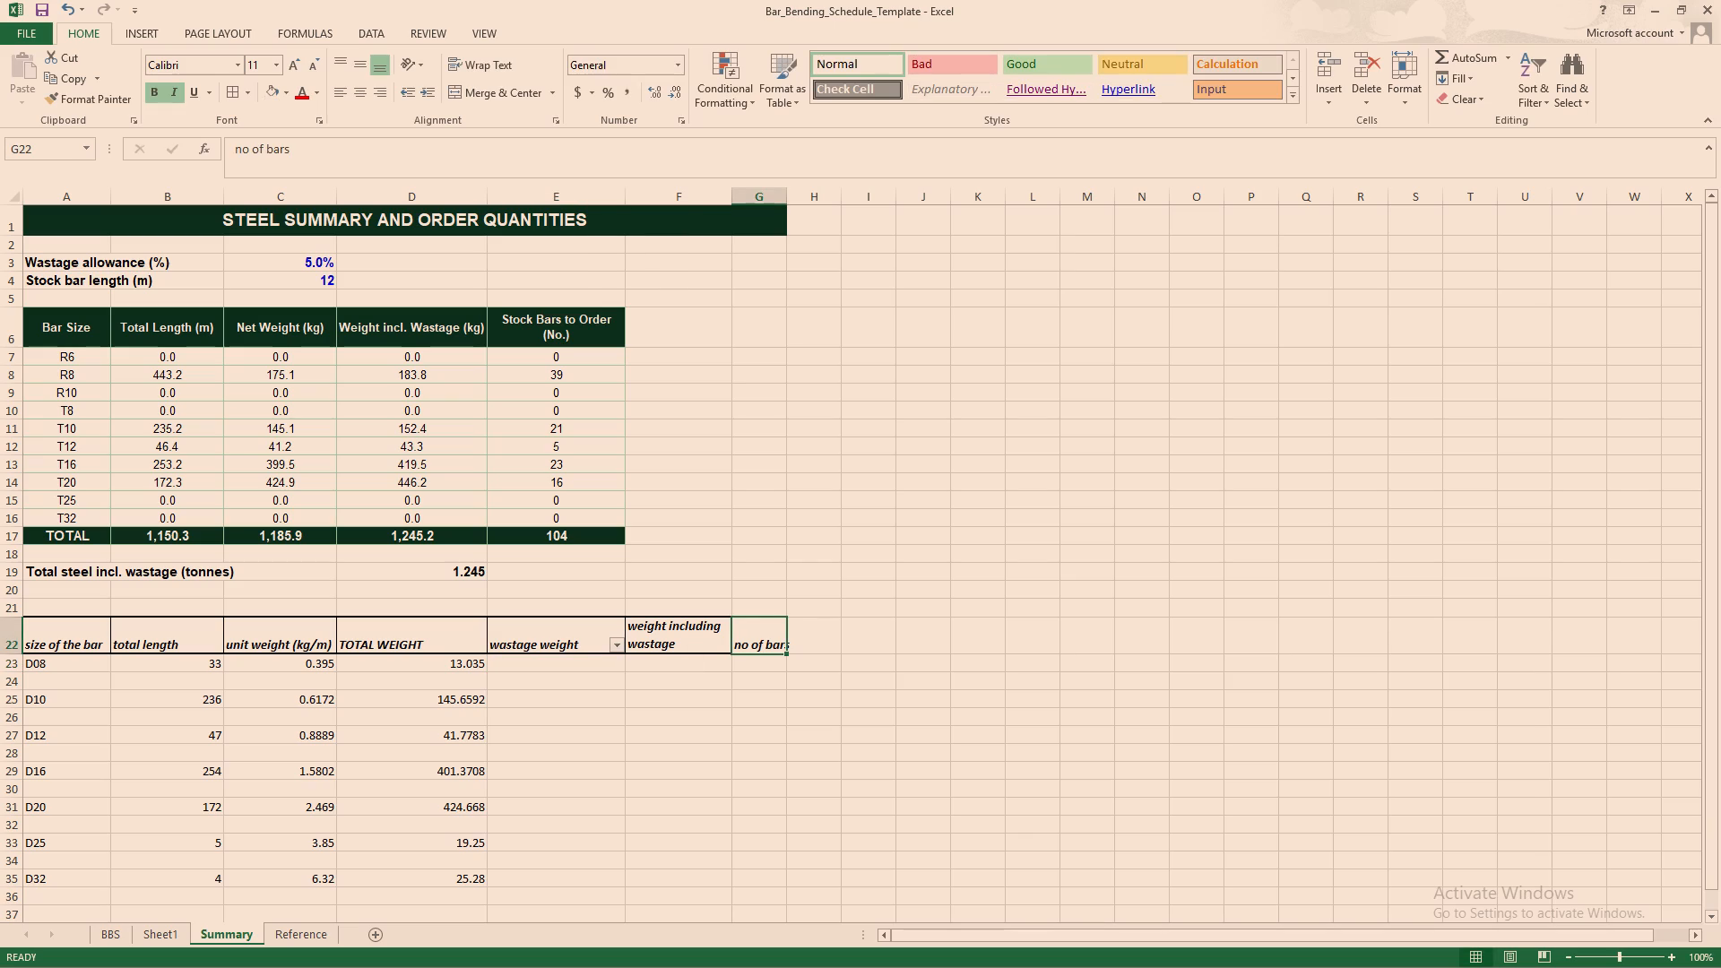
pyautogui.click(827, 637)
pyautogui.write('we')
pyautogui.write('ight')
pyautogui.press('space')
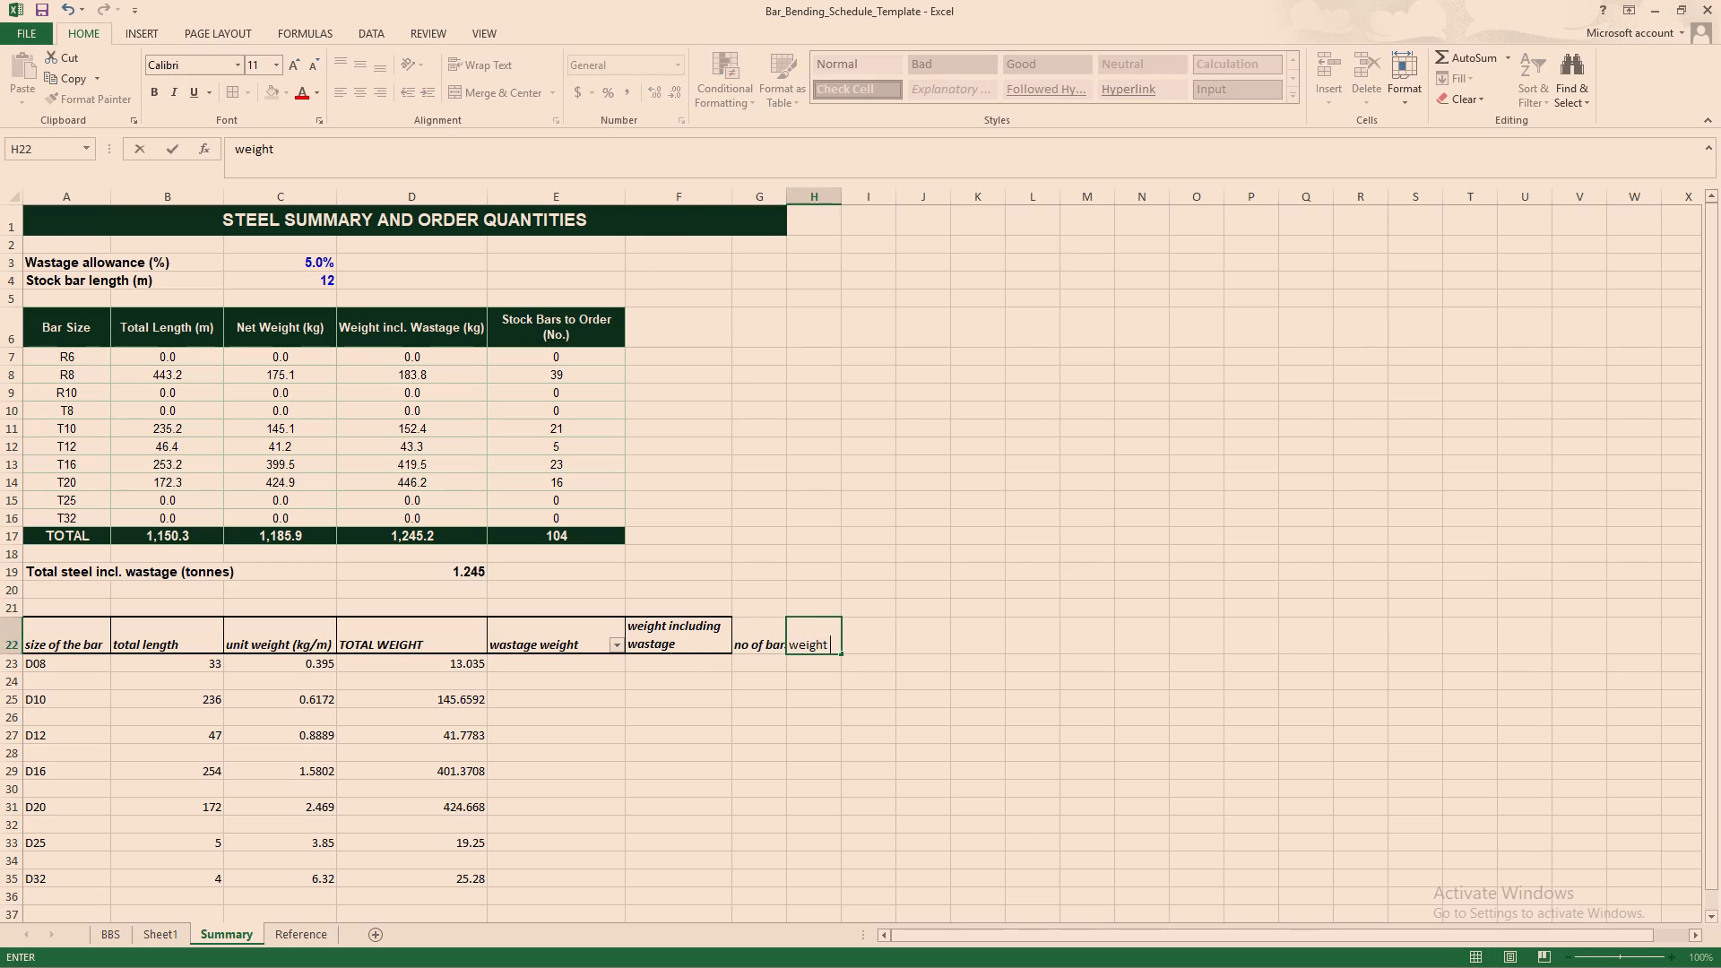
pyautogui.write('of wastege')
pyautogui.press('BackSpace')
pyautogui.press('BackSpace')
pyautogui.press('BackSpace')
pyautogui.write('age')
pyautogui.click(920, 560)
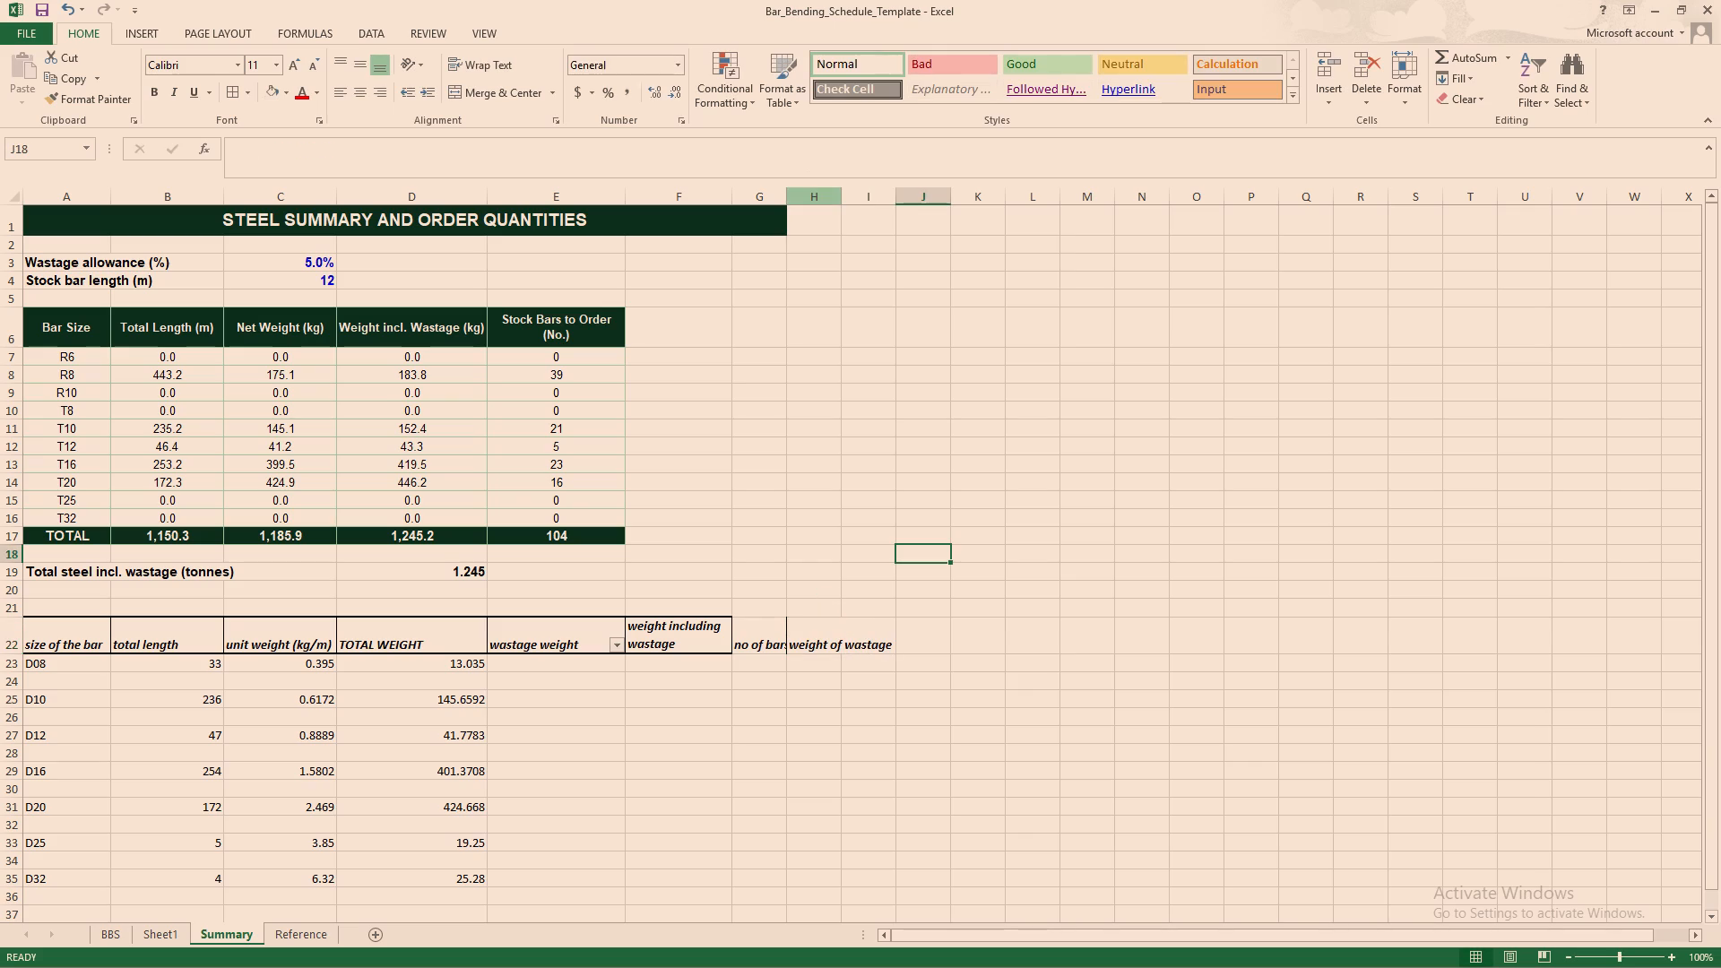
# Widen column H so the "weight of wastage" header fits inside its cell.
pyautogui.click(825, 637)
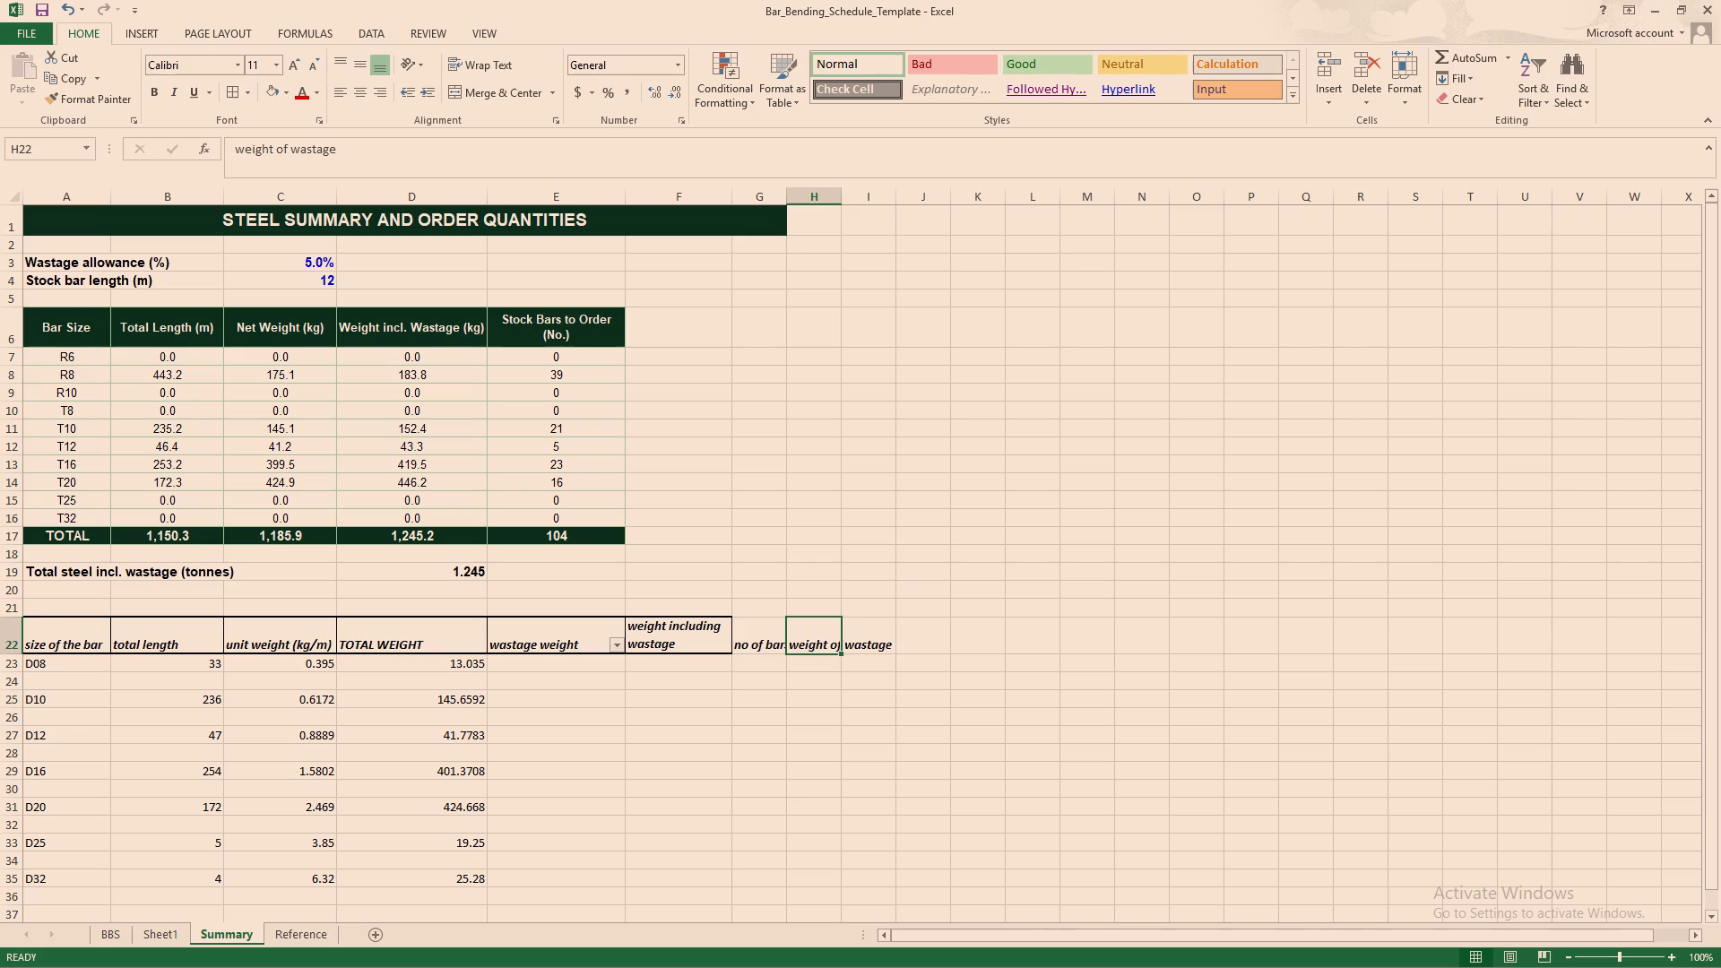
pyautogui.moveTo(838, 192); pyautogui.dragTo(863, 194)
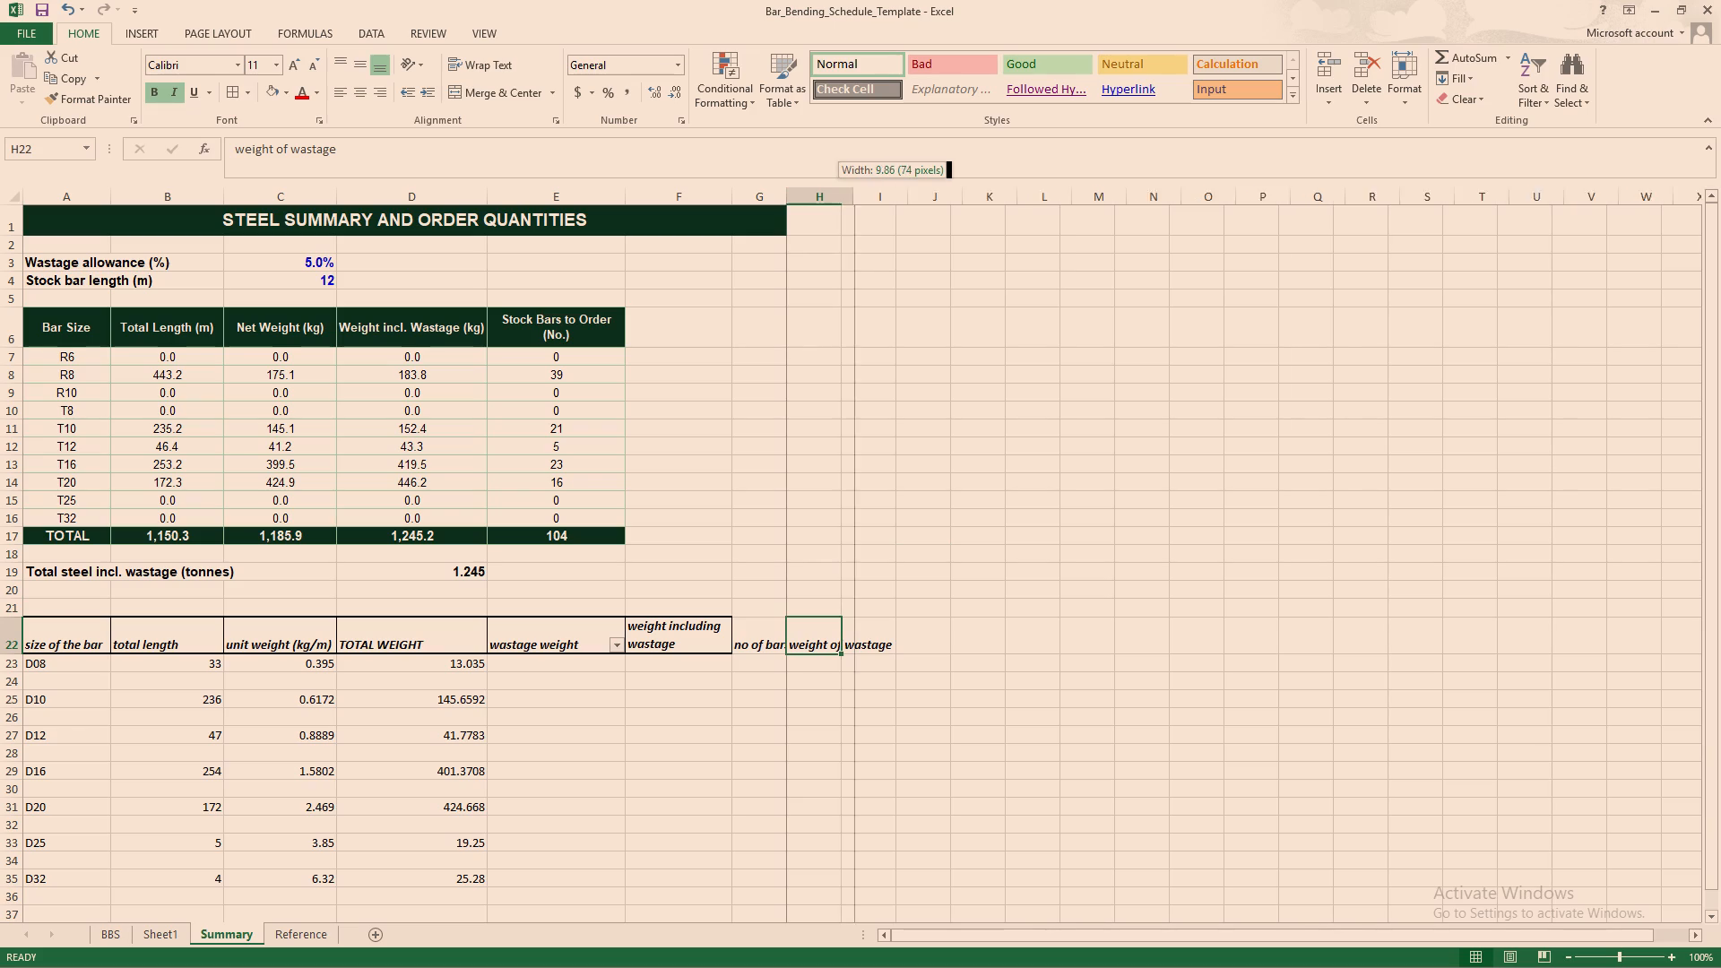
pyautogui.moveTo(863, 194); pyautogui.dragTo(889, 203)
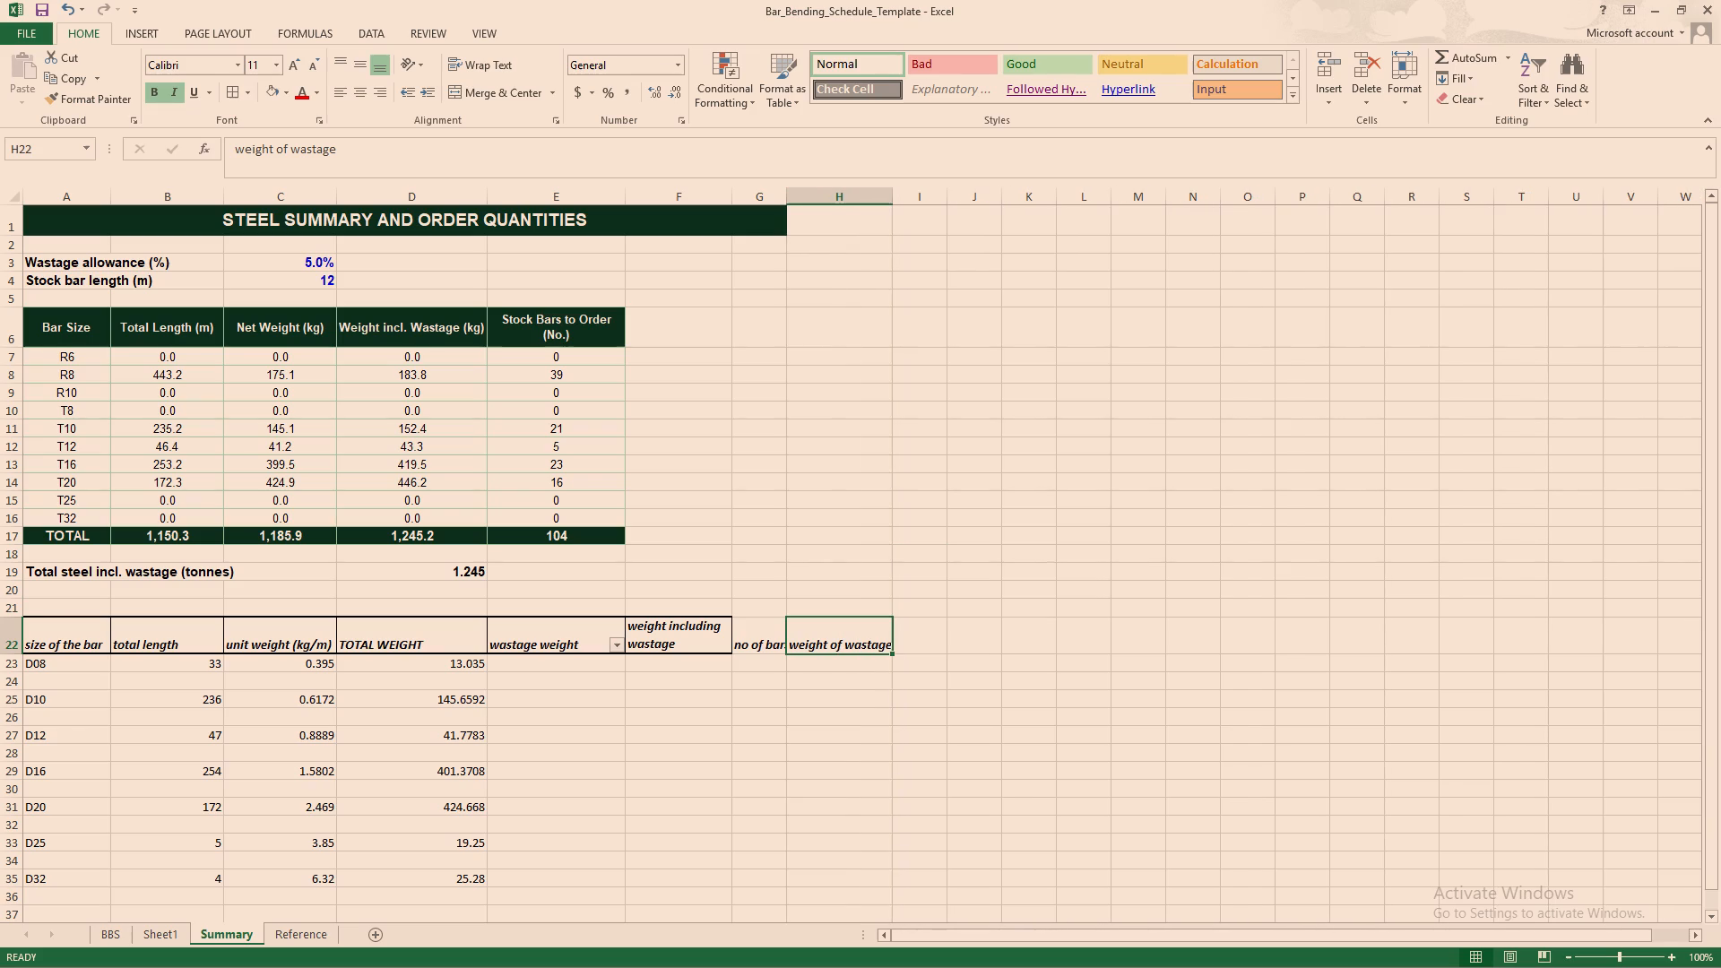
# Calculate the D08 weight of wastage in H23 as 5% of its total weight, with the formula =D23*5%.
pyautogui.click(880, 713)
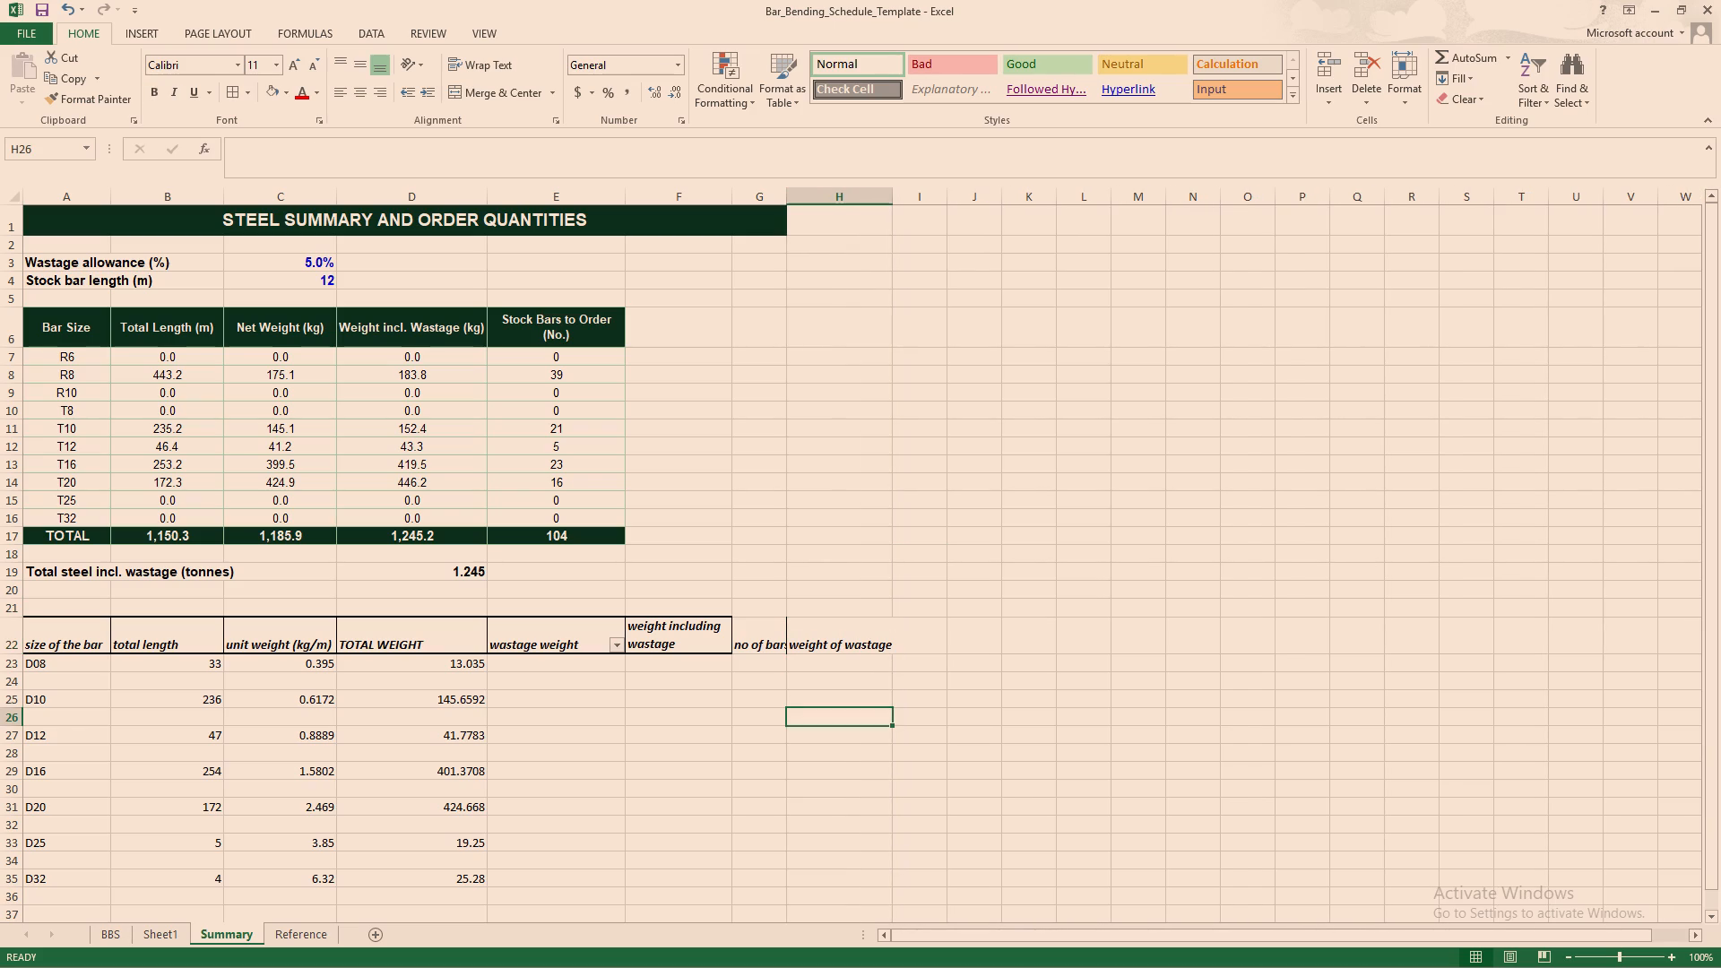
pyautogui.click(724, 673)
pyautogui.click(800, 663)
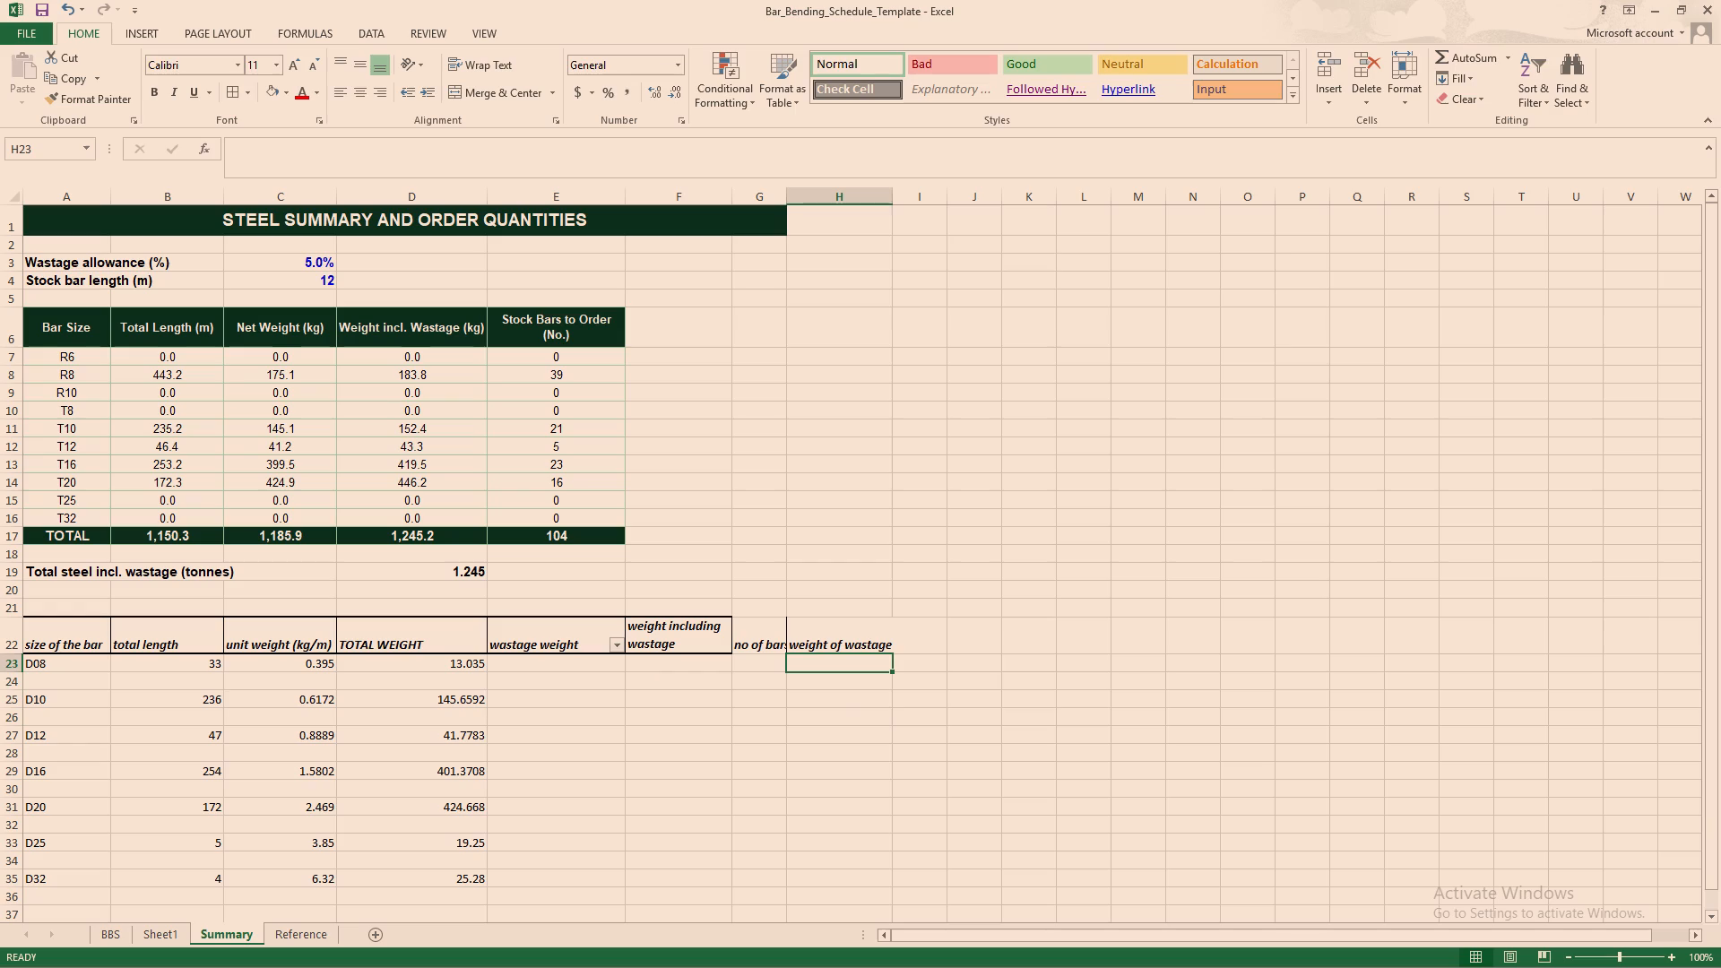
pyautogui.press('=')
pyautogui.click(476, 660)
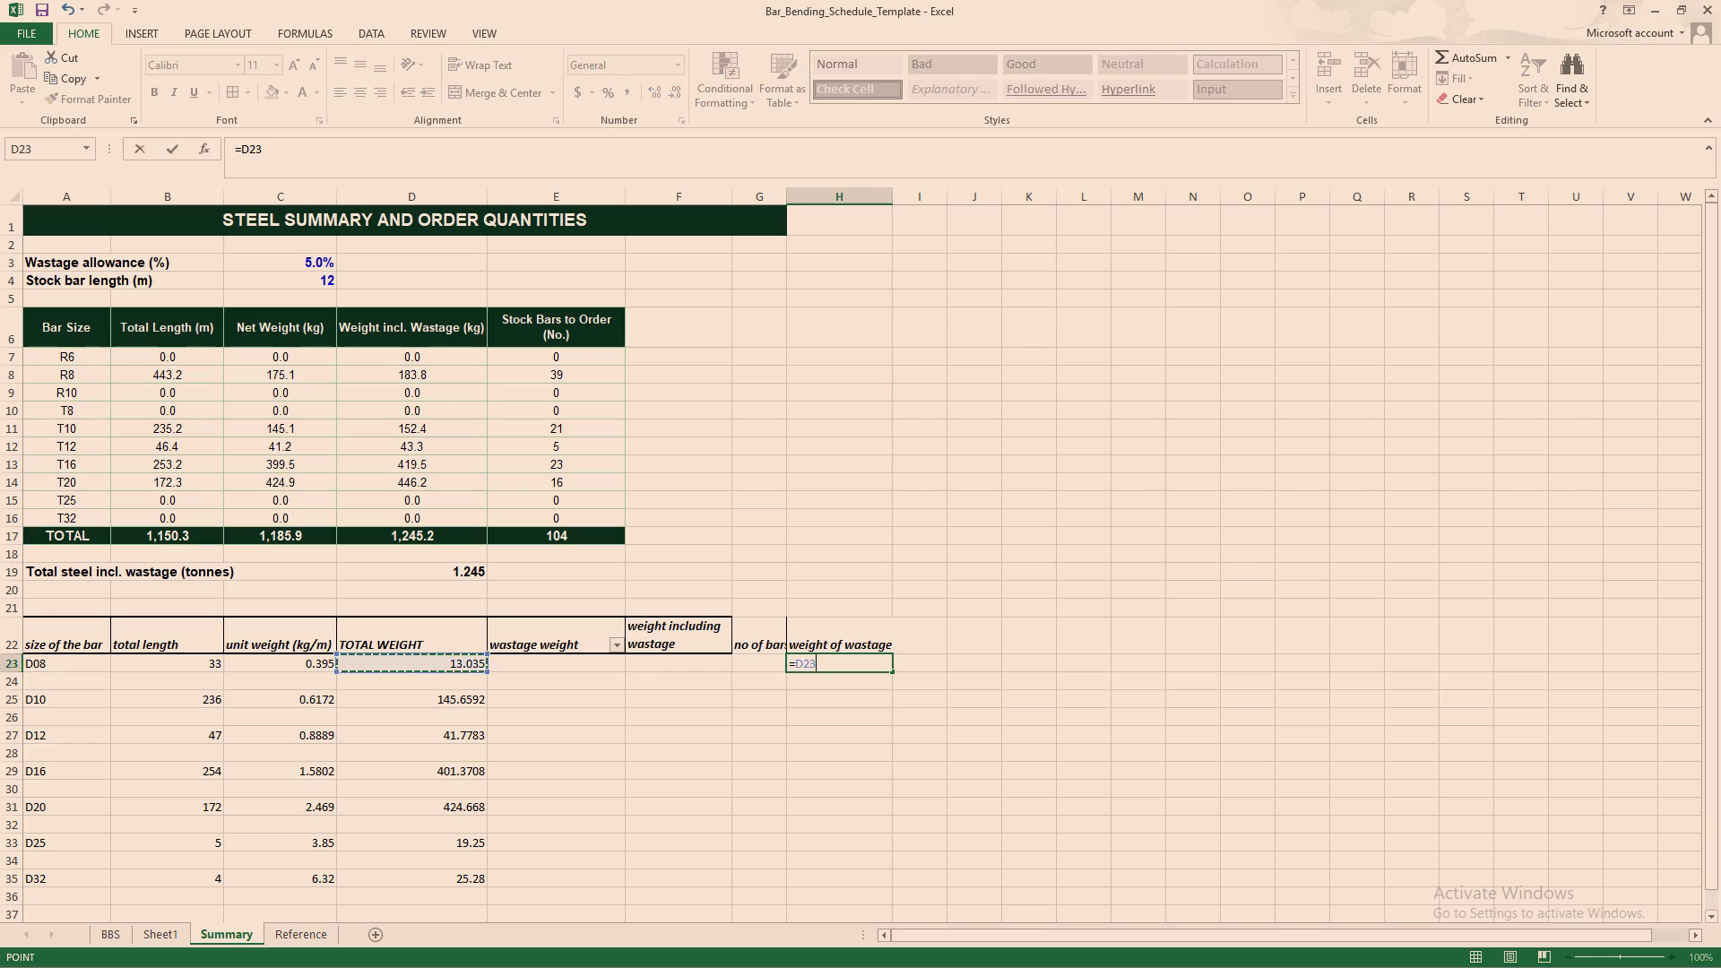
pyautogui.hotkey('shift', '*')
pyautogui.press('5')
pyautogui.hotkey('shift', '%')
pyautogui.press('Return')
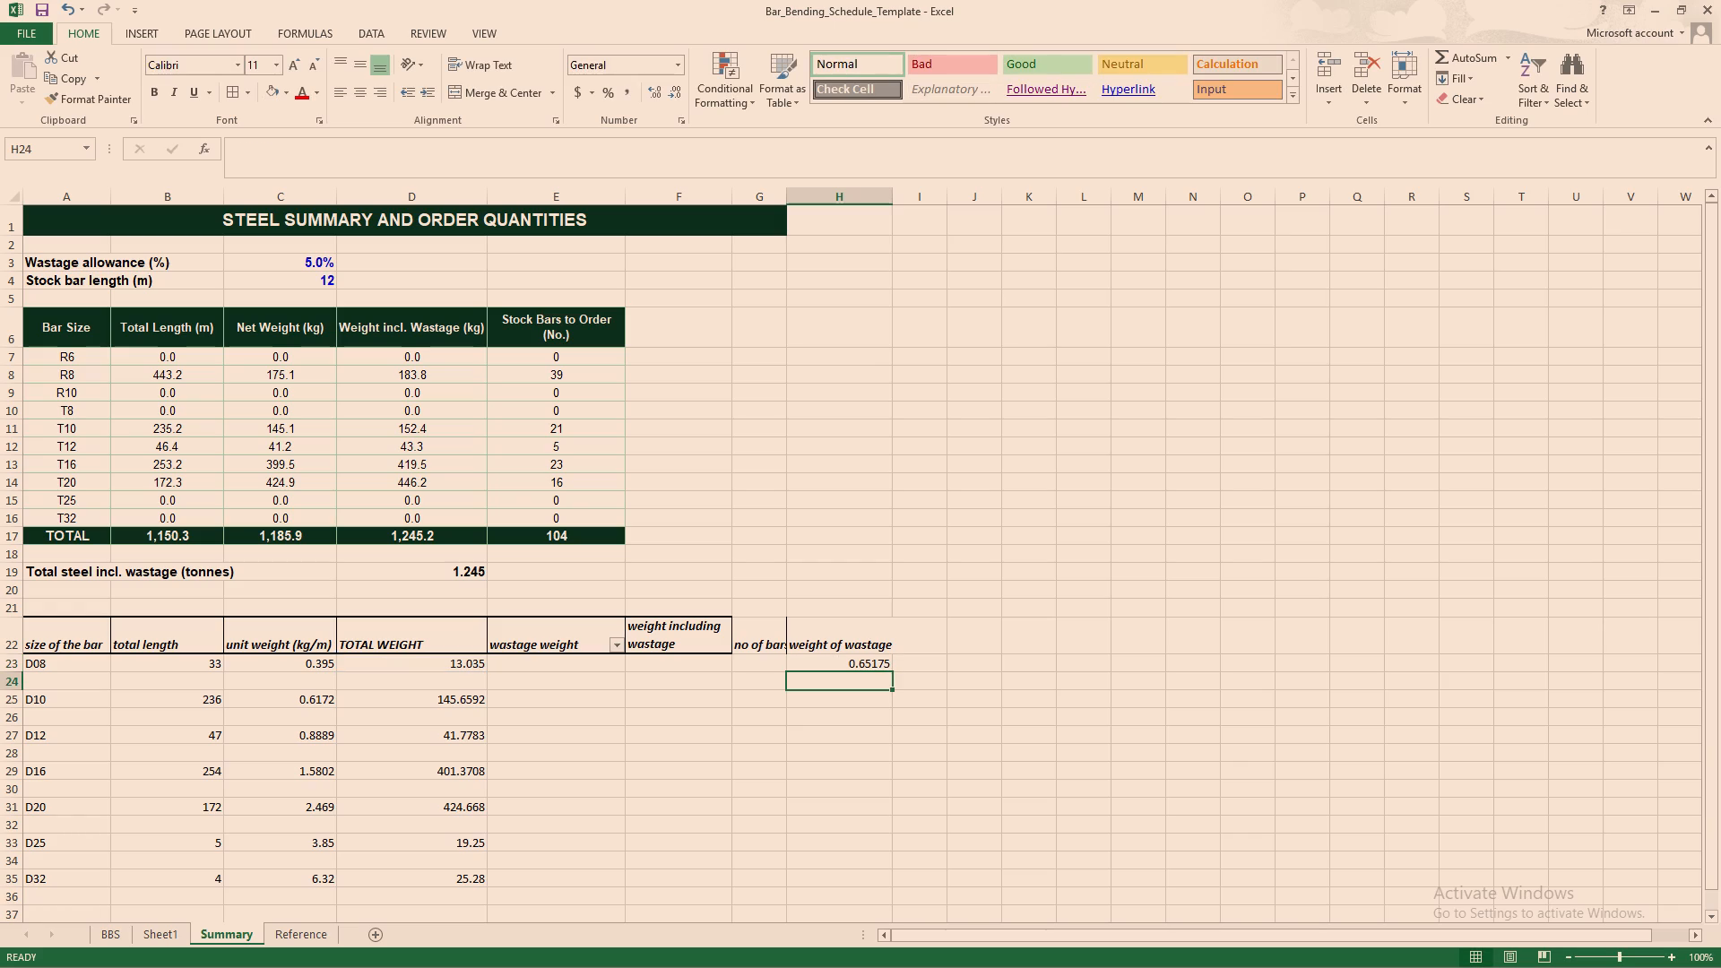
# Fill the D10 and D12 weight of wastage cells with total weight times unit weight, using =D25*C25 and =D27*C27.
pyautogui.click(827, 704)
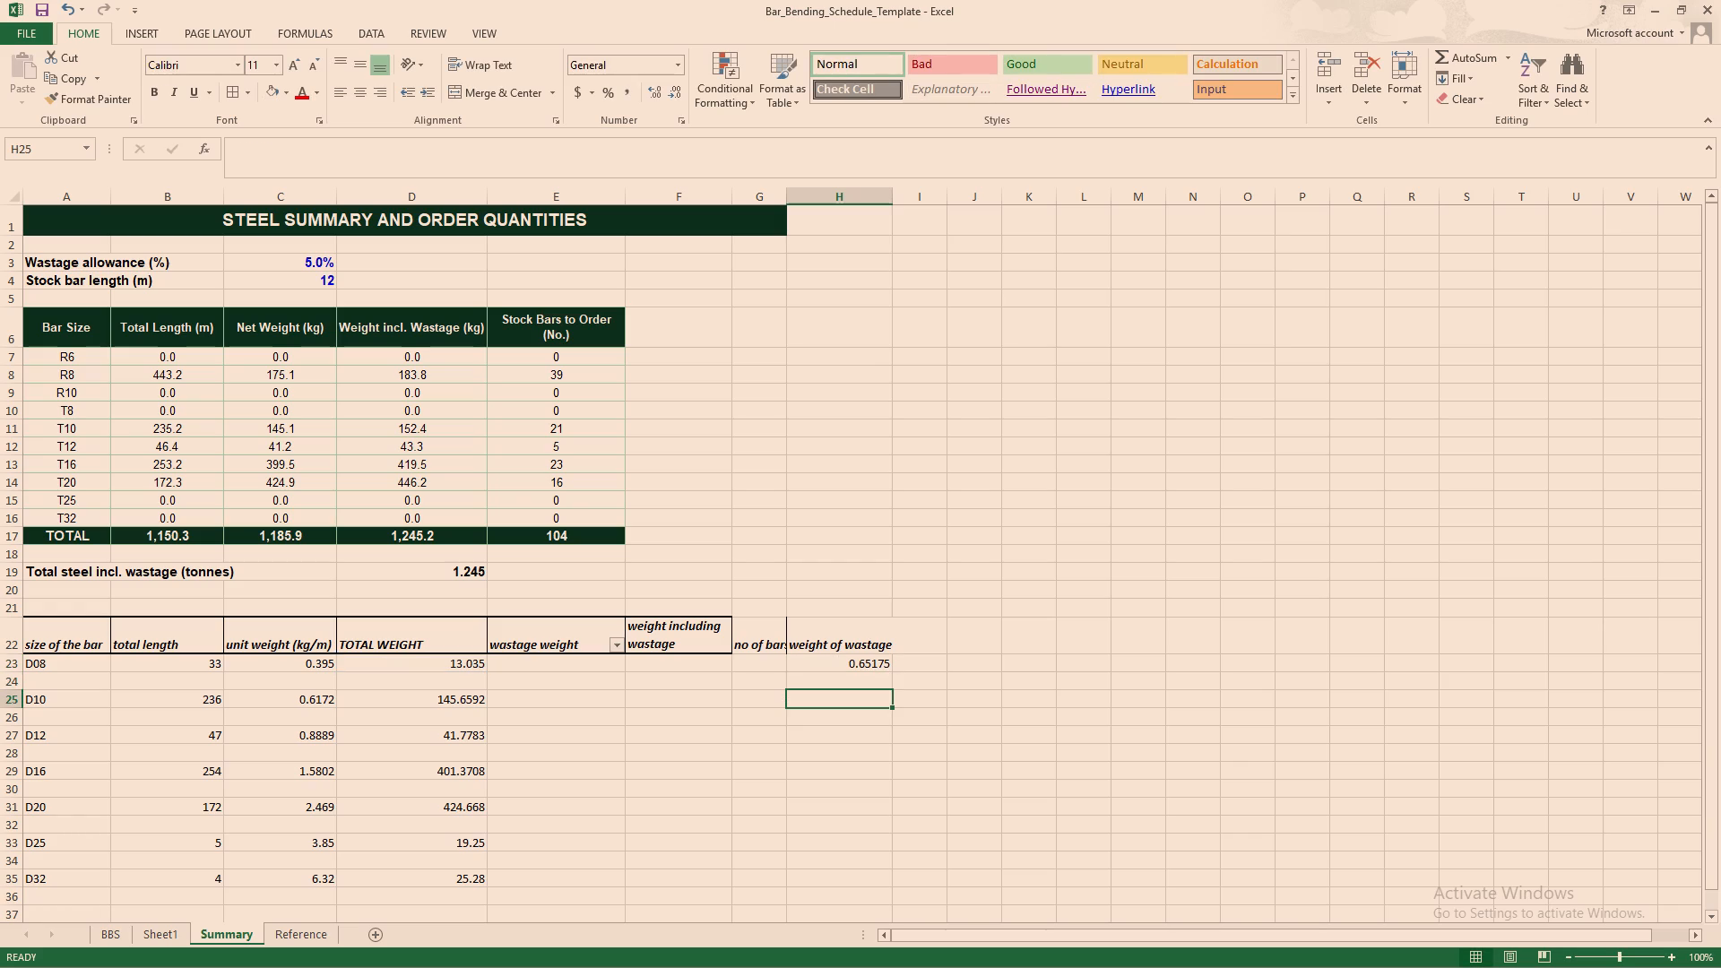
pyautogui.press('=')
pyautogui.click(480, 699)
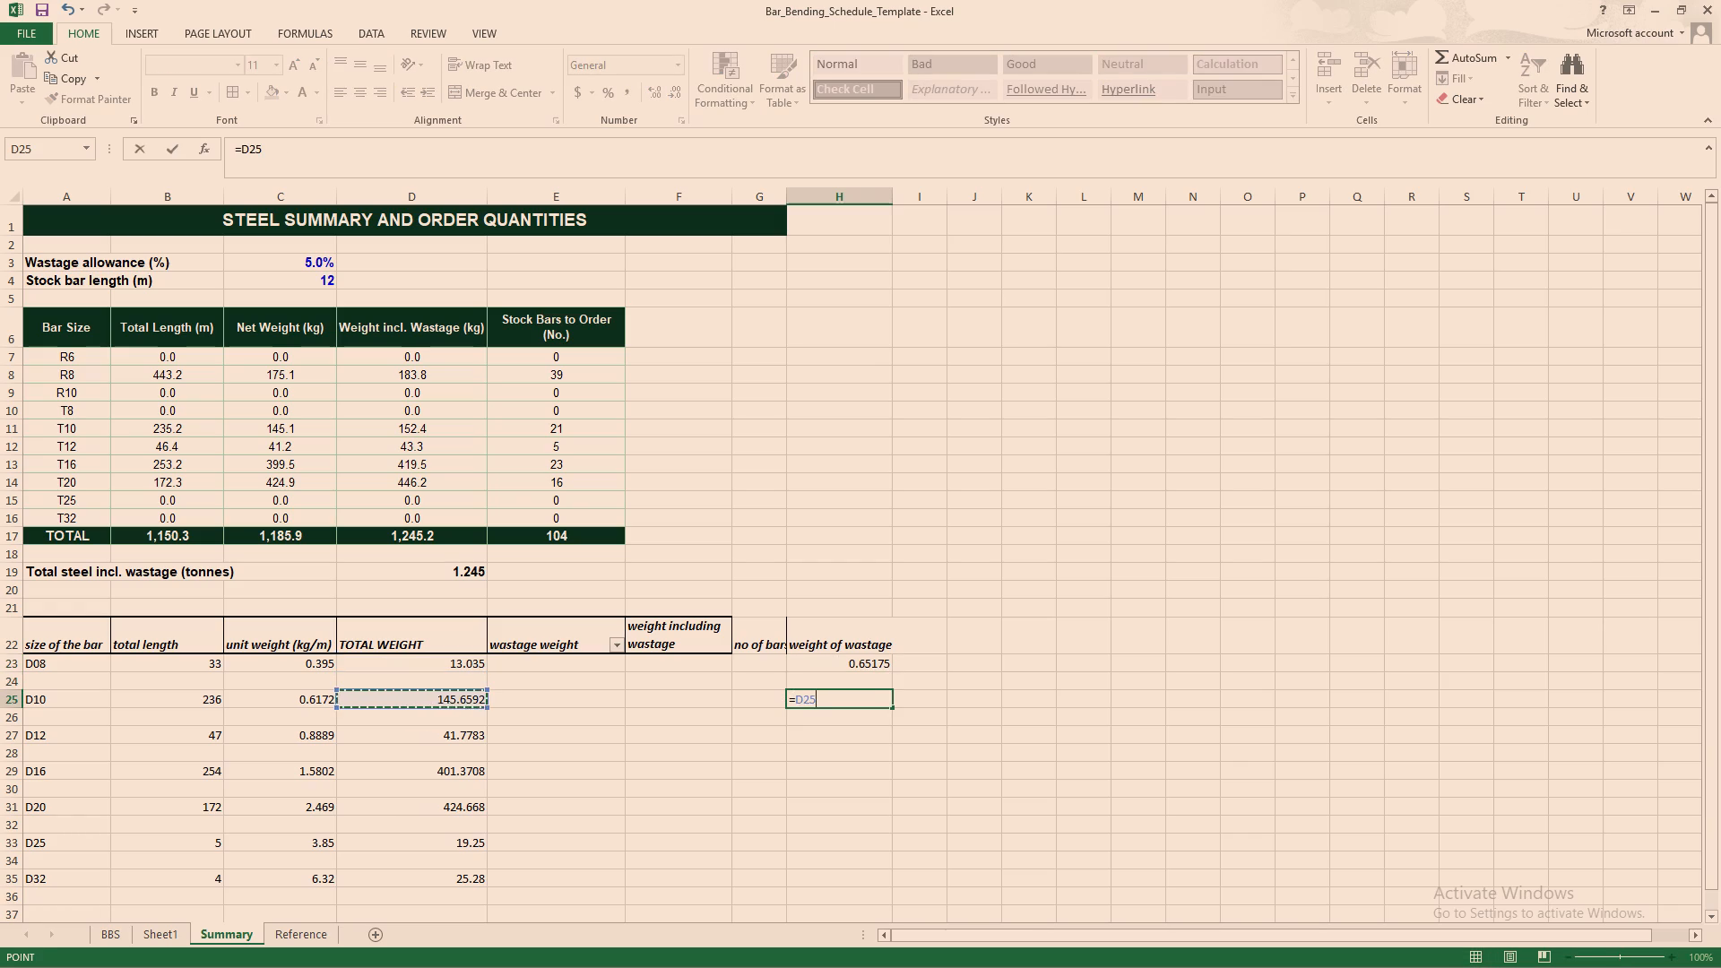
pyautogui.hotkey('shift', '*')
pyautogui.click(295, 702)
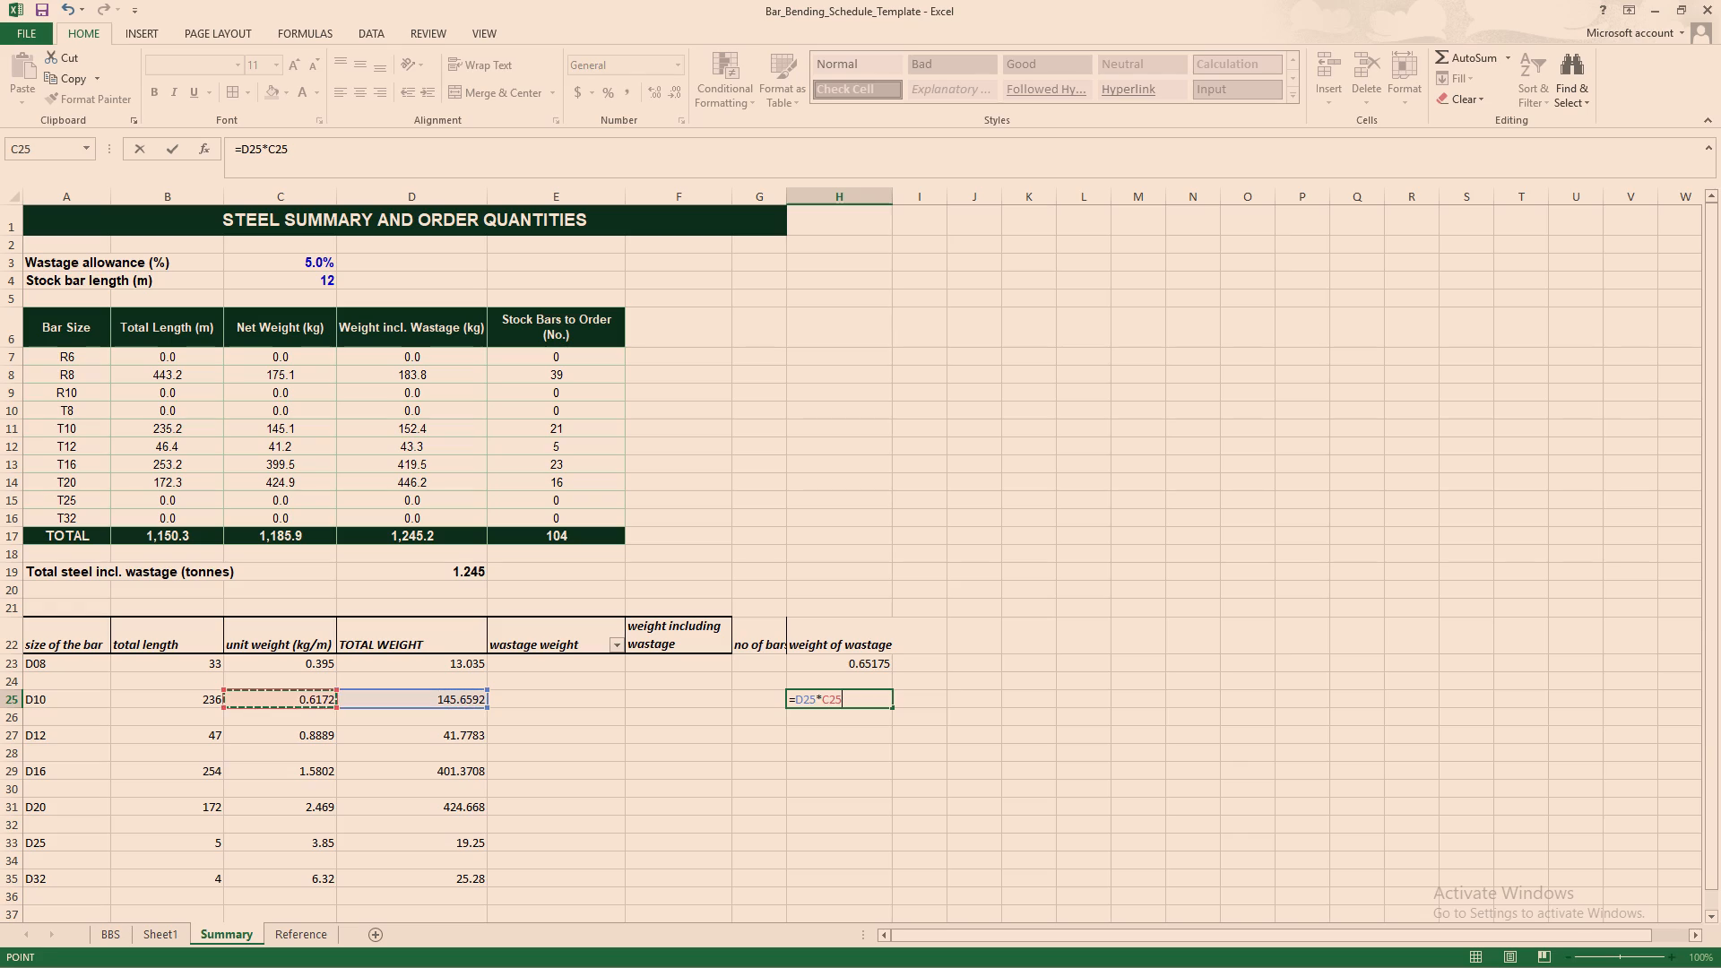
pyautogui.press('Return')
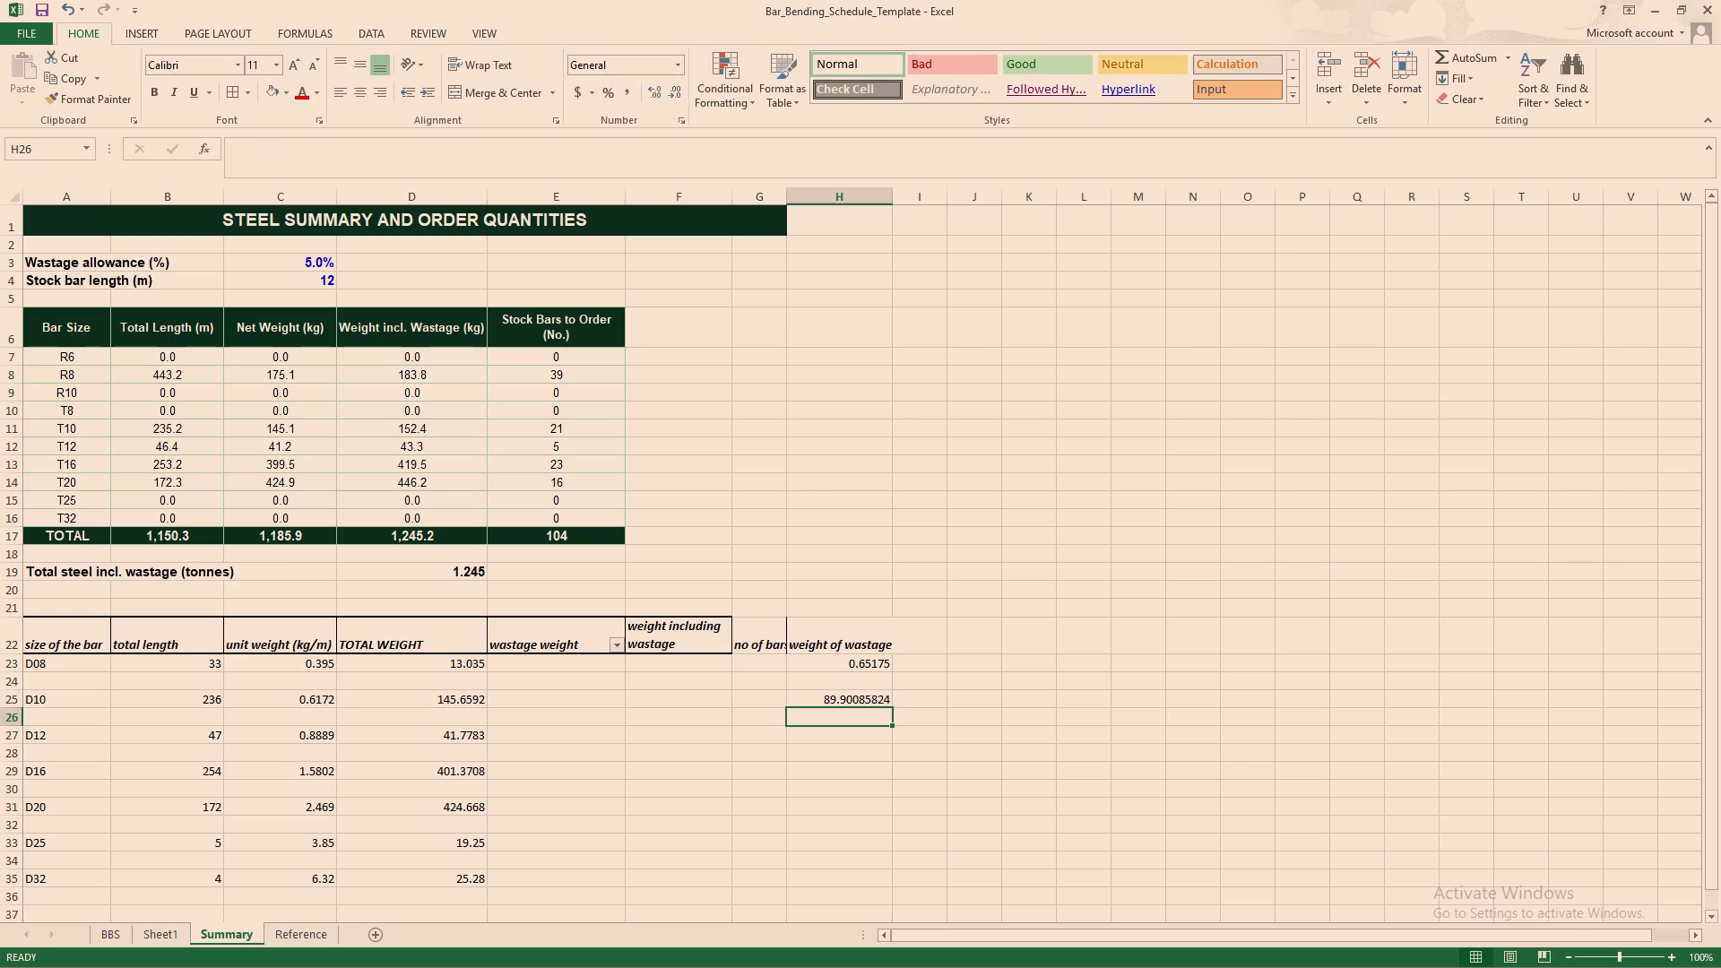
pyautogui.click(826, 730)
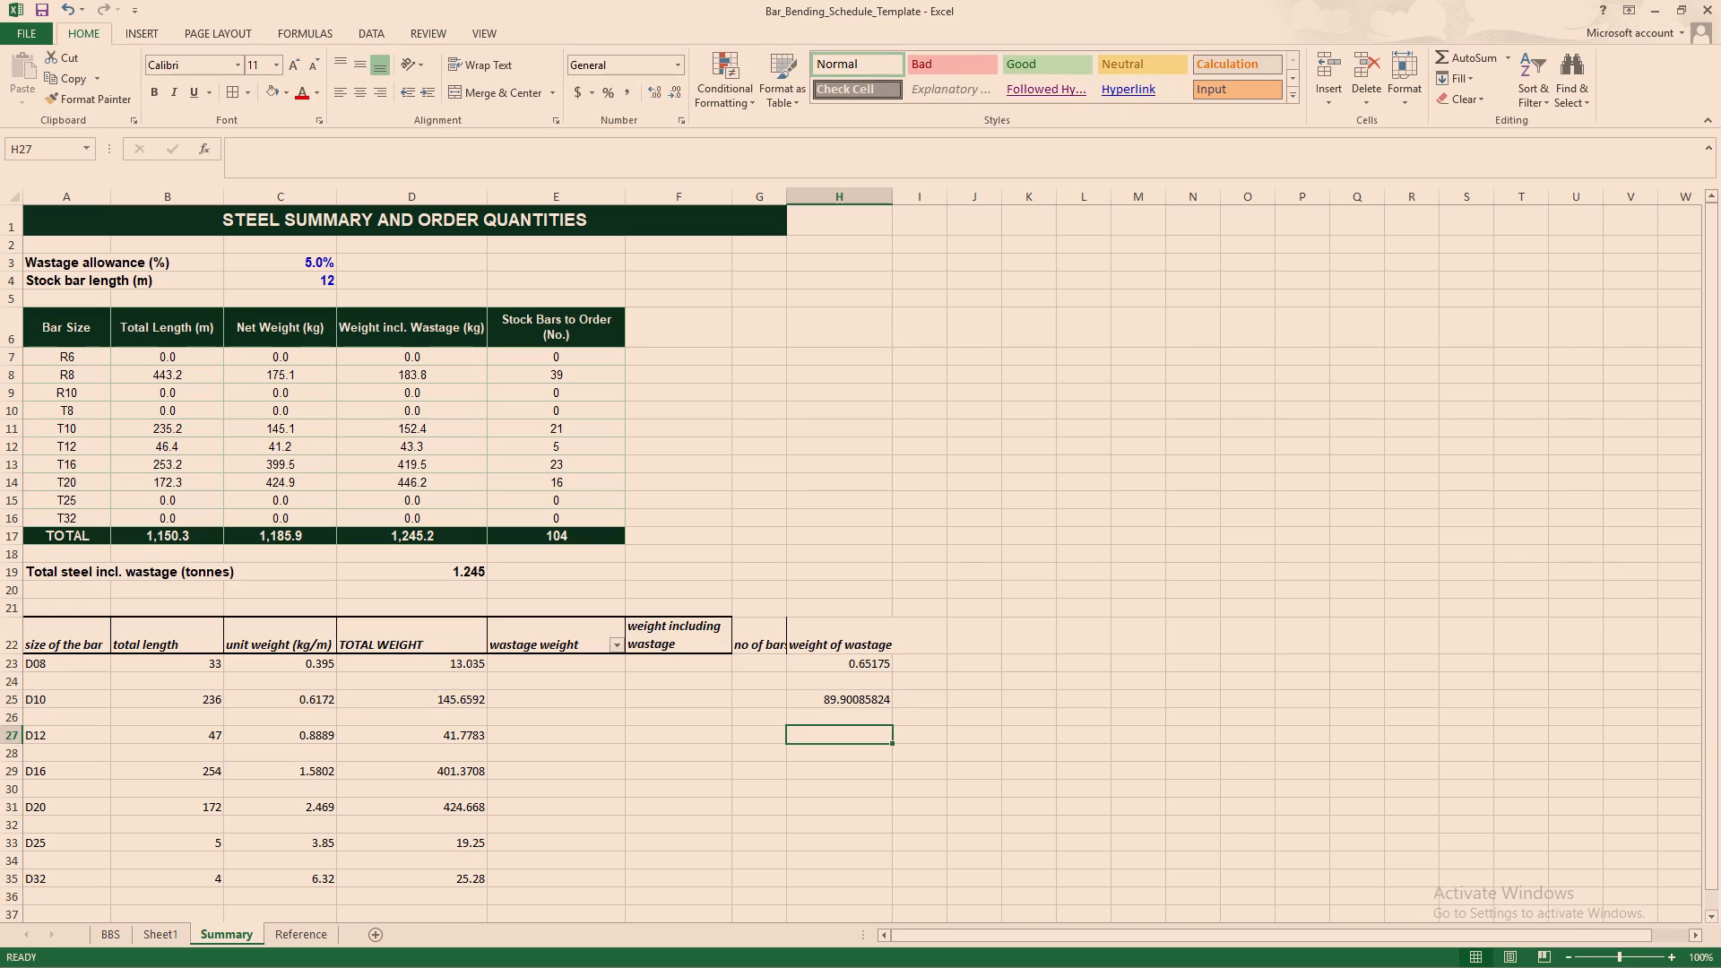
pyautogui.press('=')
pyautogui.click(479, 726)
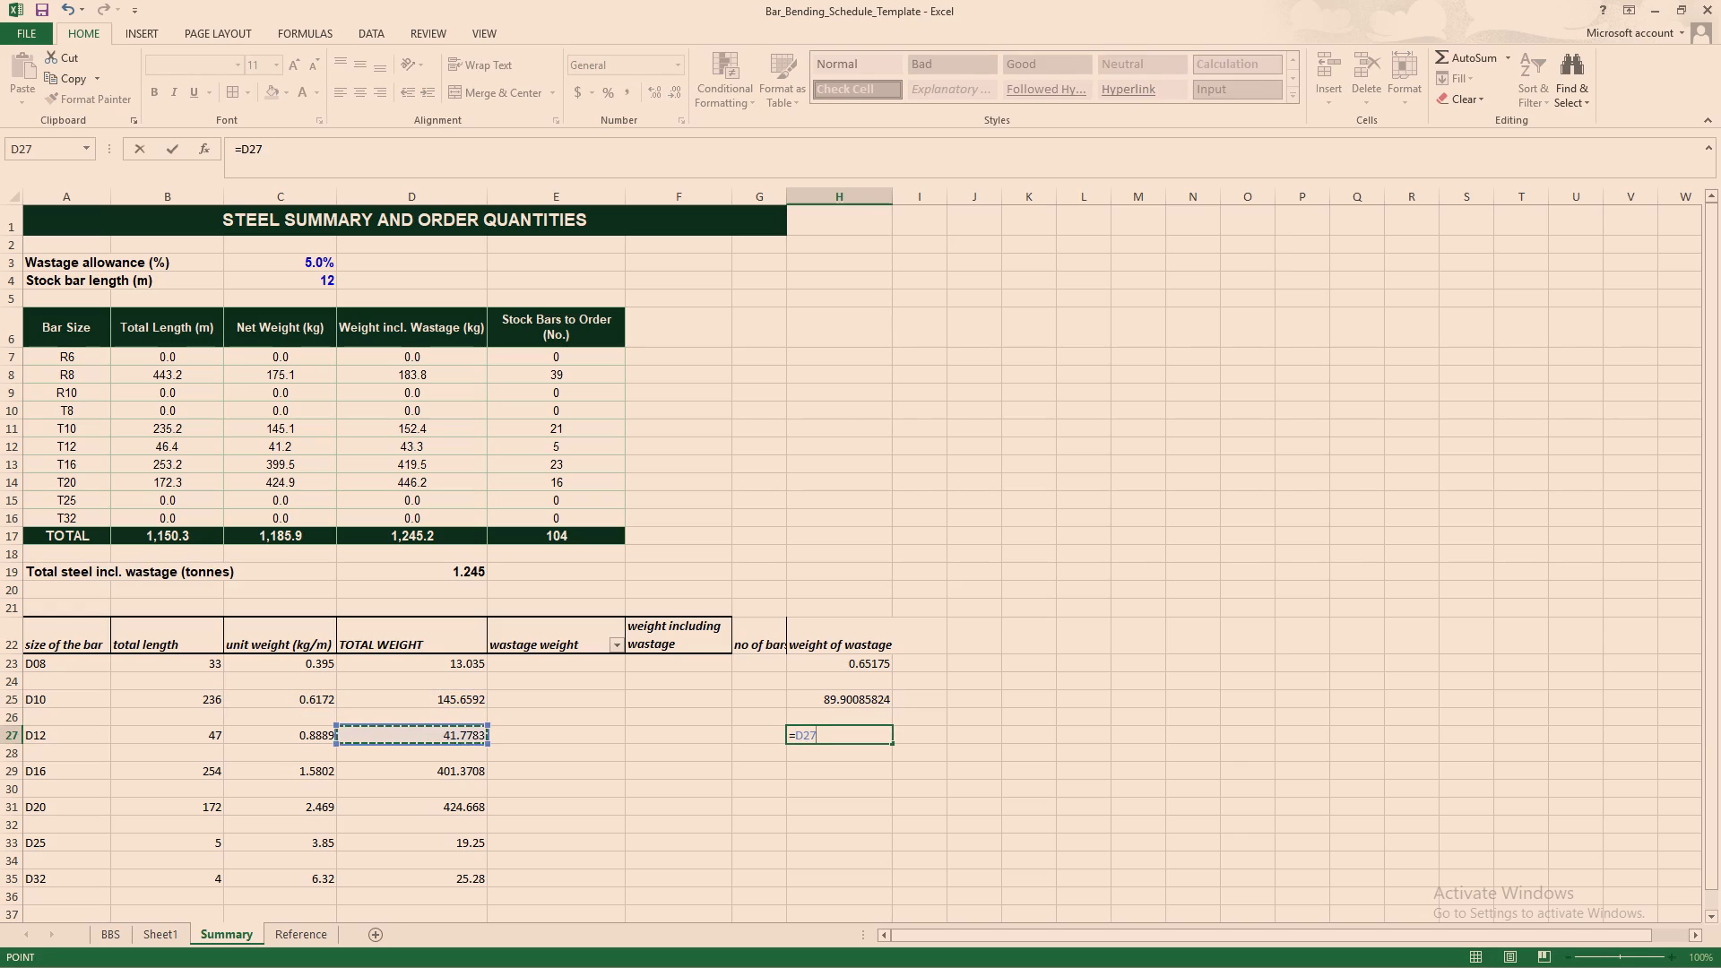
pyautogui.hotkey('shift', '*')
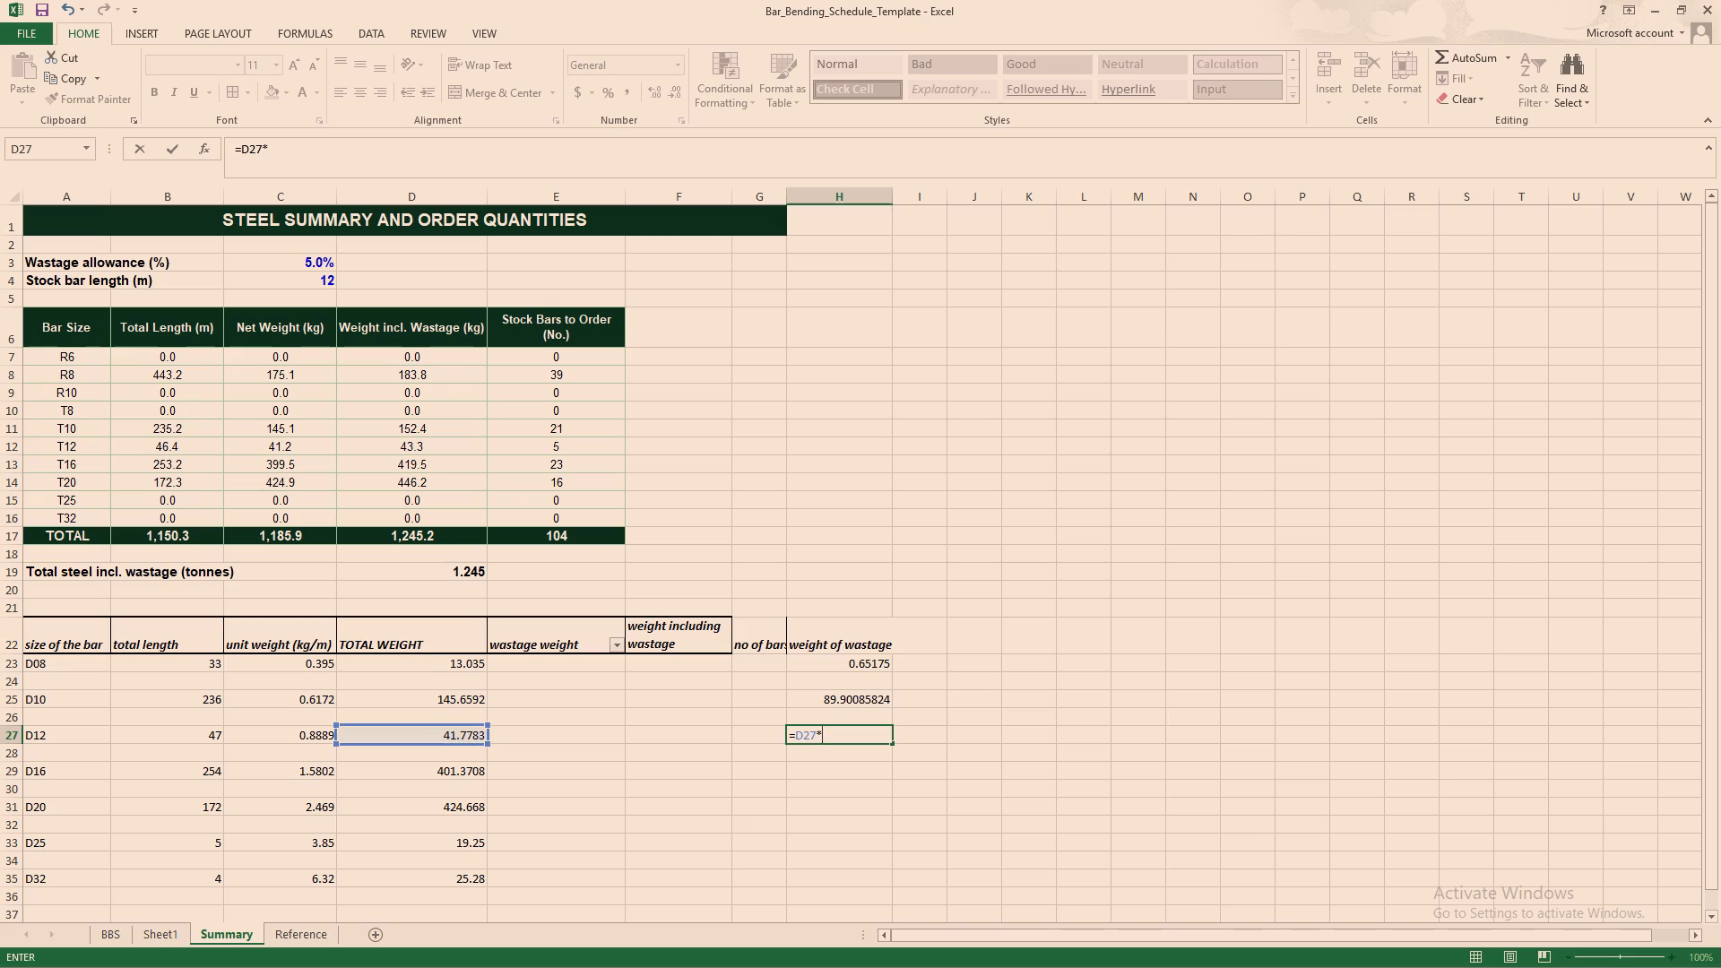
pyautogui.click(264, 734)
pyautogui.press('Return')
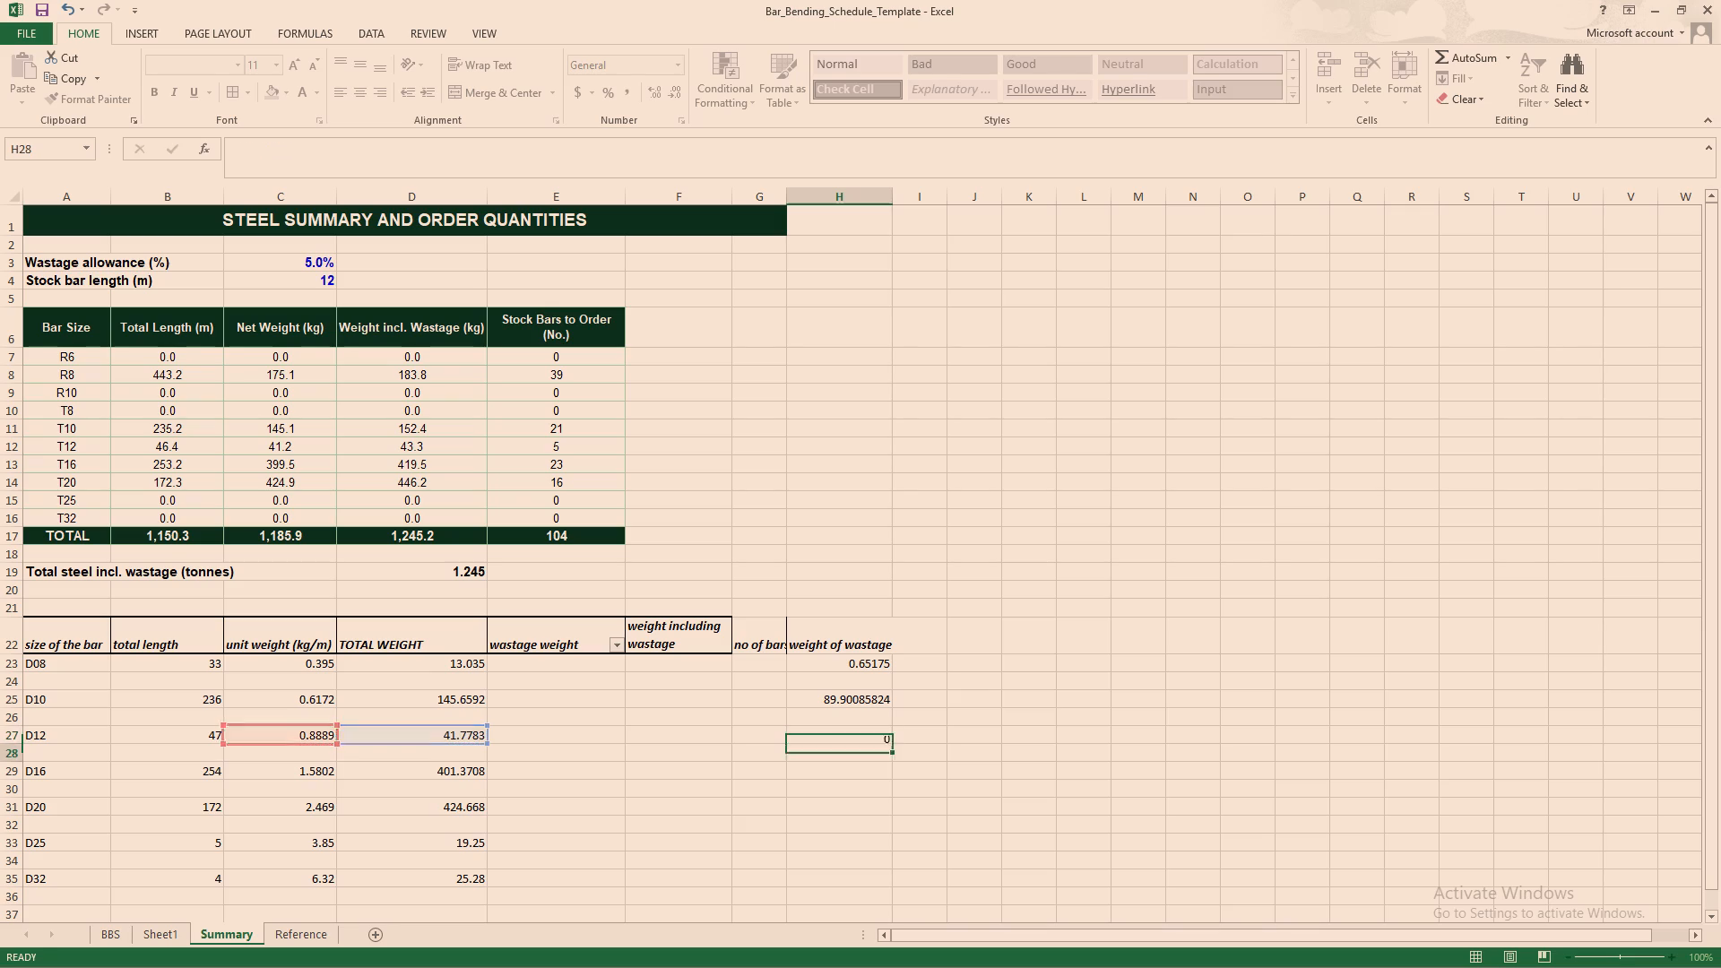
# Fill the D16 and D20 weight of wastage cells with total weight times unit weight, using =D29*C29 and =D31*C31.
pyautogui.click(794, 765)
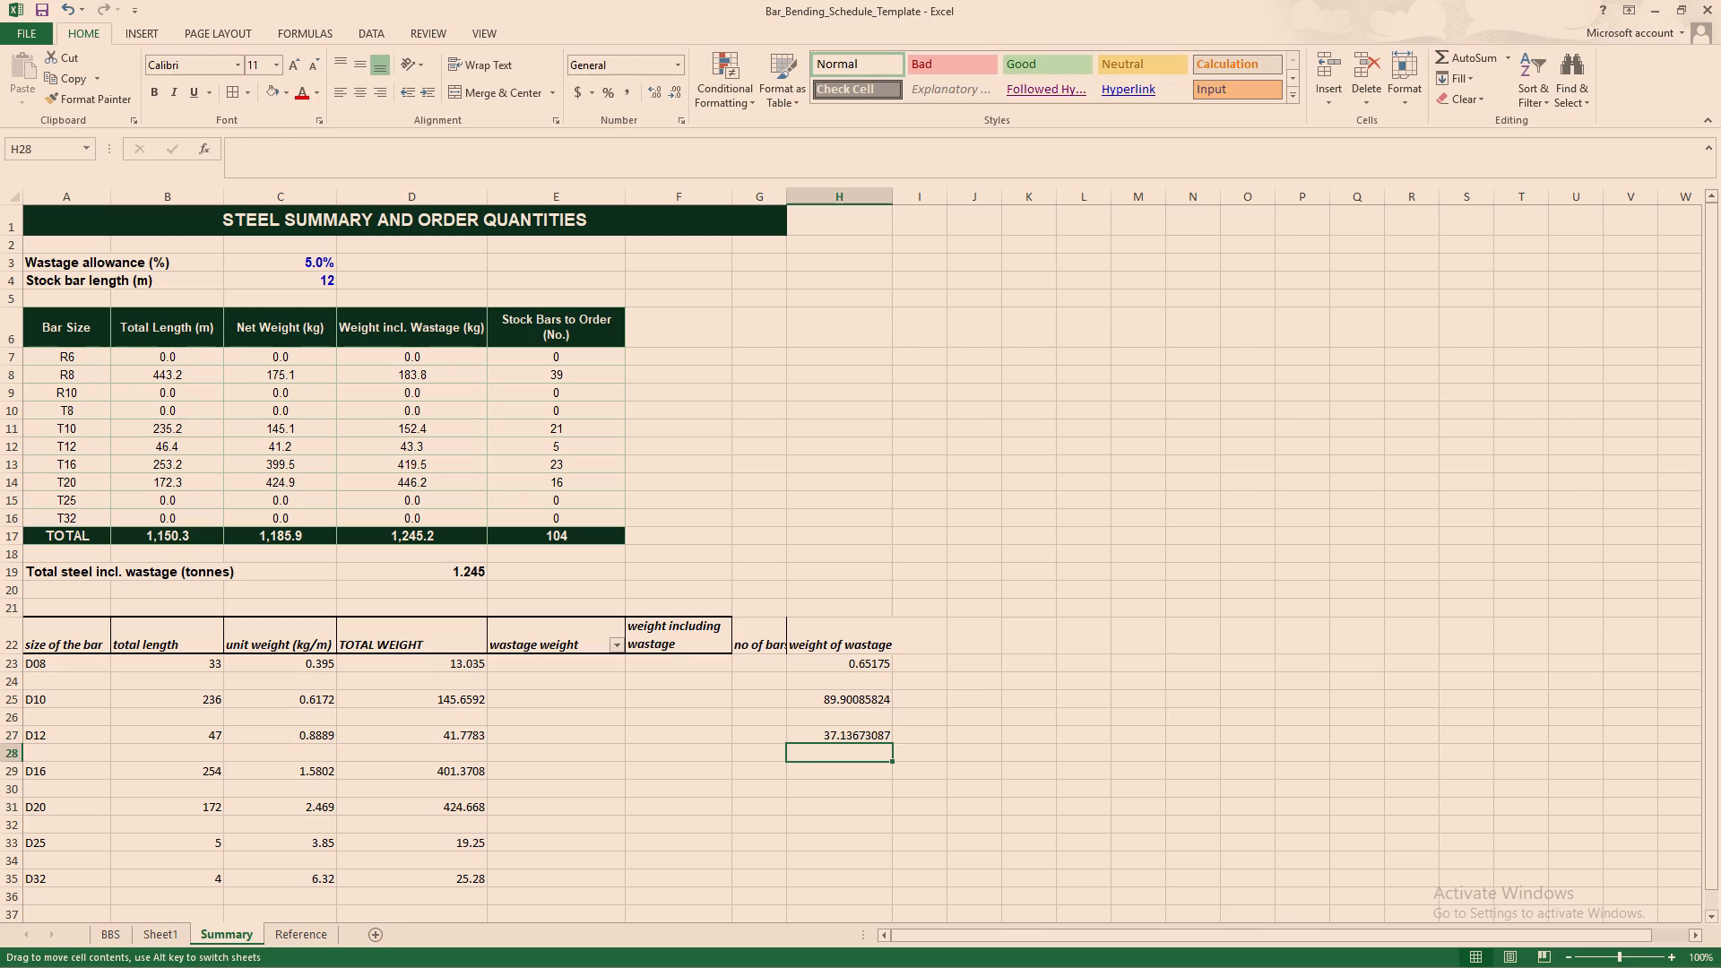
pyautogui.click(811, 776)
pyautogui.press('=')
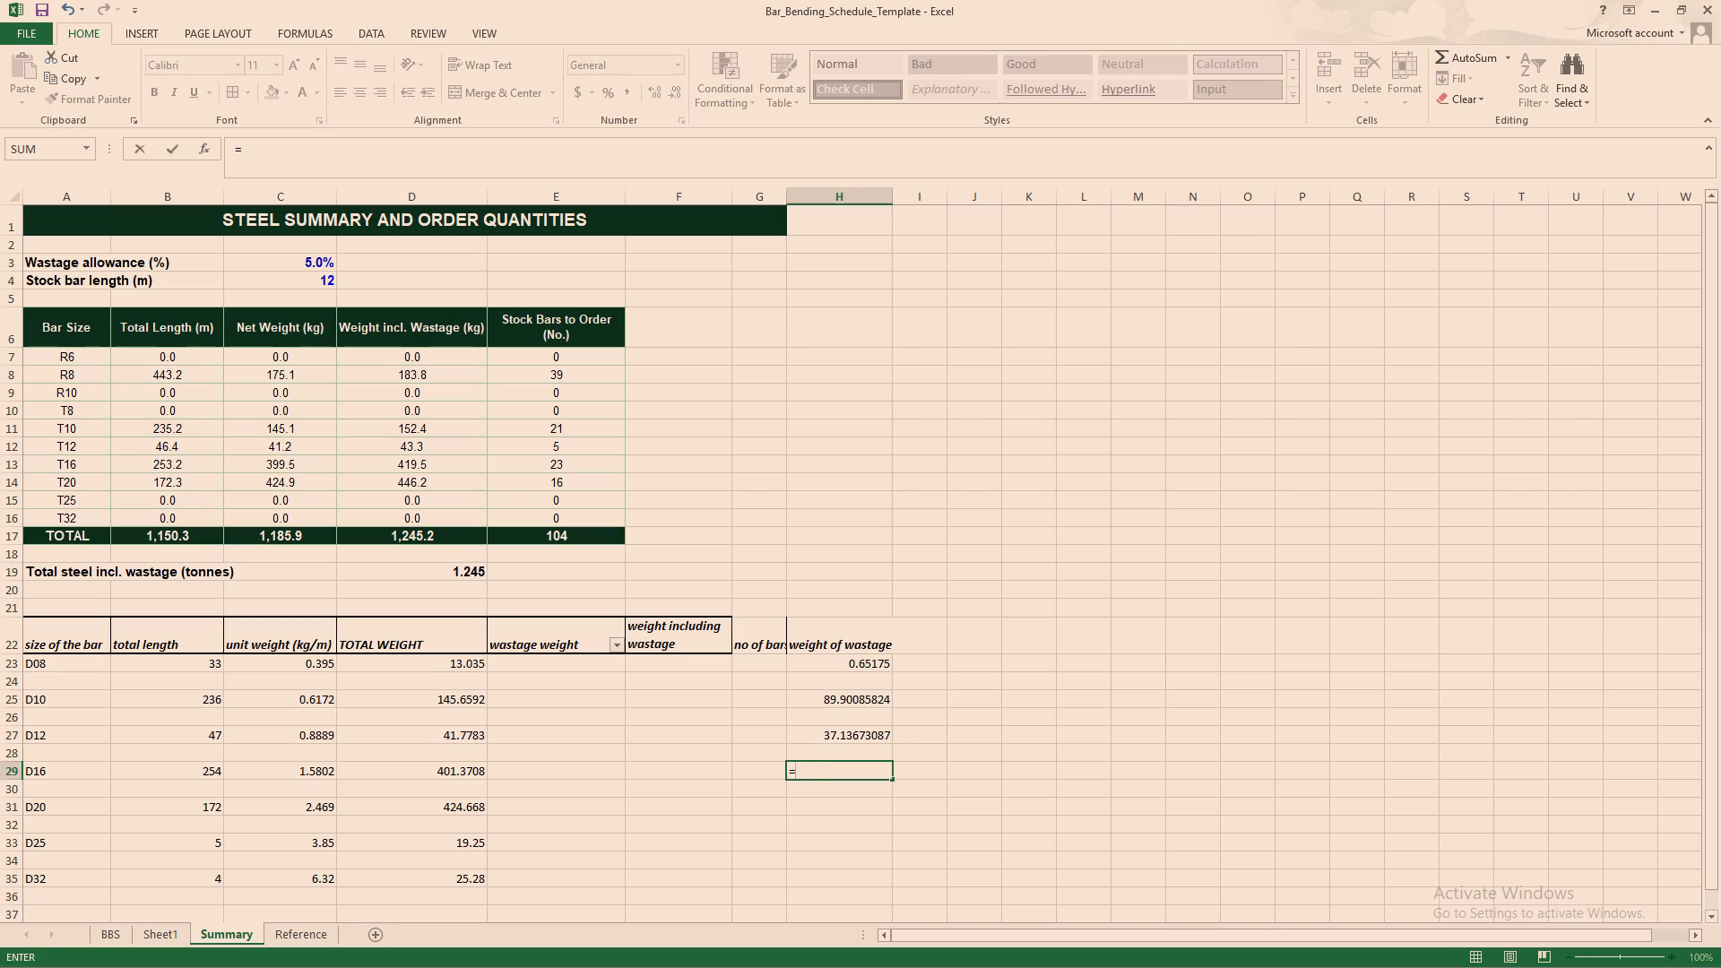
pyautogui.click(470, 765)
pyautogui.hotkey('shift', '*')
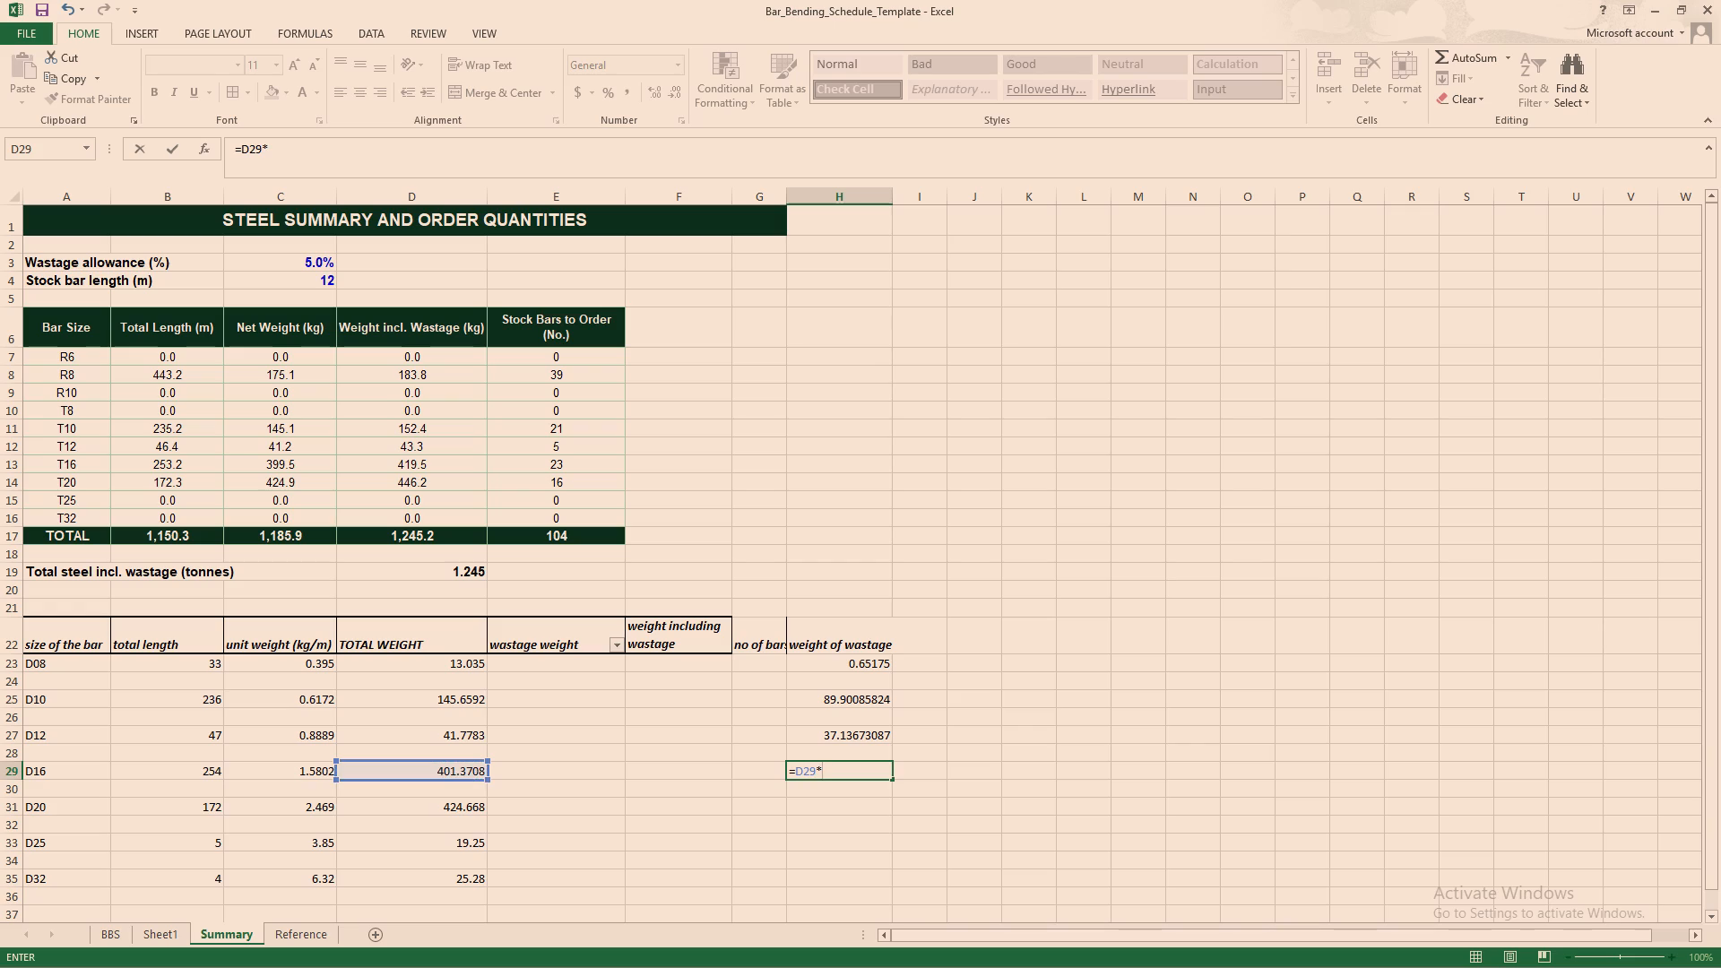
pyautogui.click(301, 772)
pyautogui.press('Return')
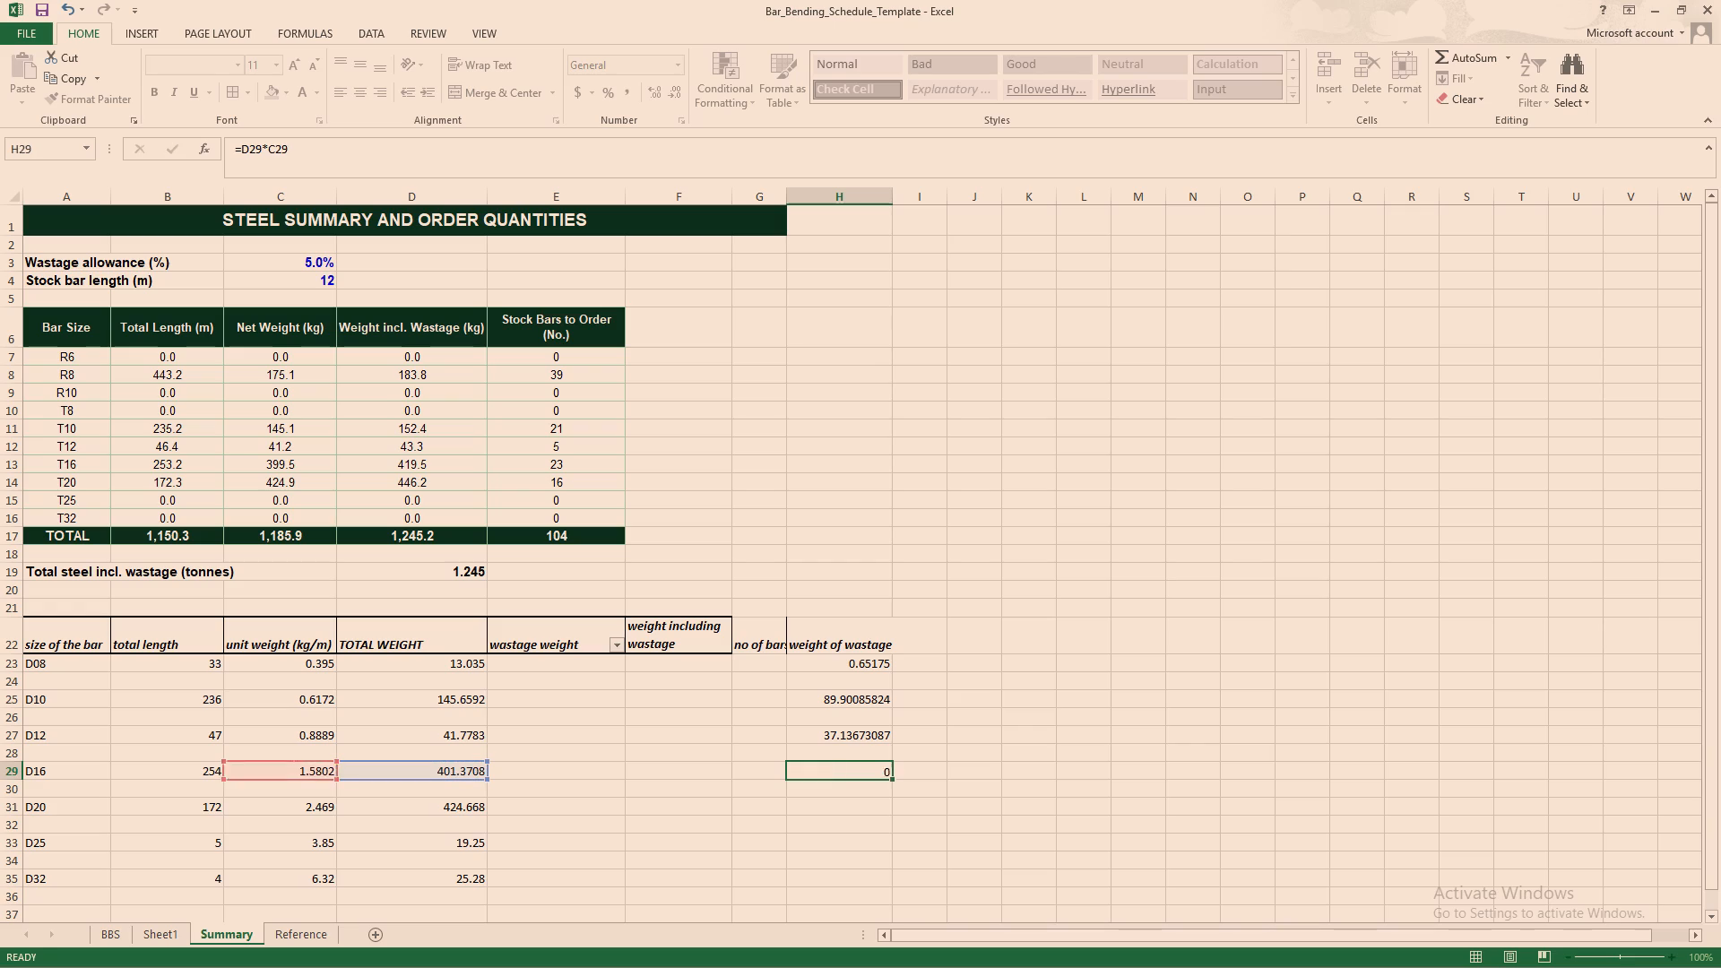
pyautogui.click(816, 812)
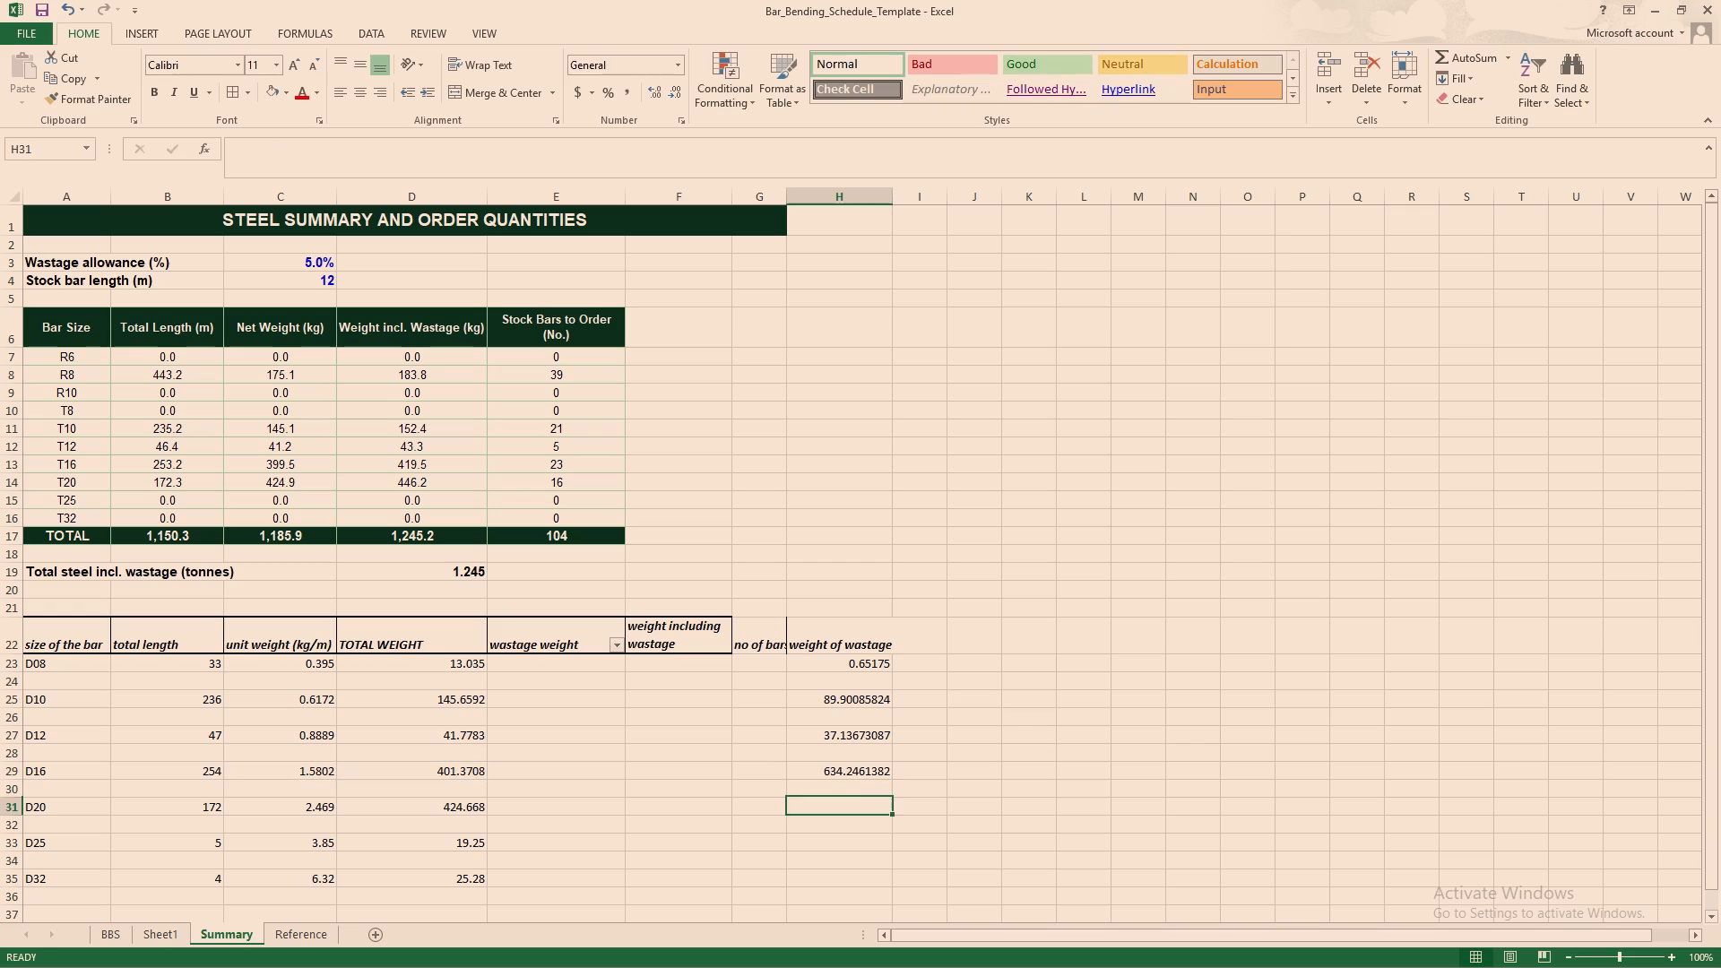
pyautogui.press('=')
pyautogui.click(471, 802)
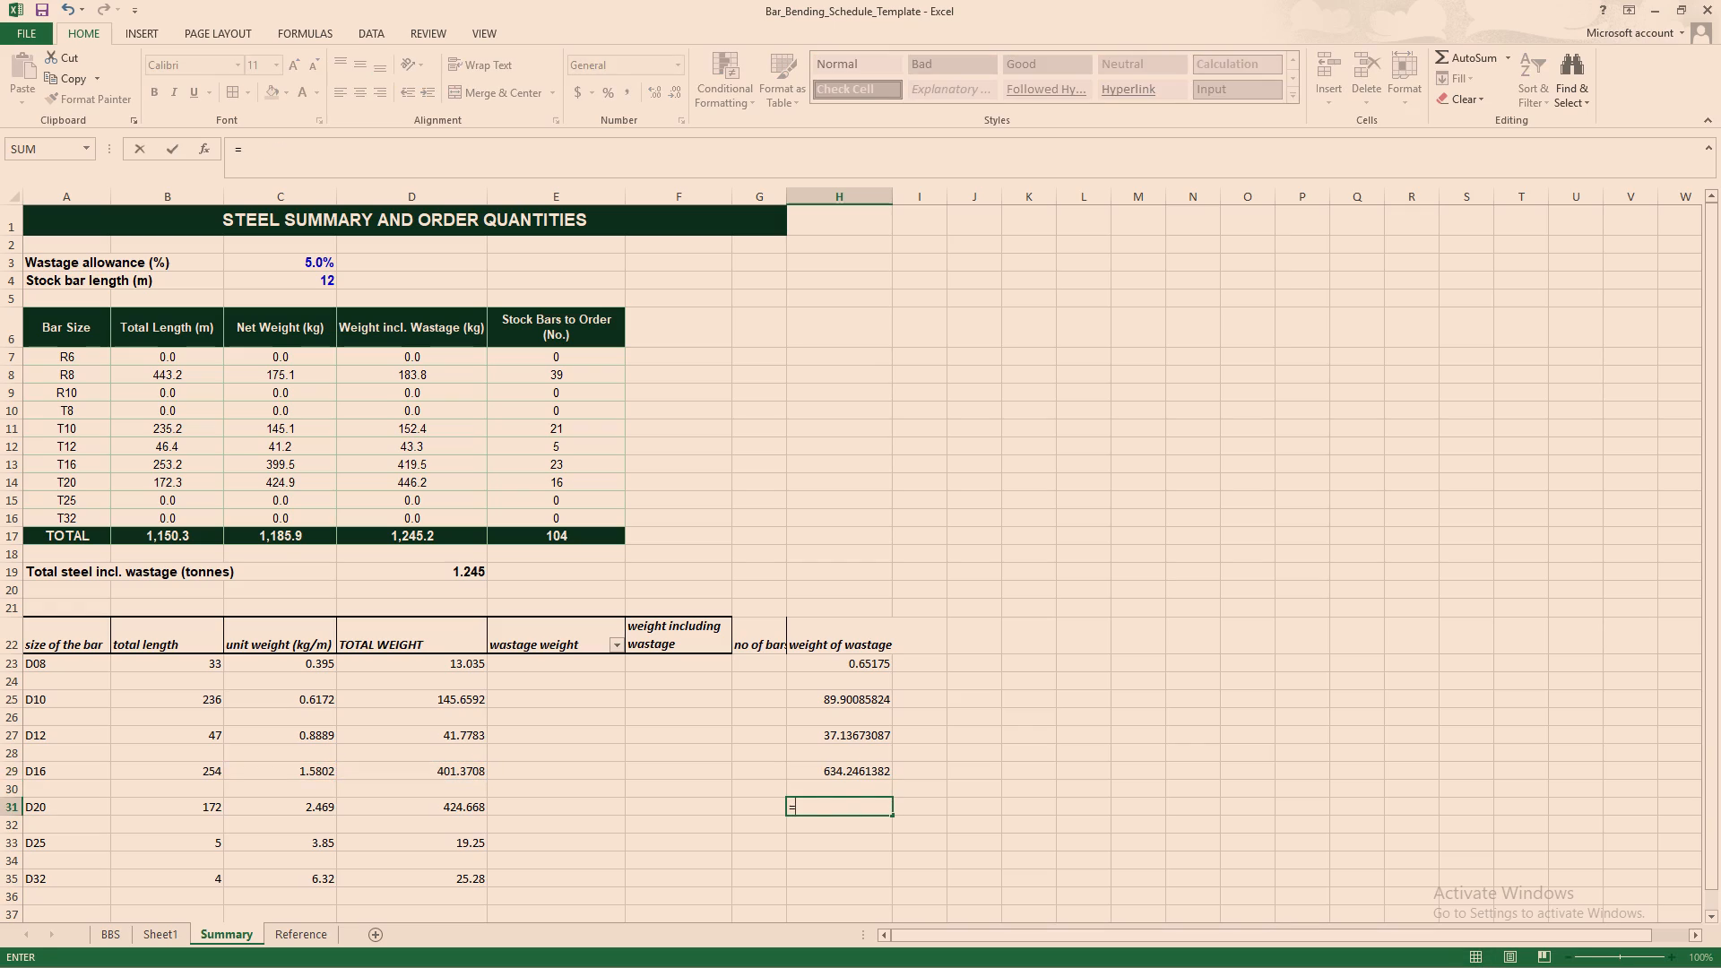
pyautogui.hotkey('shift', '*')
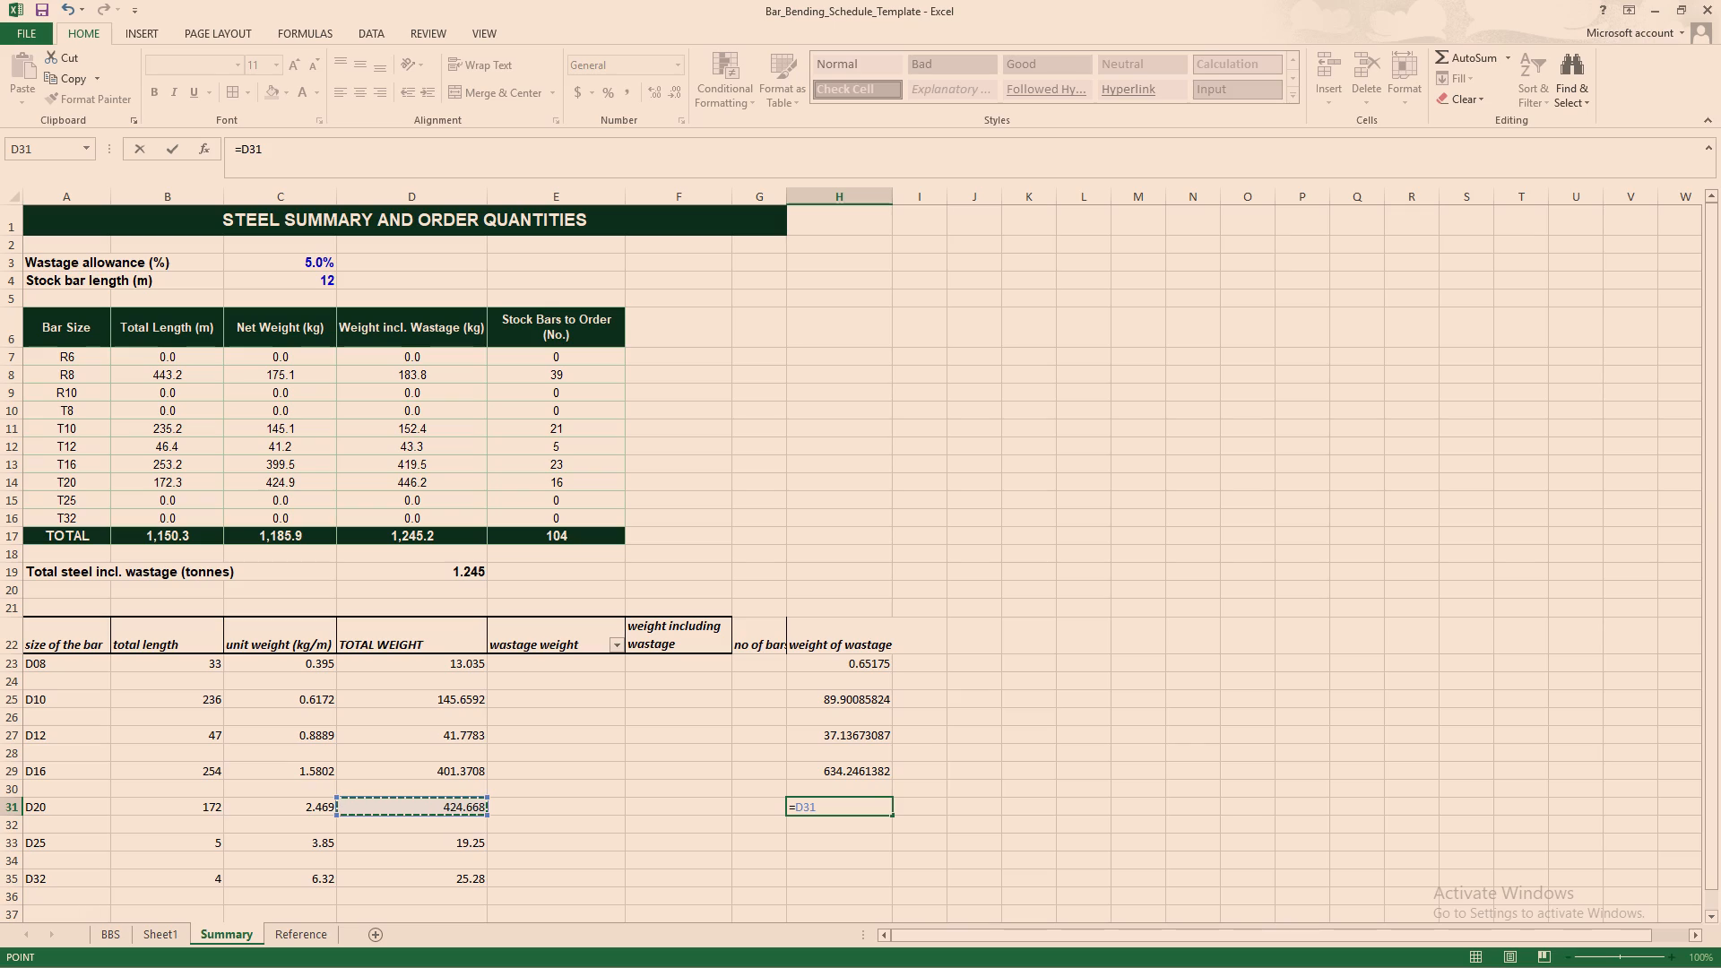
pyautogui.click(308, 813)
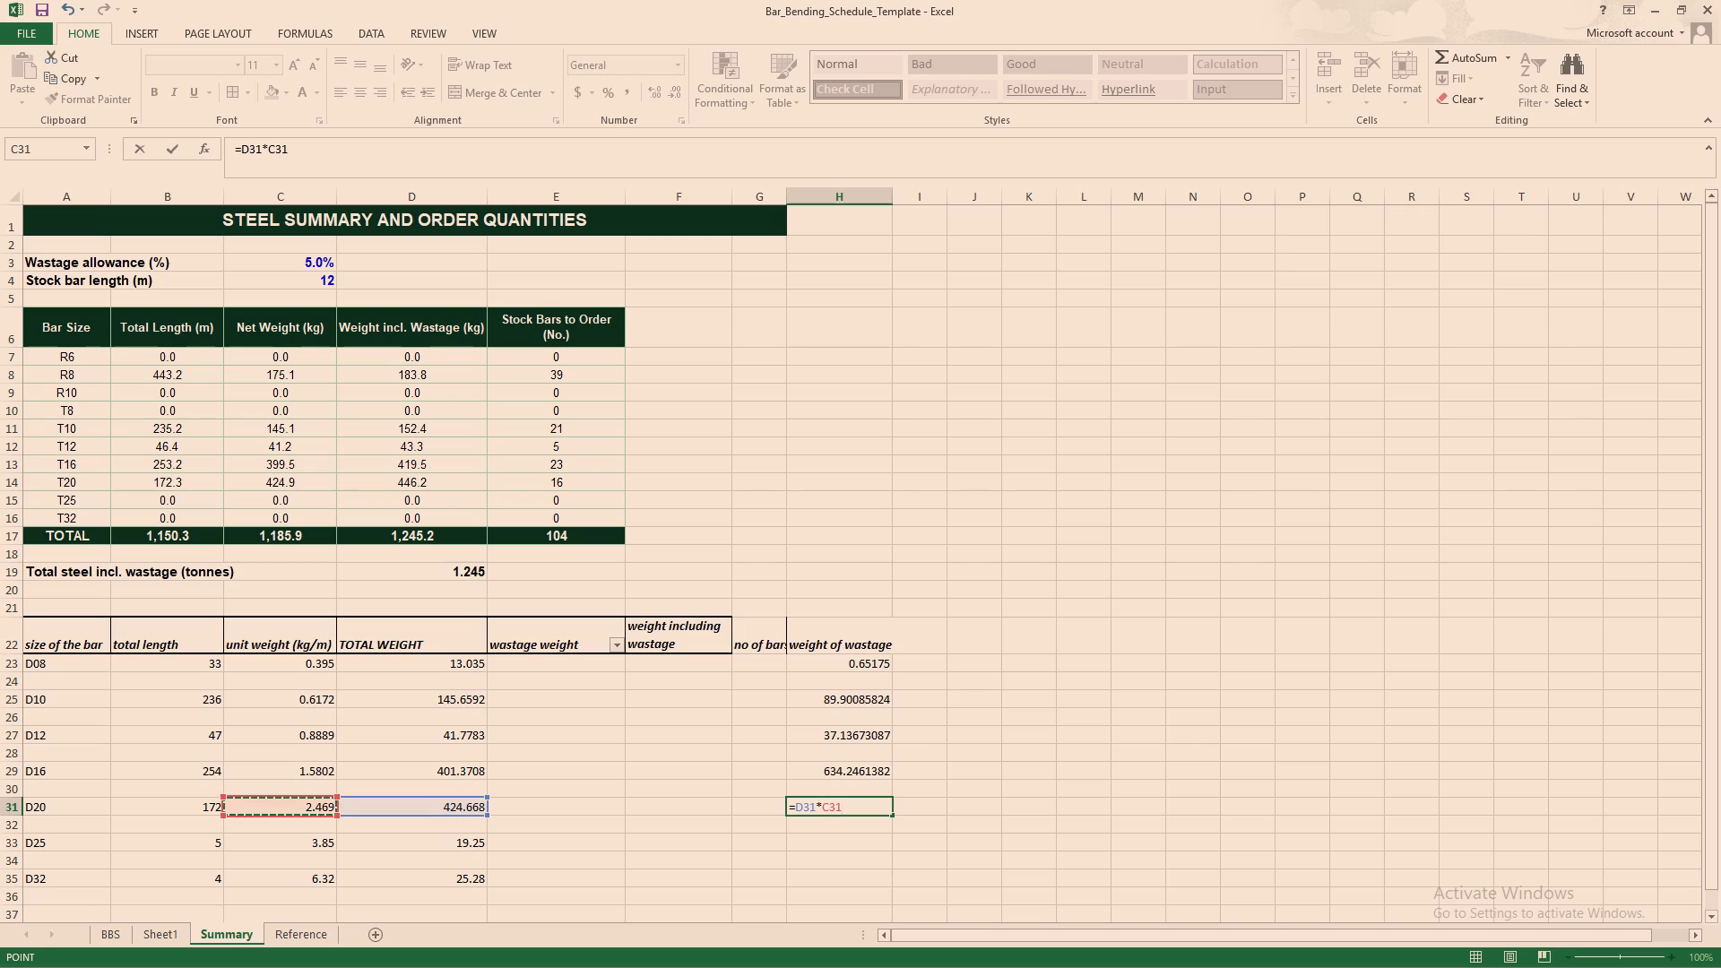
pyautogui.press('Return')
# Replace the D10 weight of wastage formula in H25 with 5% of its total weight, =D25*5%.
pyautogui.scroll(-1, 532, 791)
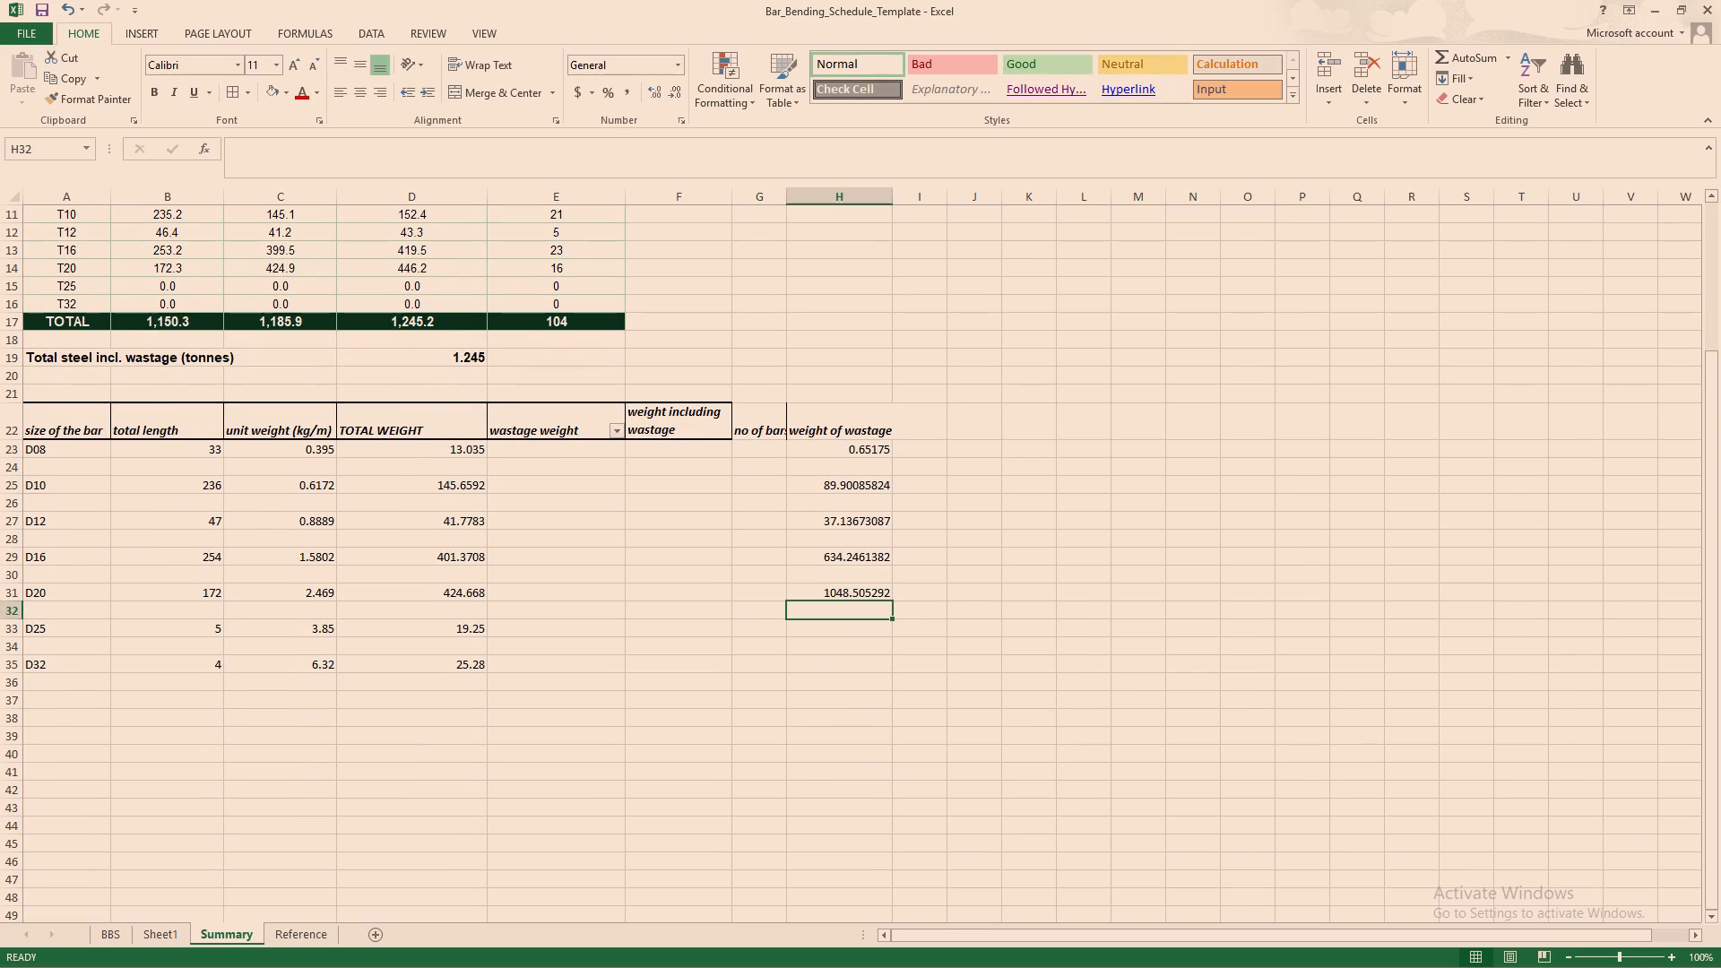
pyautogui.click(856, 488)
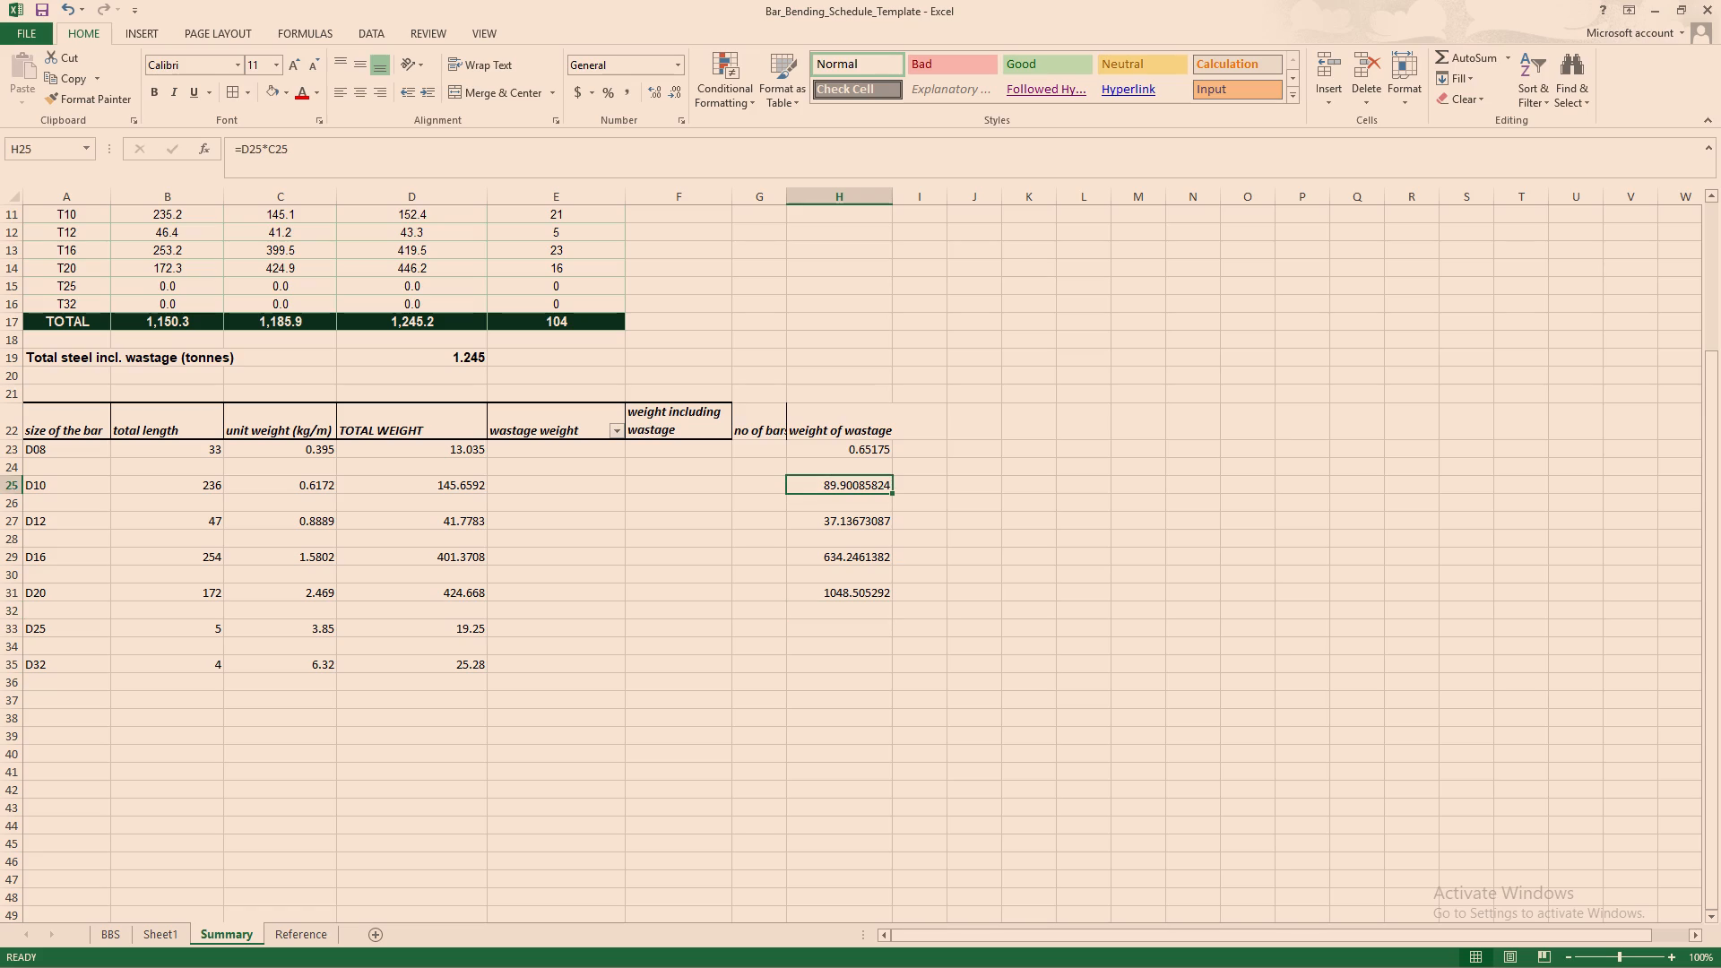
pyautogui.press('BackSpace')
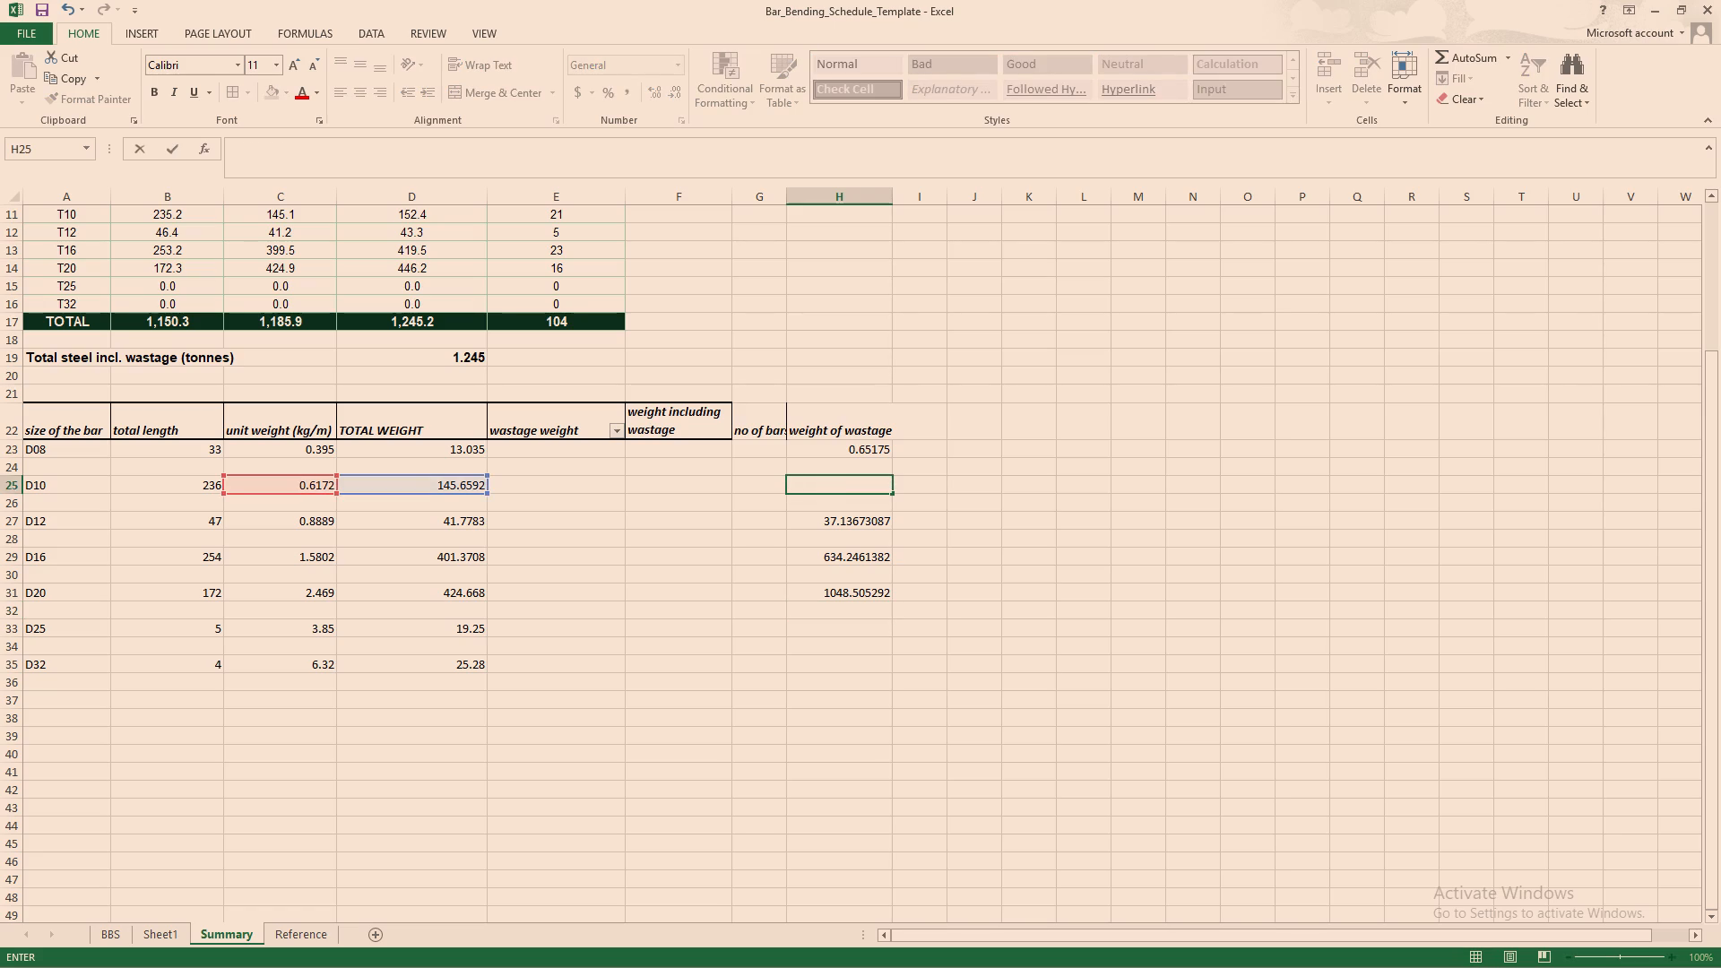
pyautogui.press('=')
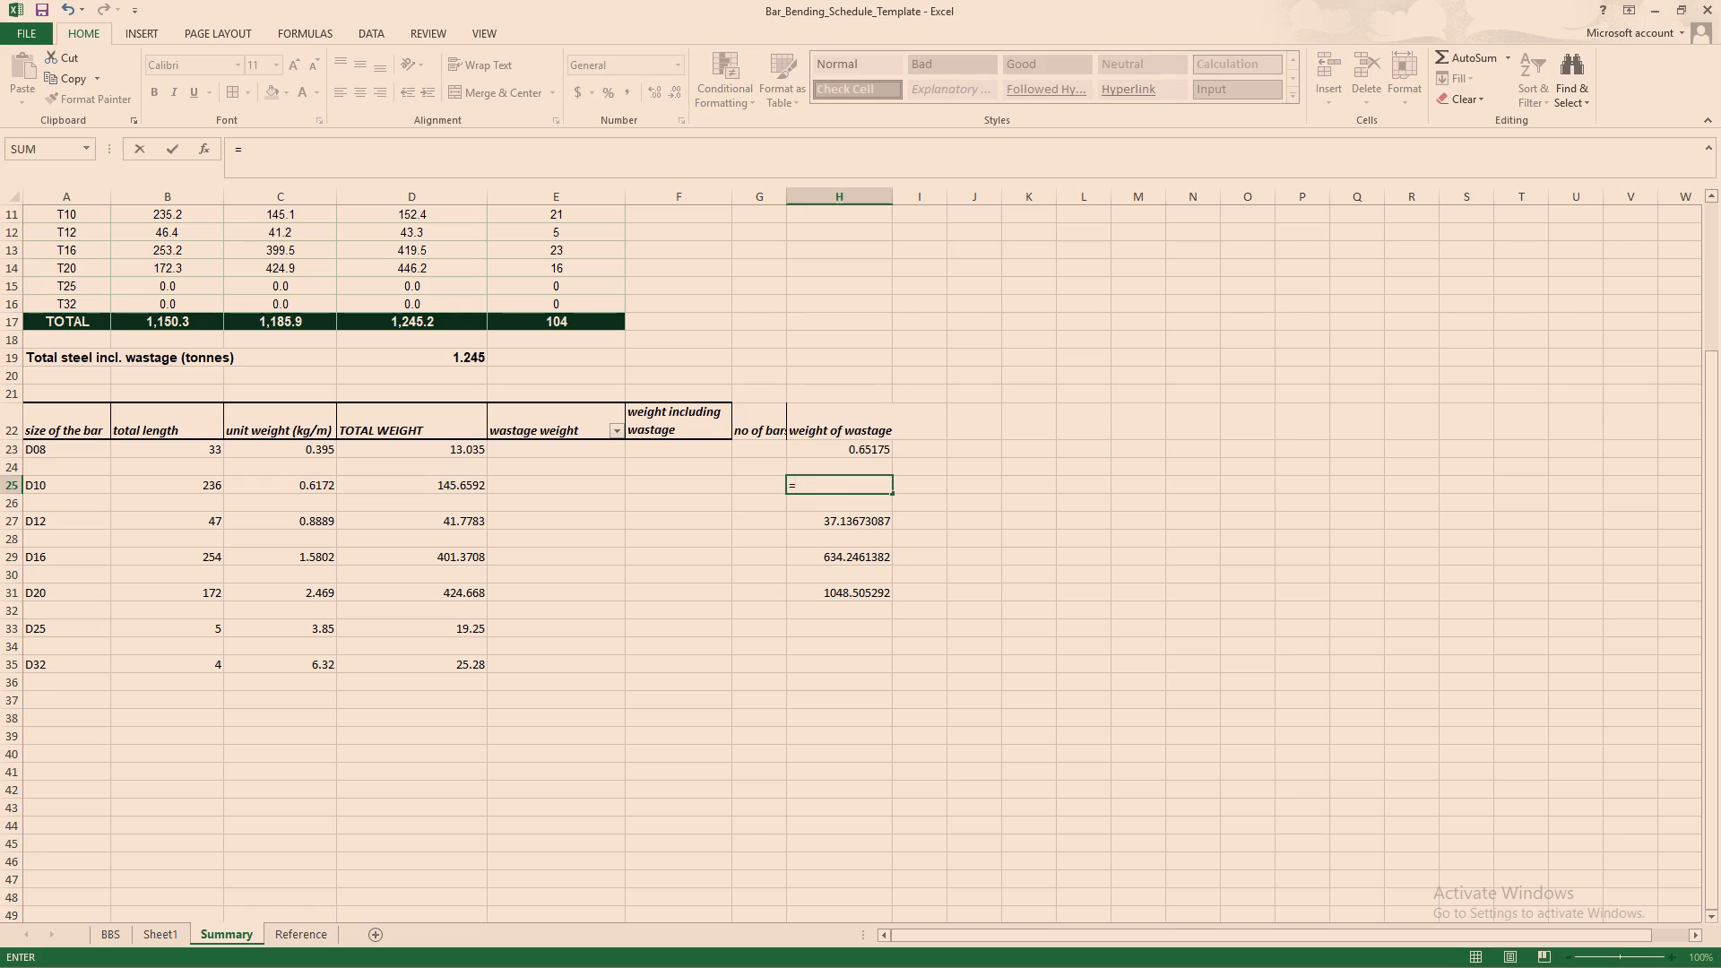
pyautogui.click(440, 490)
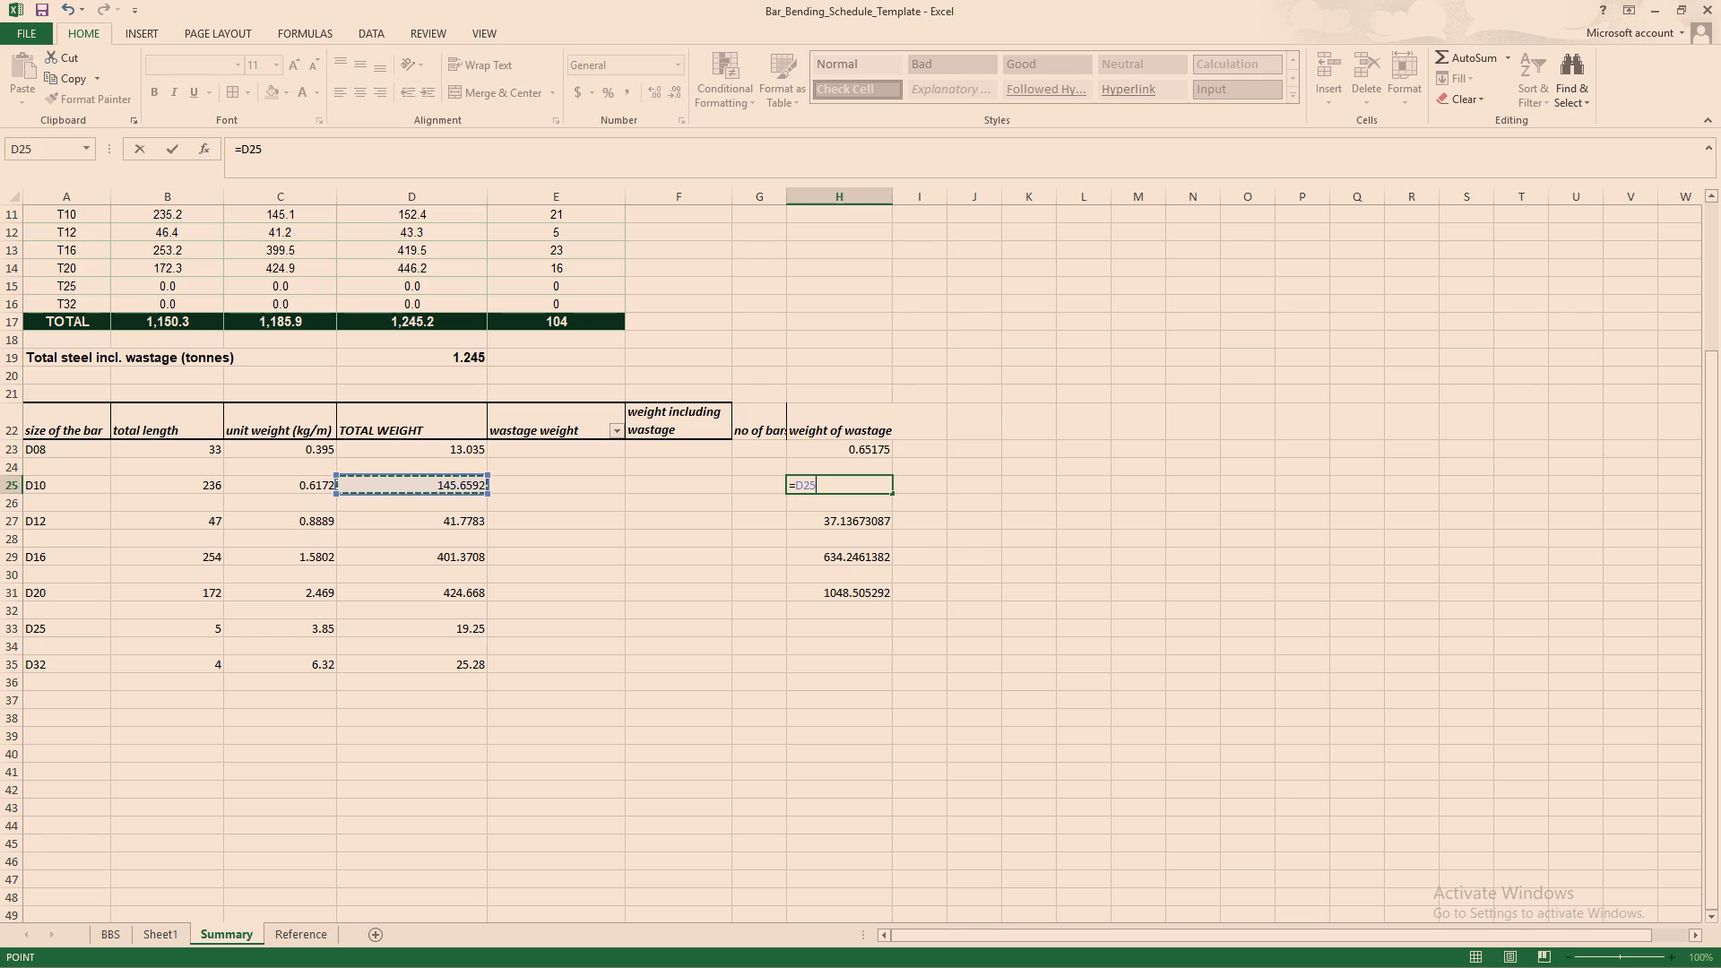
pyautogui.hotkey('shift', '*')
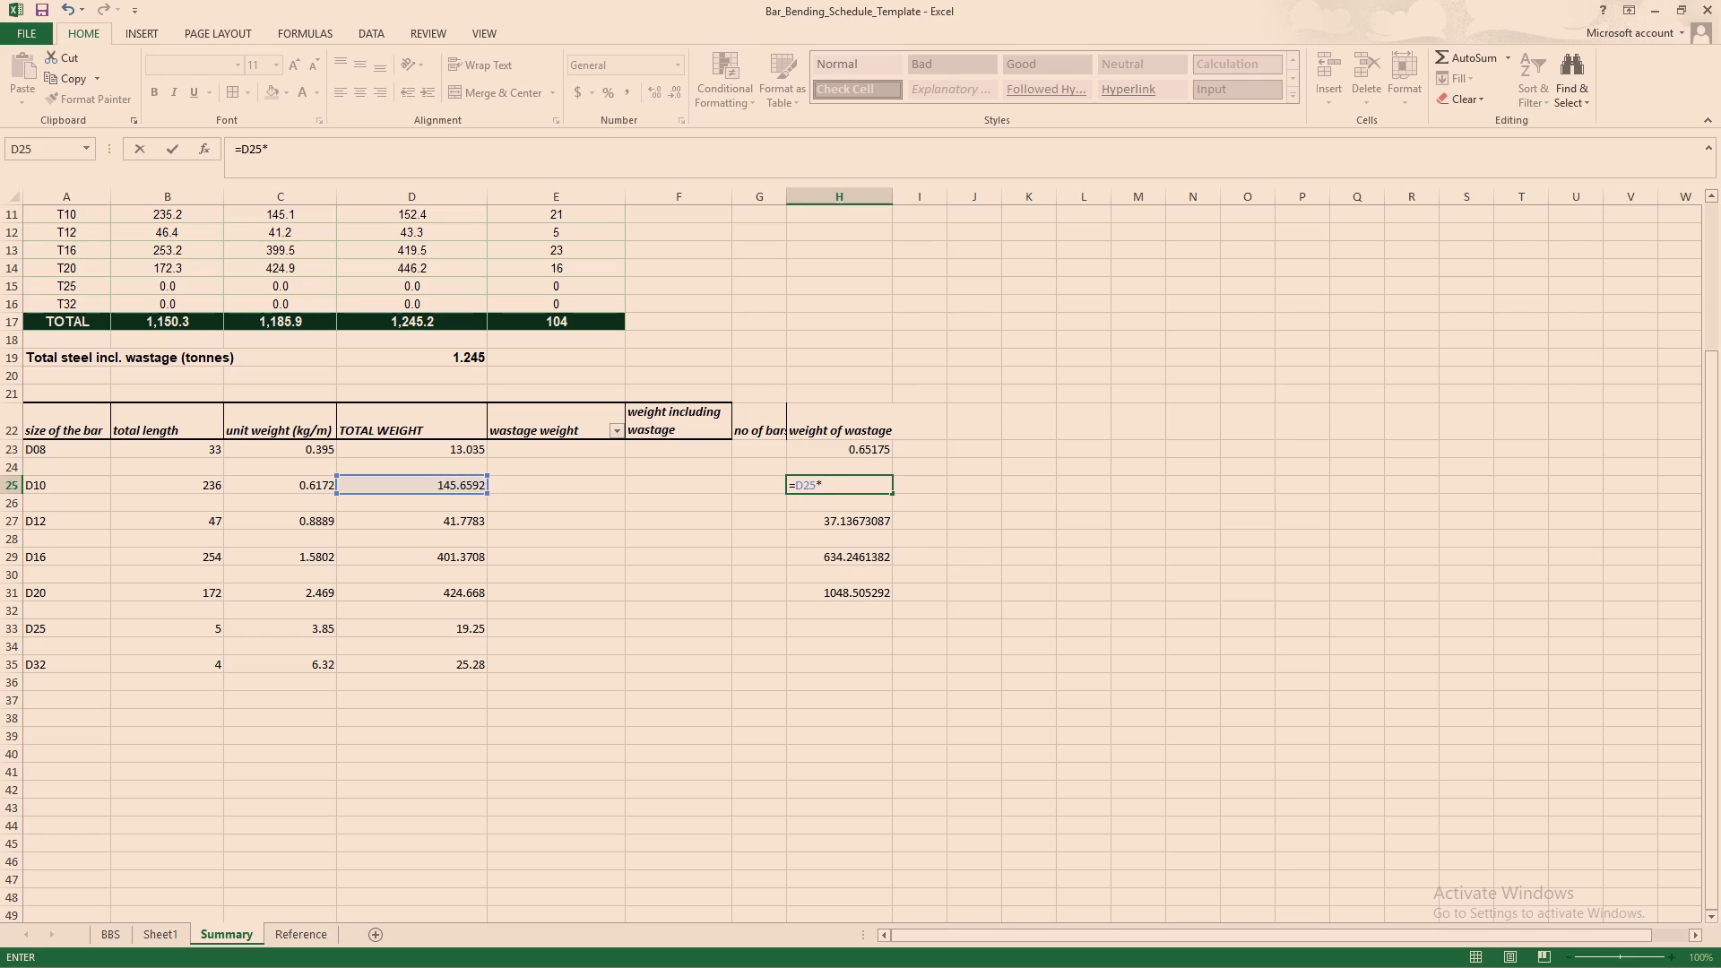
pyautogui.write('5%')
pyautogui.press('Return')
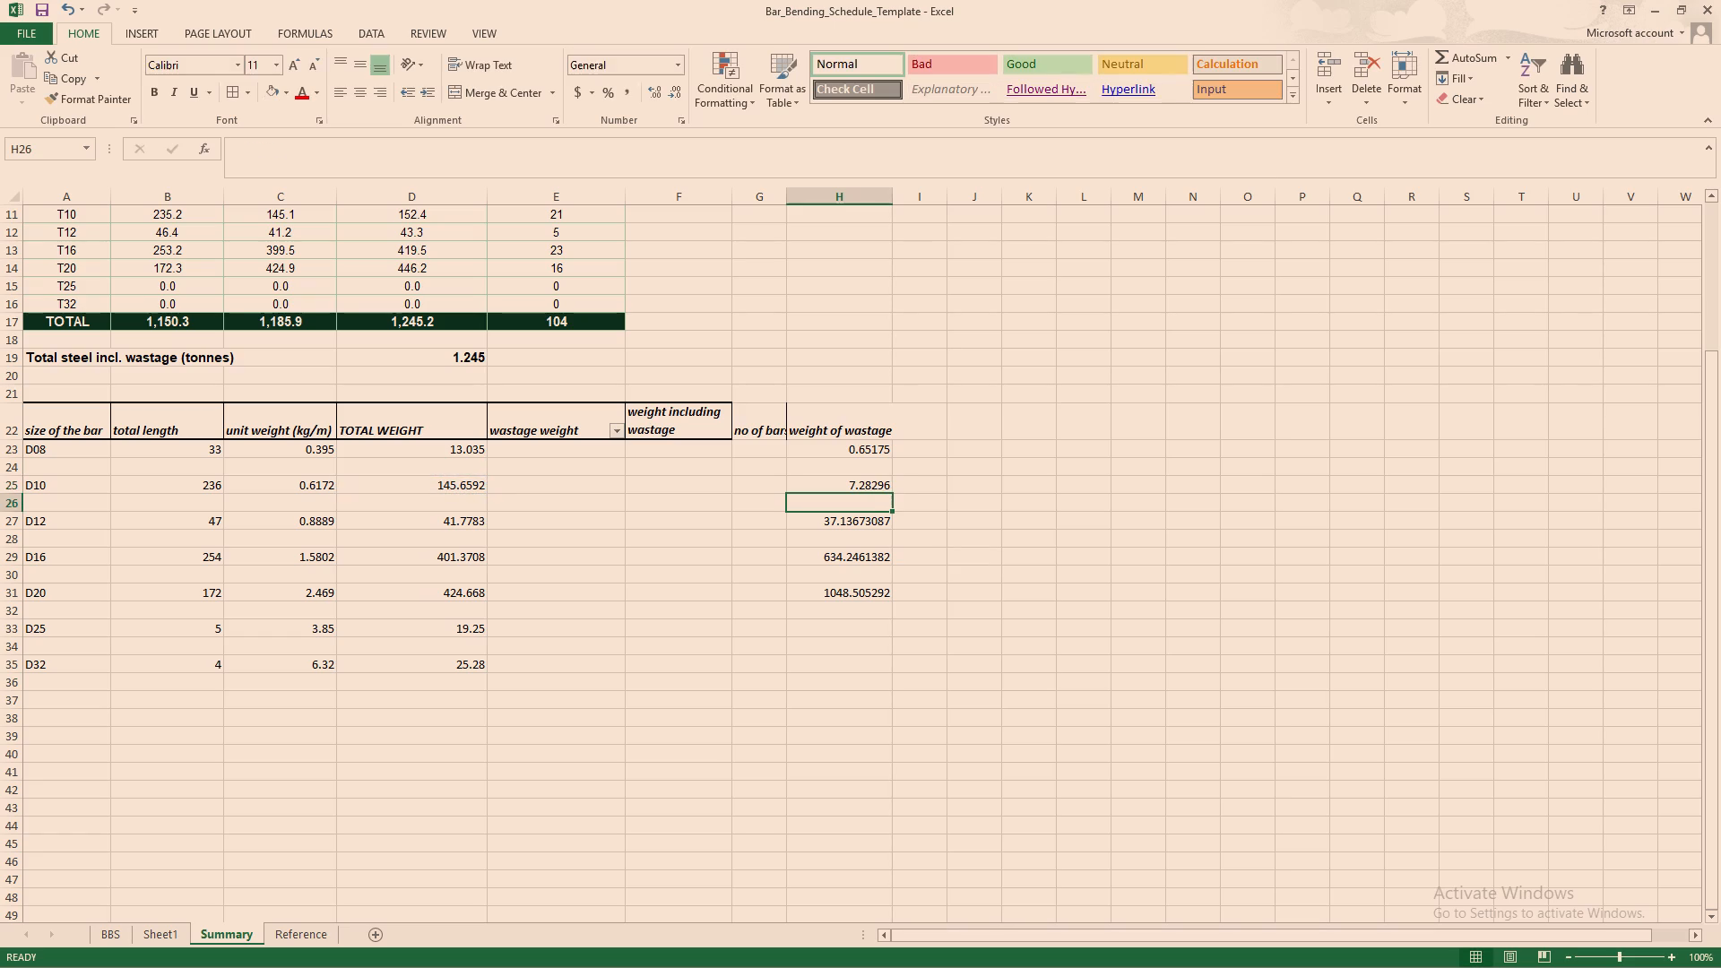
# Replace the D12 weight of wastage formula in H27 with 5% of its total weight, =D27*5%.
pyautogui.click(855, 521)
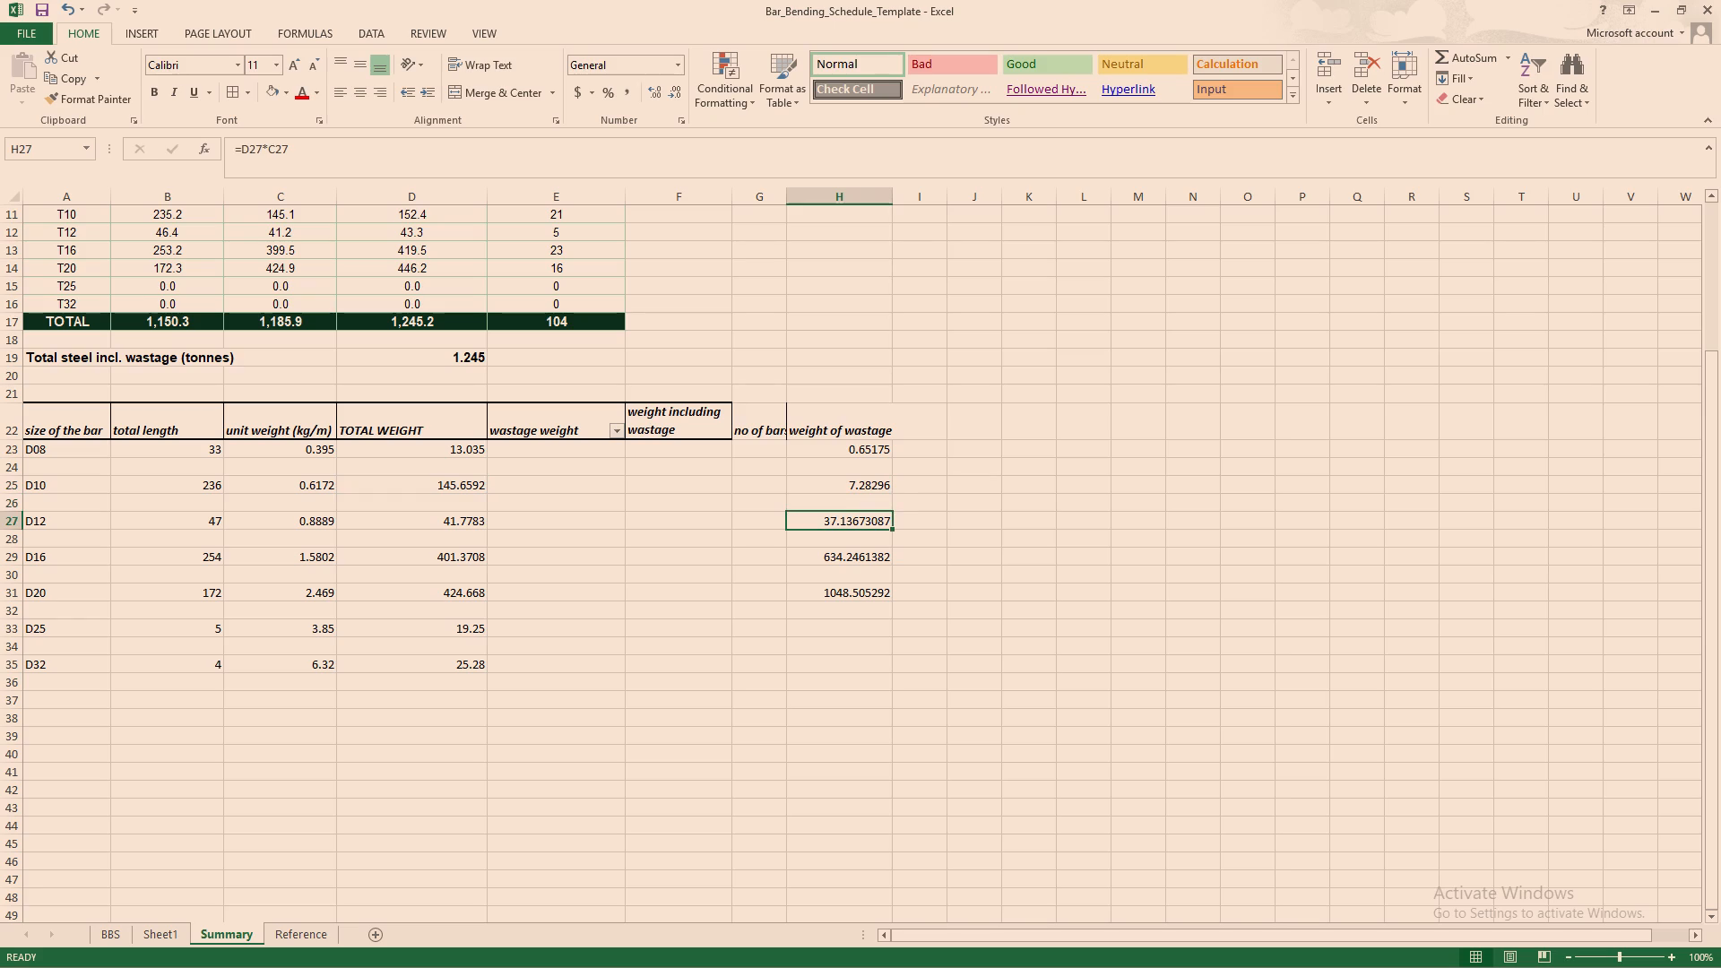
pyautogui.press('=')
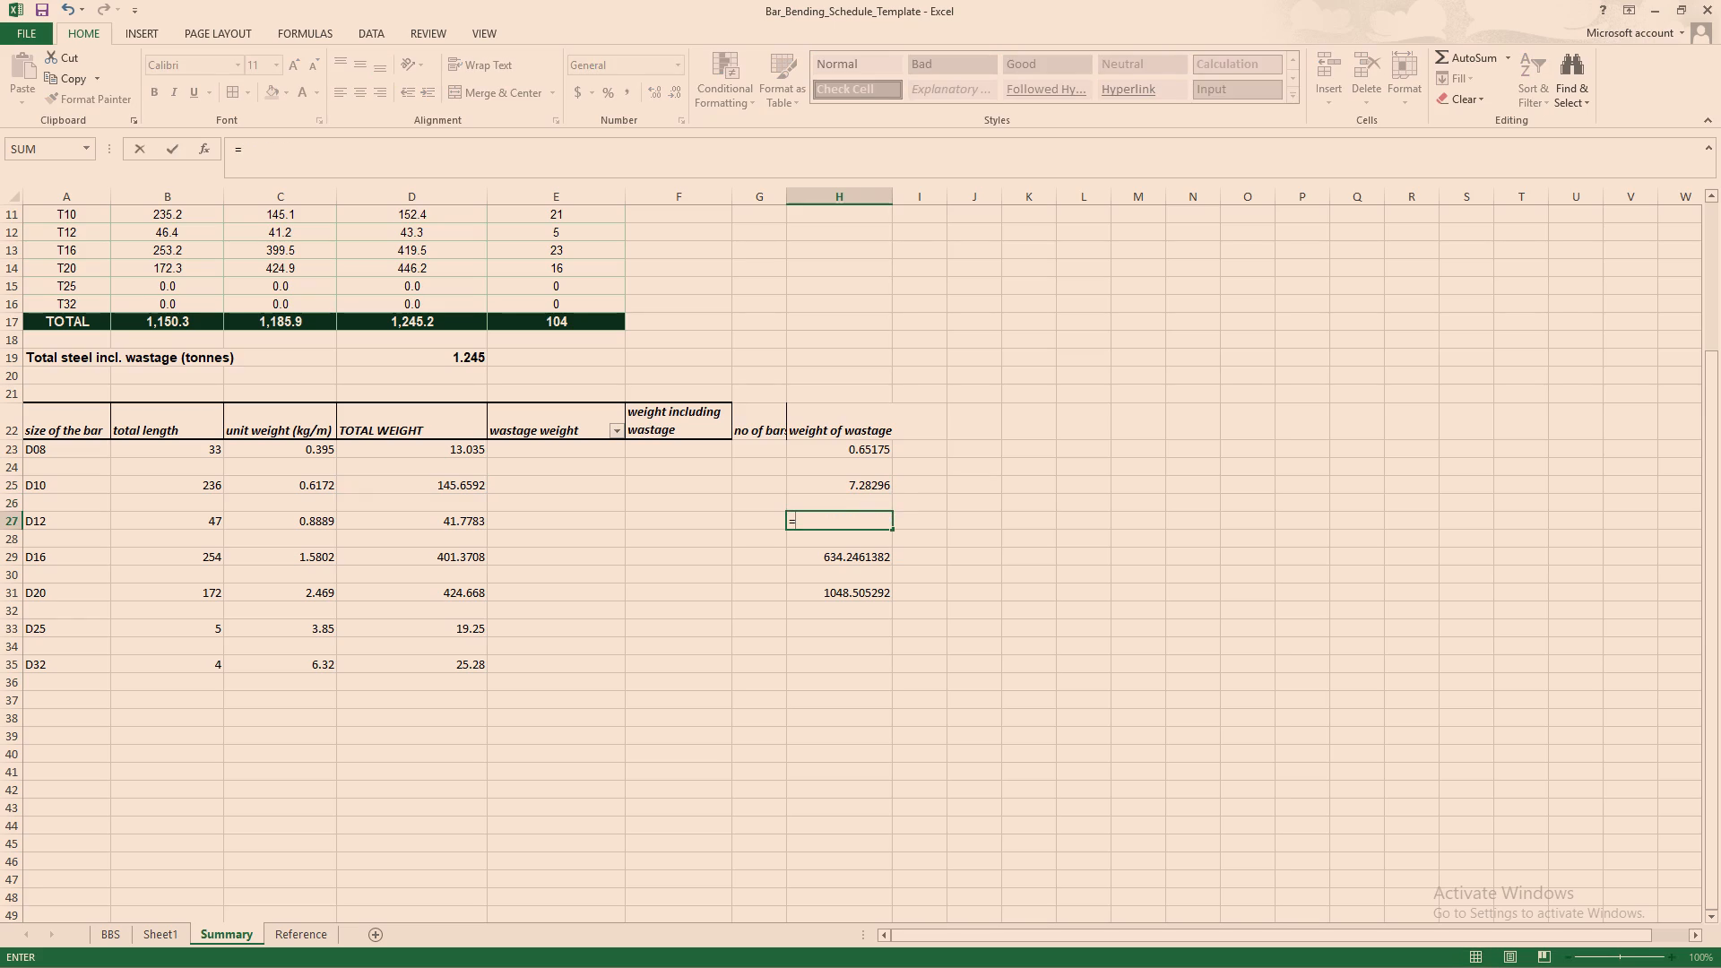
pyautogui.click(470, 521)
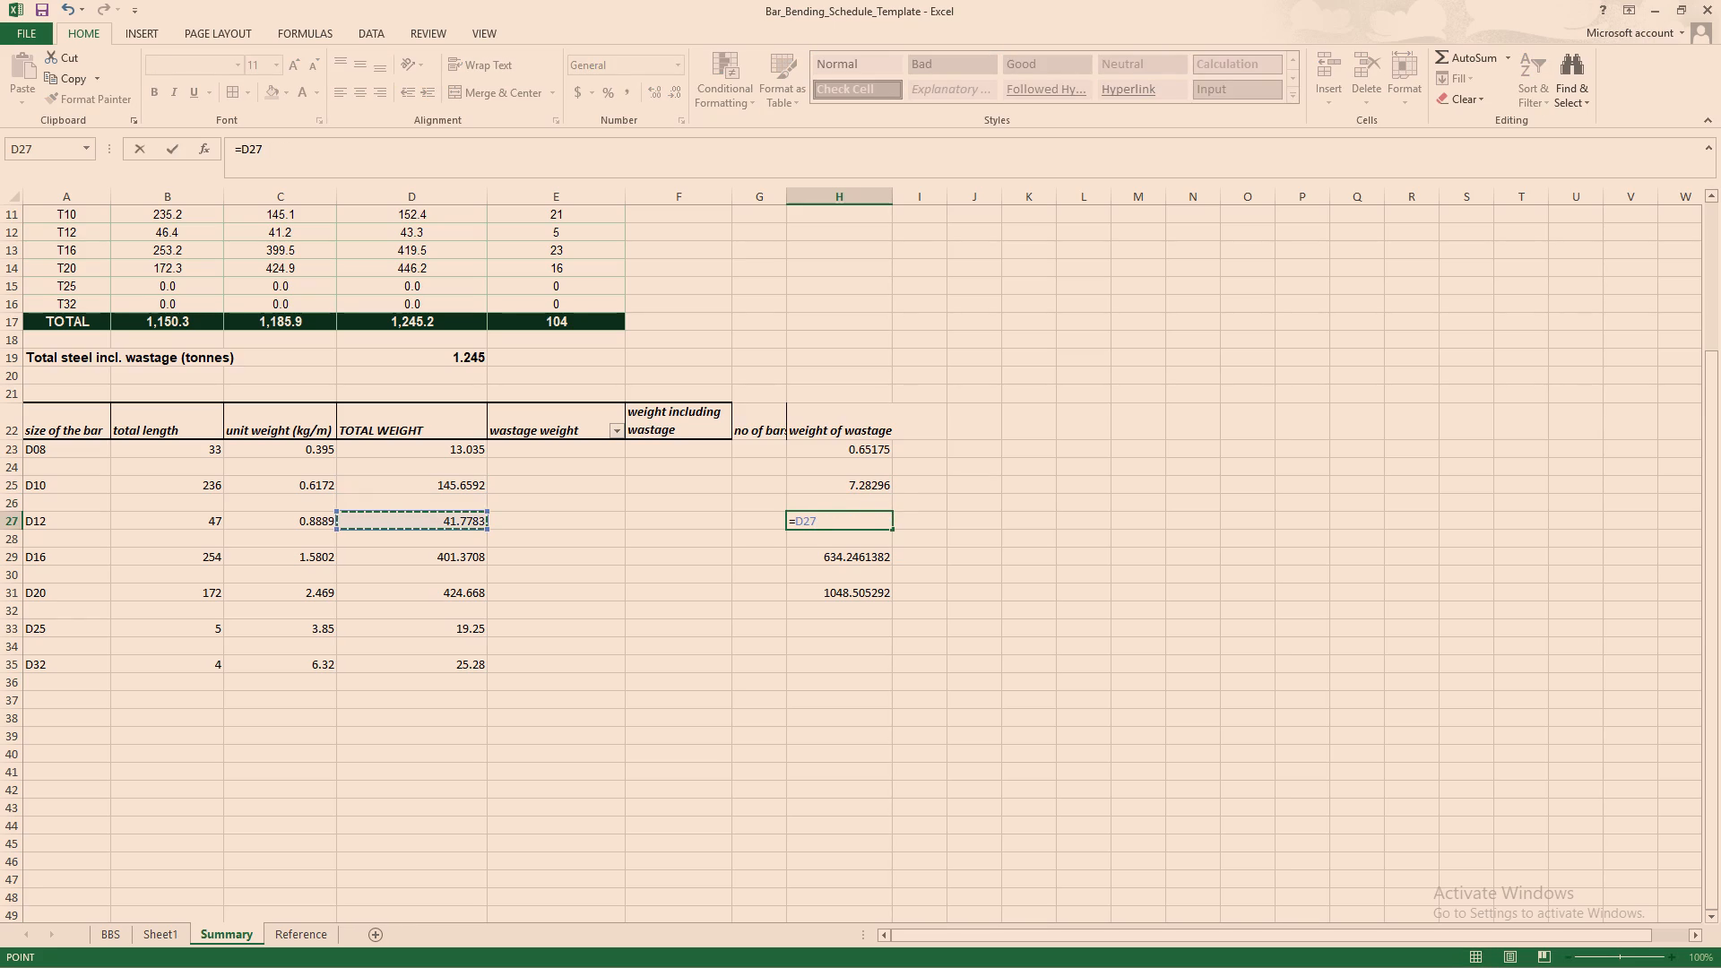
pyautogui.hotkey('shift', '*')
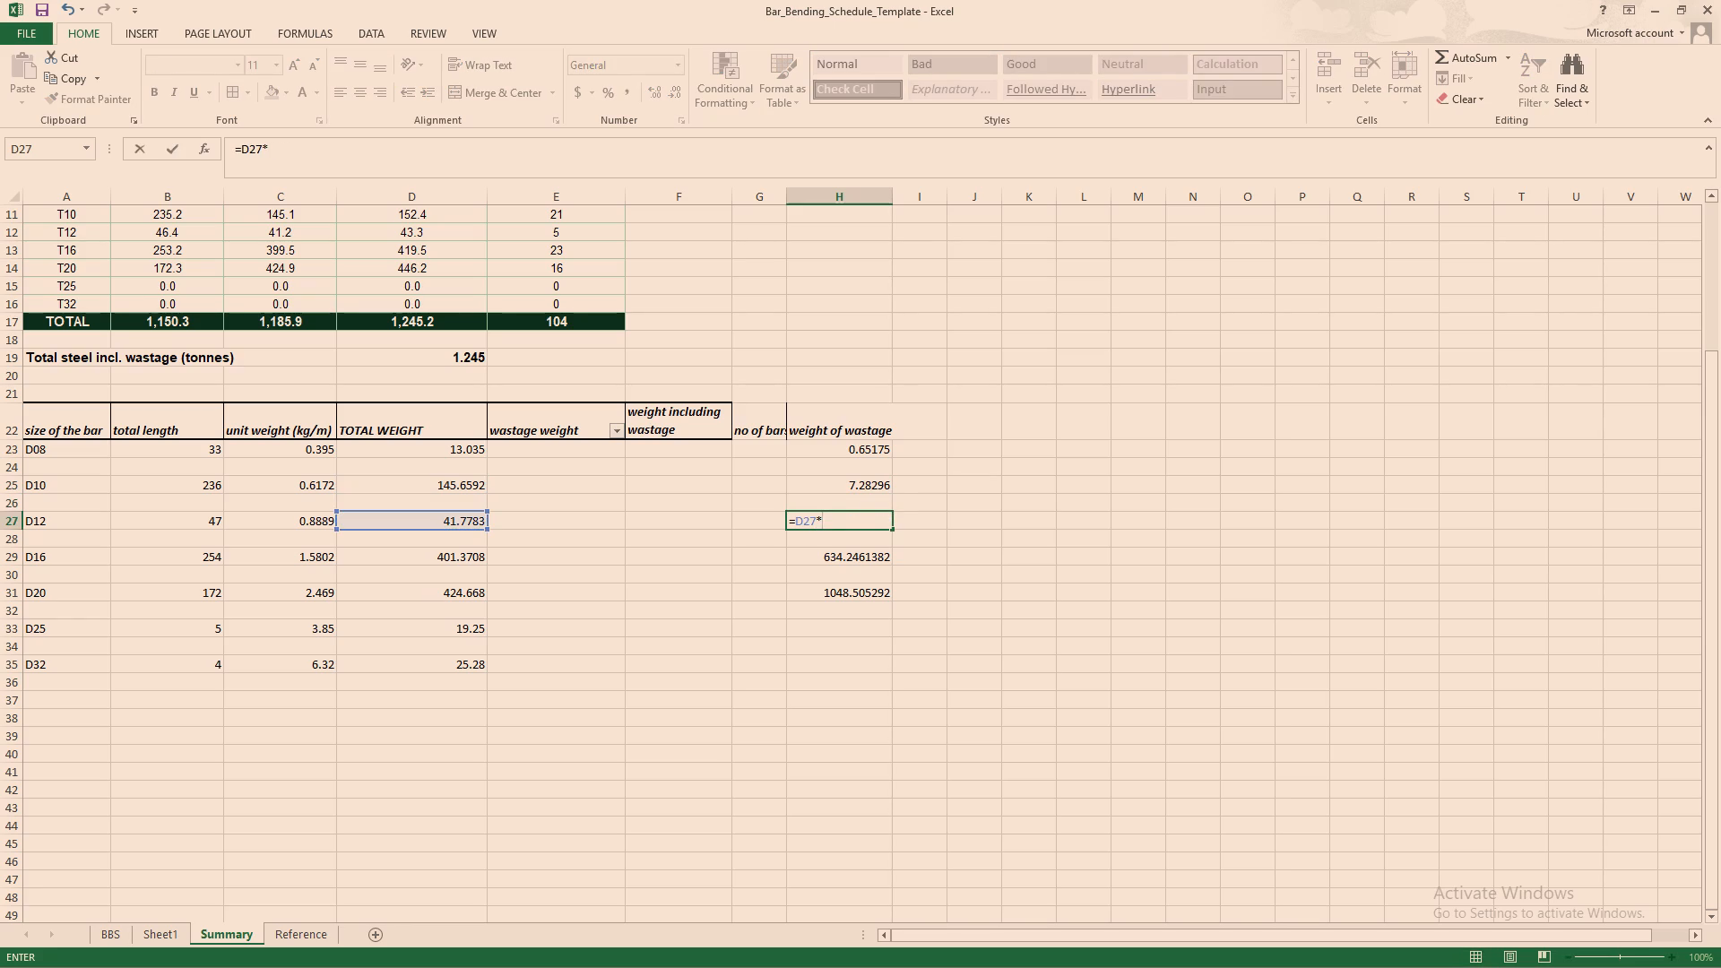
pyautogui.press('5')
pyautogui.hotkey('shift', '%')
pyautogui.press('Return')
# Re-enter the D16 weight of wastage in H29 as total weight times unit weight, =D29*C29.
pyautogui.click(848, 554)
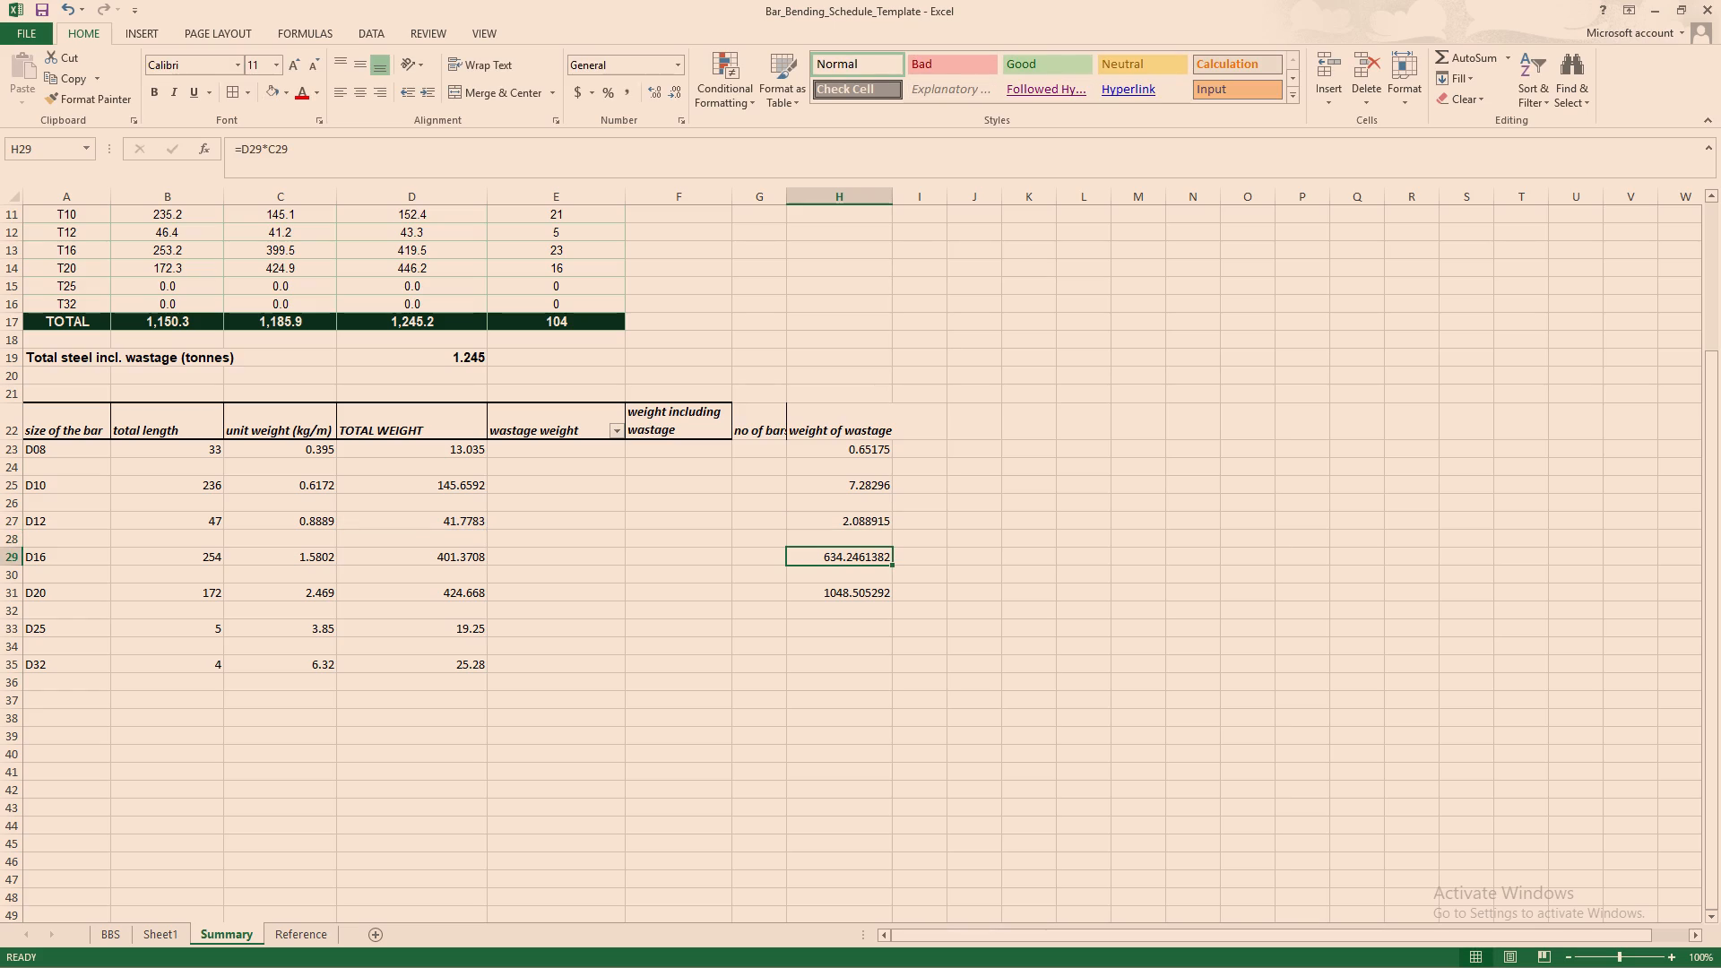
pyautogui.press('=')
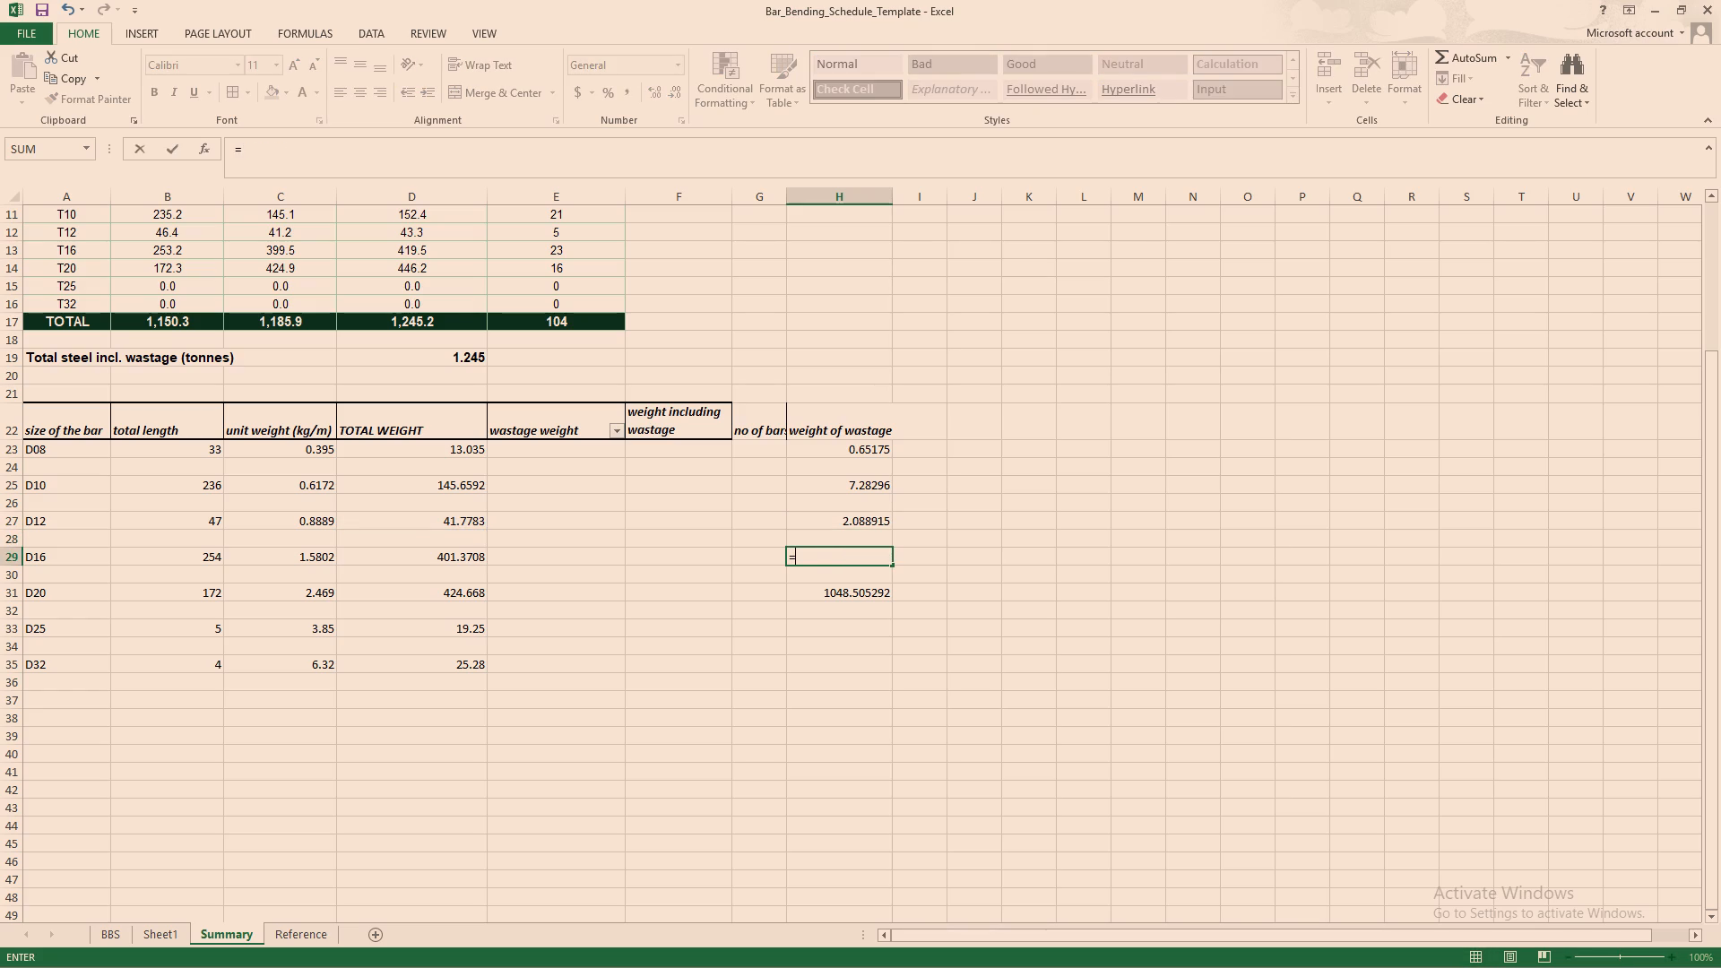
pyautogui.click(467, 554)
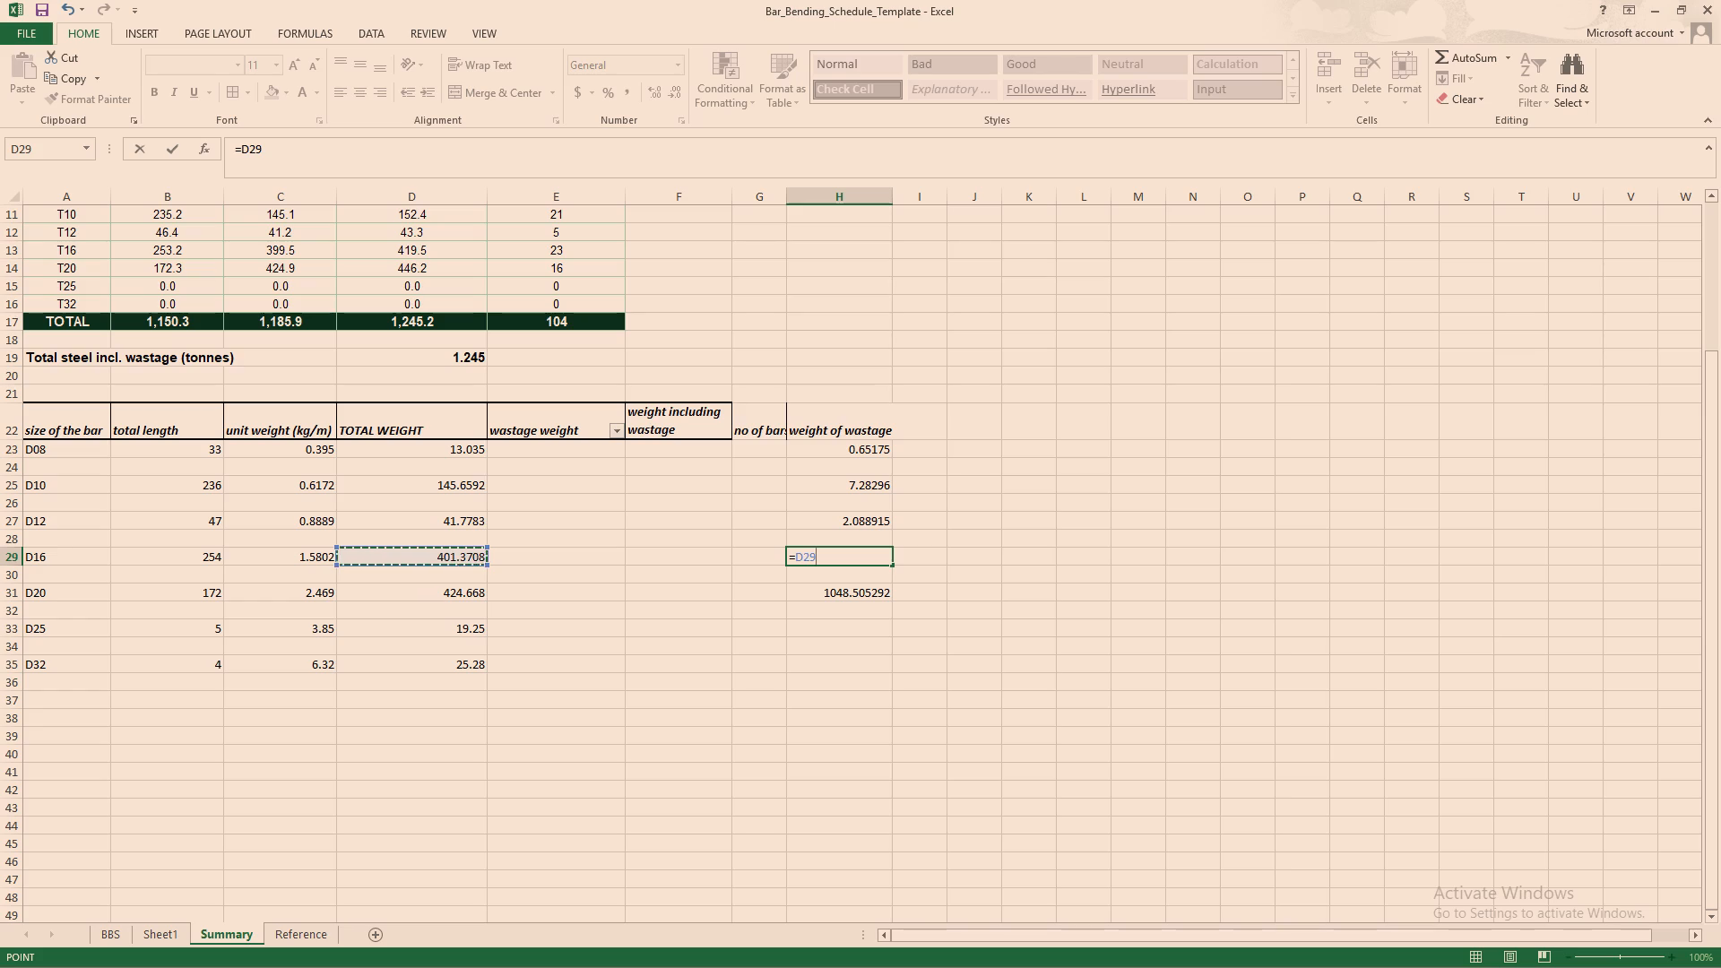
pyautogui.hotkey('shift', '*')
pyautogui.click(267, 558)
pyautogui.press('Return')
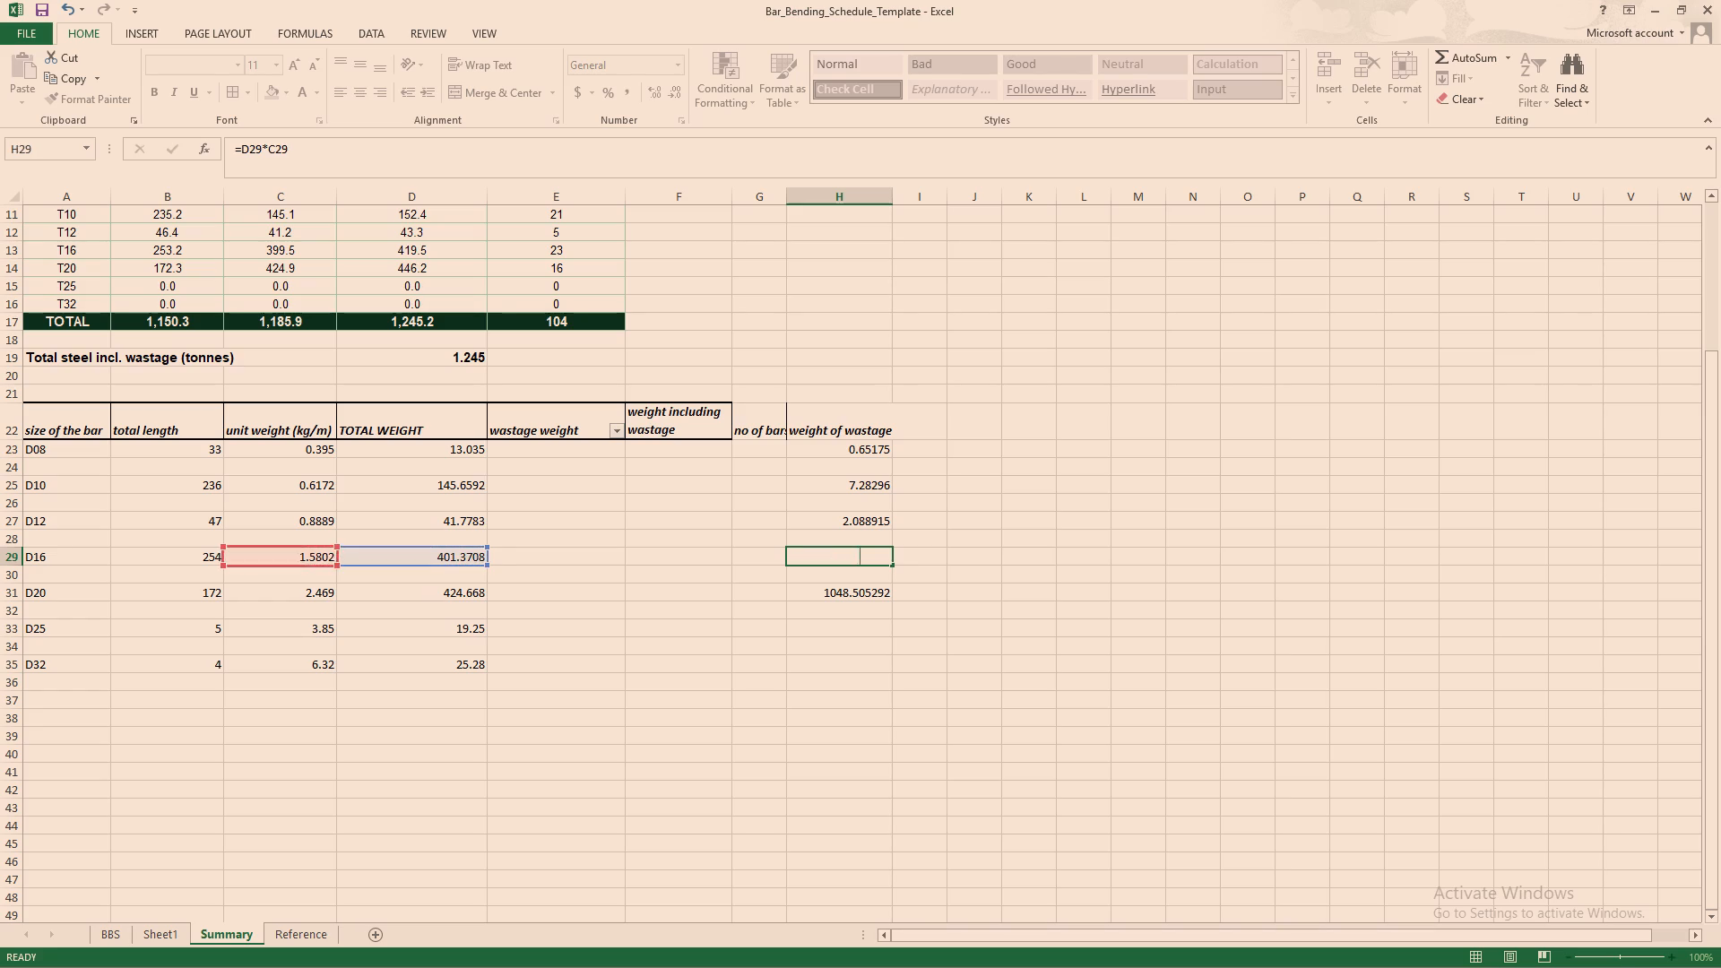
# Re-enter the D20 weight of wastage in H31 as total weight times unit weight, =D31*C31.
pyautogui.click(835, 594)
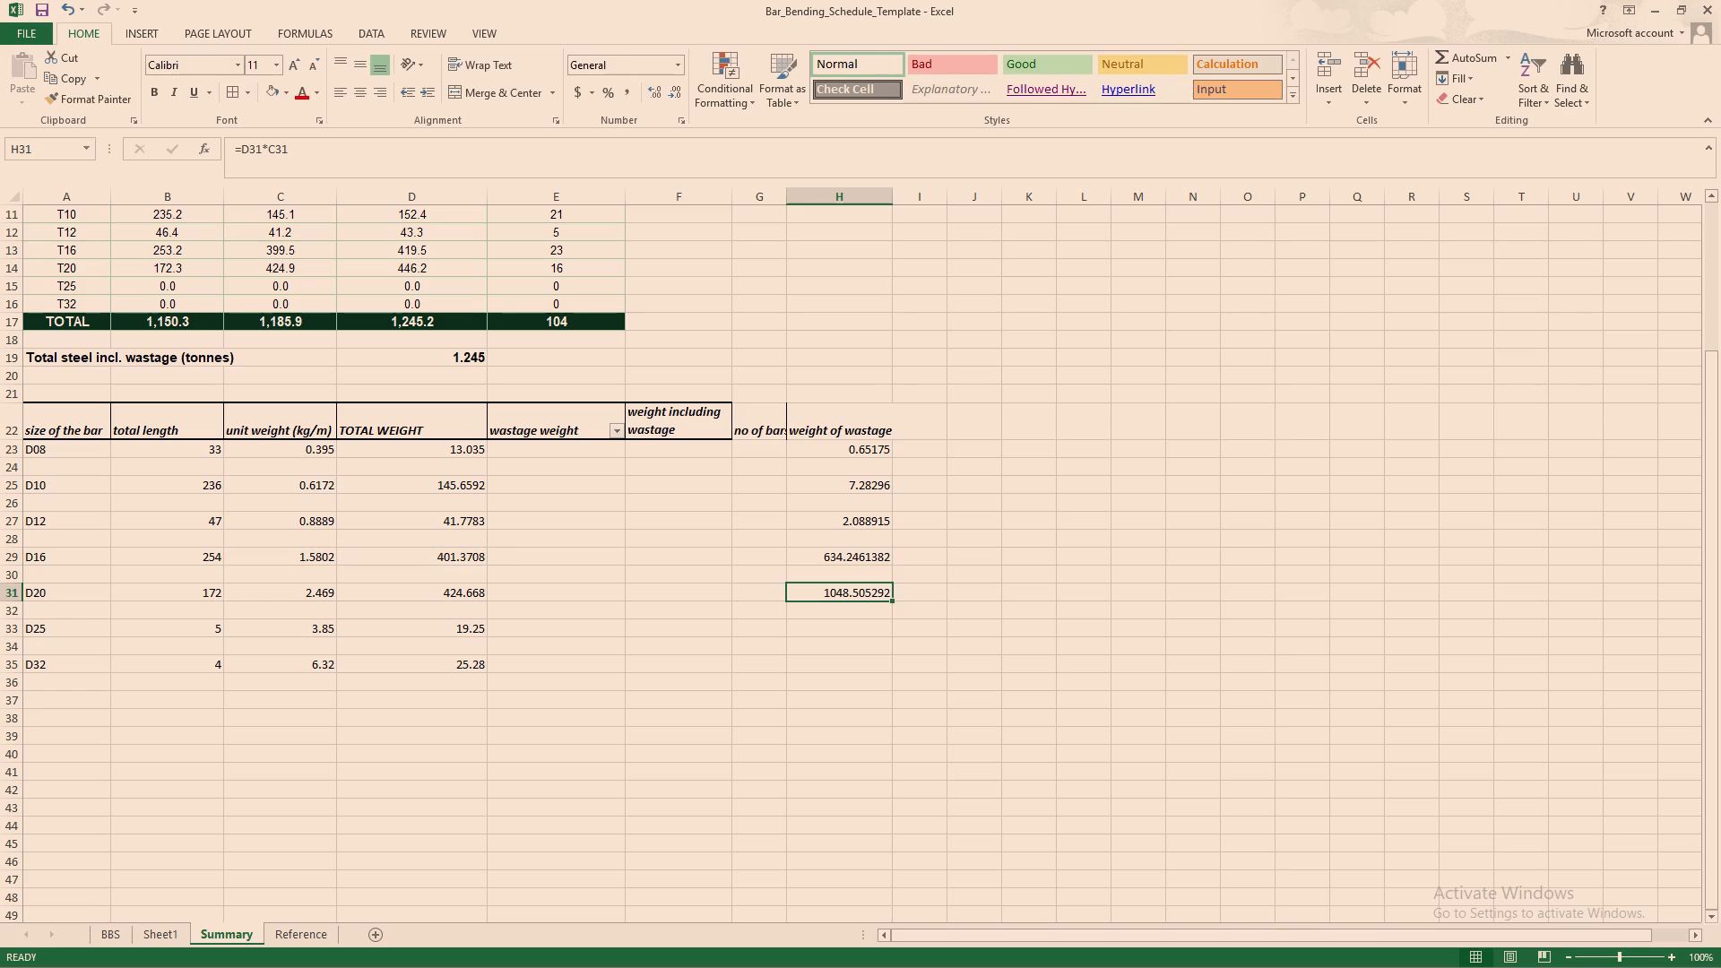
pyautogui.press('=')
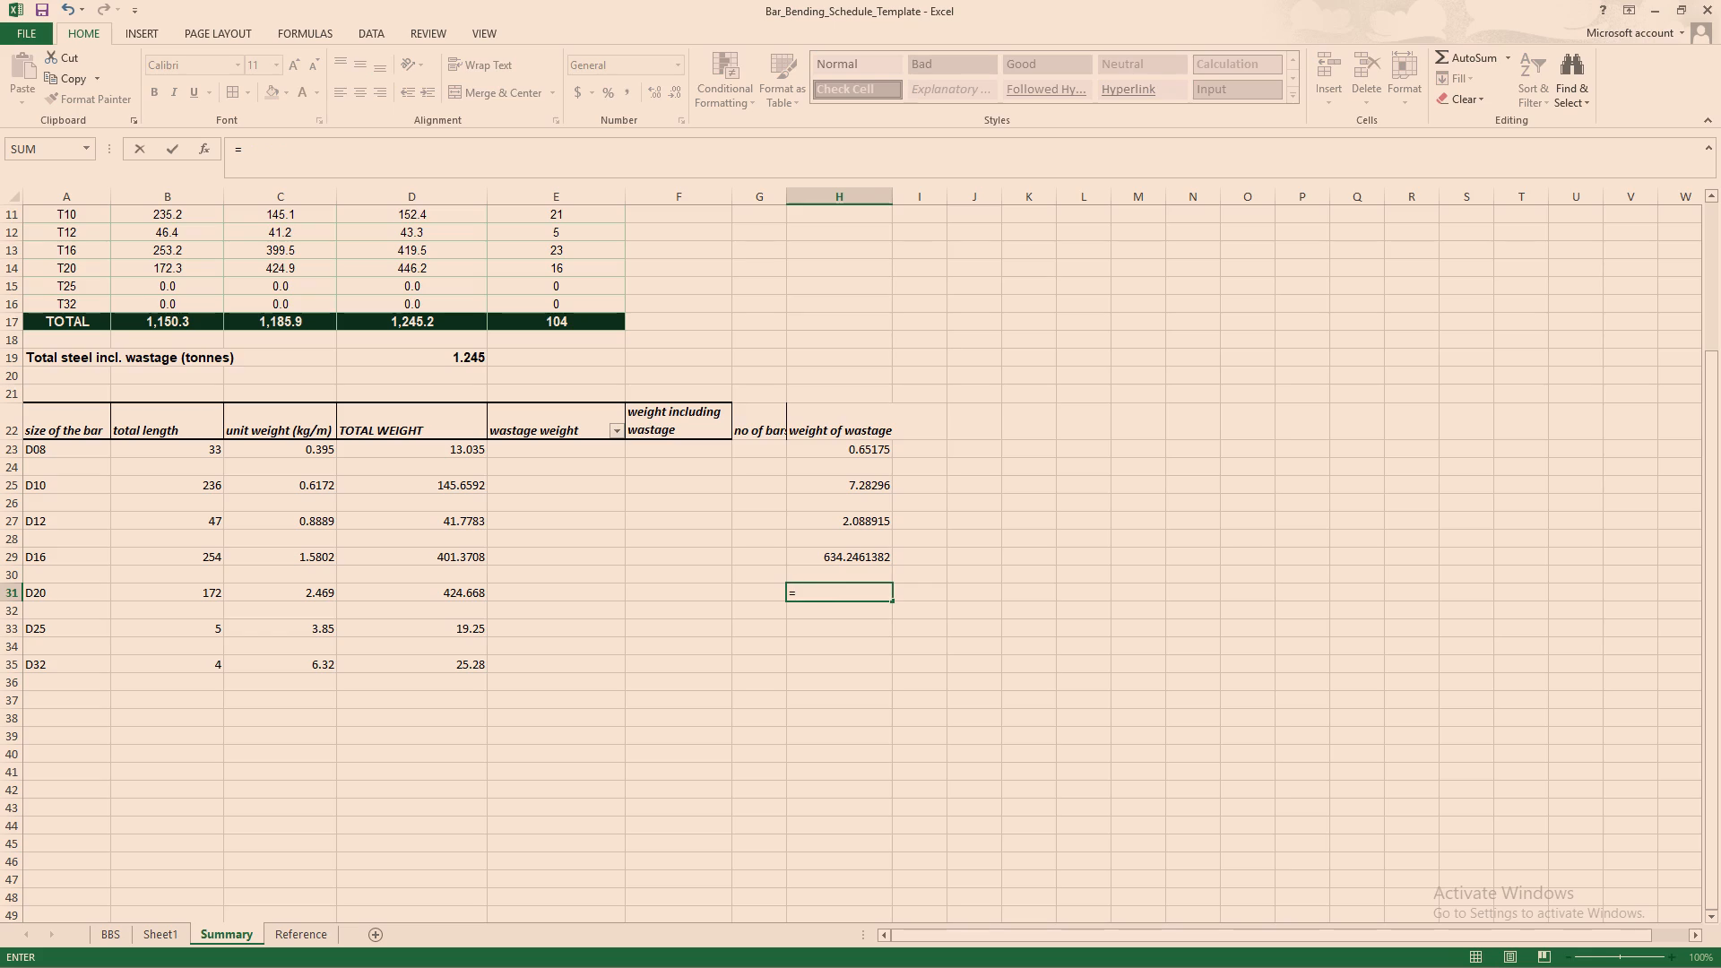
pyautogui.click(462, 589)
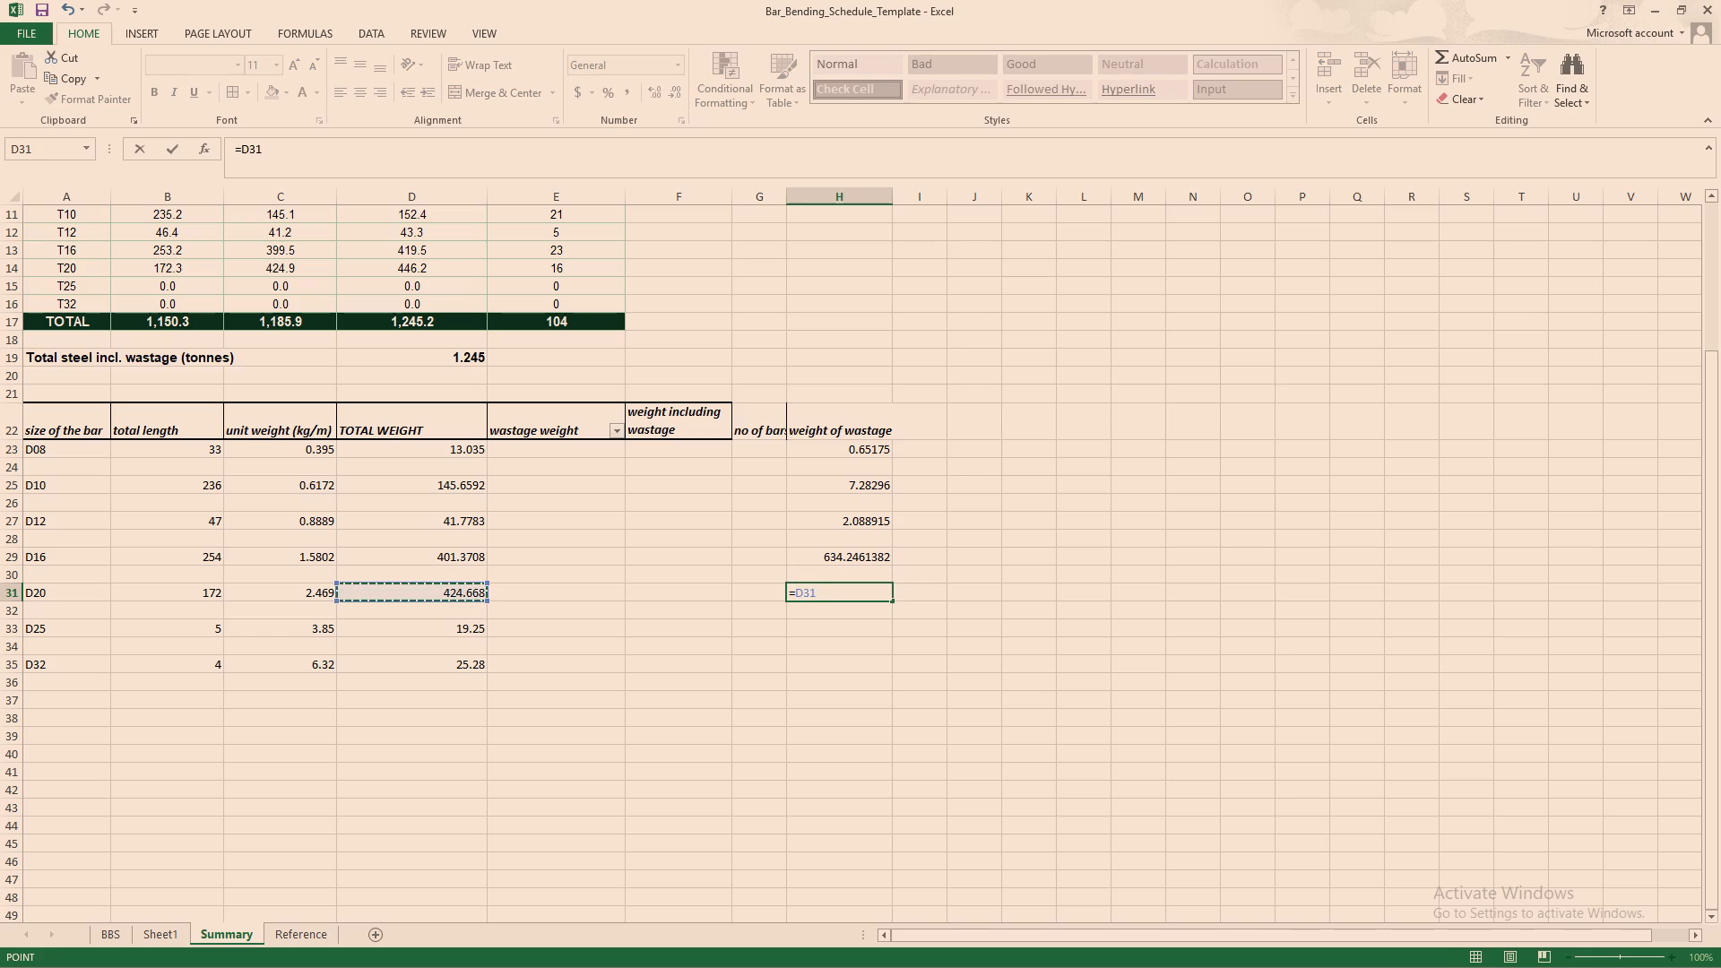
pyautogui.hotkey('shift', '*')
pyautogui.click(291, 595)
pyautogui.press('Return')
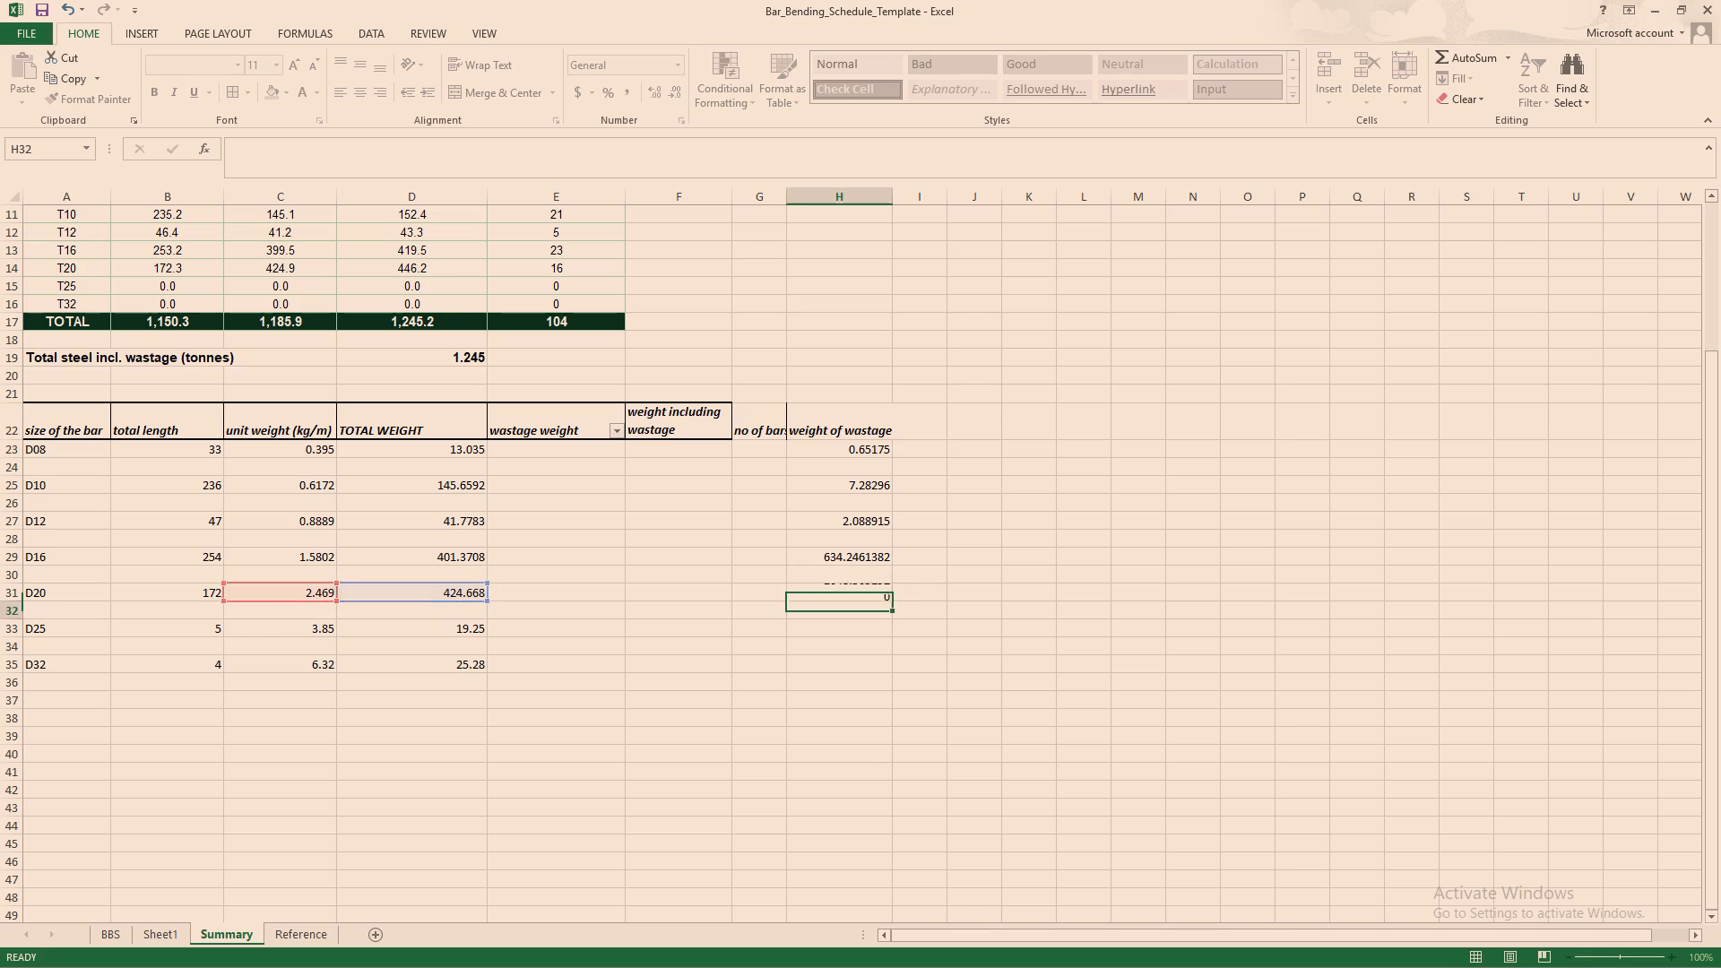
# Fill the D25 weight of wastage in H33 with 5% of its total weight, =D33*5%.
pyautogui.click(821, 631)
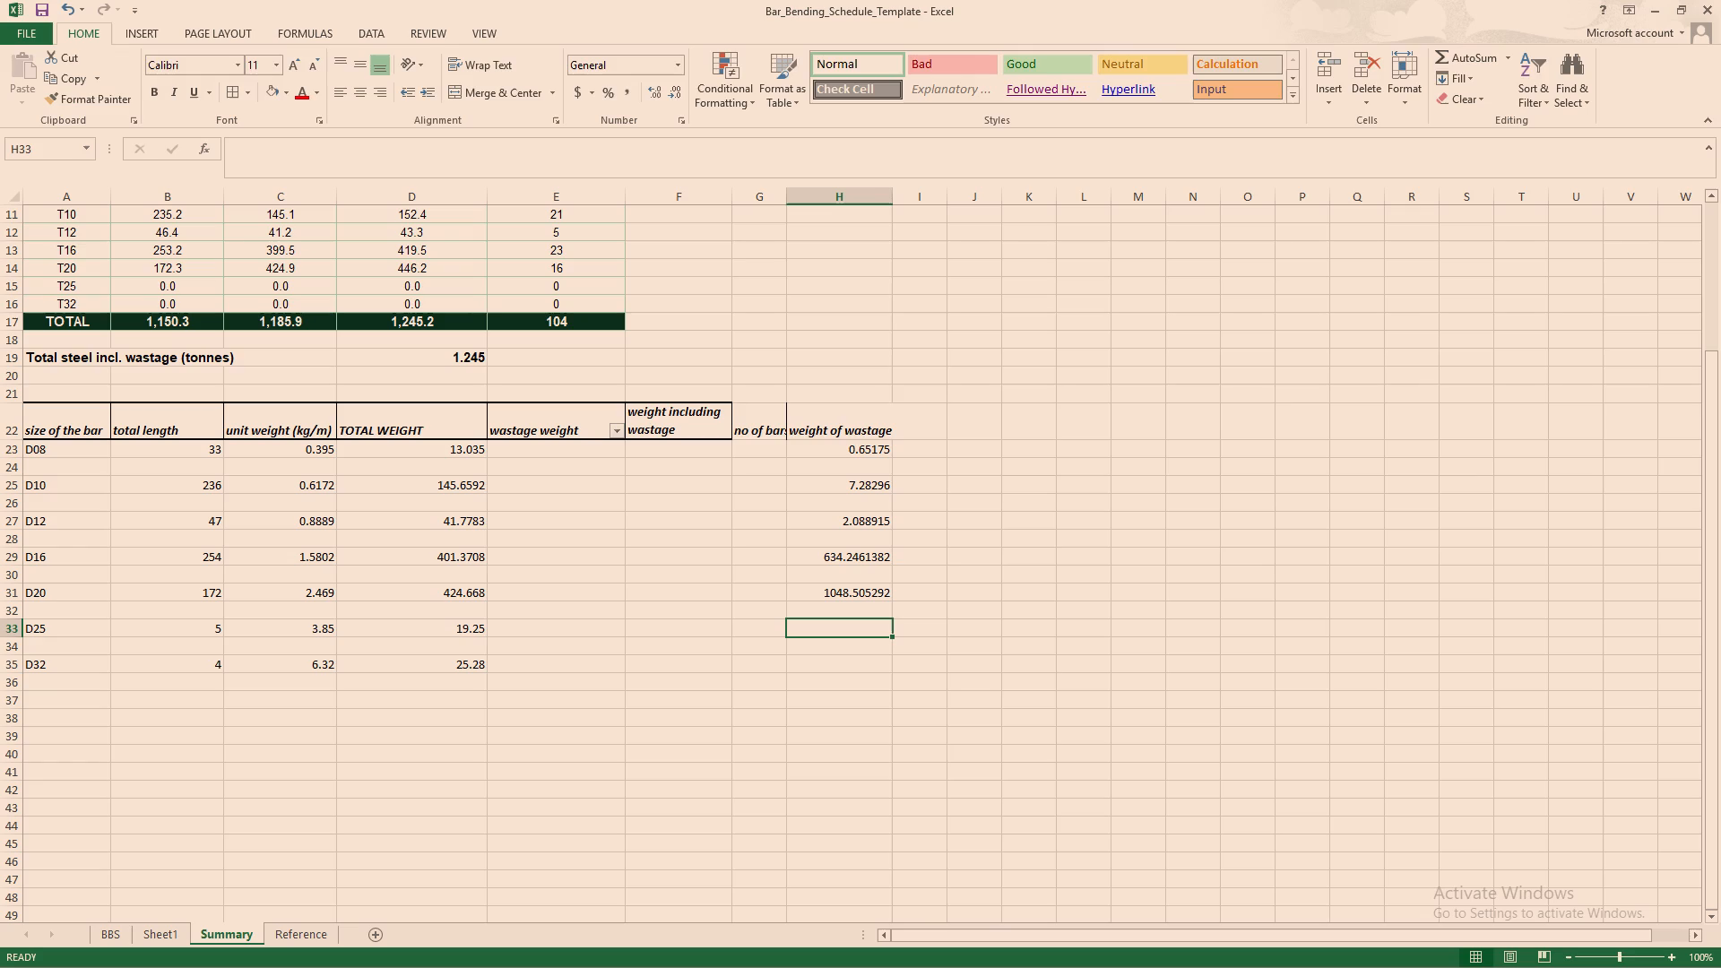
pyautogui.press('=')
pyautogui.click(480, 618)
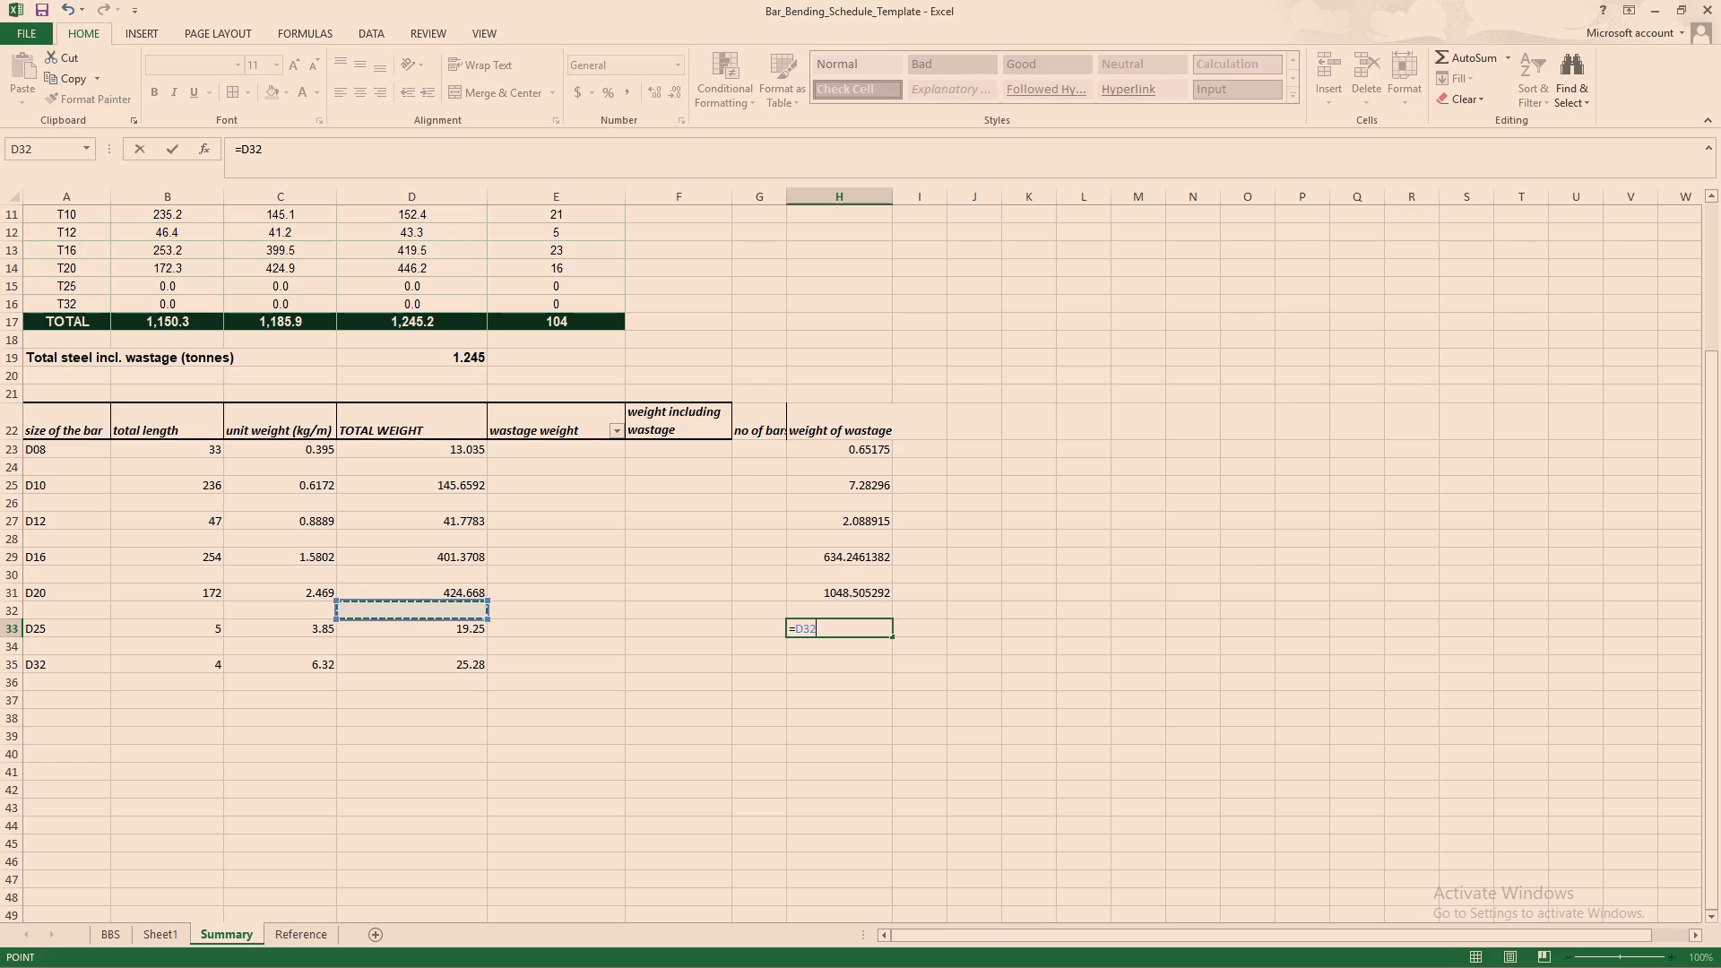
pyautogui.click(462, 631)
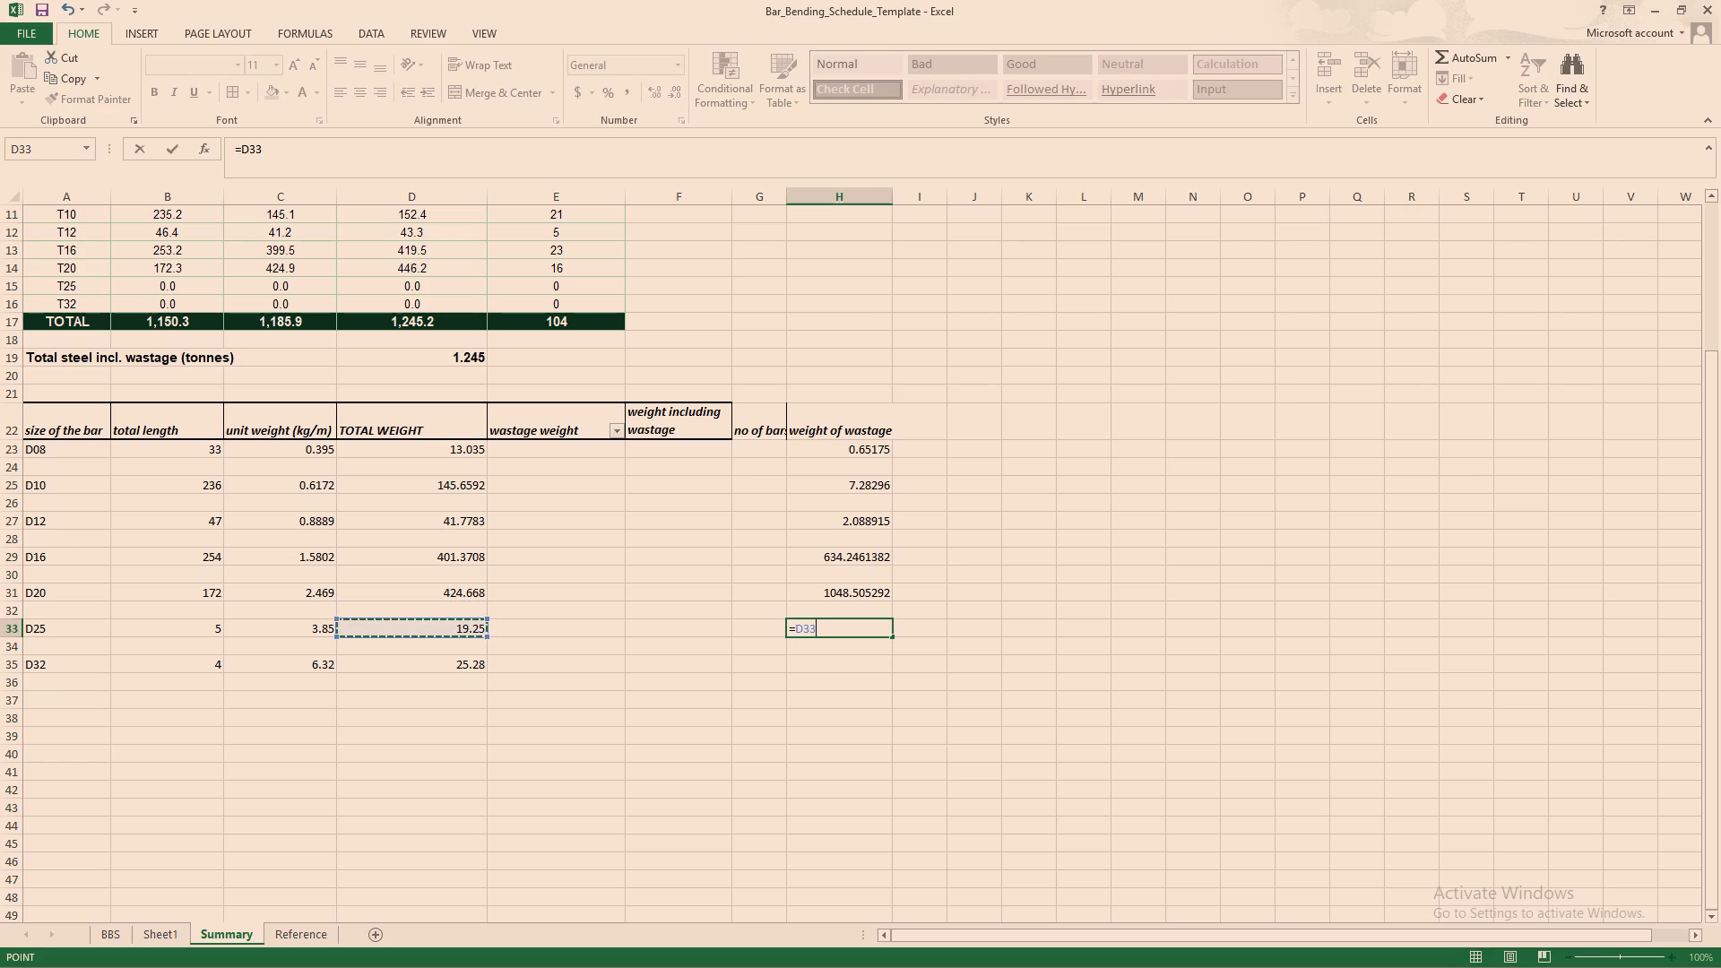
pyautogui.hotkey('shift', '*')
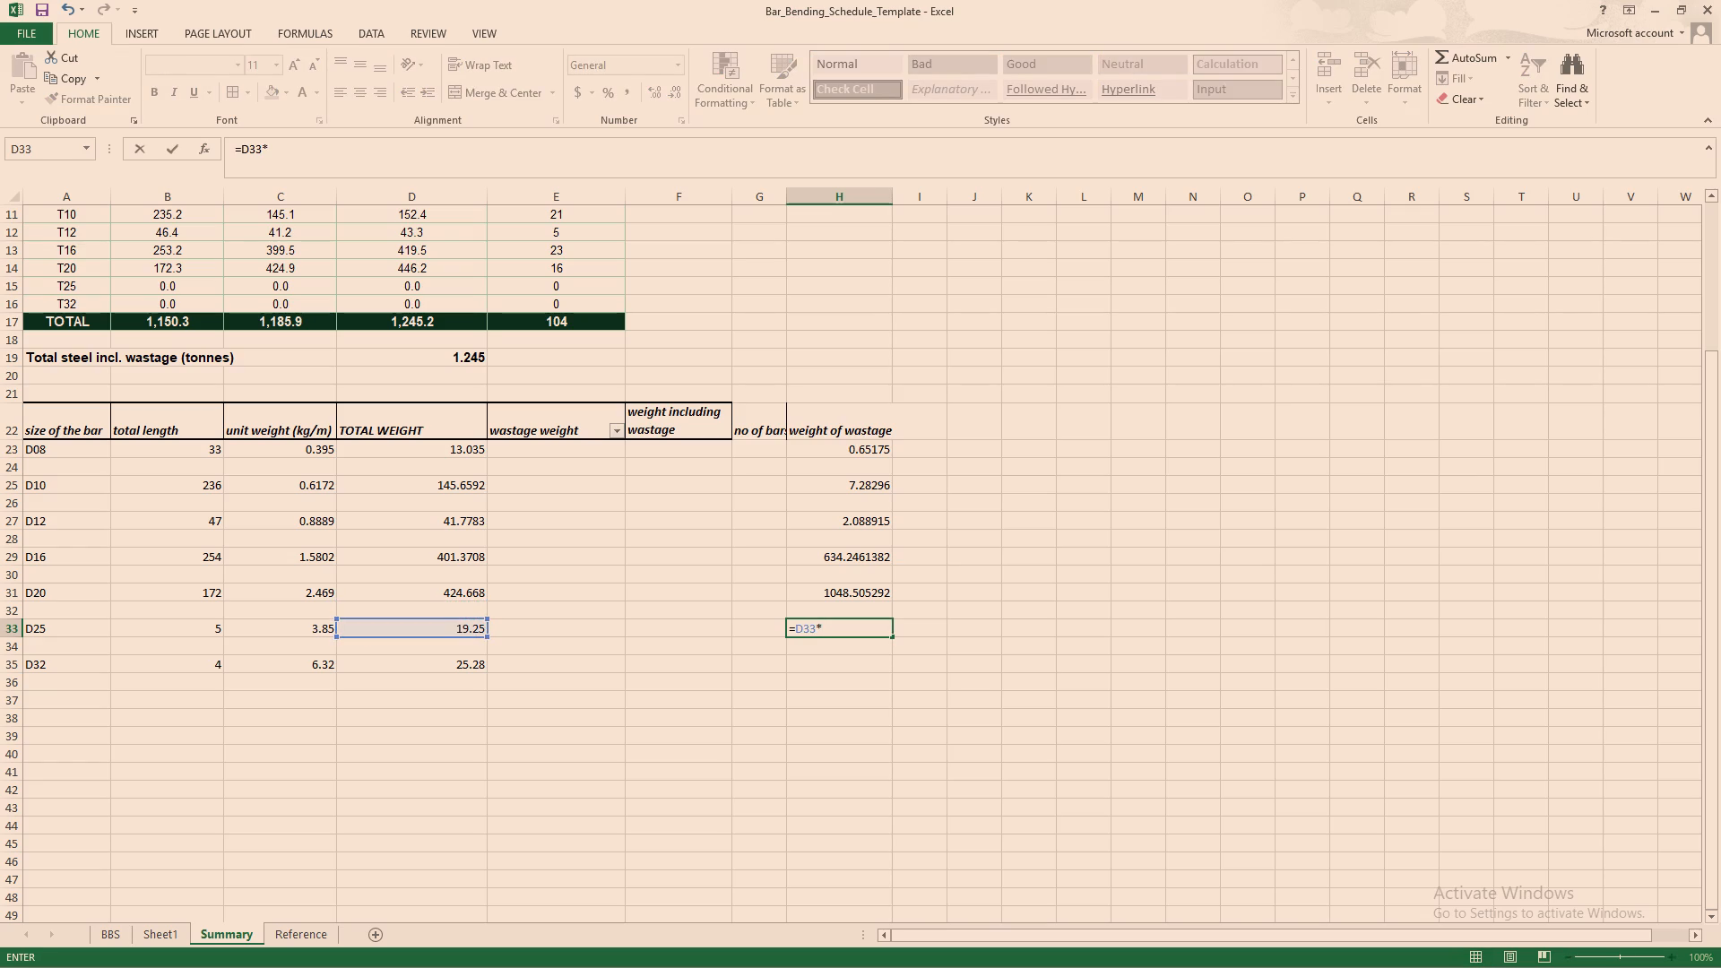
pyautogui.write('5%')
pyautogui.press('Return')
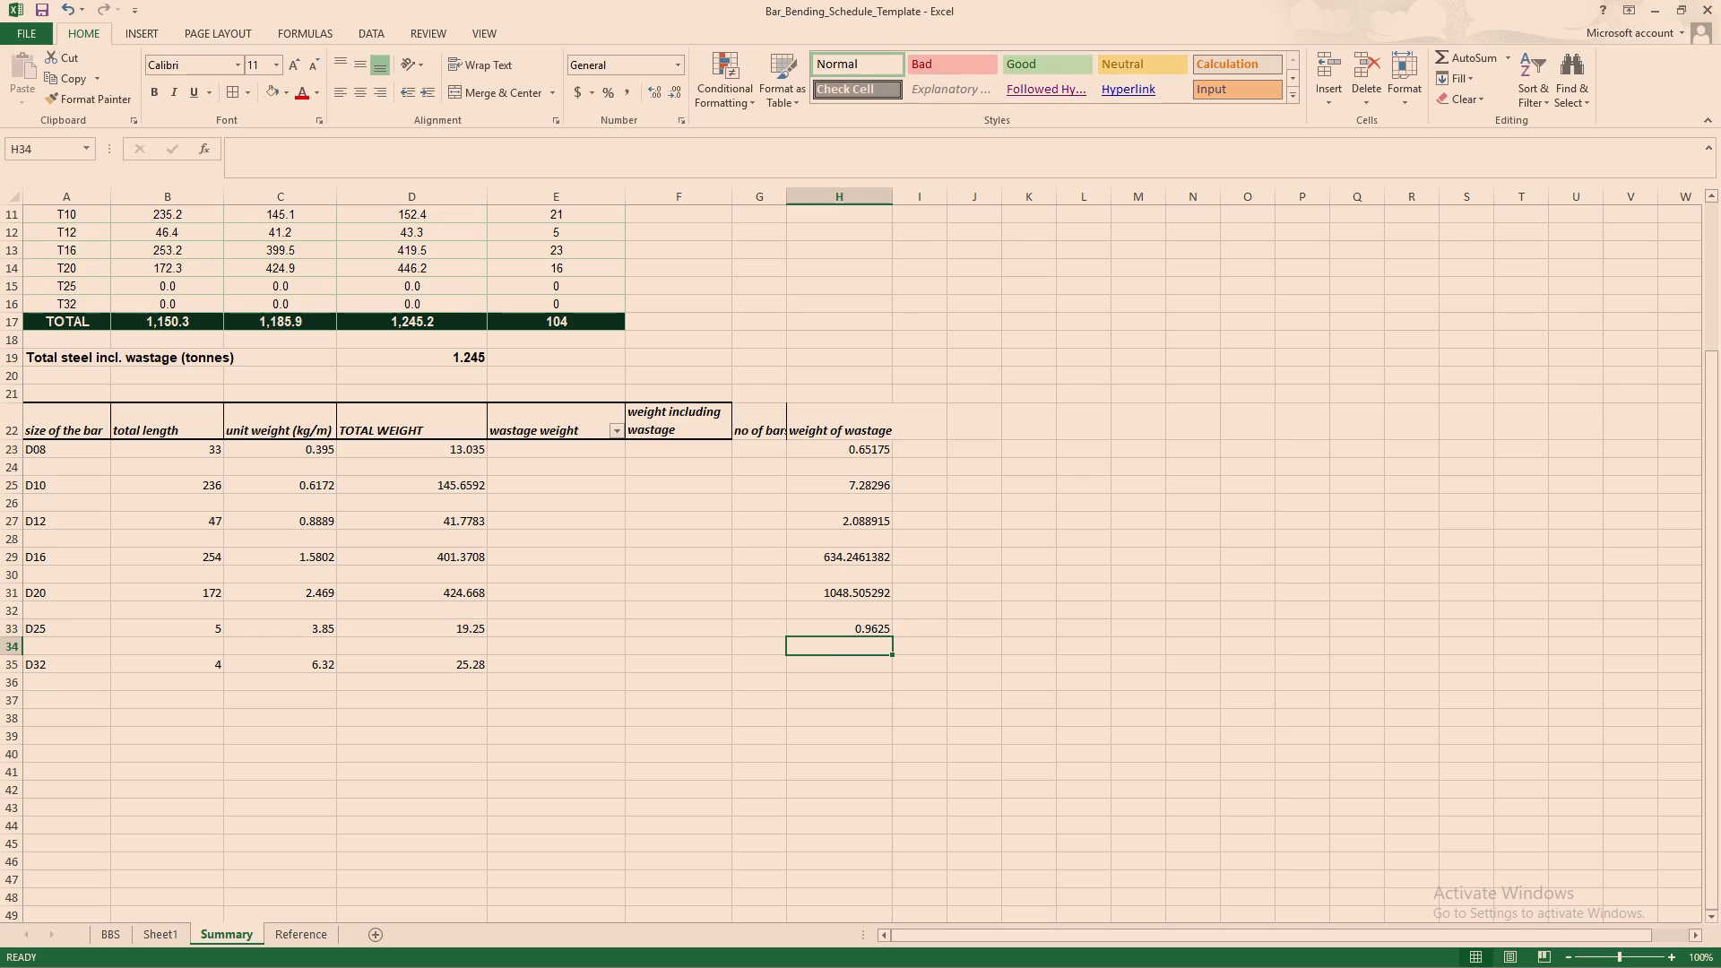
# Fill the D32 weight of wastage in H35 with 5% of its total weight, =D35*5%.
pyautogui.click(830, 663)
pyautogui.press('=')
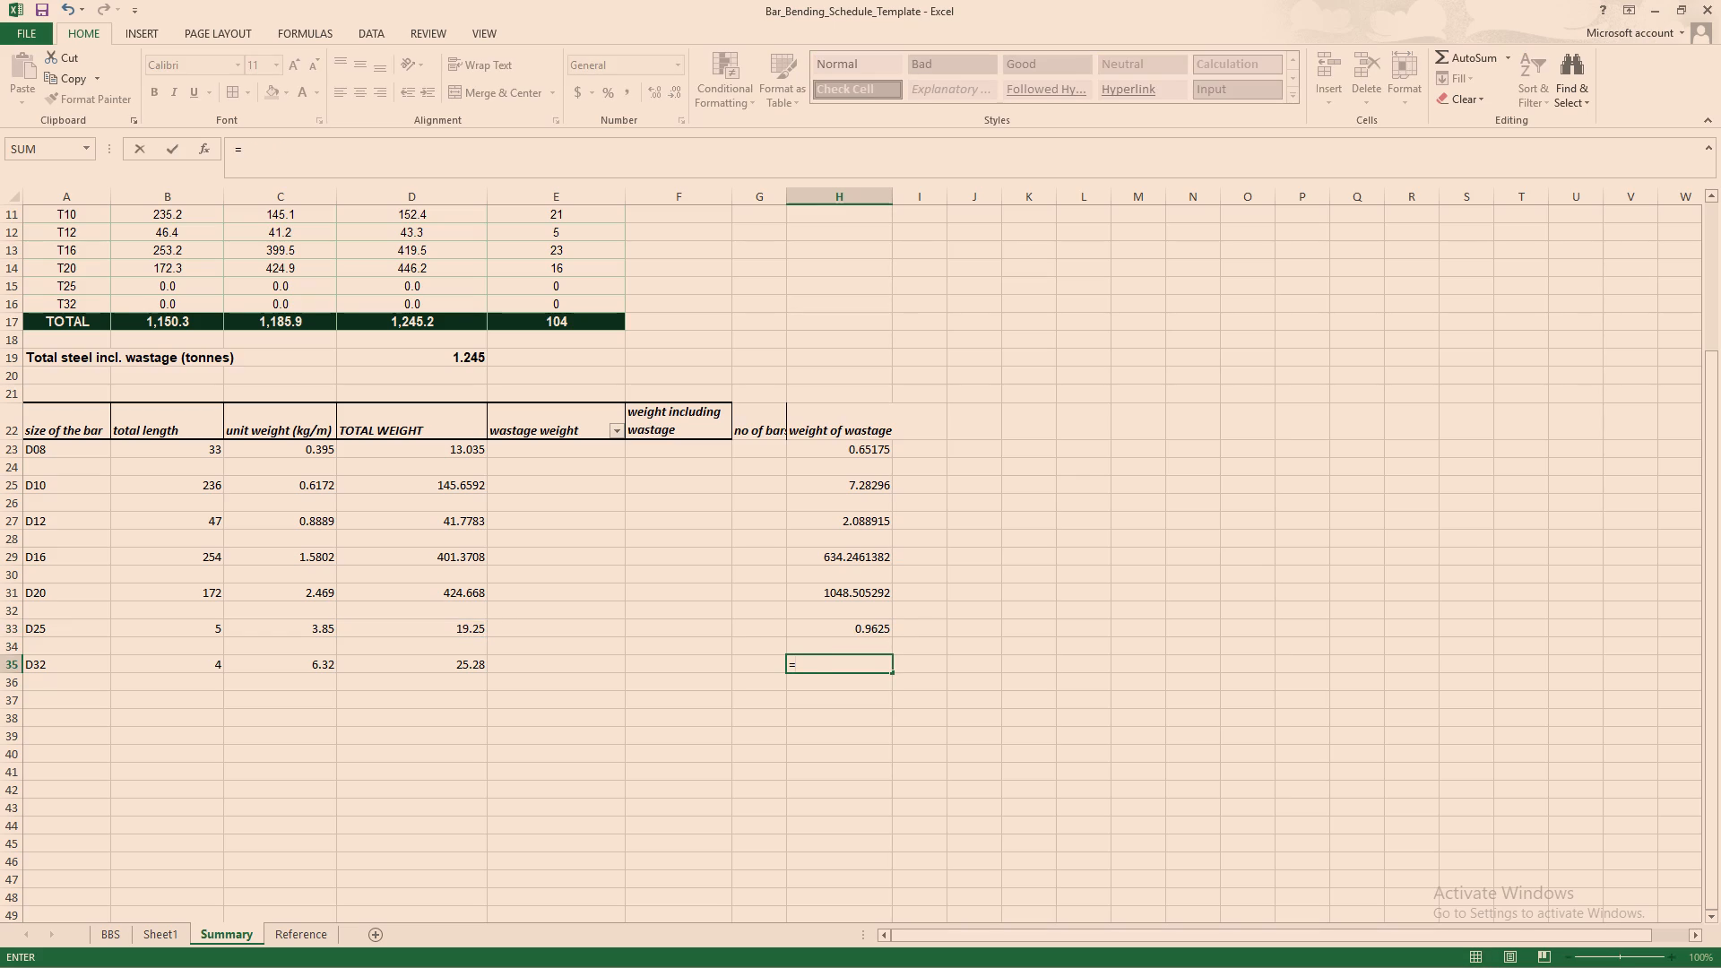
pyautogui.click(482, 663)
pyautogui.hotkey('shift', '*')
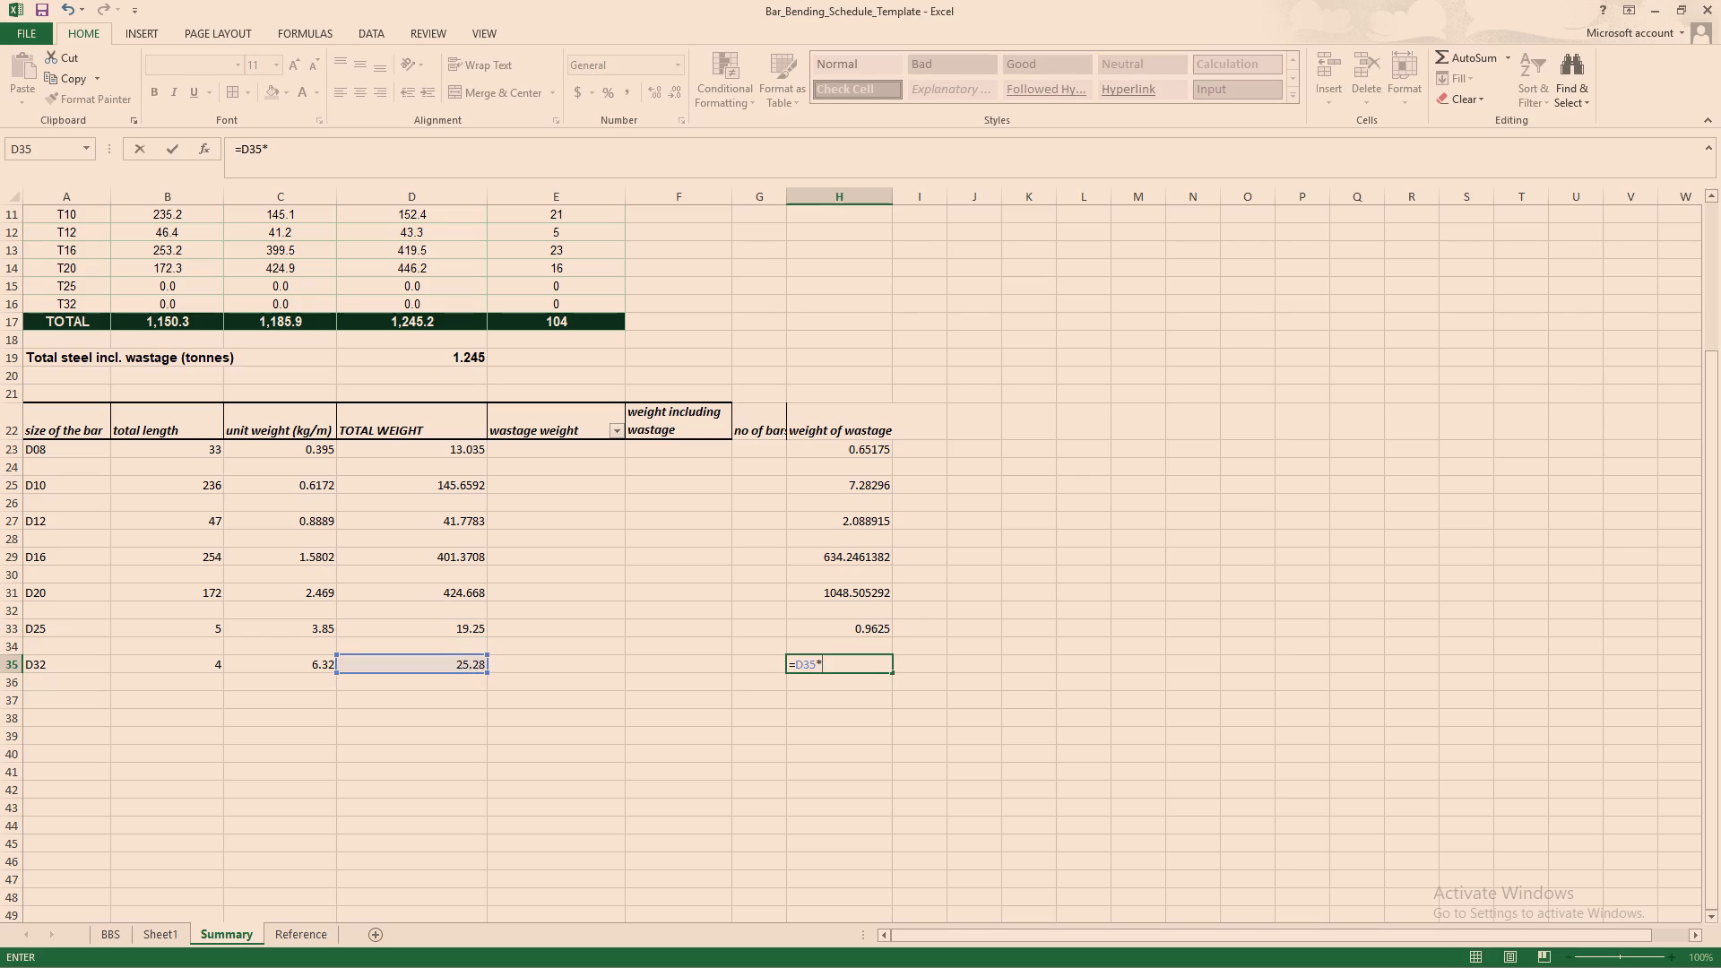
pyautogui.press('5')
pyautogui.hotkey('shift', '%')
pyautogui.press('Return')
pyautogui.click(843, 724)
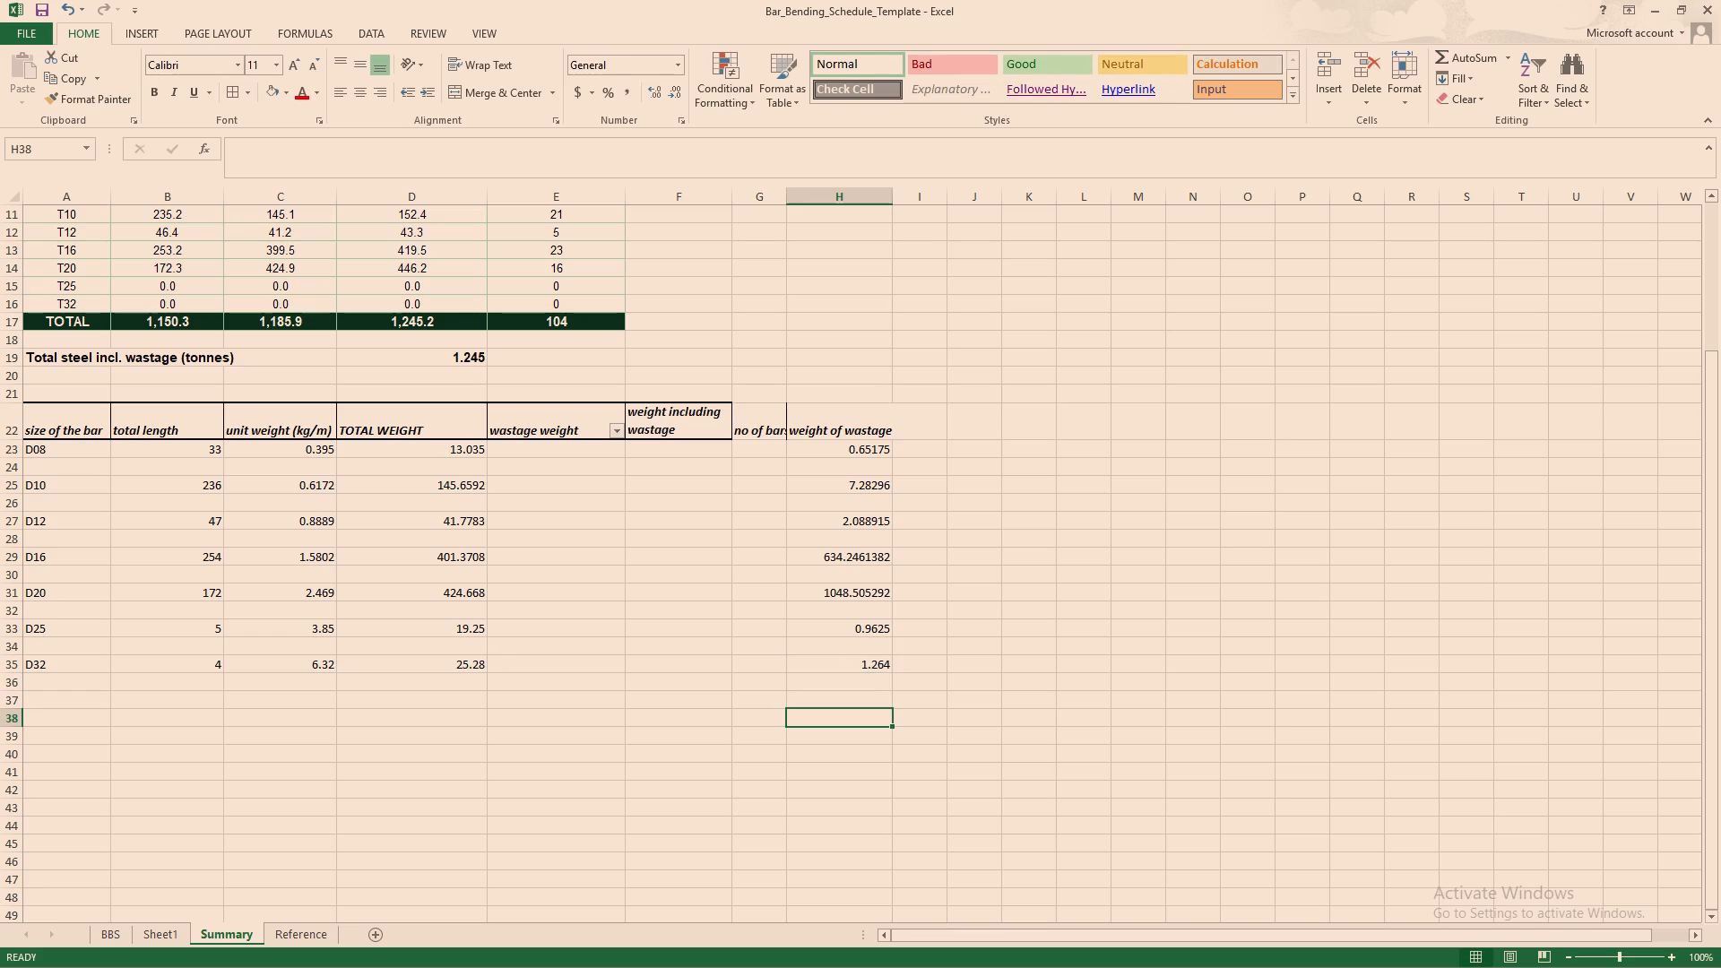
# Fill the D08 weight including wastage in F23 with total weight plus weight of wastage, =D23+H23.
pyautogui.click(701, 452)
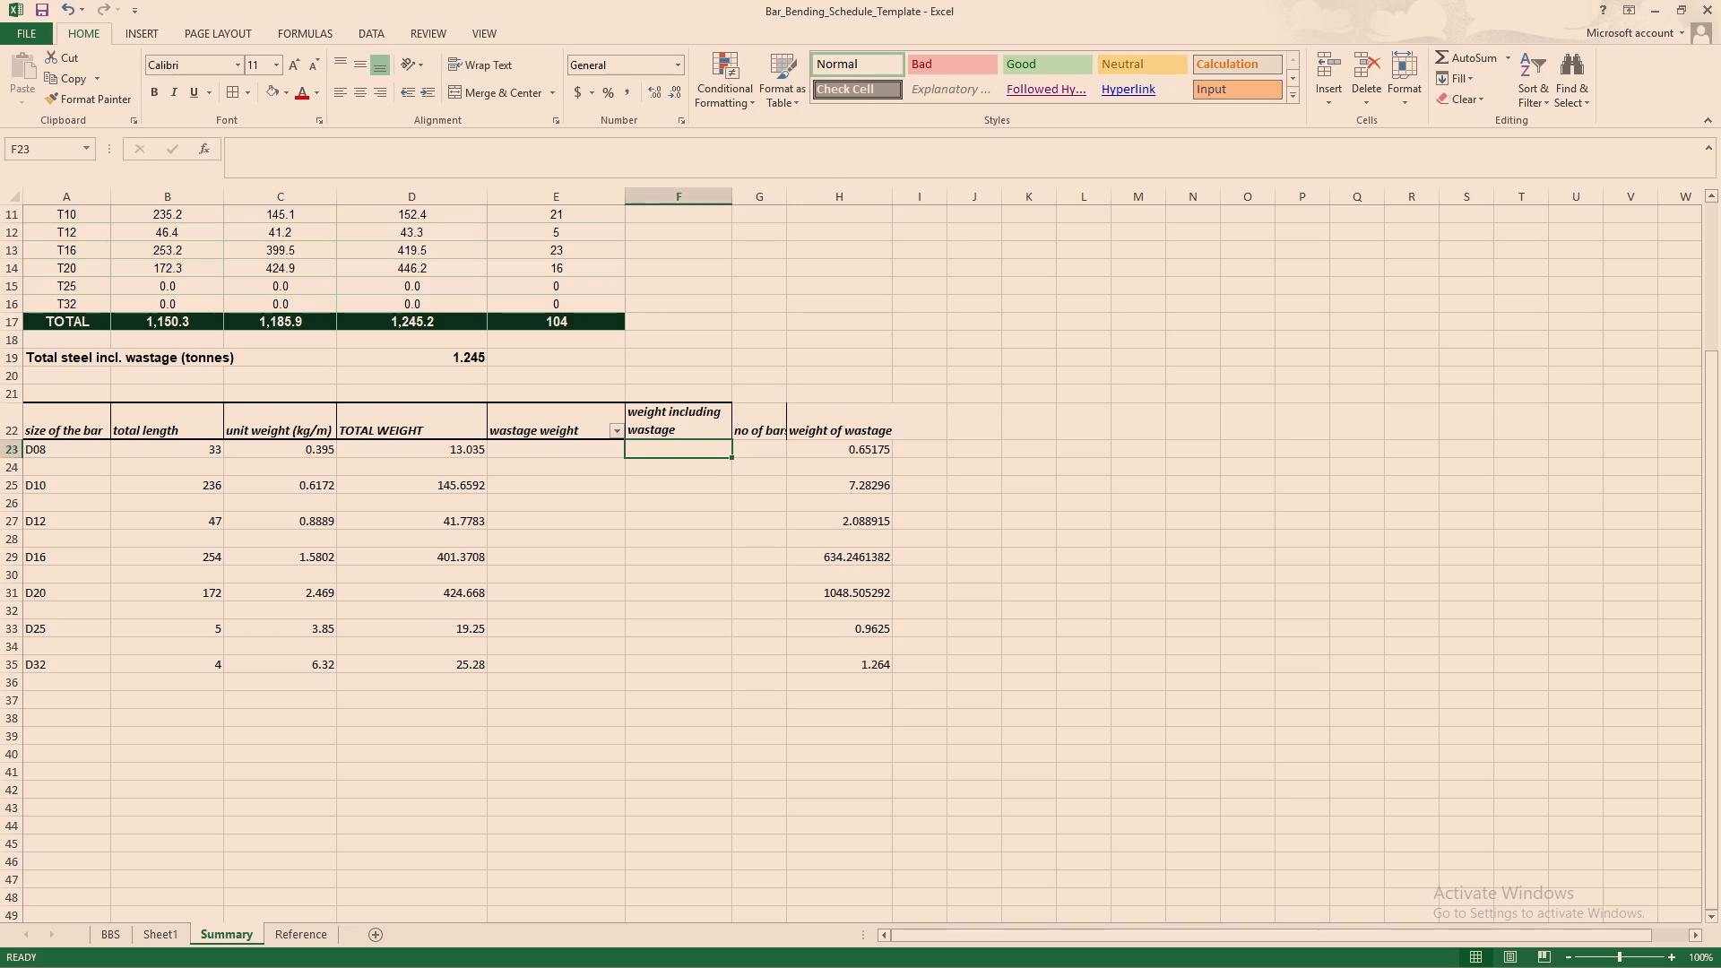
pyautogui.press('=')
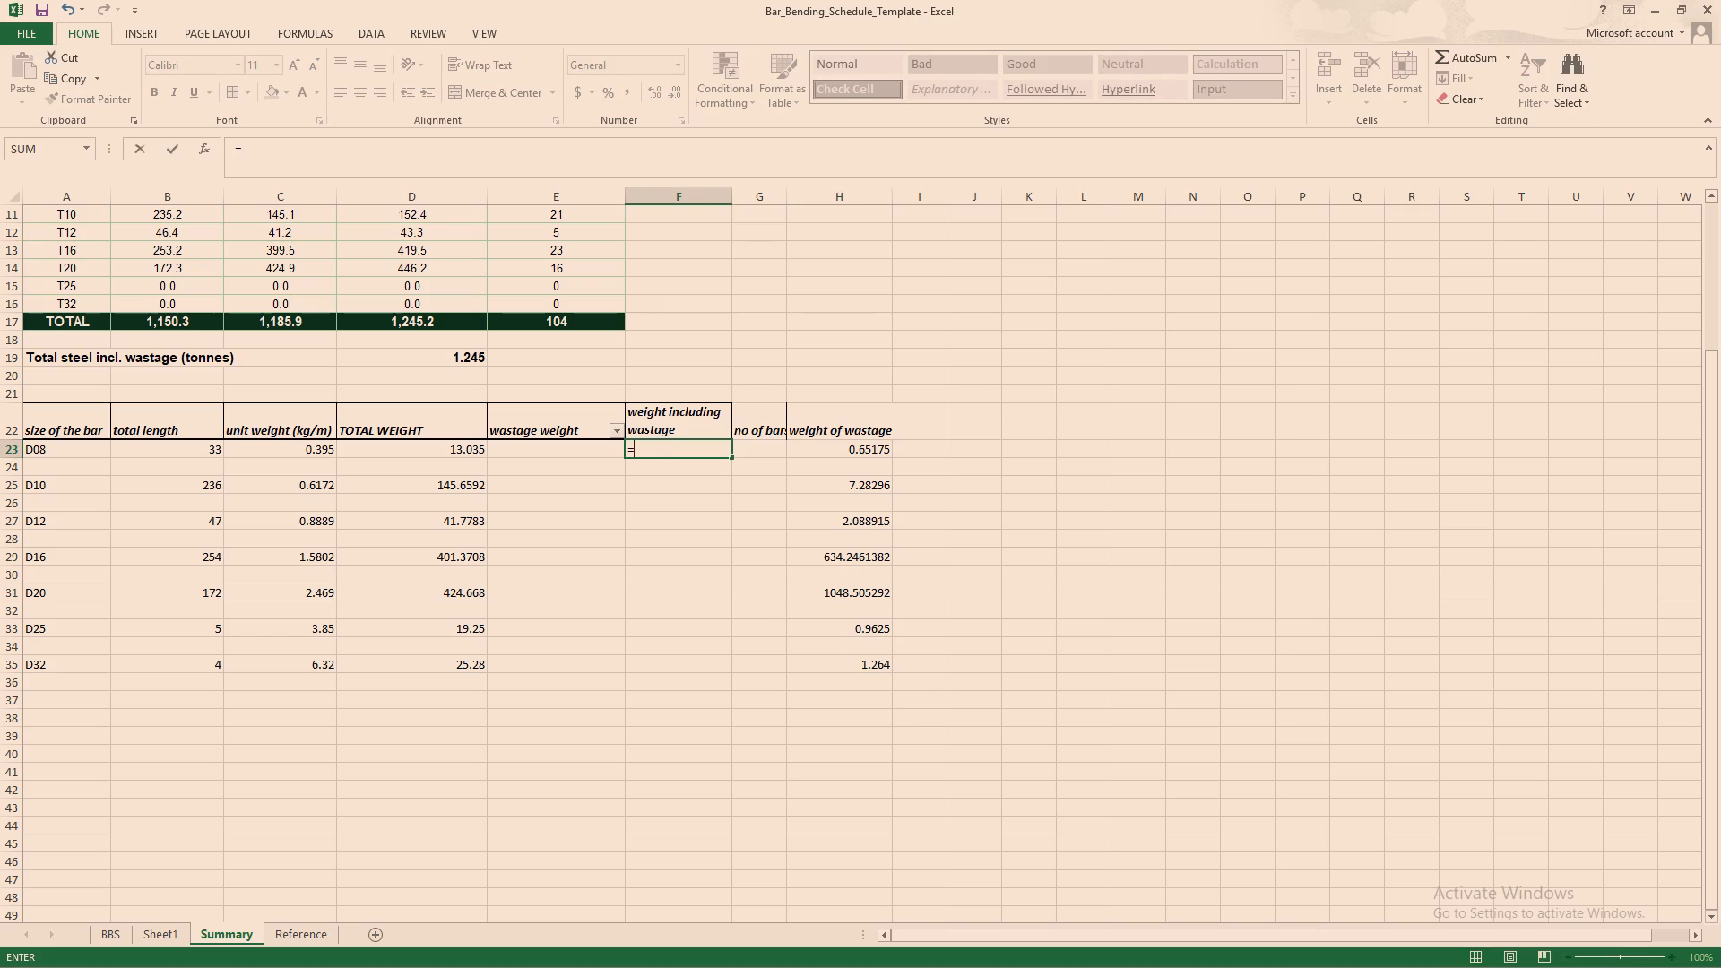
pyautogui.click(459, 448)
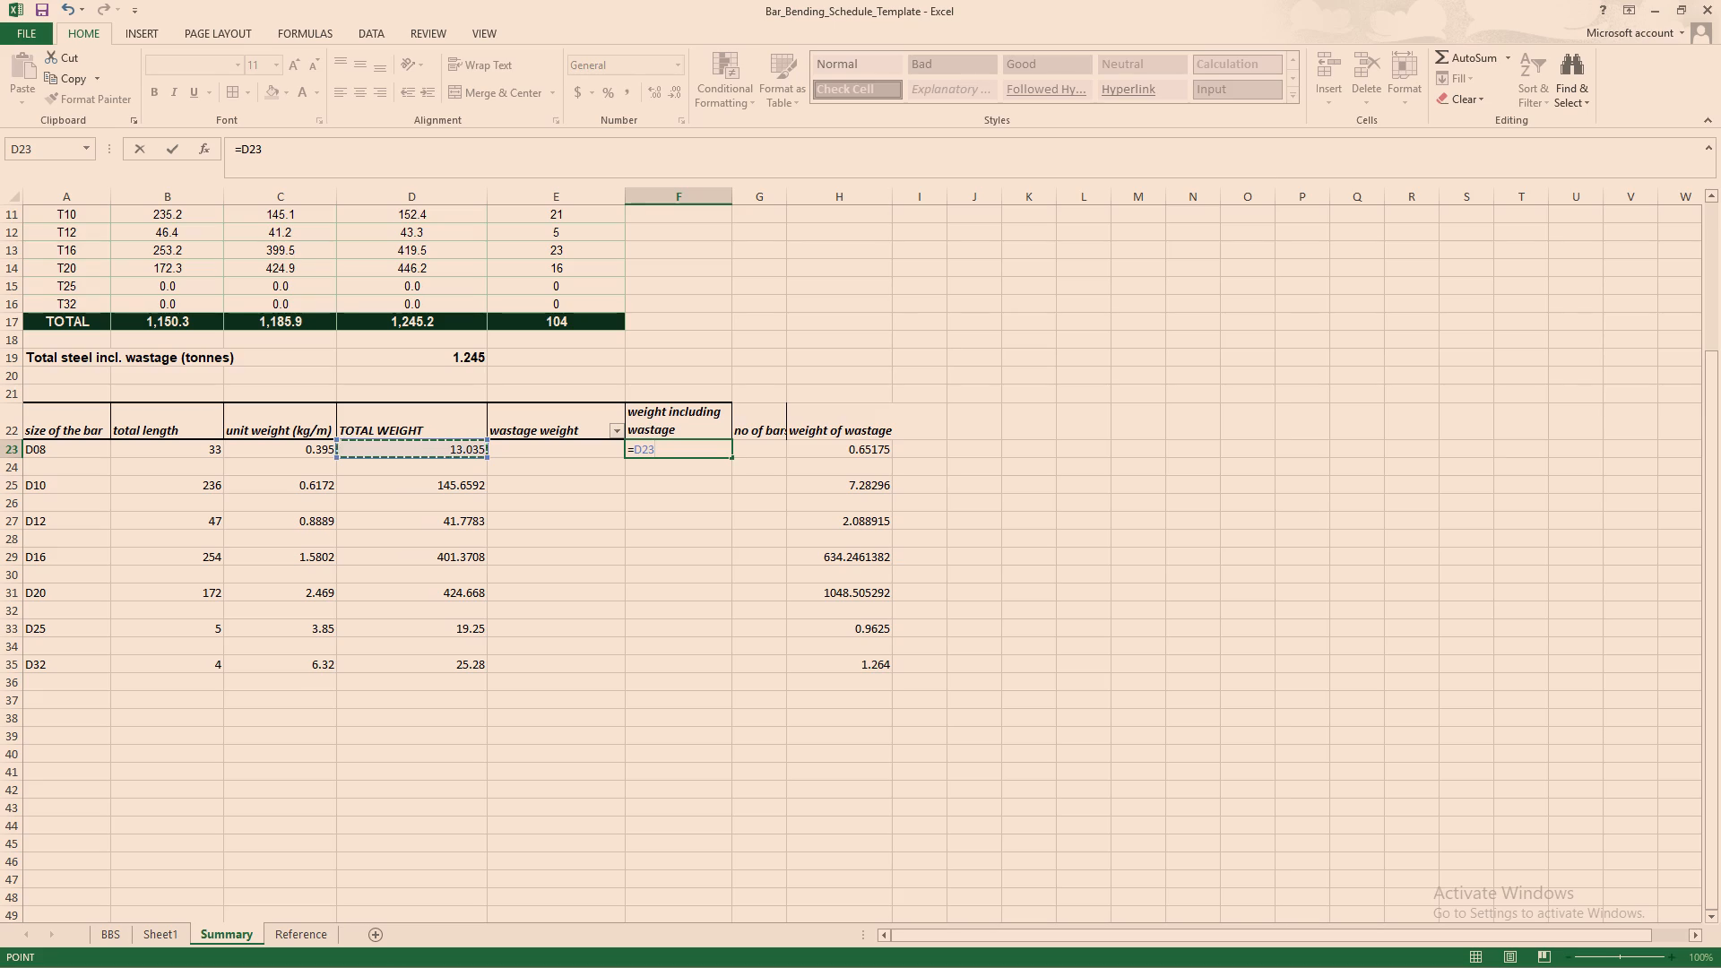
pyautogui.hotkey('shift', '_')
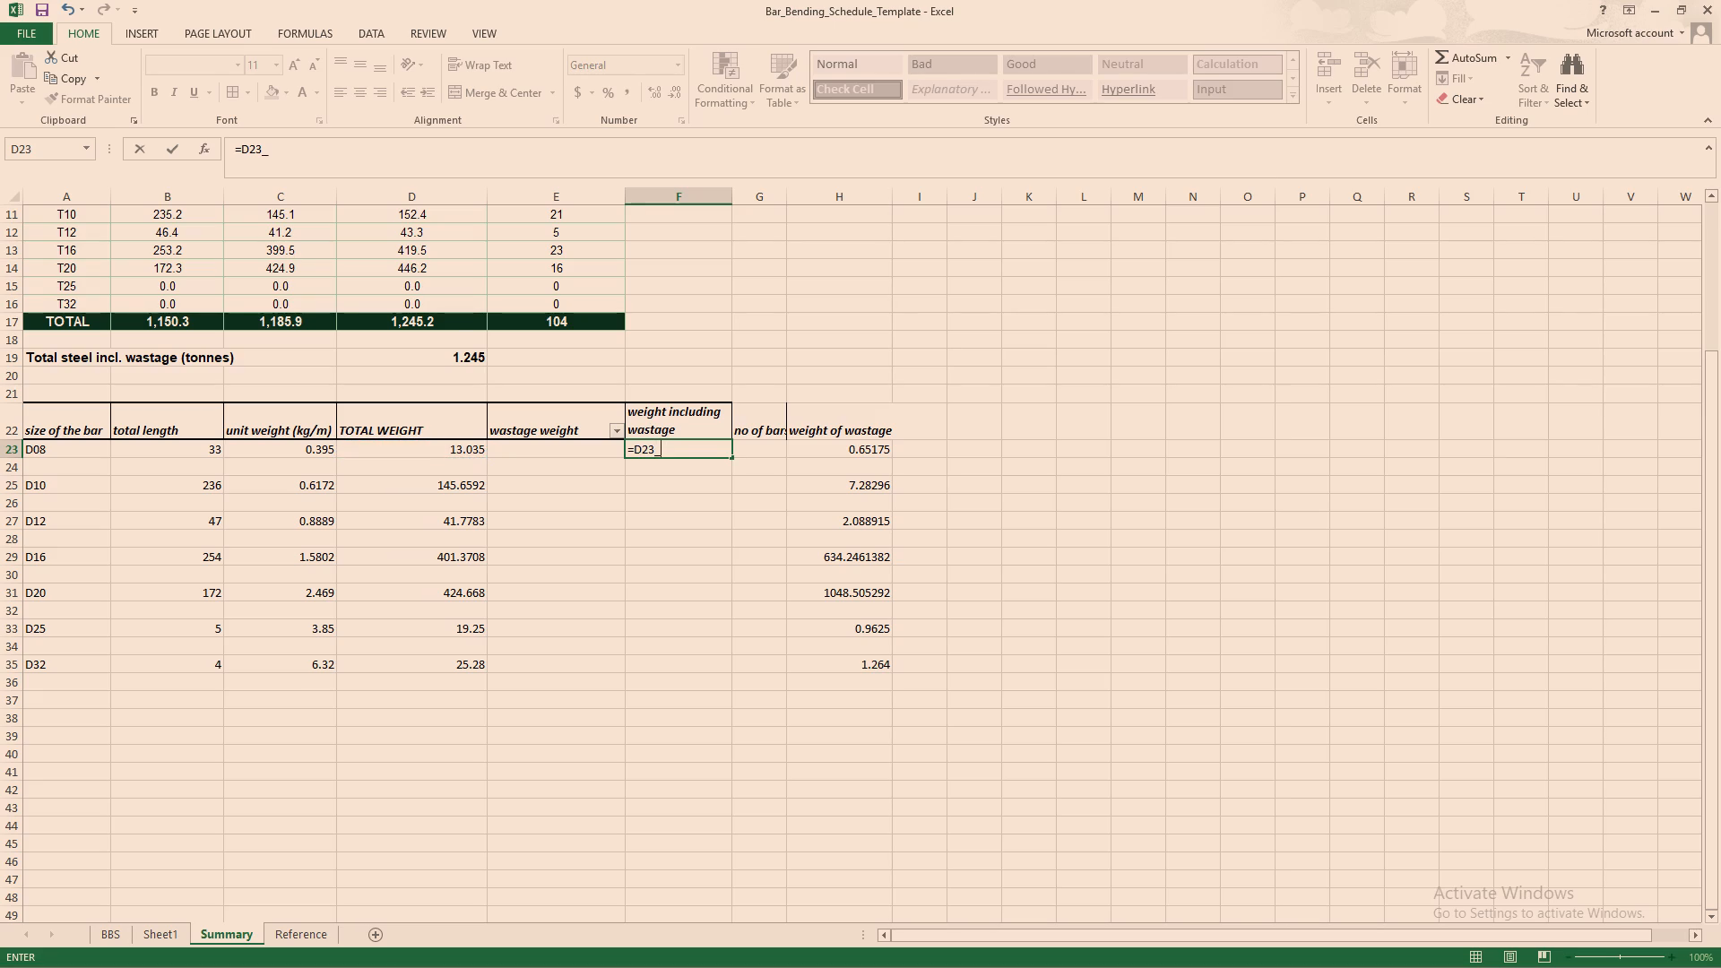
pyautogui.press('BackSpace')
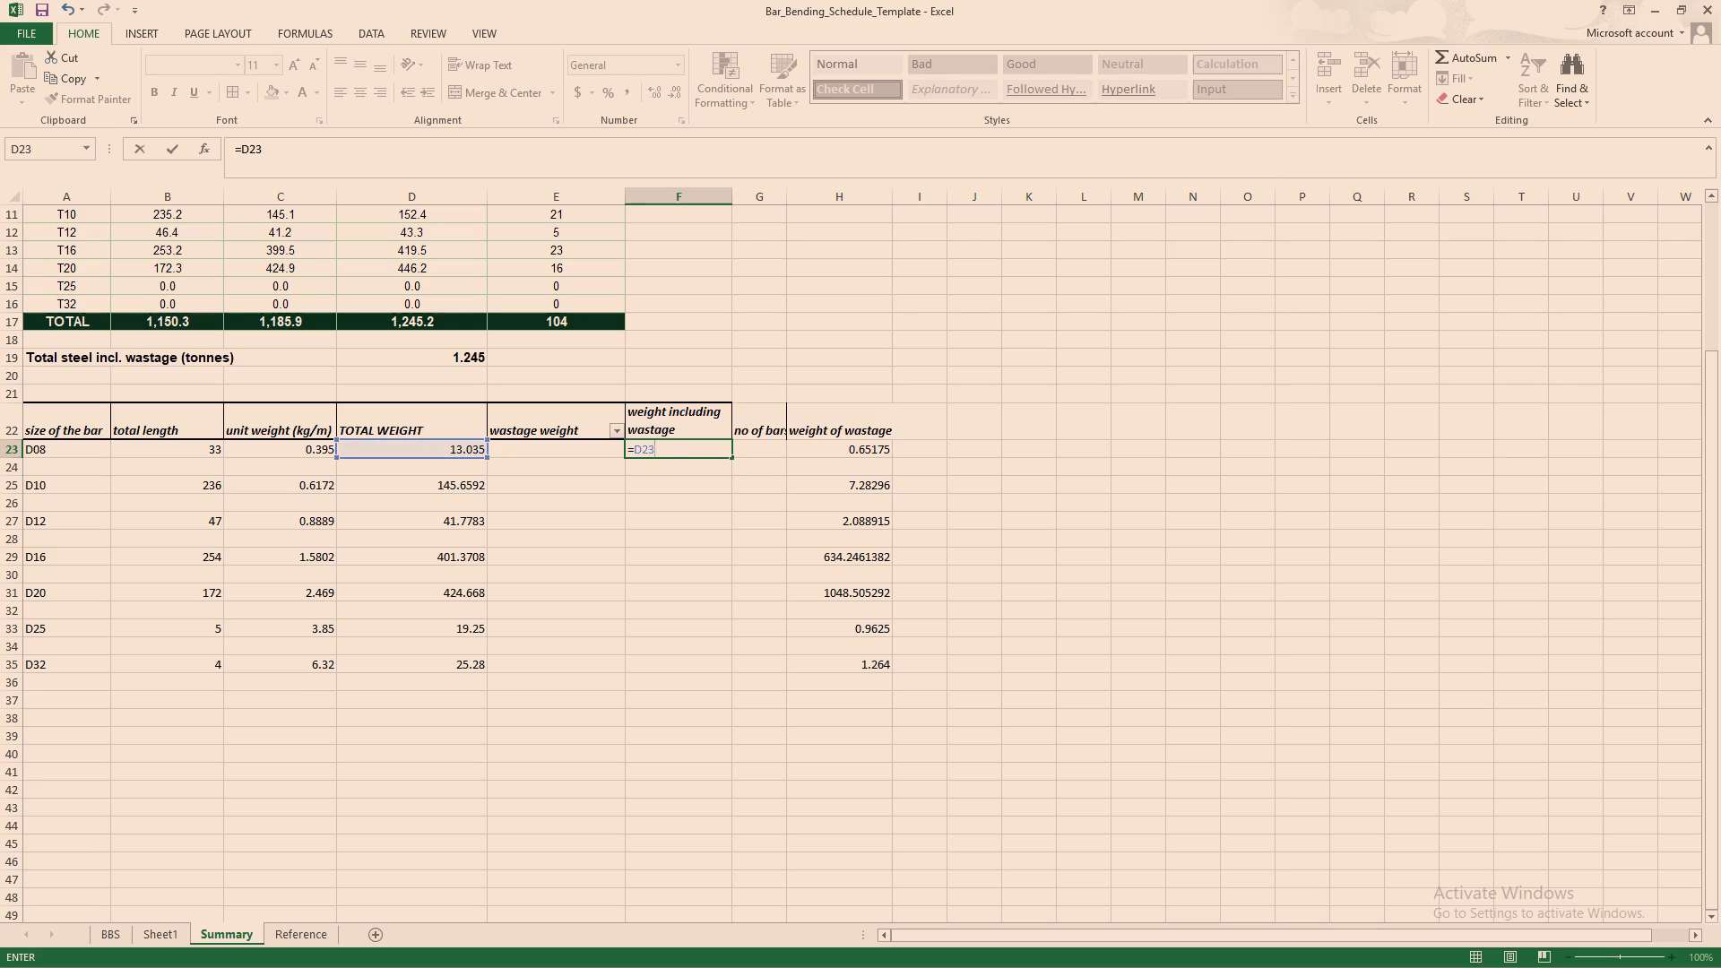
pyautogui.press('=')
pyautogui.press('BackSpace')
pyautogui.hotkey('shift', '+')
pyautogui.click(846, 453)
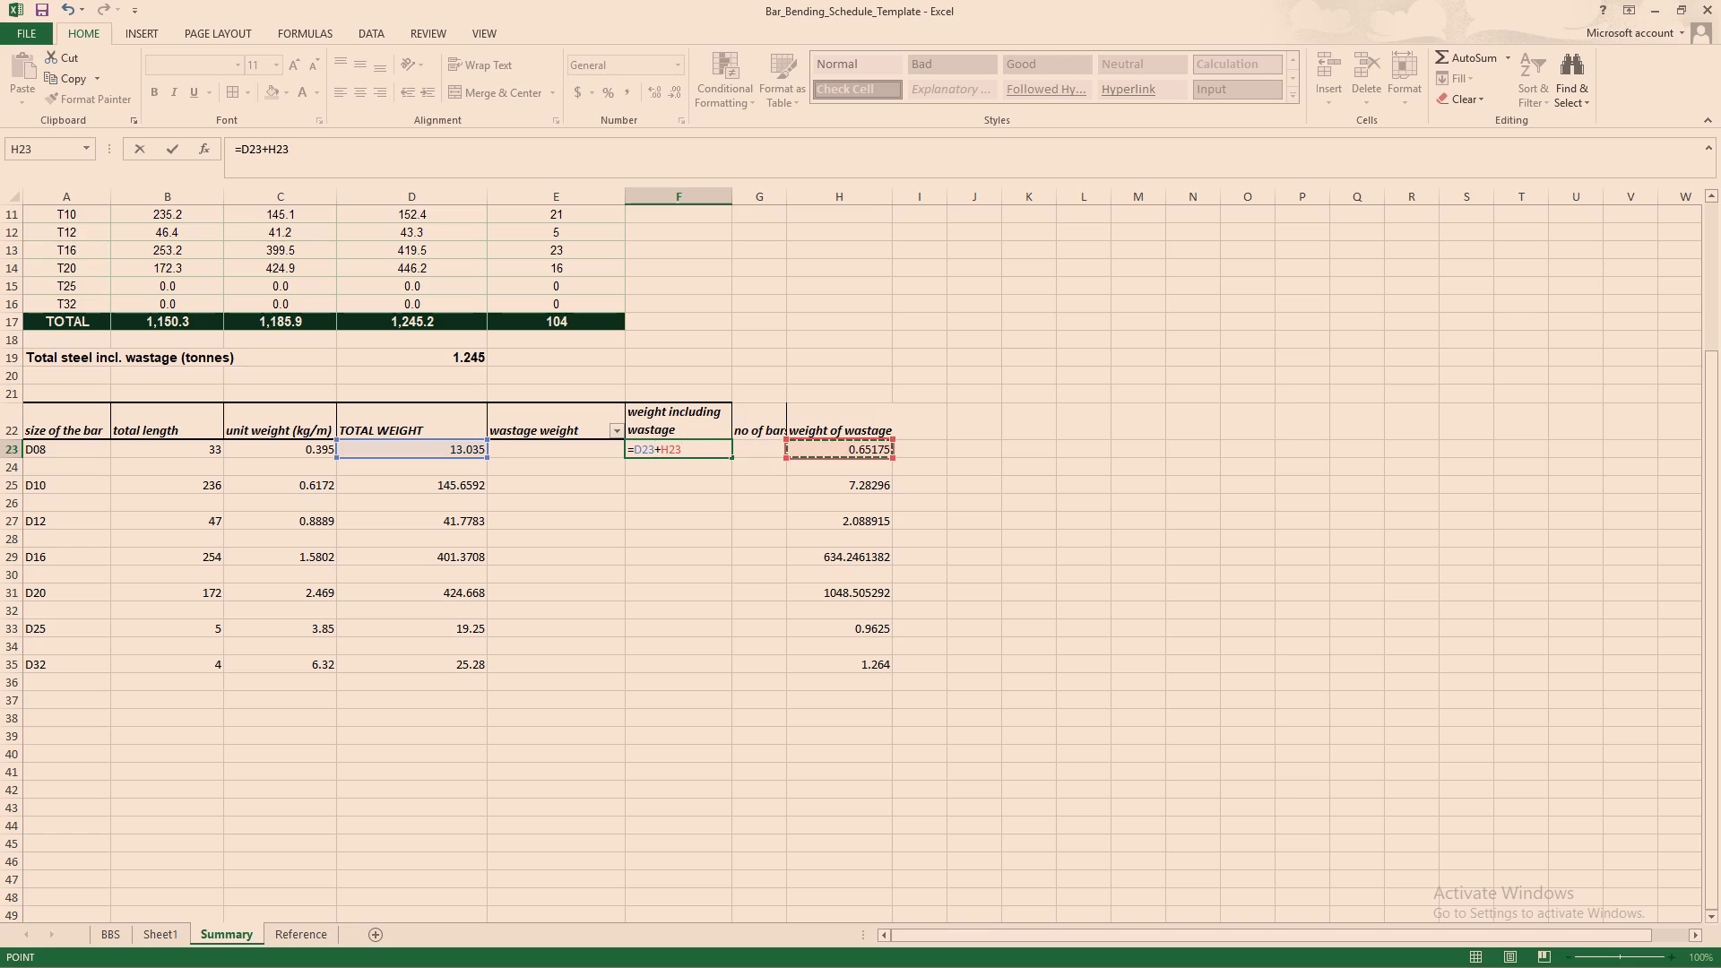
pyautogui.press('Return')
# Fill the D10 weight including wastage in F25 with weight of wastage plus total weight, =H25+D25.
pyautogui.press('Return')
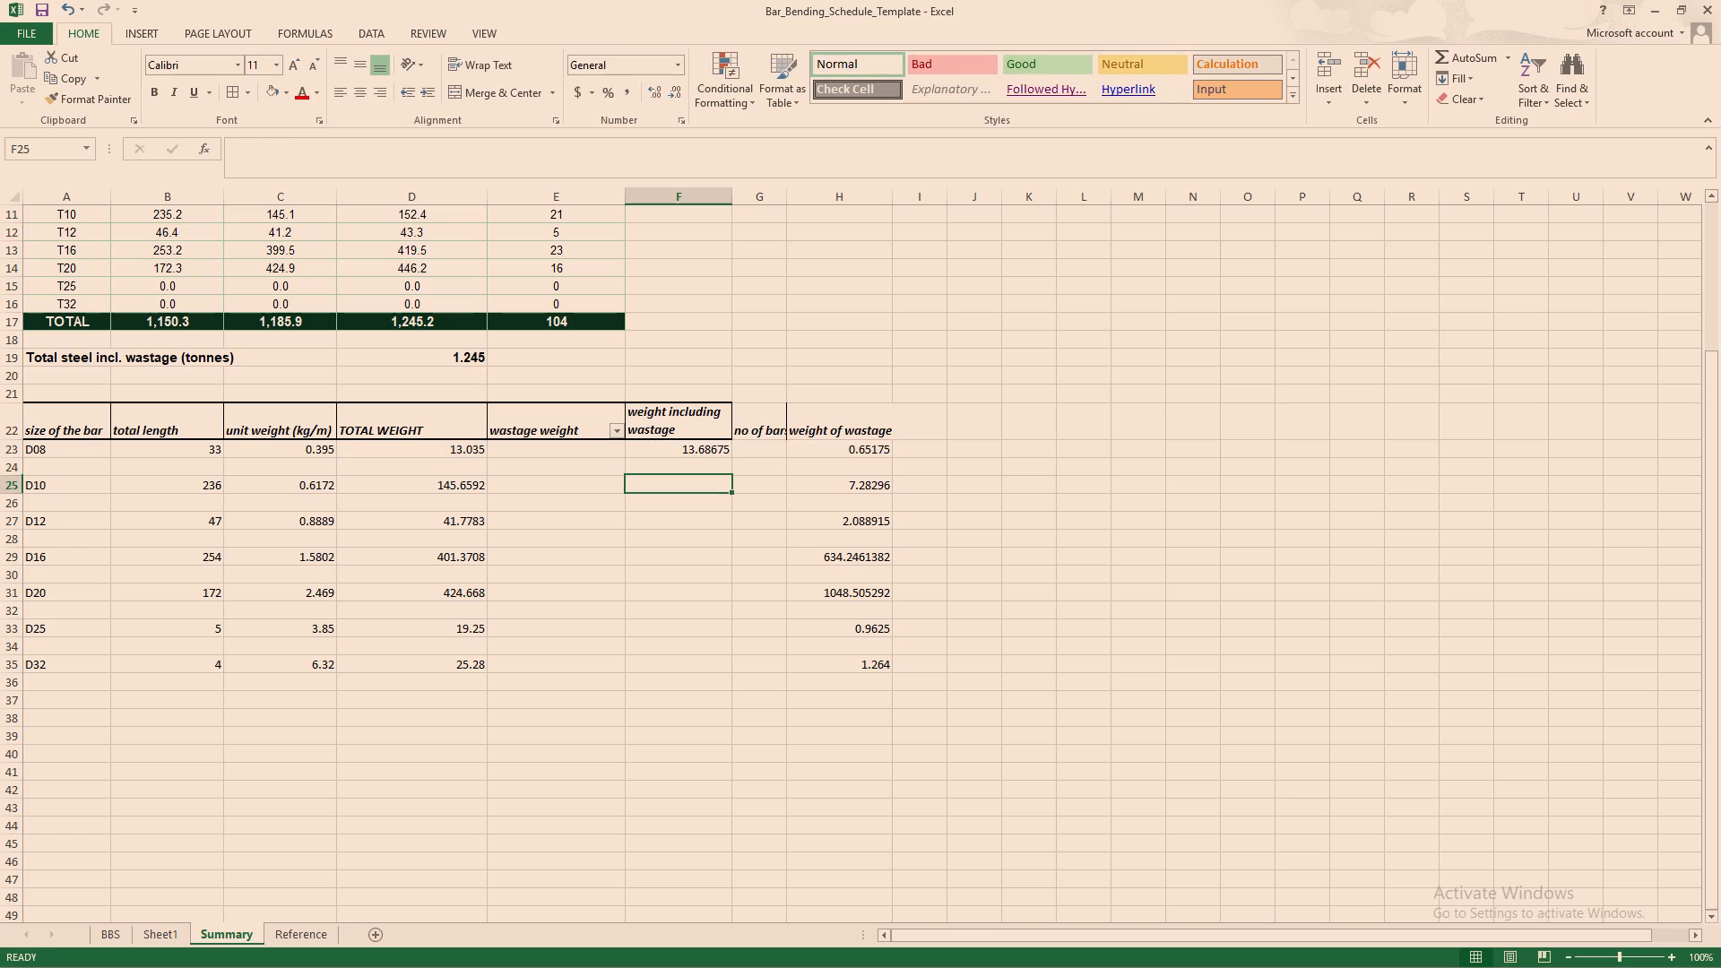
pyautogui.press('=')
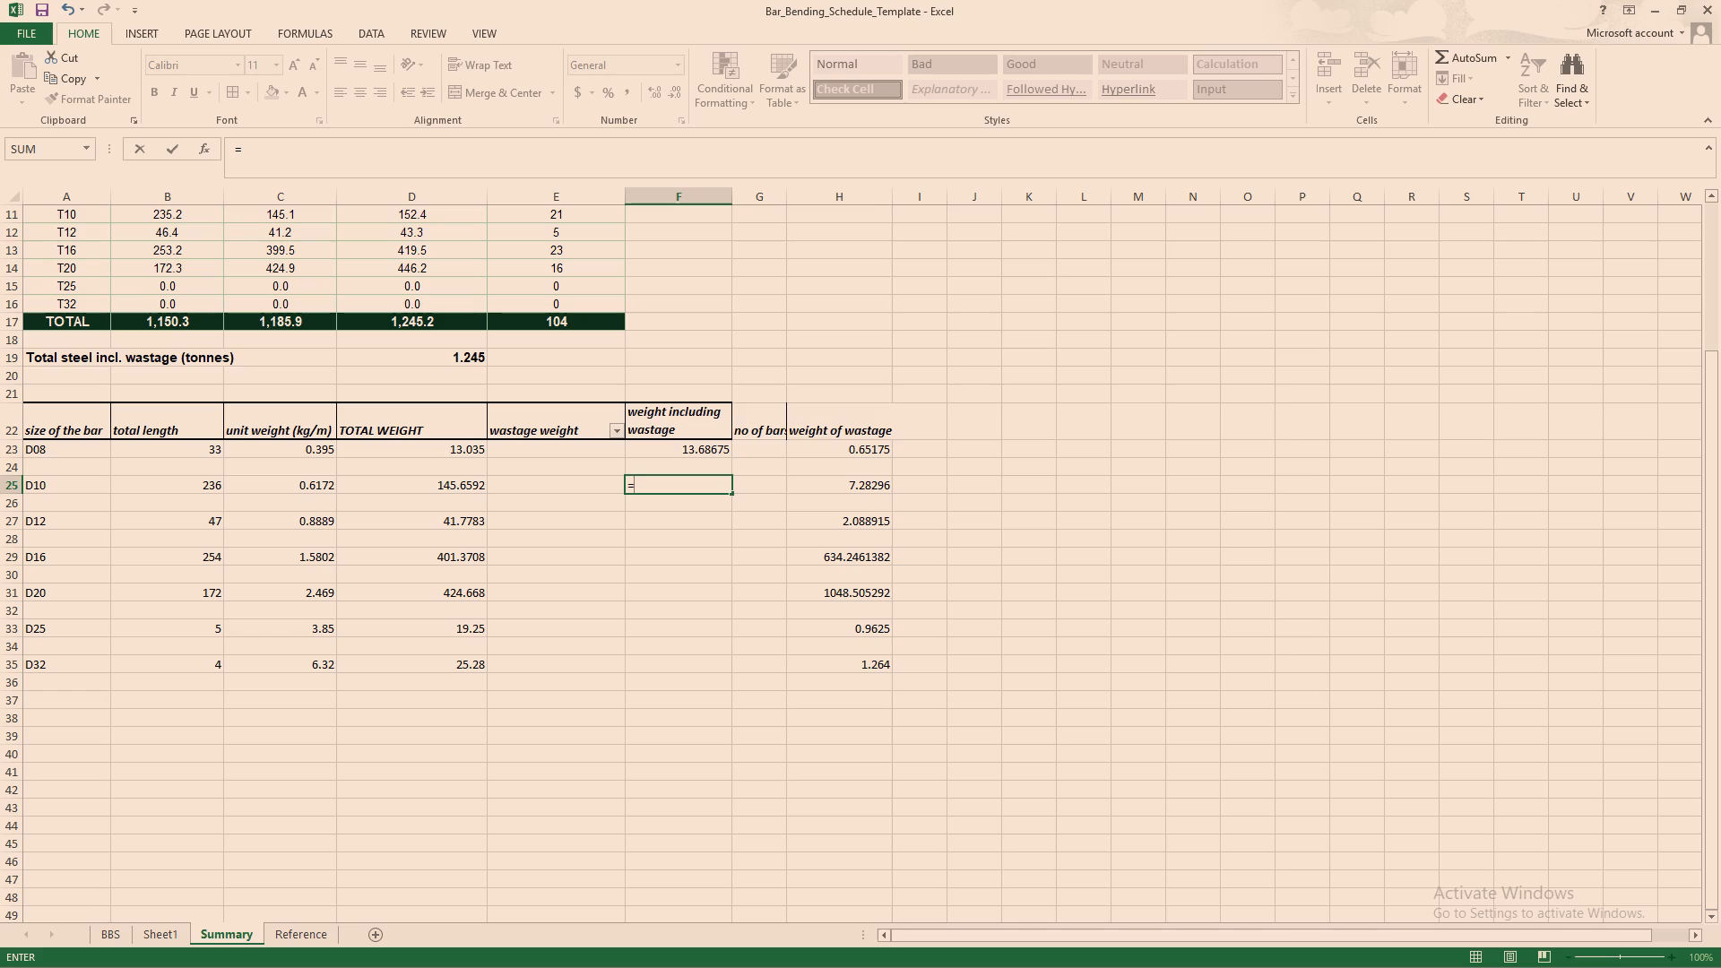
pyautogui.click(862, 488)
pyautogui.hotkey('shift', '+')
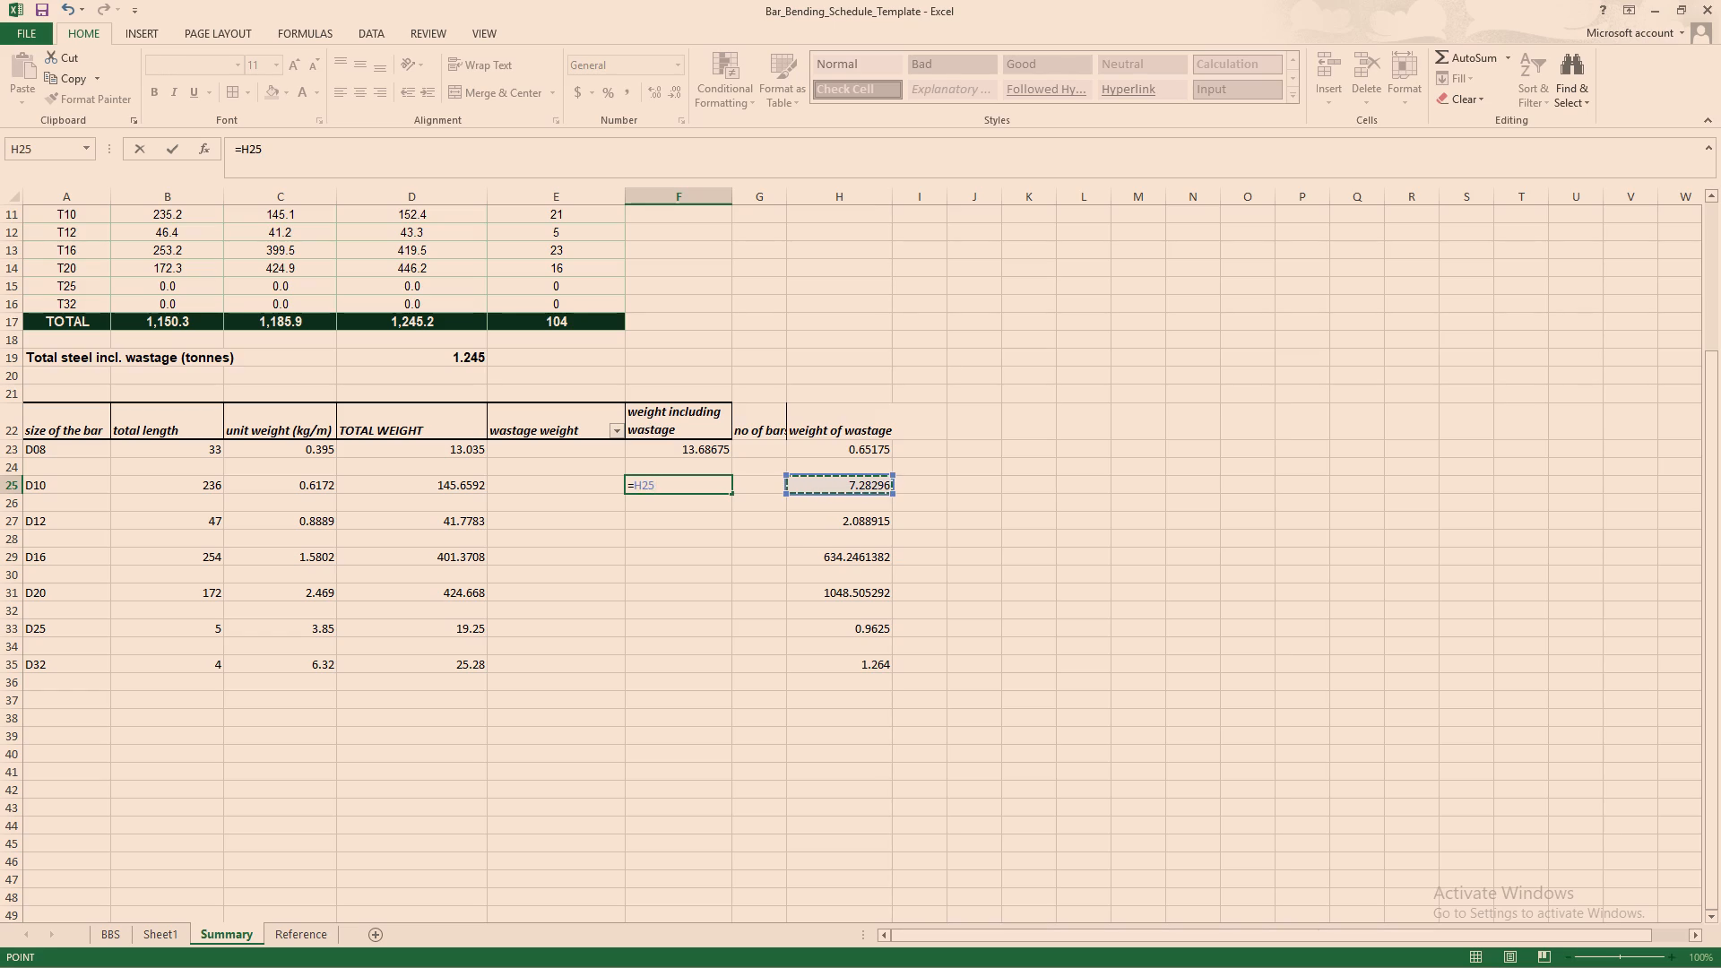
pyautogui.click(457, 488)
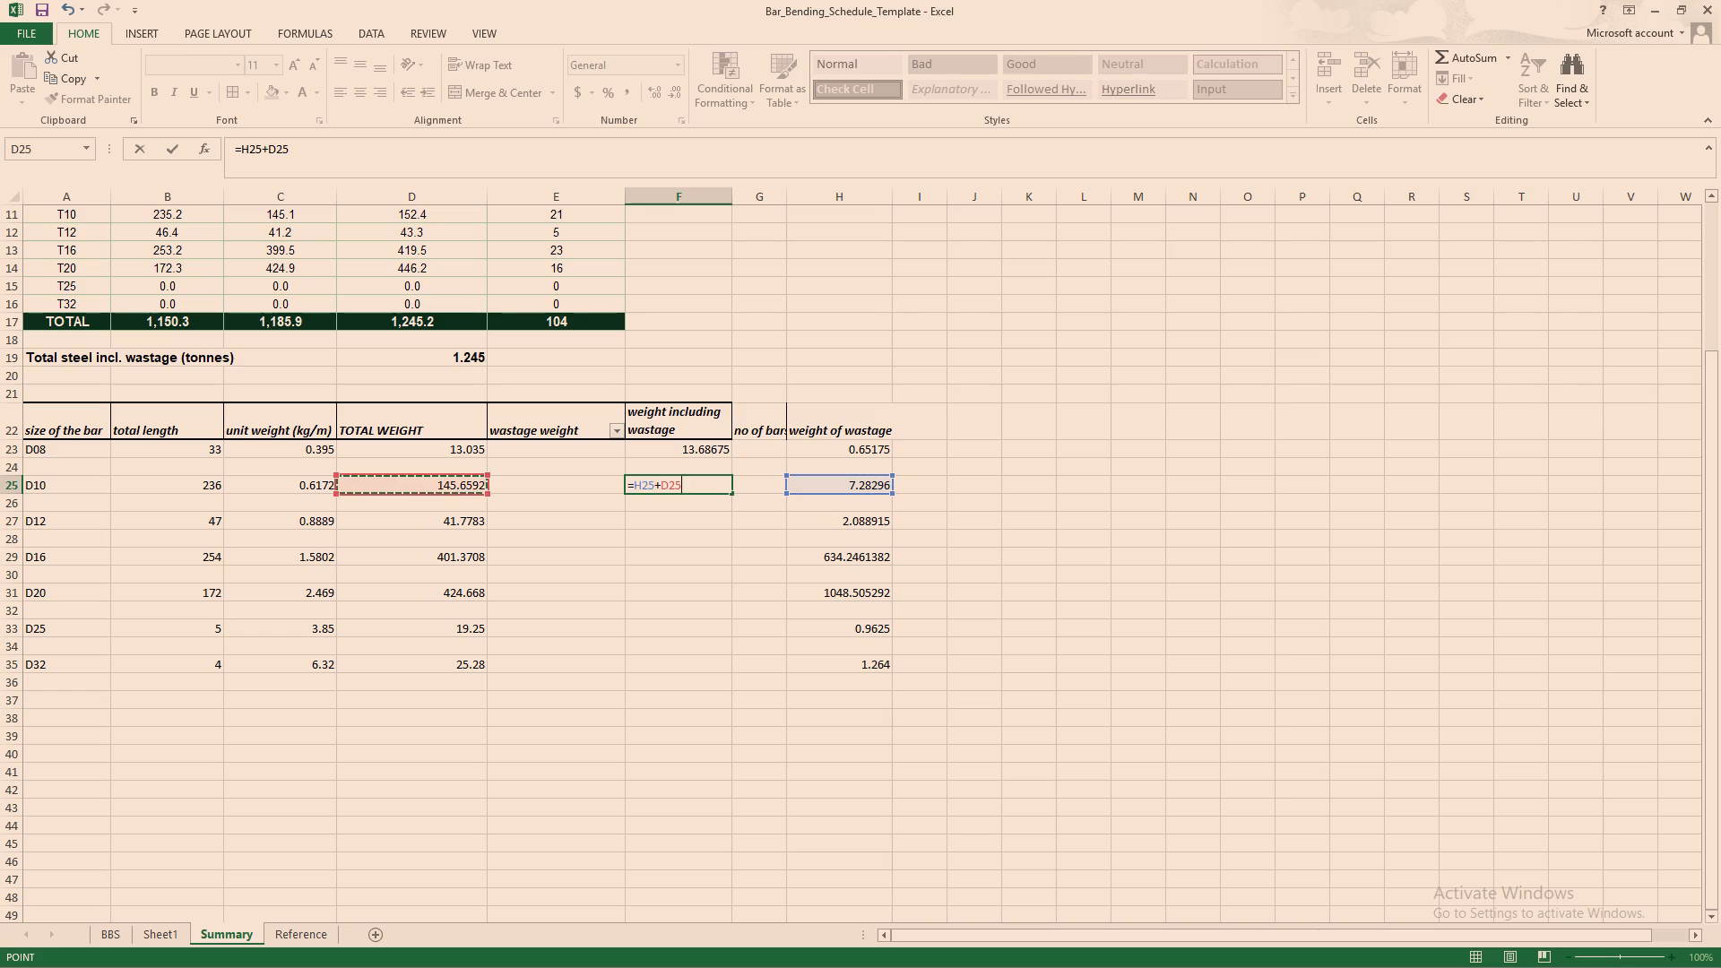
pyautogui.press('Return')
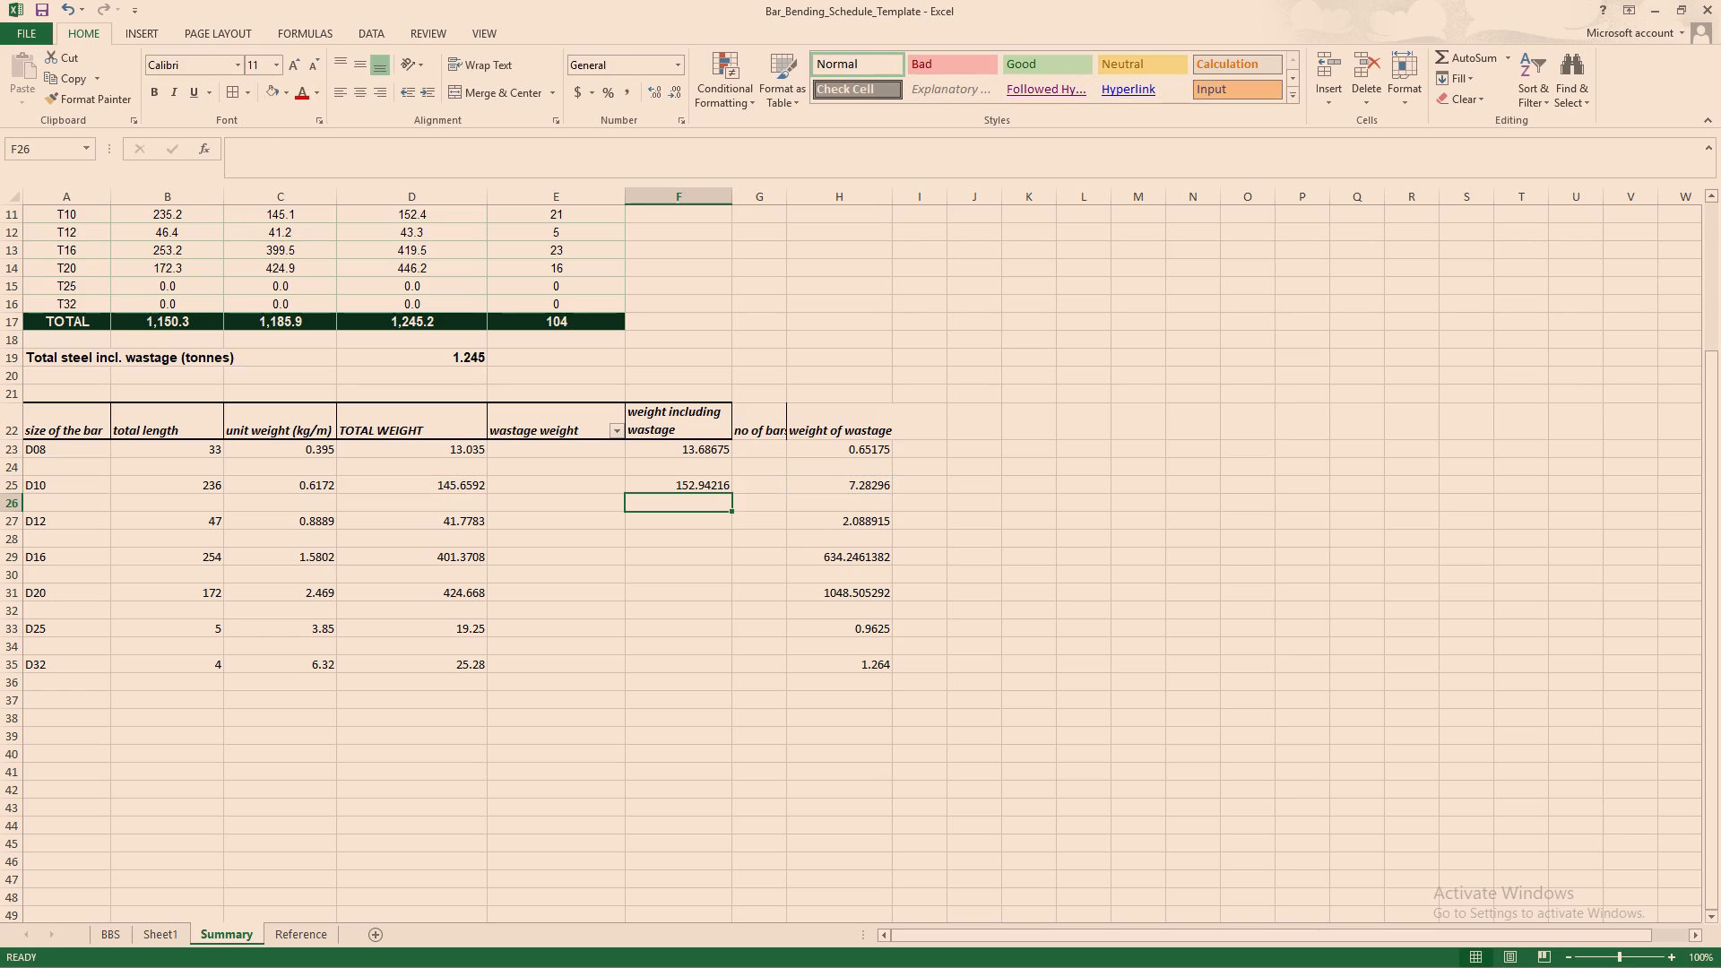
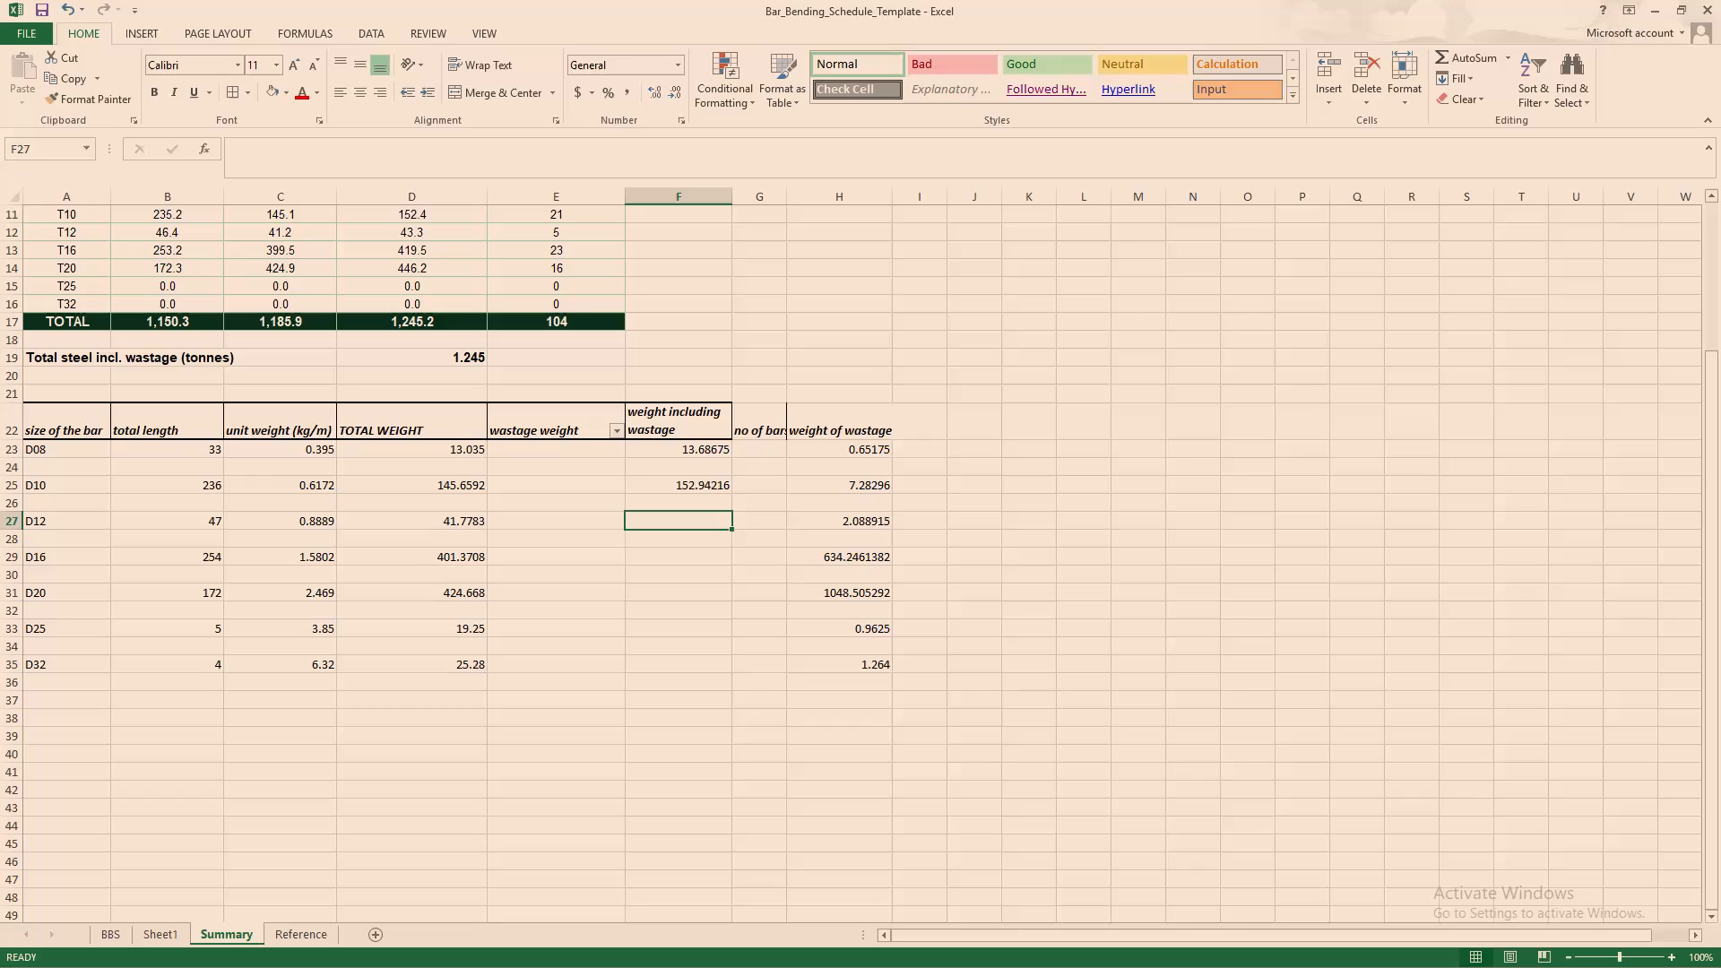
# Fill the D12 weight including wastage in F27 with weight of wastage plus total weight, =H27+D27.
pyautogui.press('=')
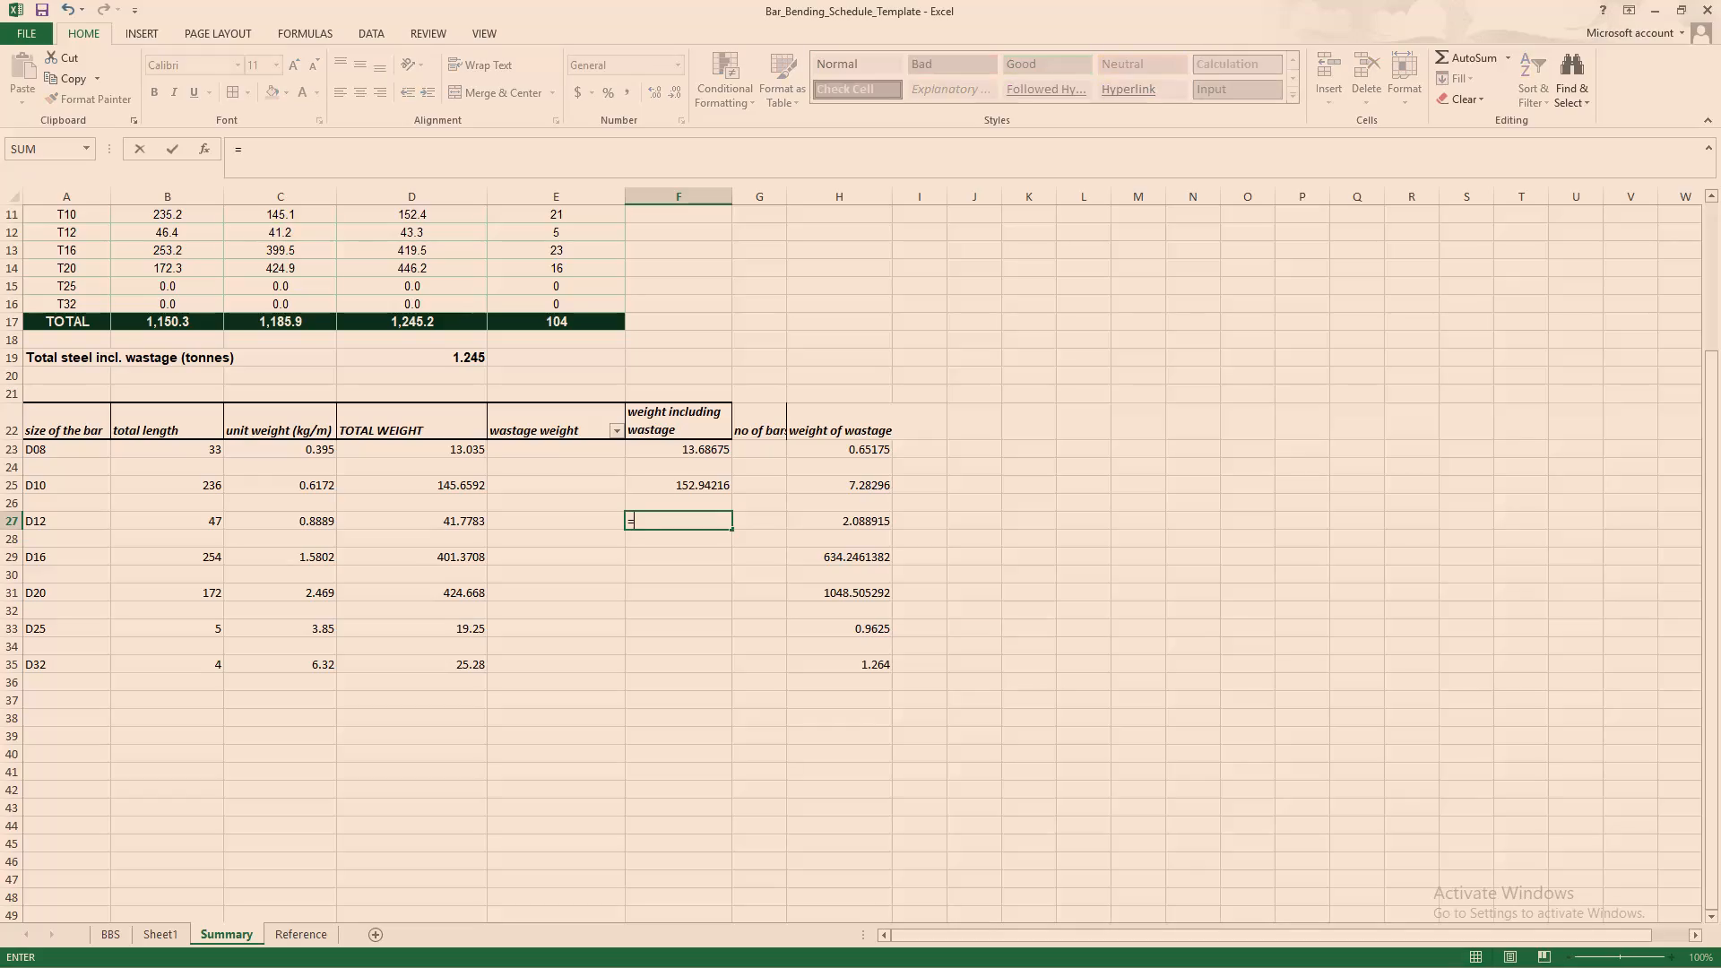
pyautogui.click(863, 516)
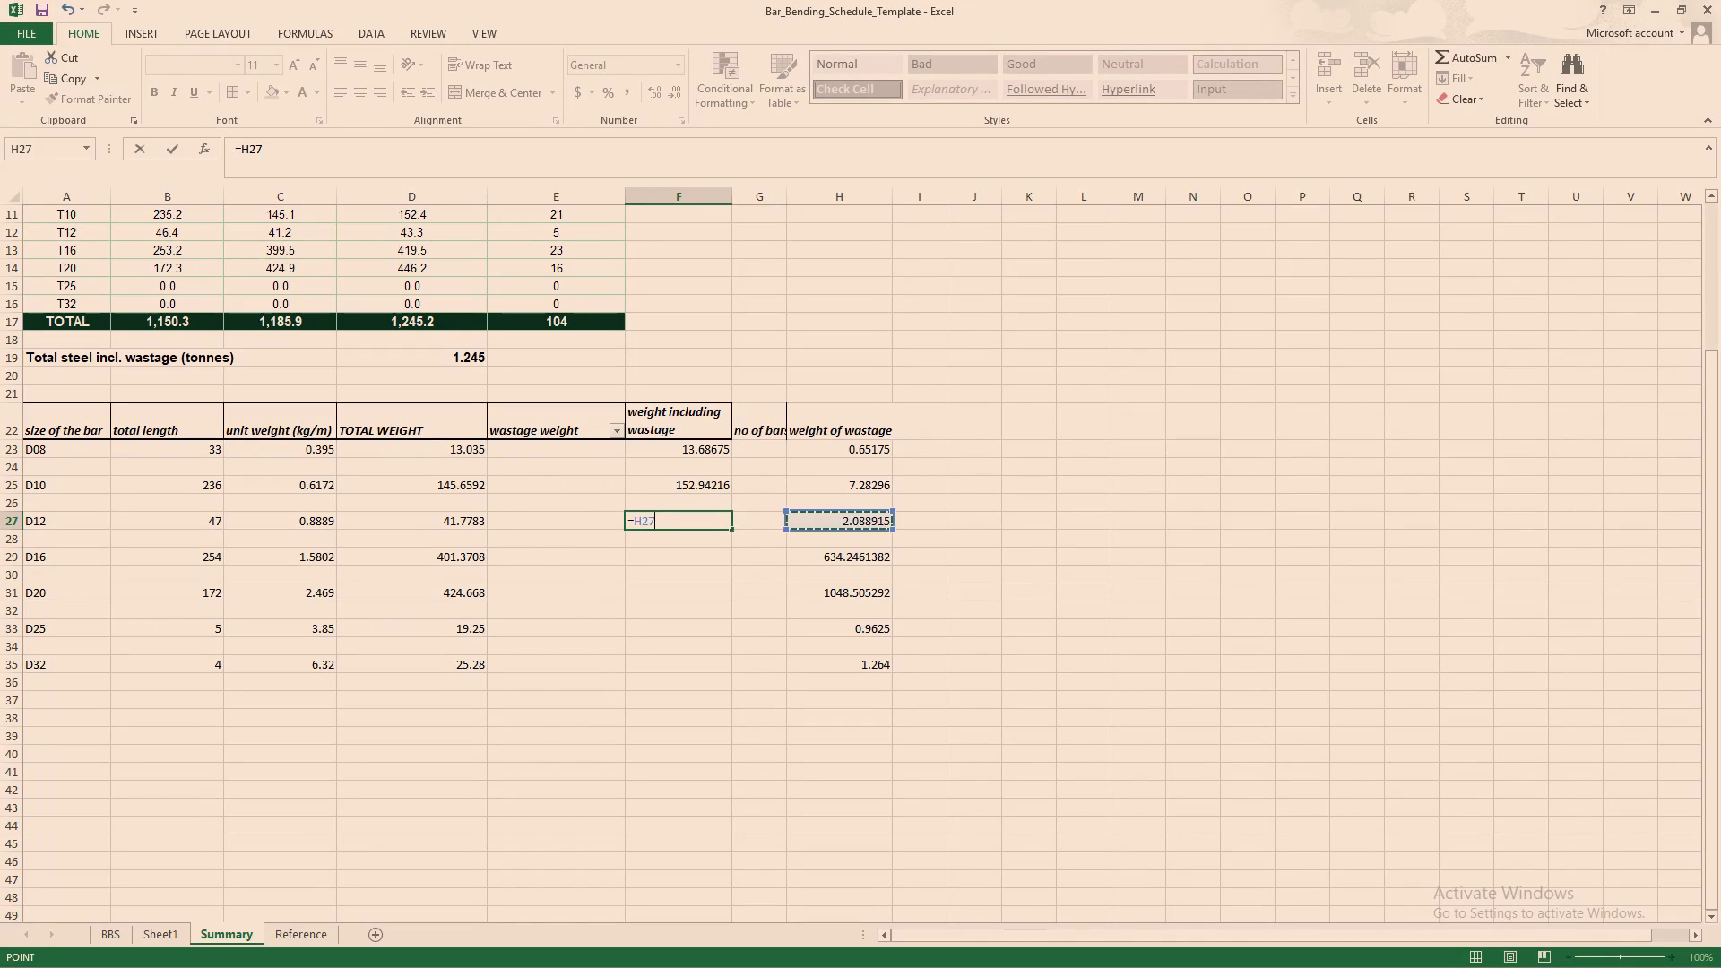
pyautogui.hotkey('shift', '+')
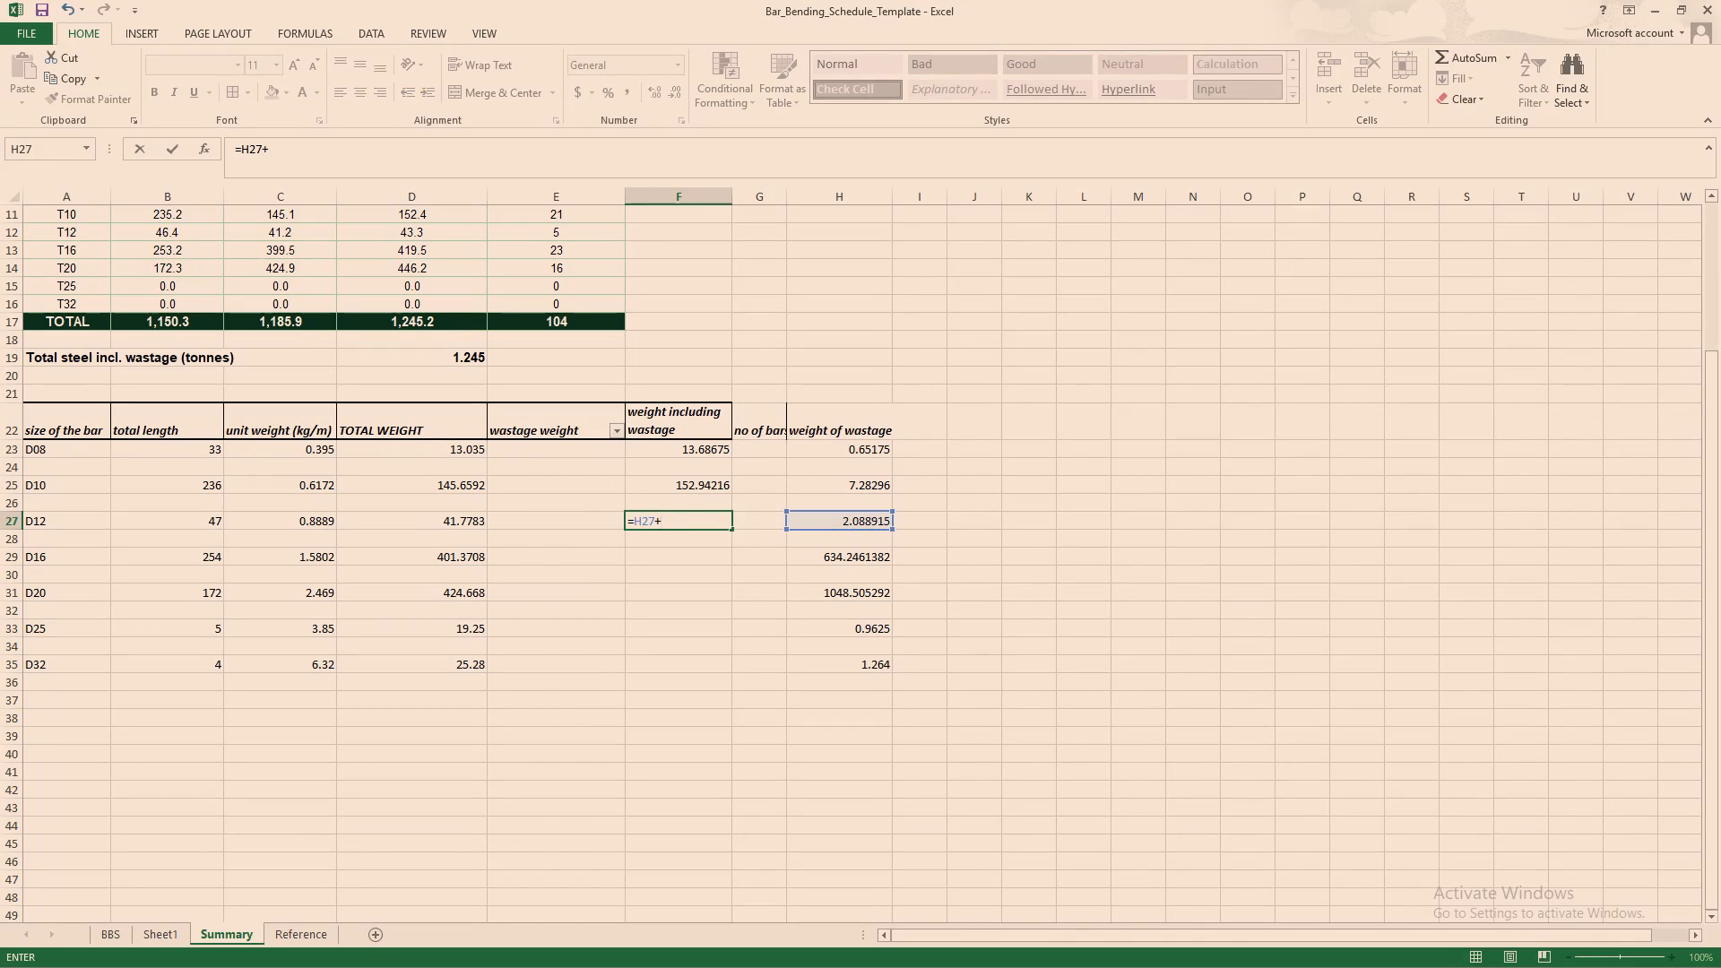
pyautogui.click(446, 523)
pyautogui.press('Return')
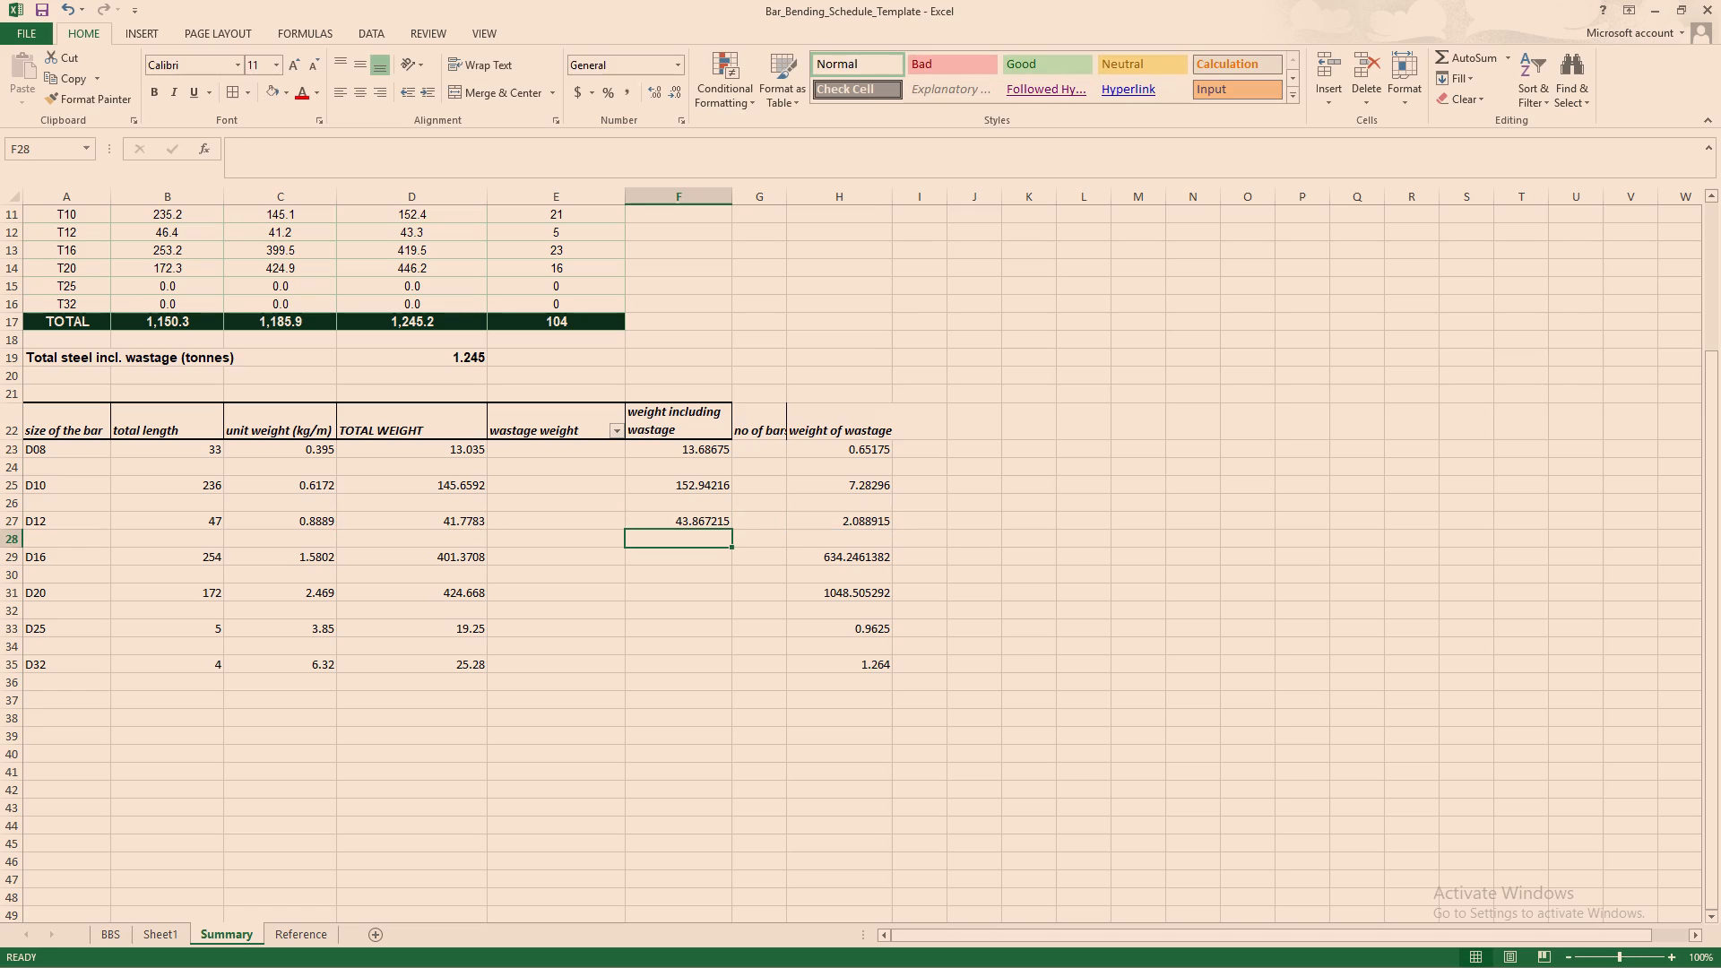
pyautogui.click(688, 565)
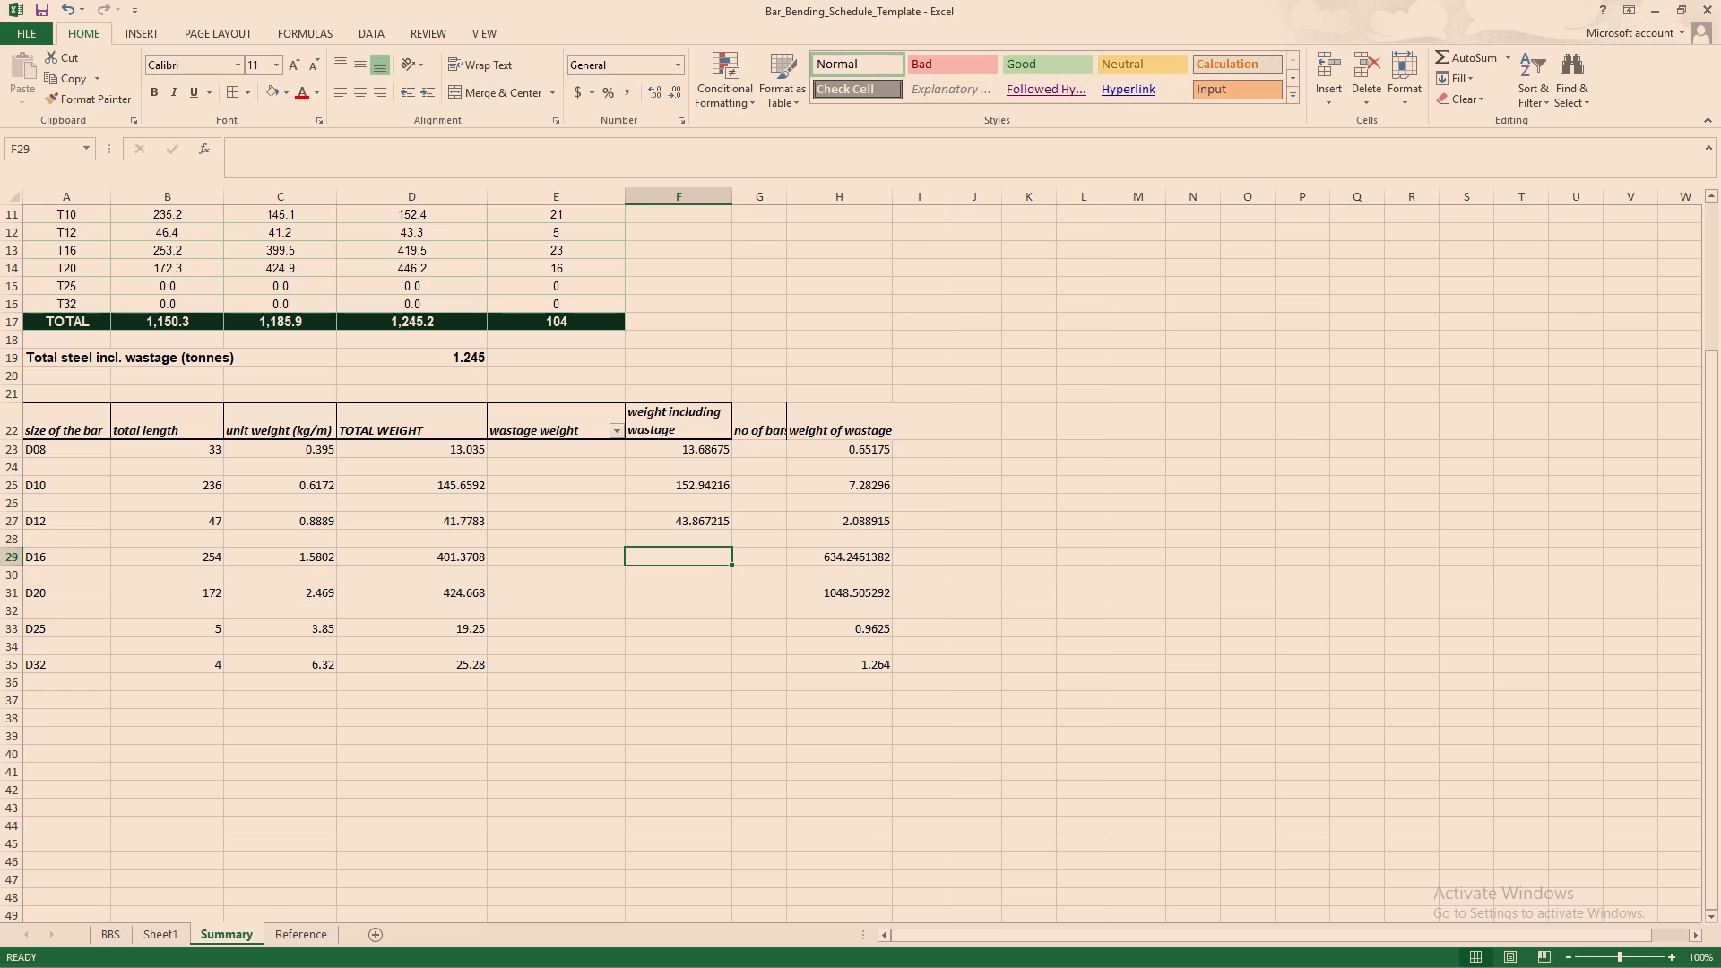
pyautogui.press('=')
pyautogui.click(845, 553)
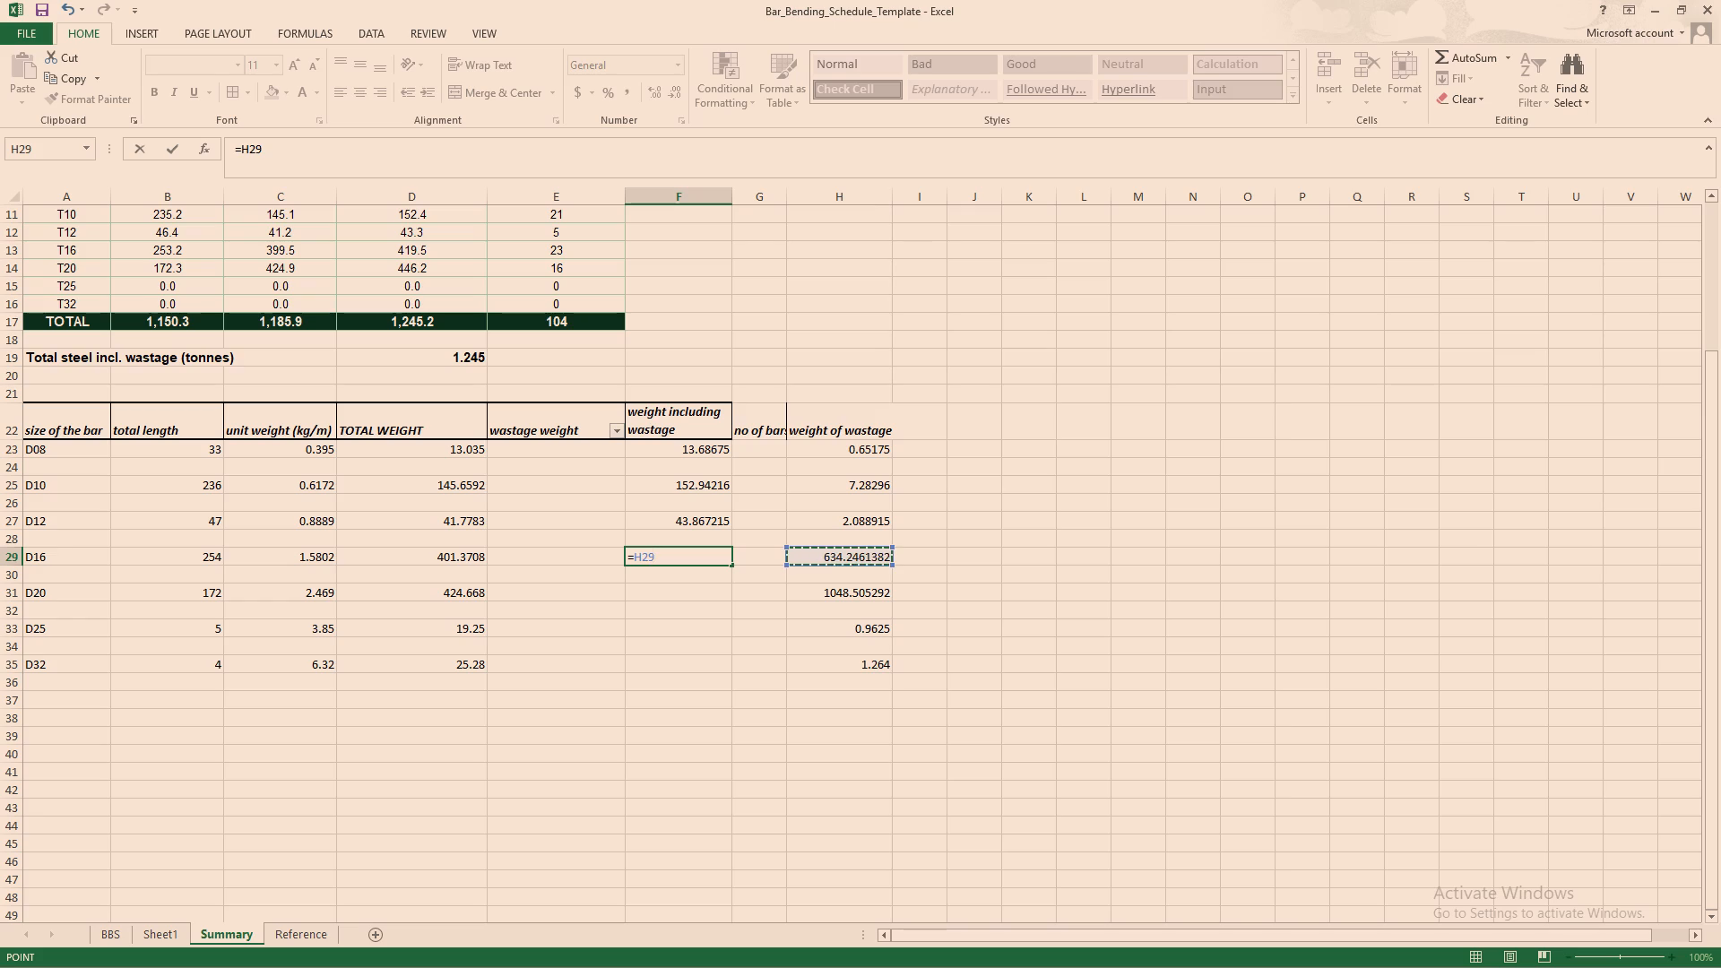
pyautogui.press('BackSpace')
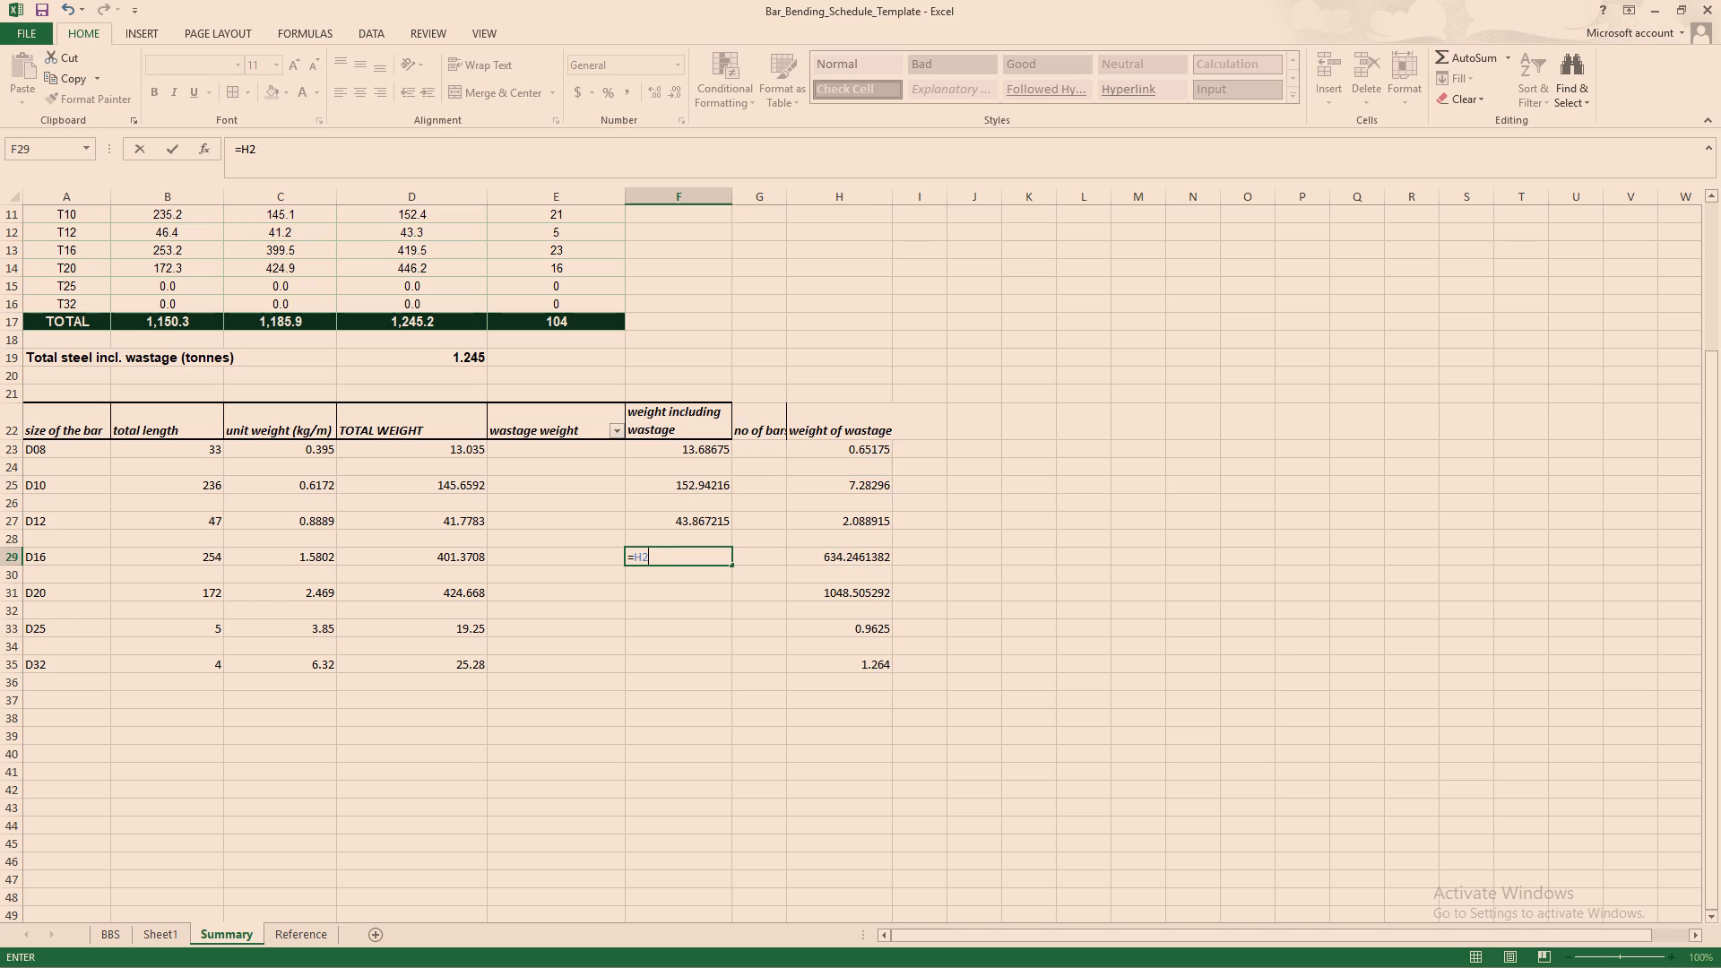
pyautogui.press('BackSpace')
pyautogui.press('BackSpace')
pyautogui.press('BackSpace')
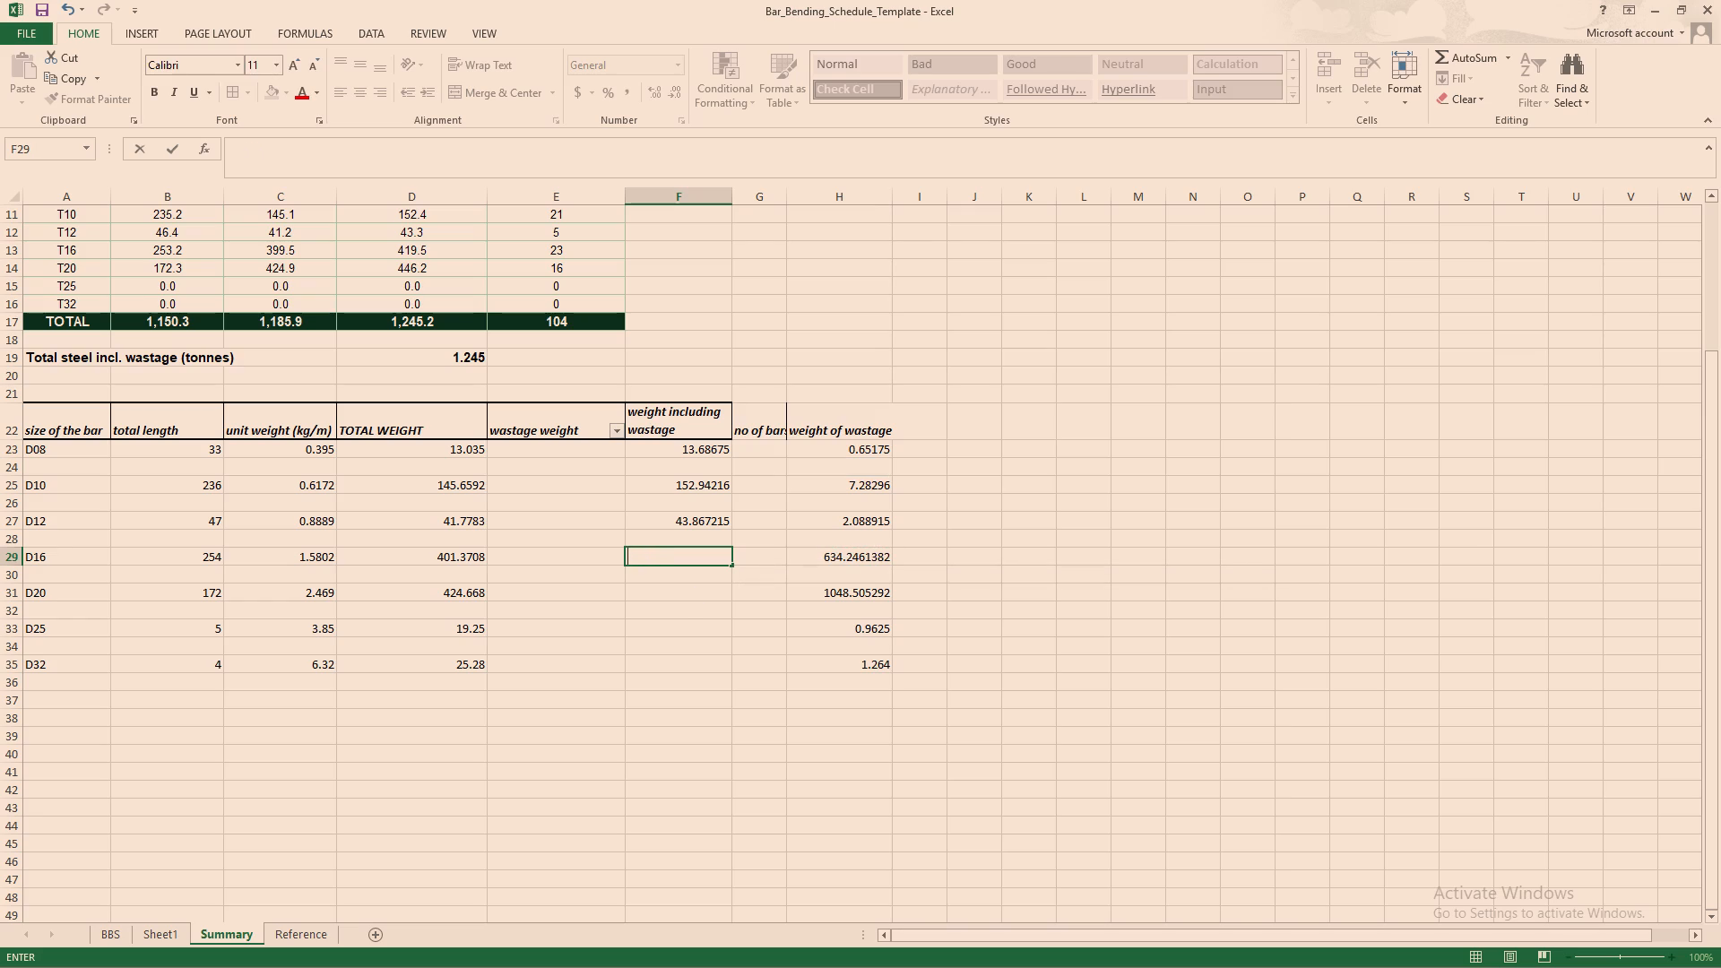
# Replace the D16 weight of wastage formula in H29 with 5% of its total weight, =D29*5%.
pyautogui.click(826, 557)
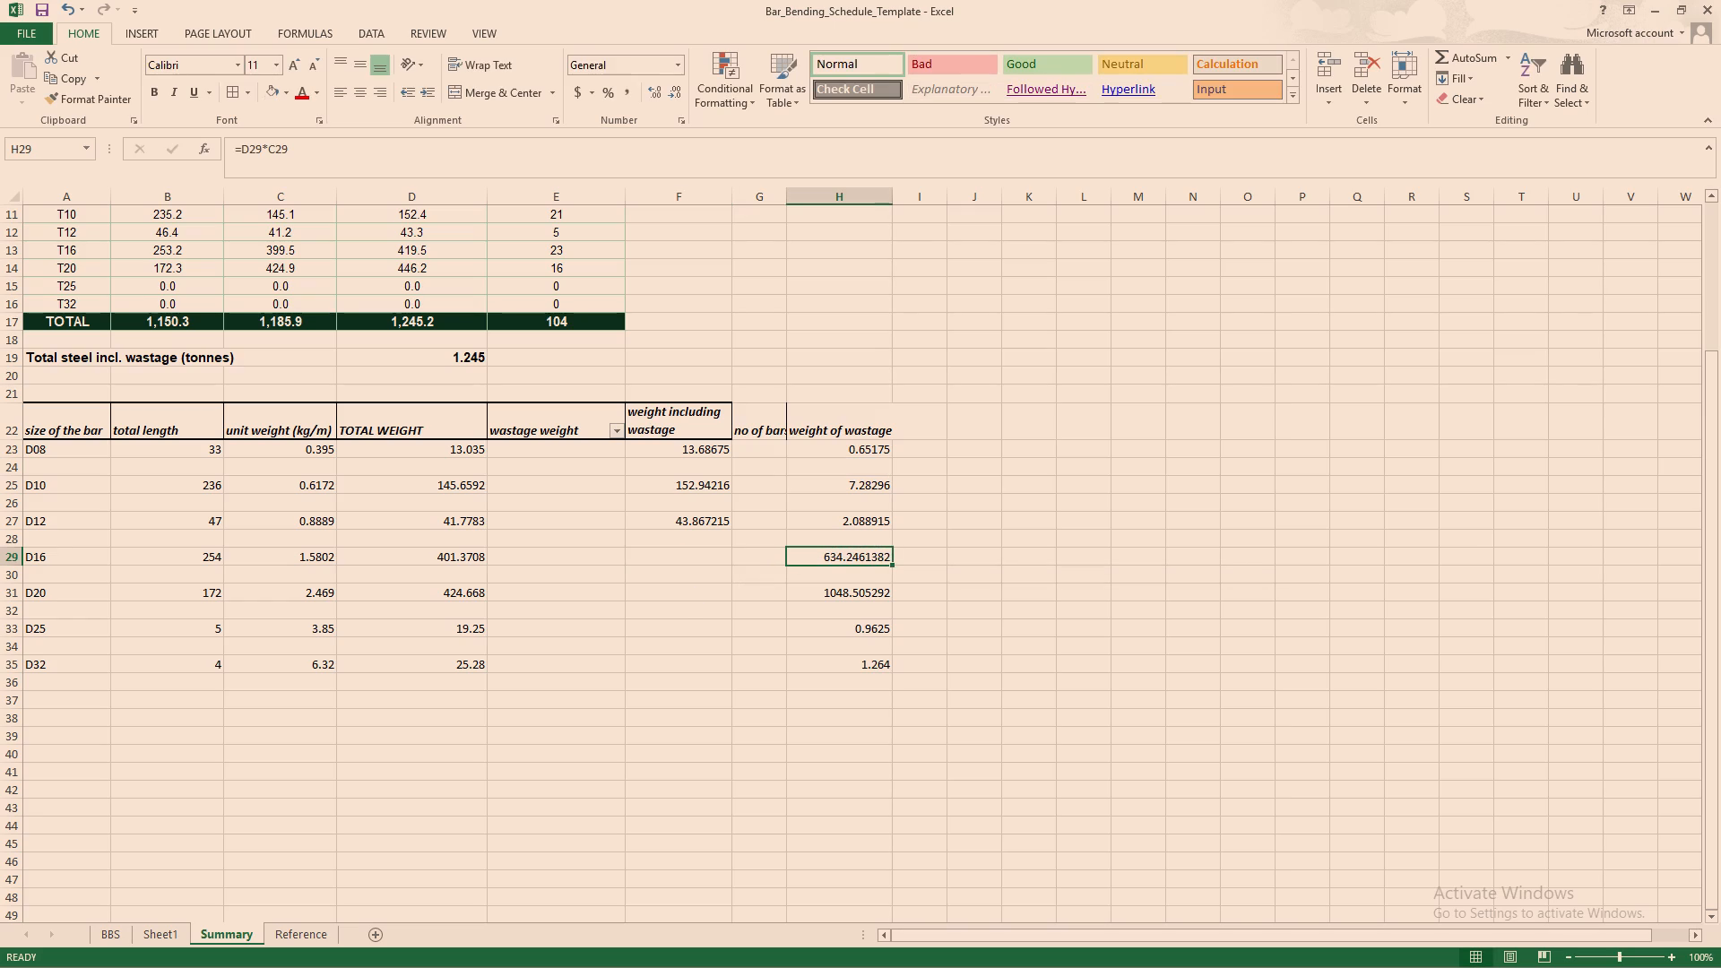
pyautogui.press('=')
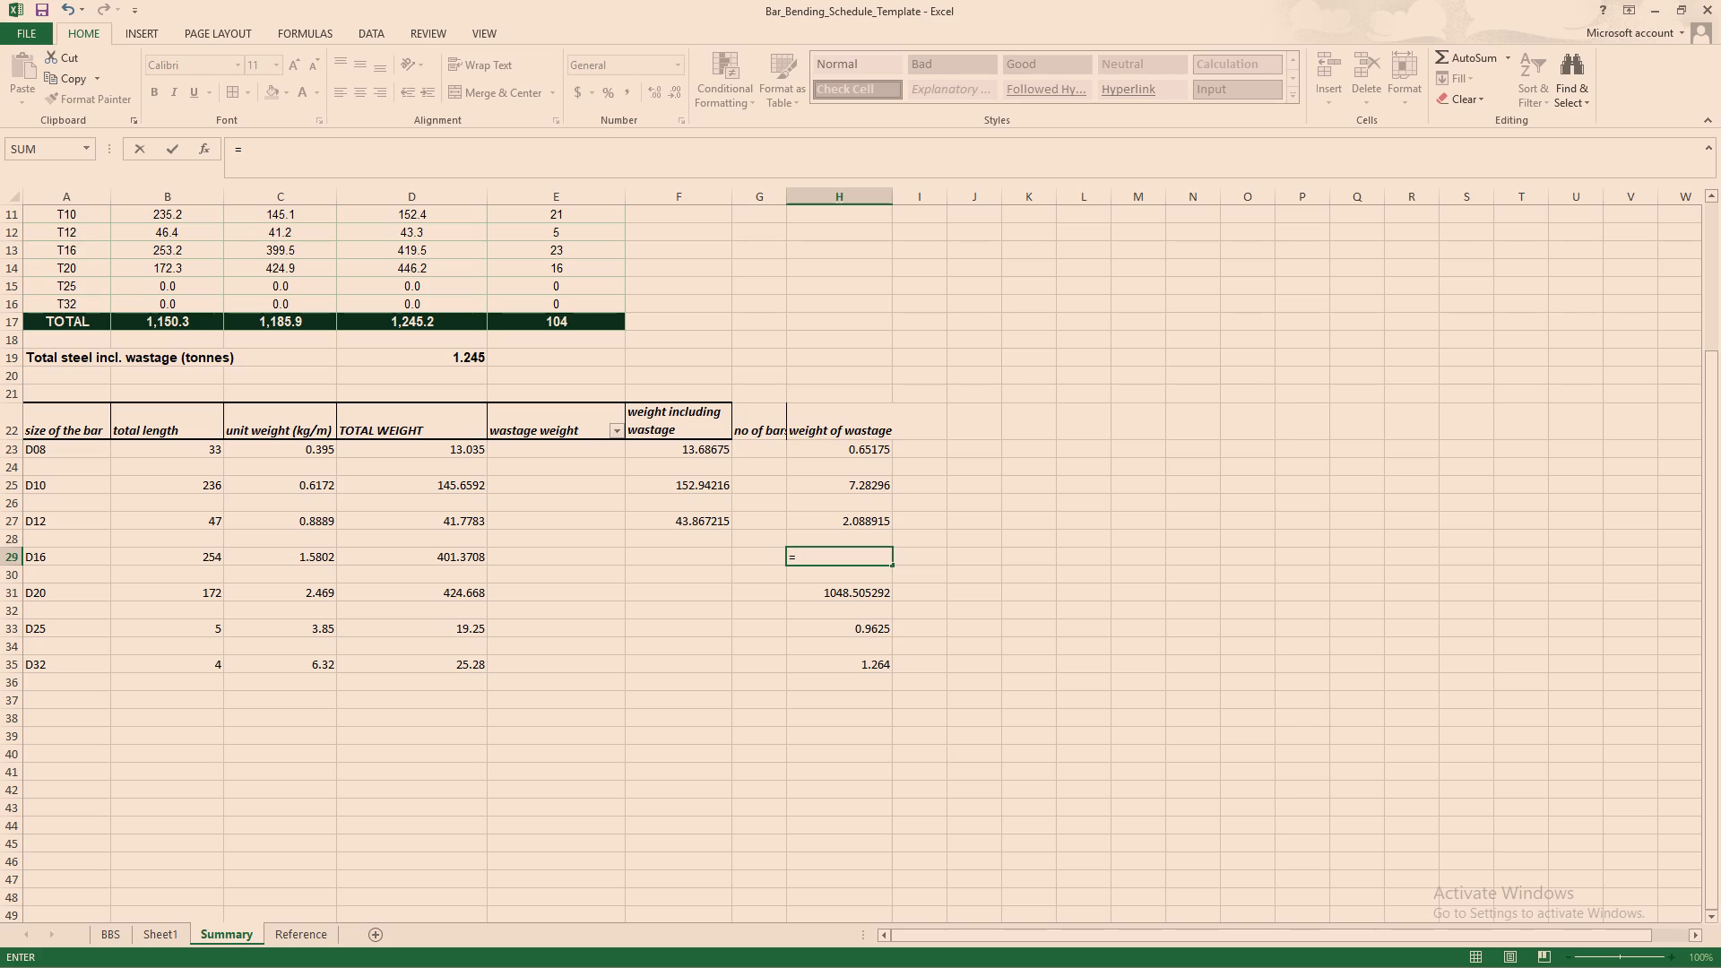
pyautogui.click(472, 565)
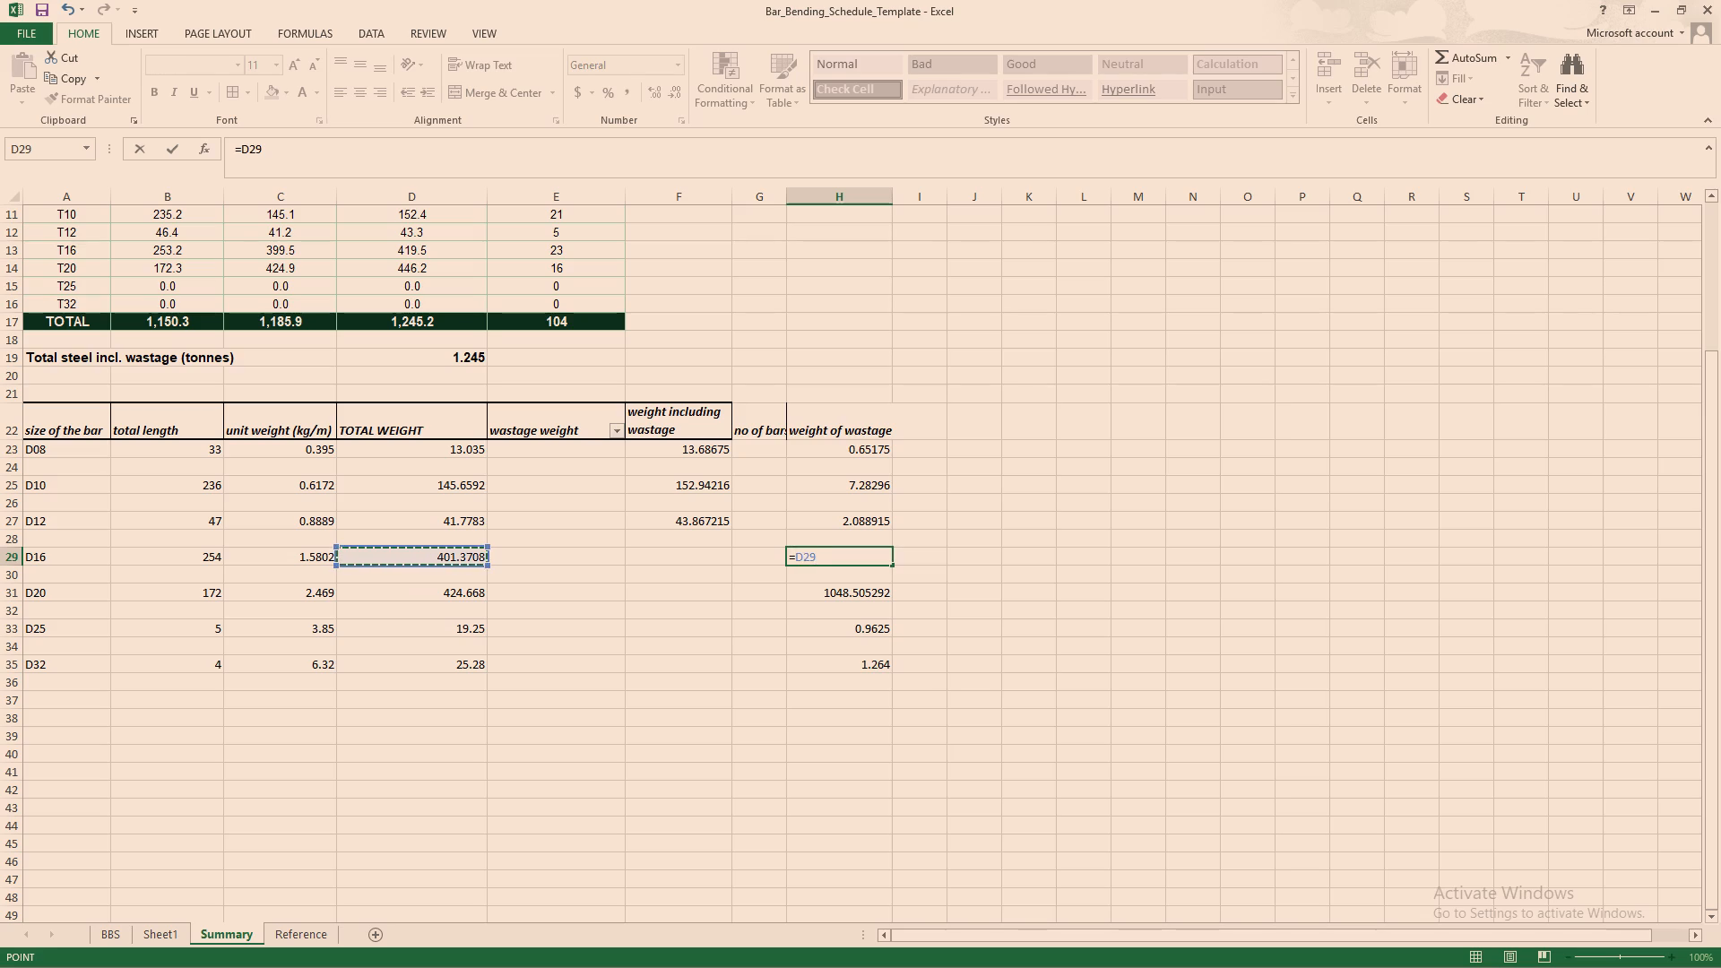
pyautogui.hotkey('shift', '*')
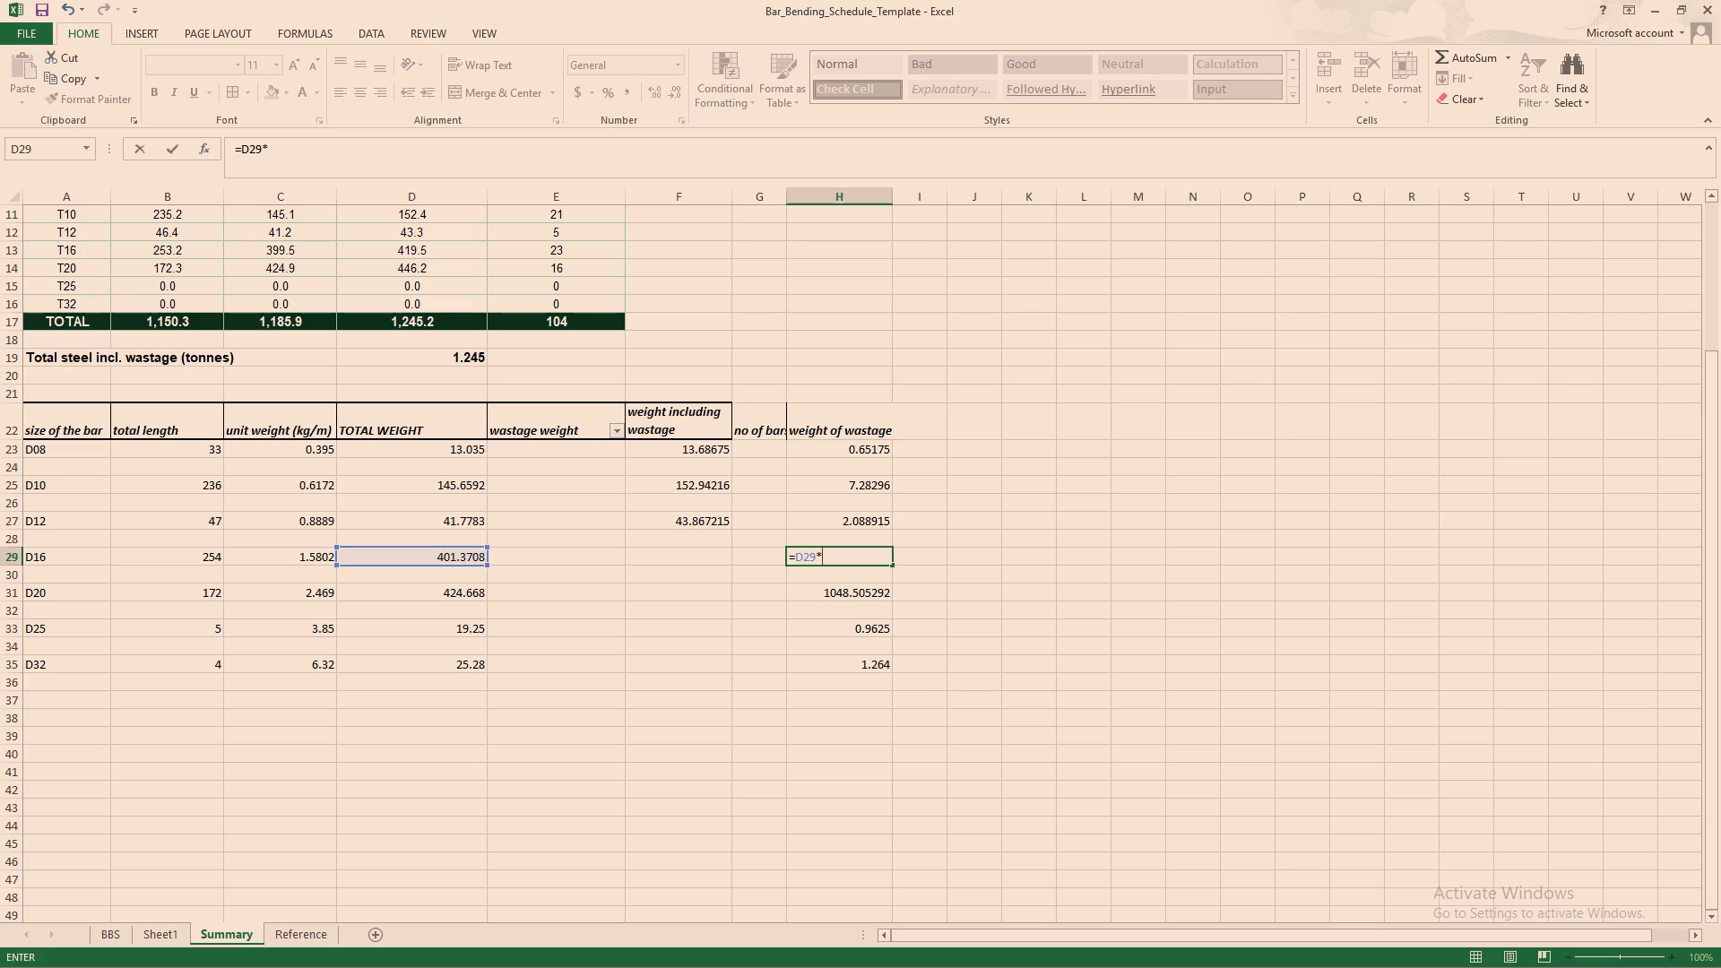
pyautogui.press('5')
pyautogui.hotkey('shift', '%')
pyautogui.press('Return')
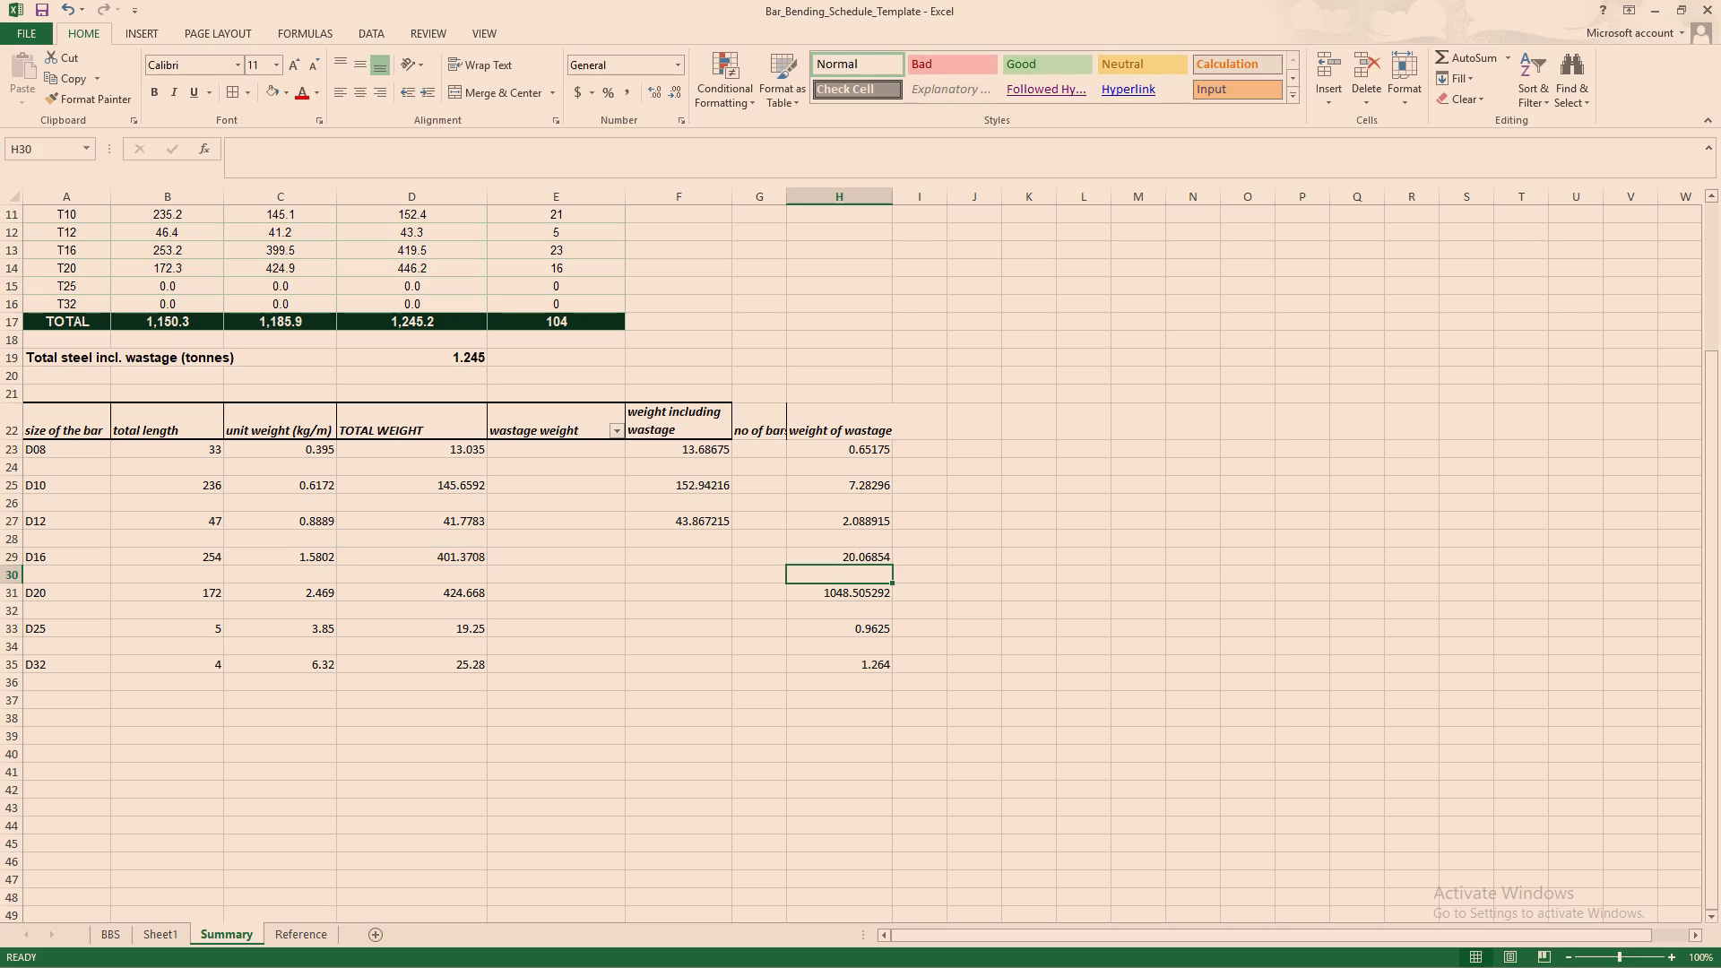
# Replace the D20 weight of wastage formula in H31 with 5% of its total weight, =D31*5%.
pyautogui.click(814, 598)
pyautogui.press('=')
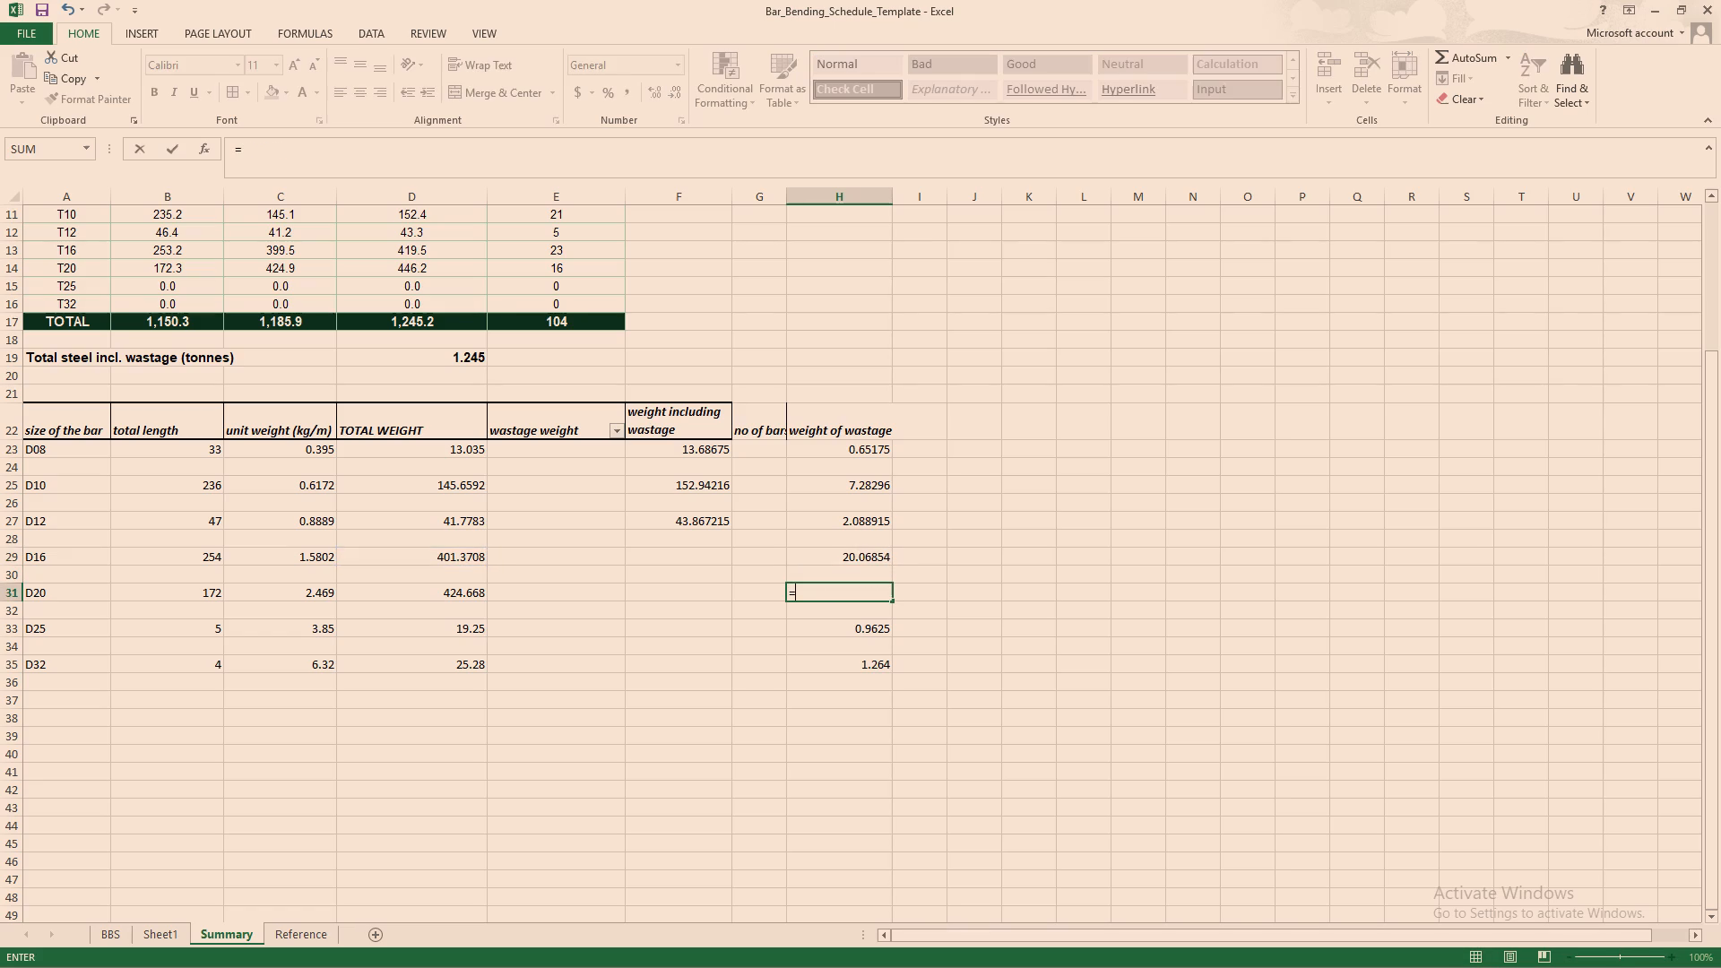
pyautogui.click(461, 600)
pyautogui.hotkey('shift', '*')
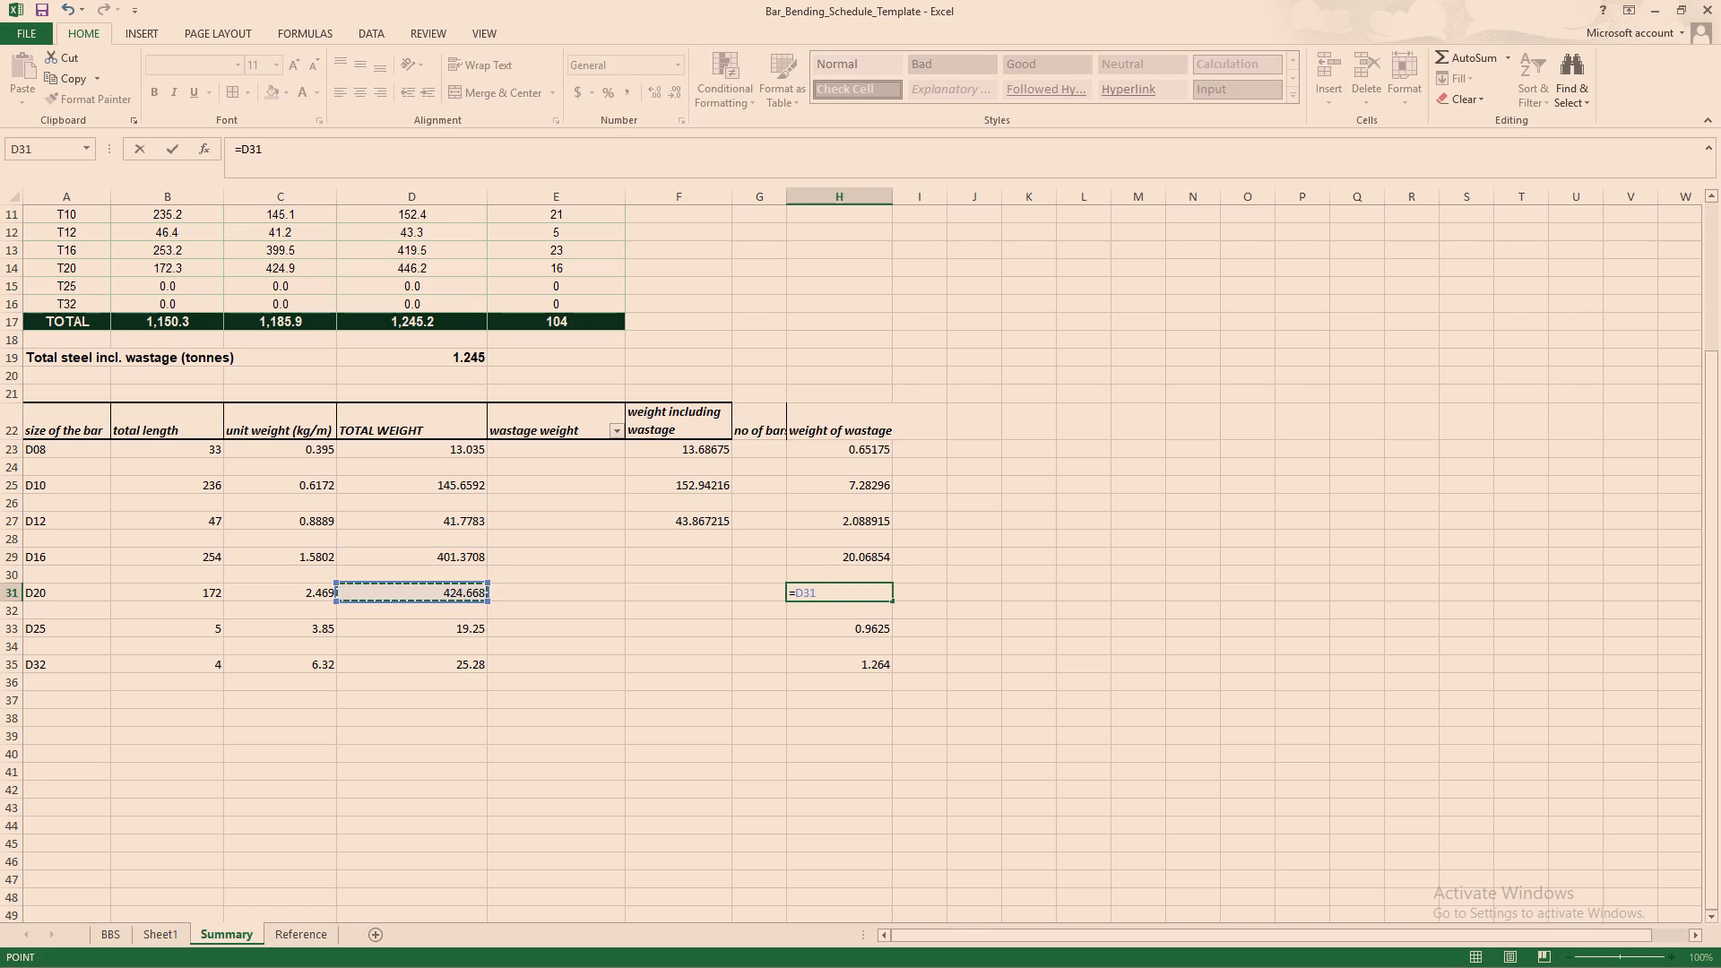
pyautogui.write('5%')
pyautogui.press('Return')
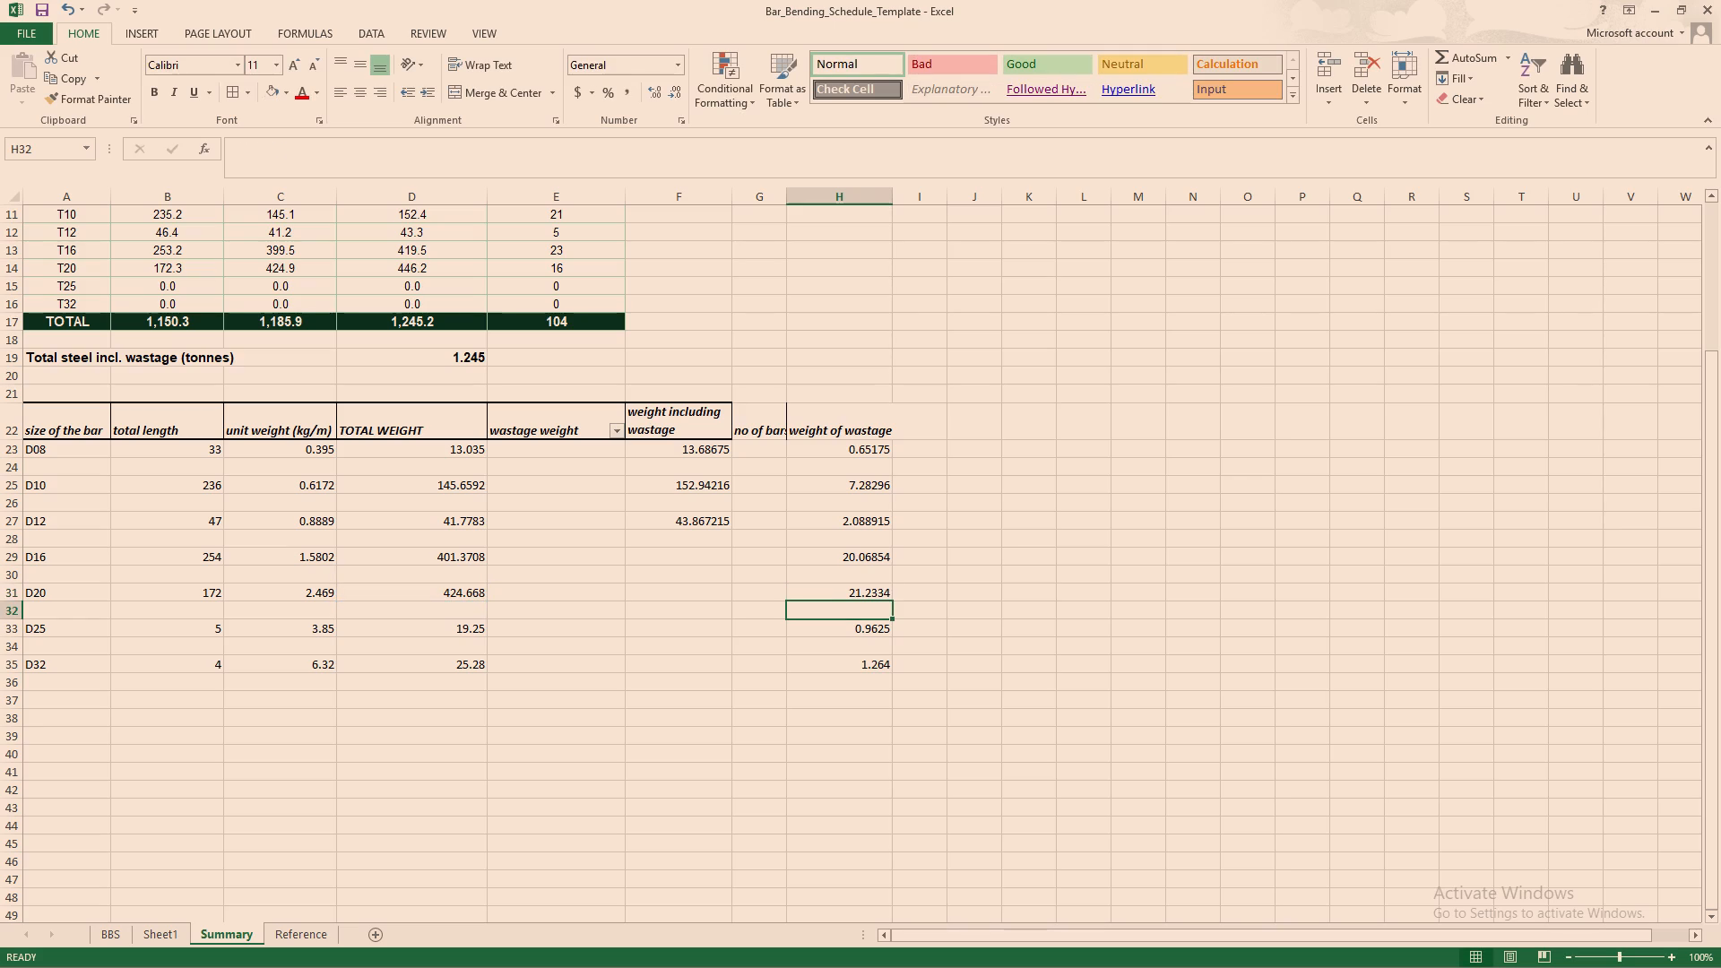
# Fill the D16 weight including wastage in F29 with weight of wastage plus total weight, =H29+D29.
pyautogui.click(707, 555)
pyautogui.press('=')
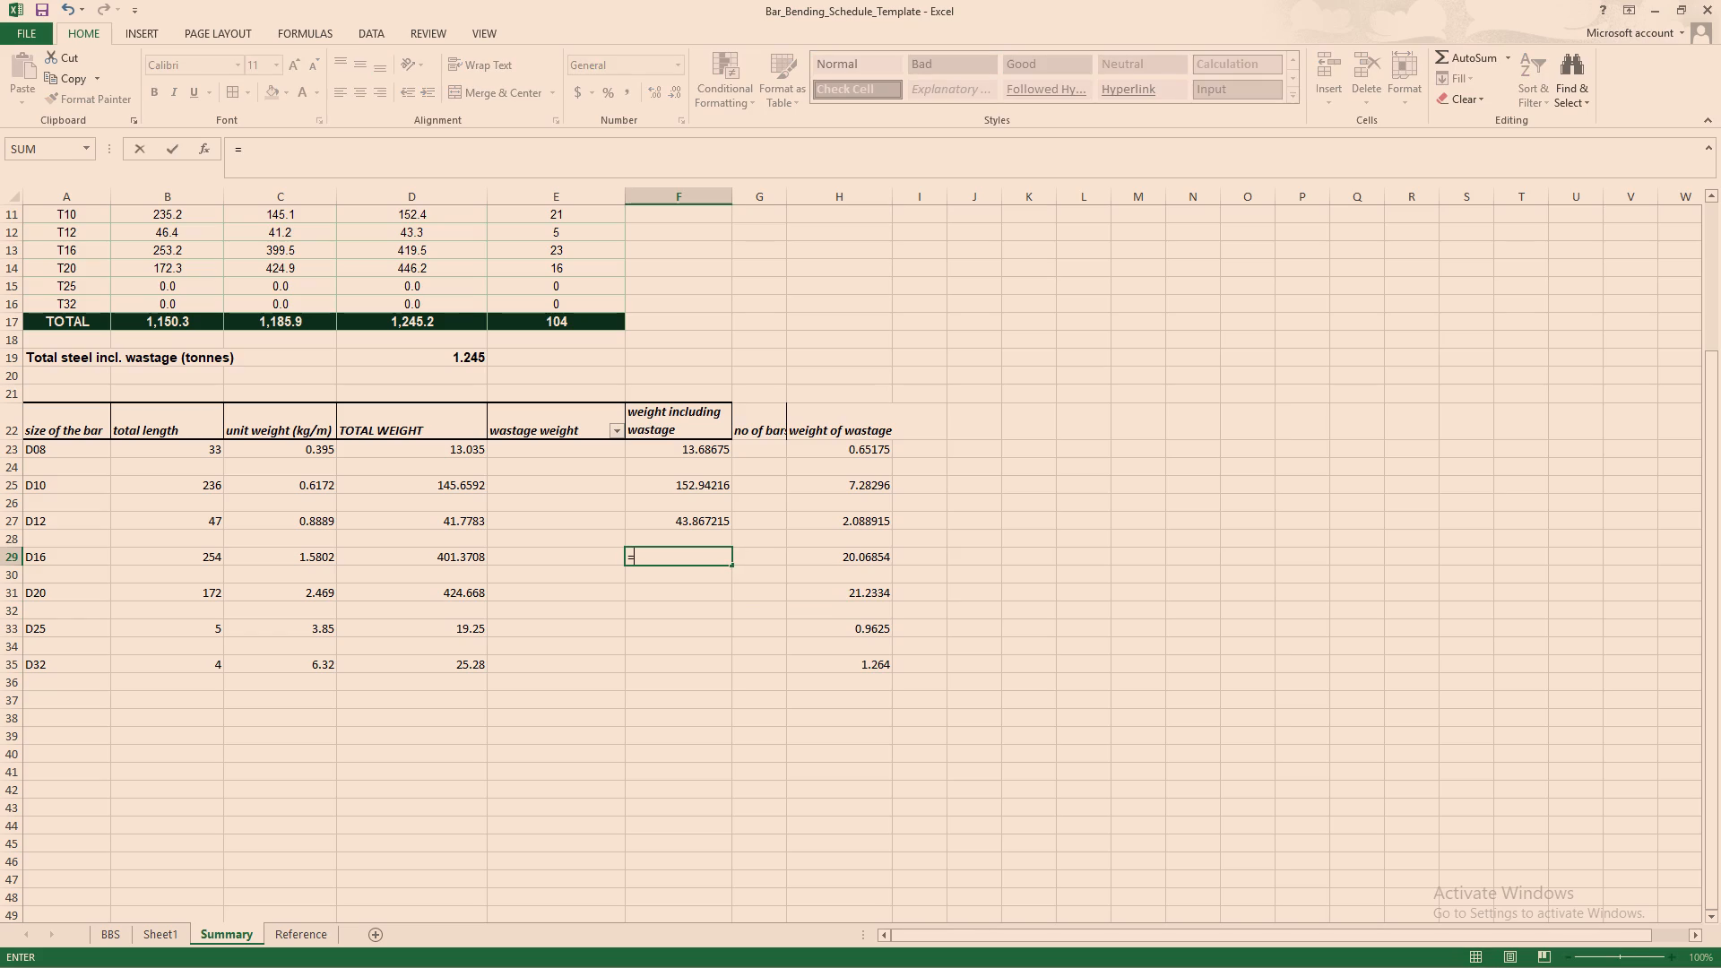
pyautogui.click(863, 560)
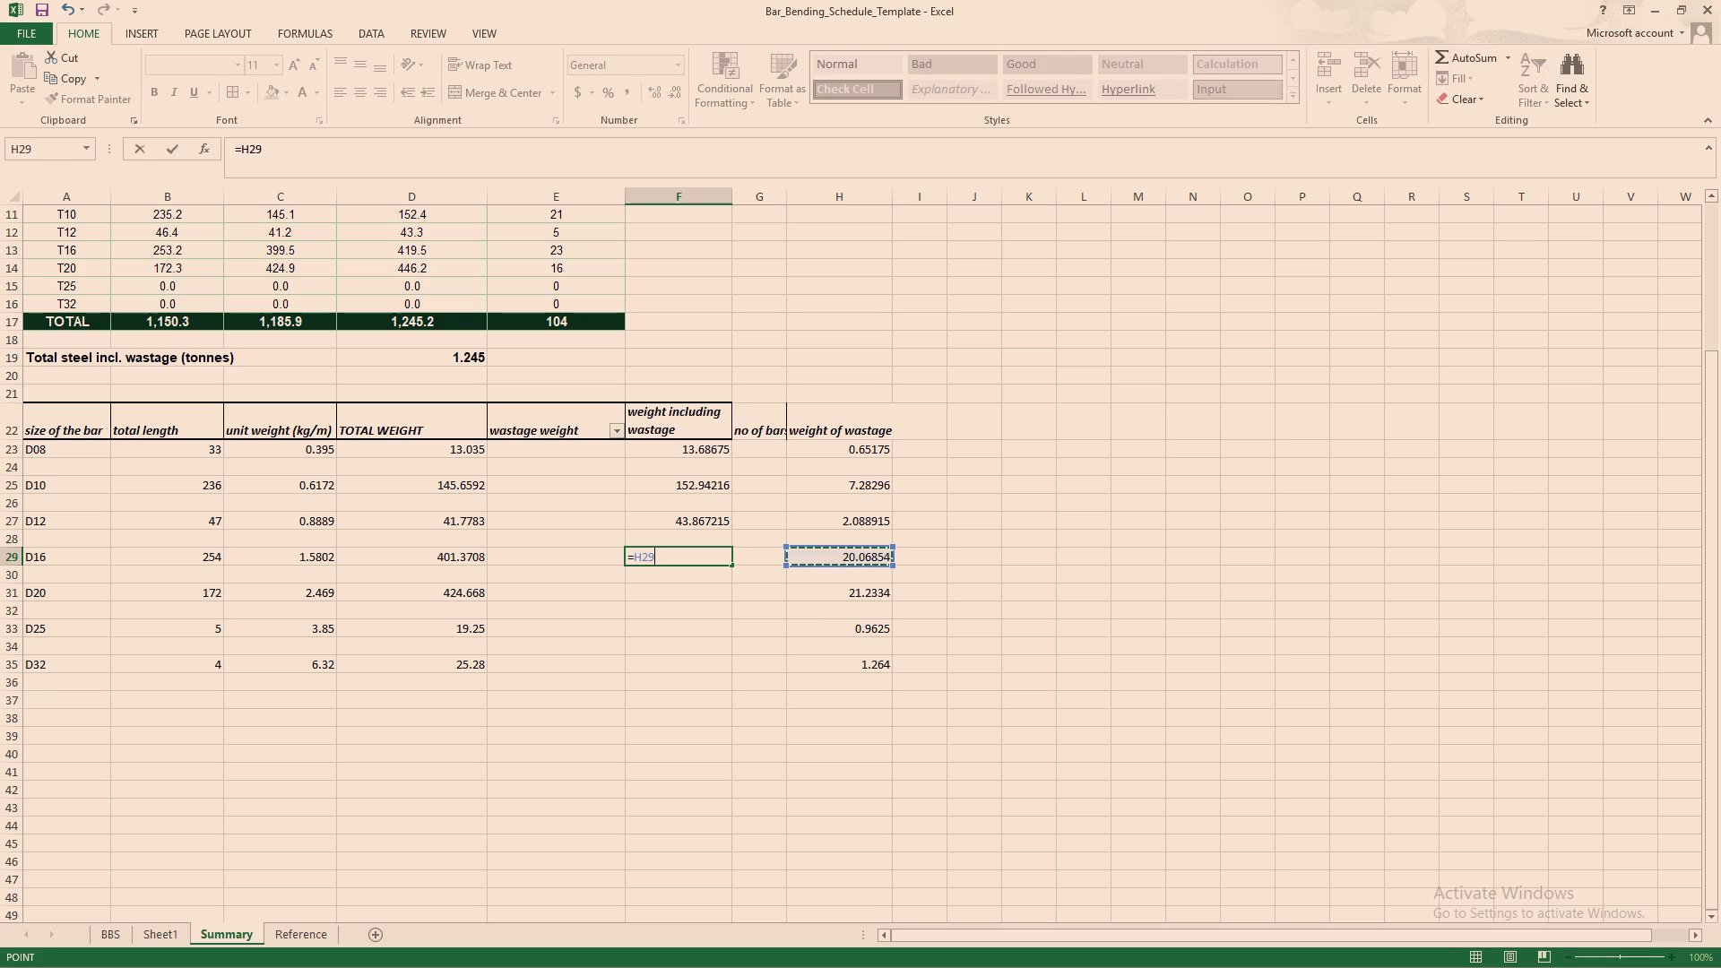
pyautogui.hotkey('shift', '+')
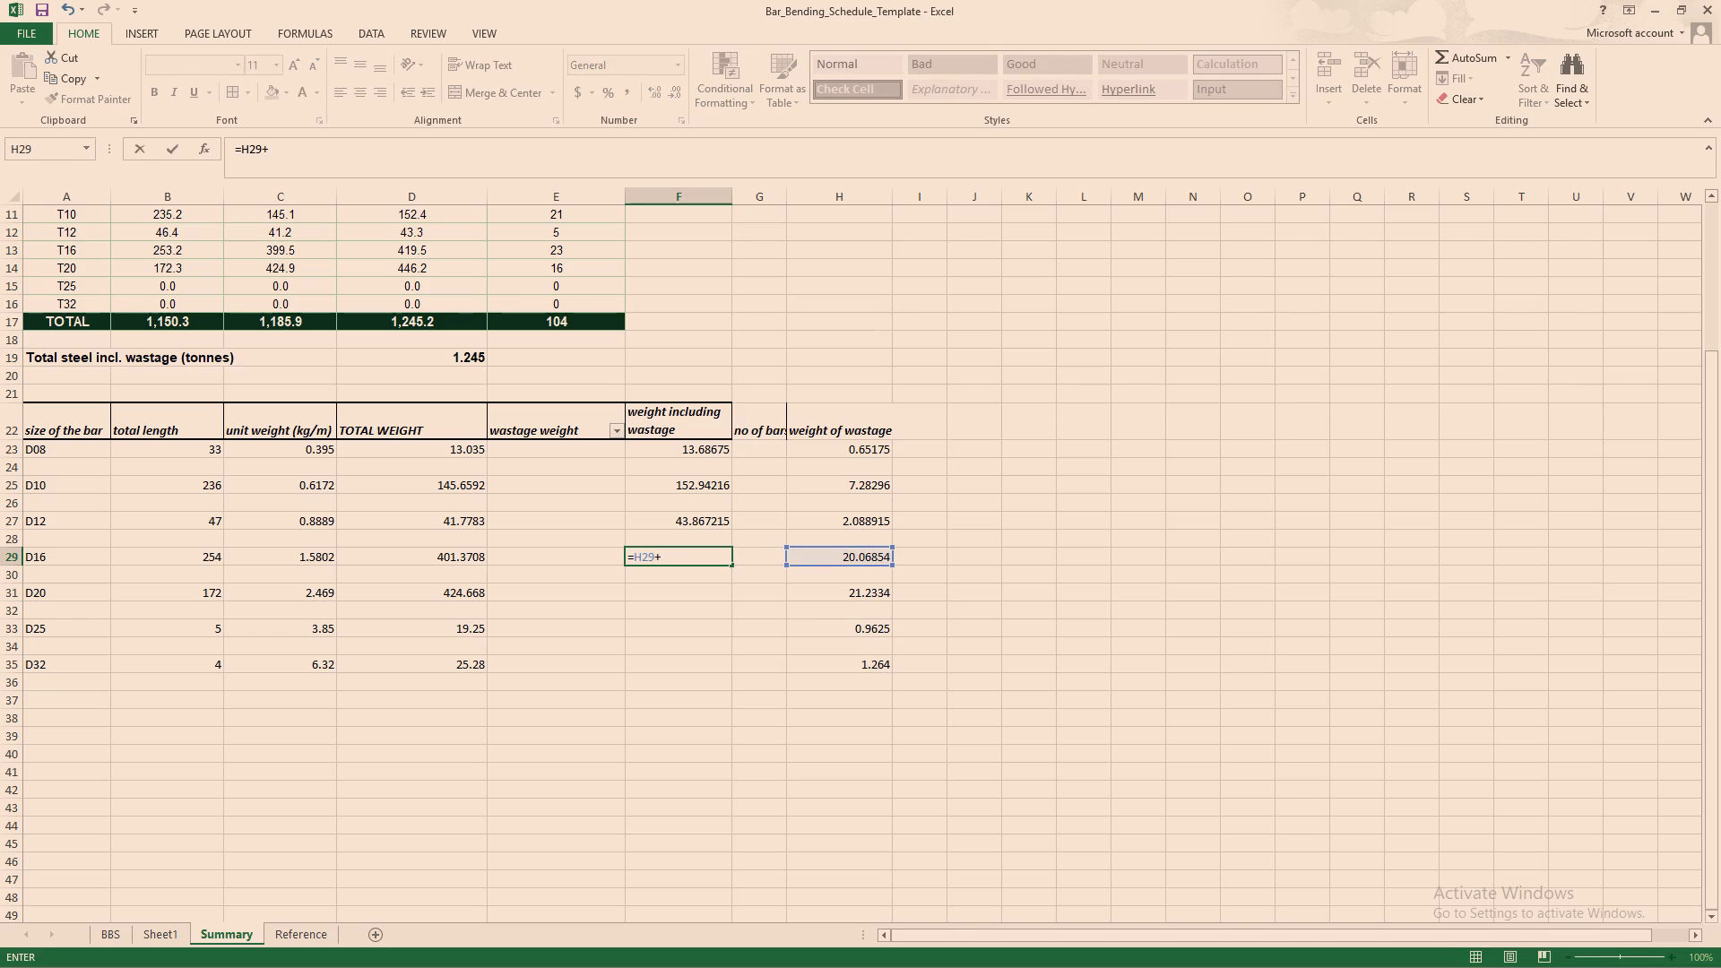
pyautogui.click(413, 559)
pyautogui.press('Return')
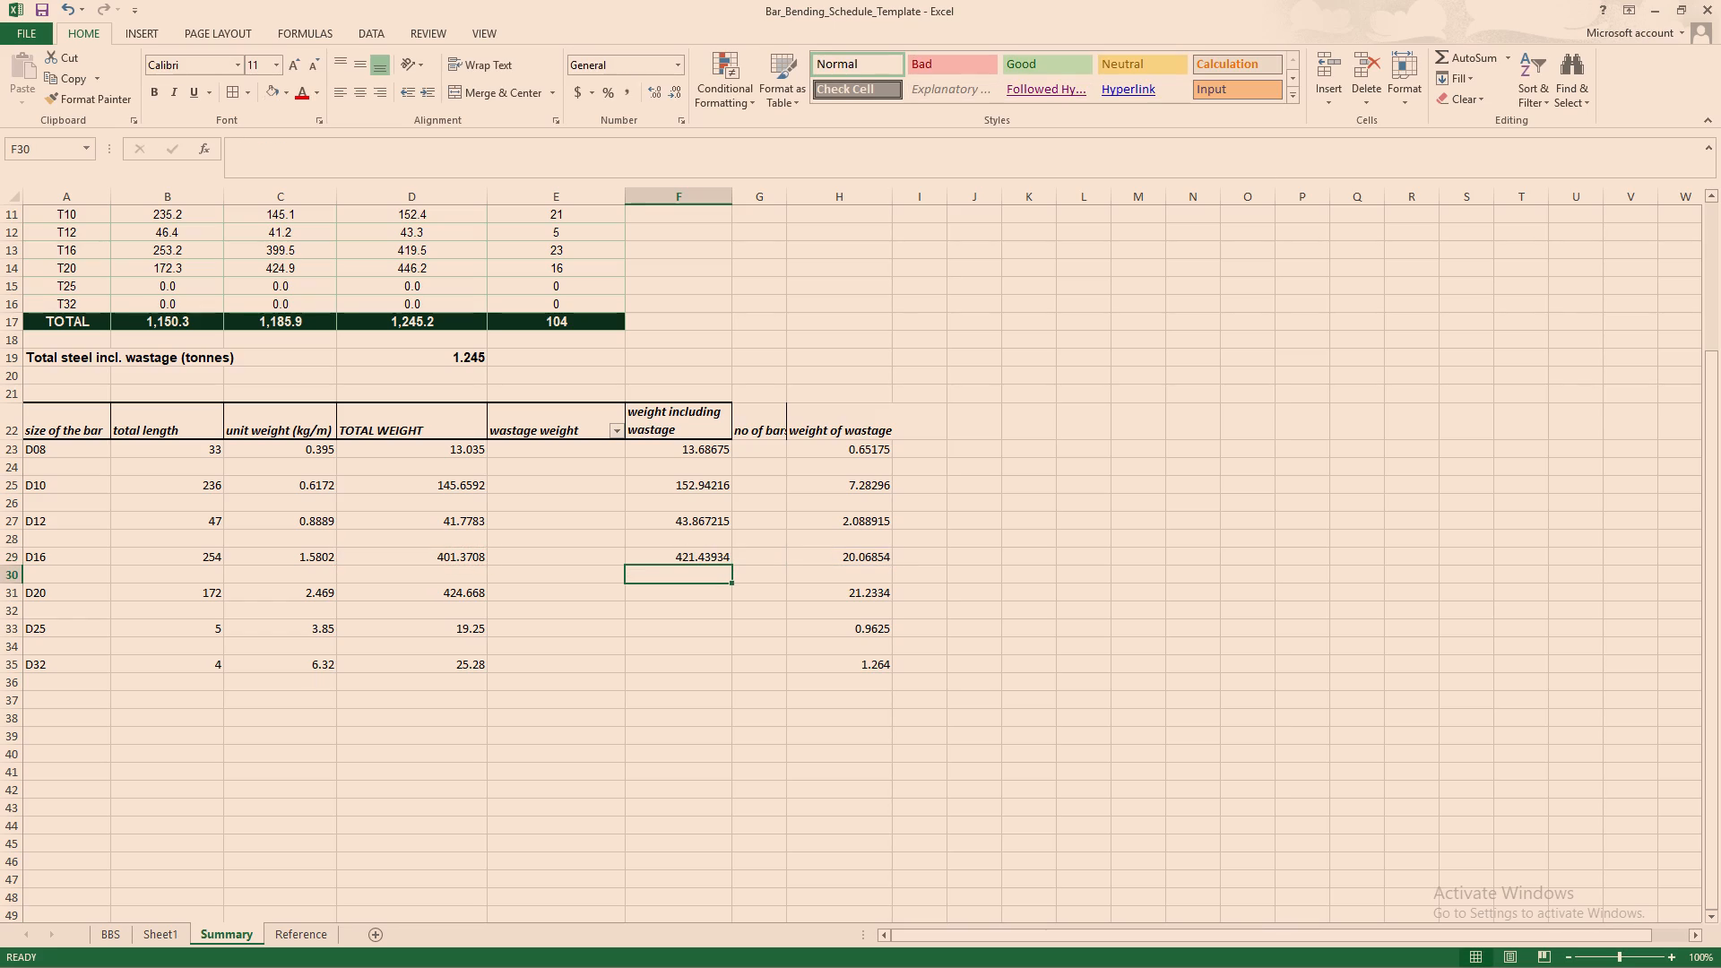
# Fill the D20 weight including wastage in F31 with weight of wastage plus total weight, =H31+D31.
pyautogui.click(657, 597)
pyautogui.press('=')
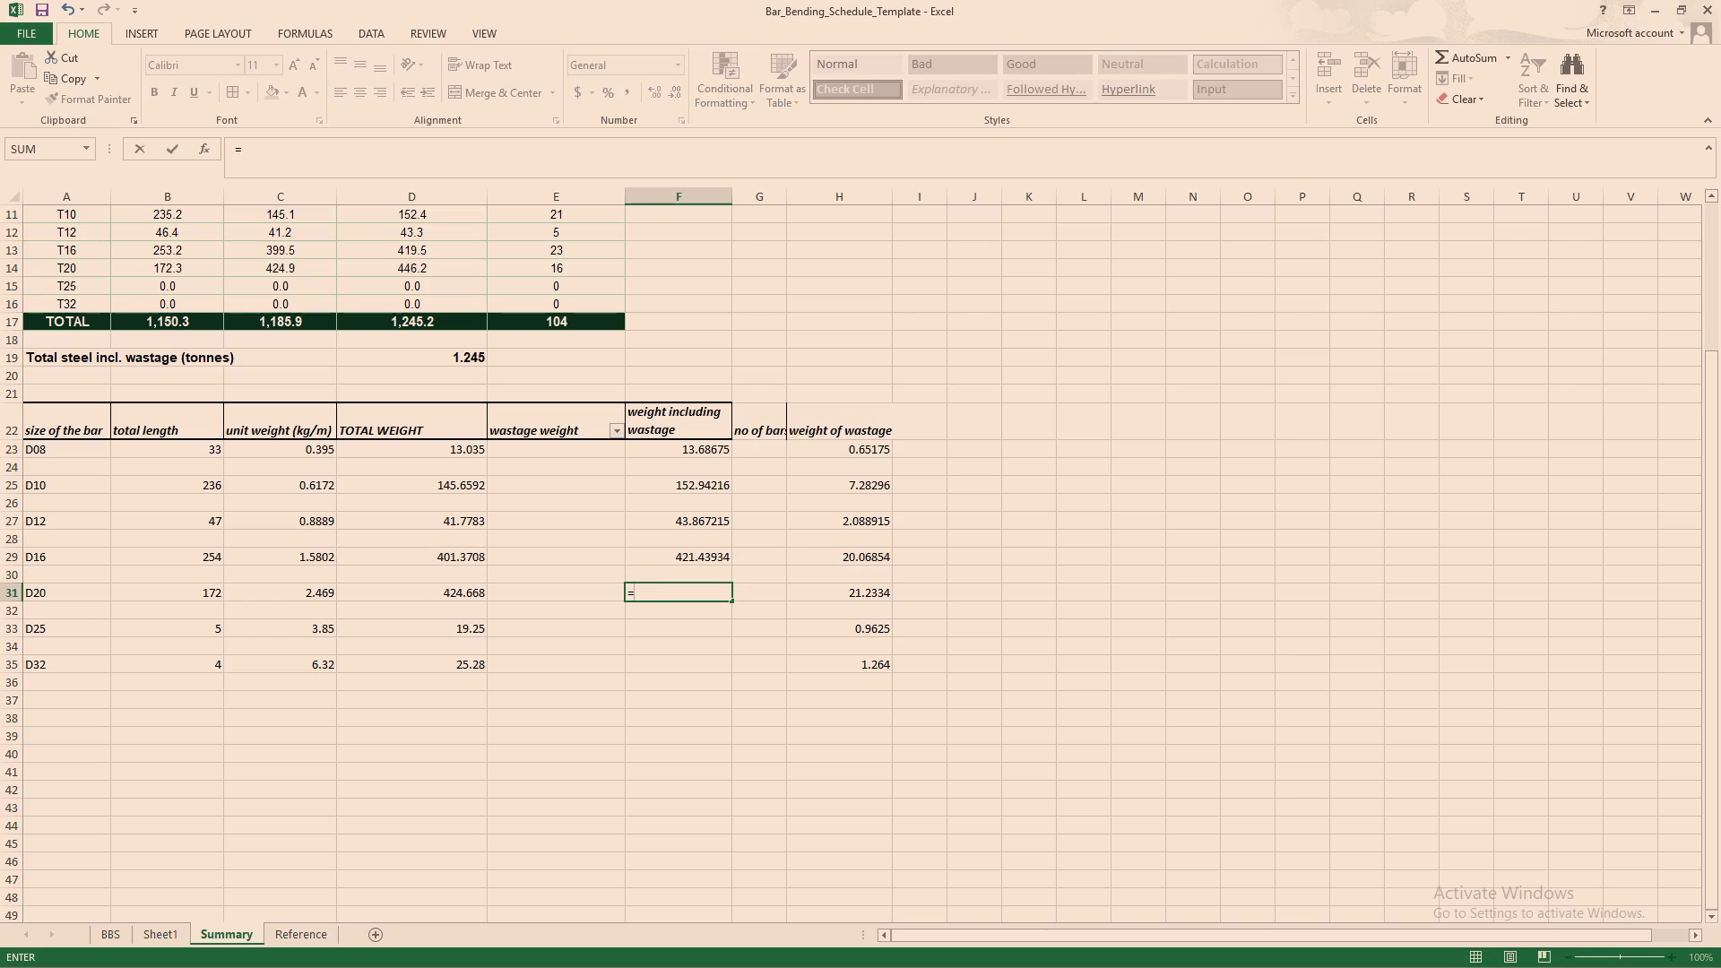
pyautogui.click(868, 601)
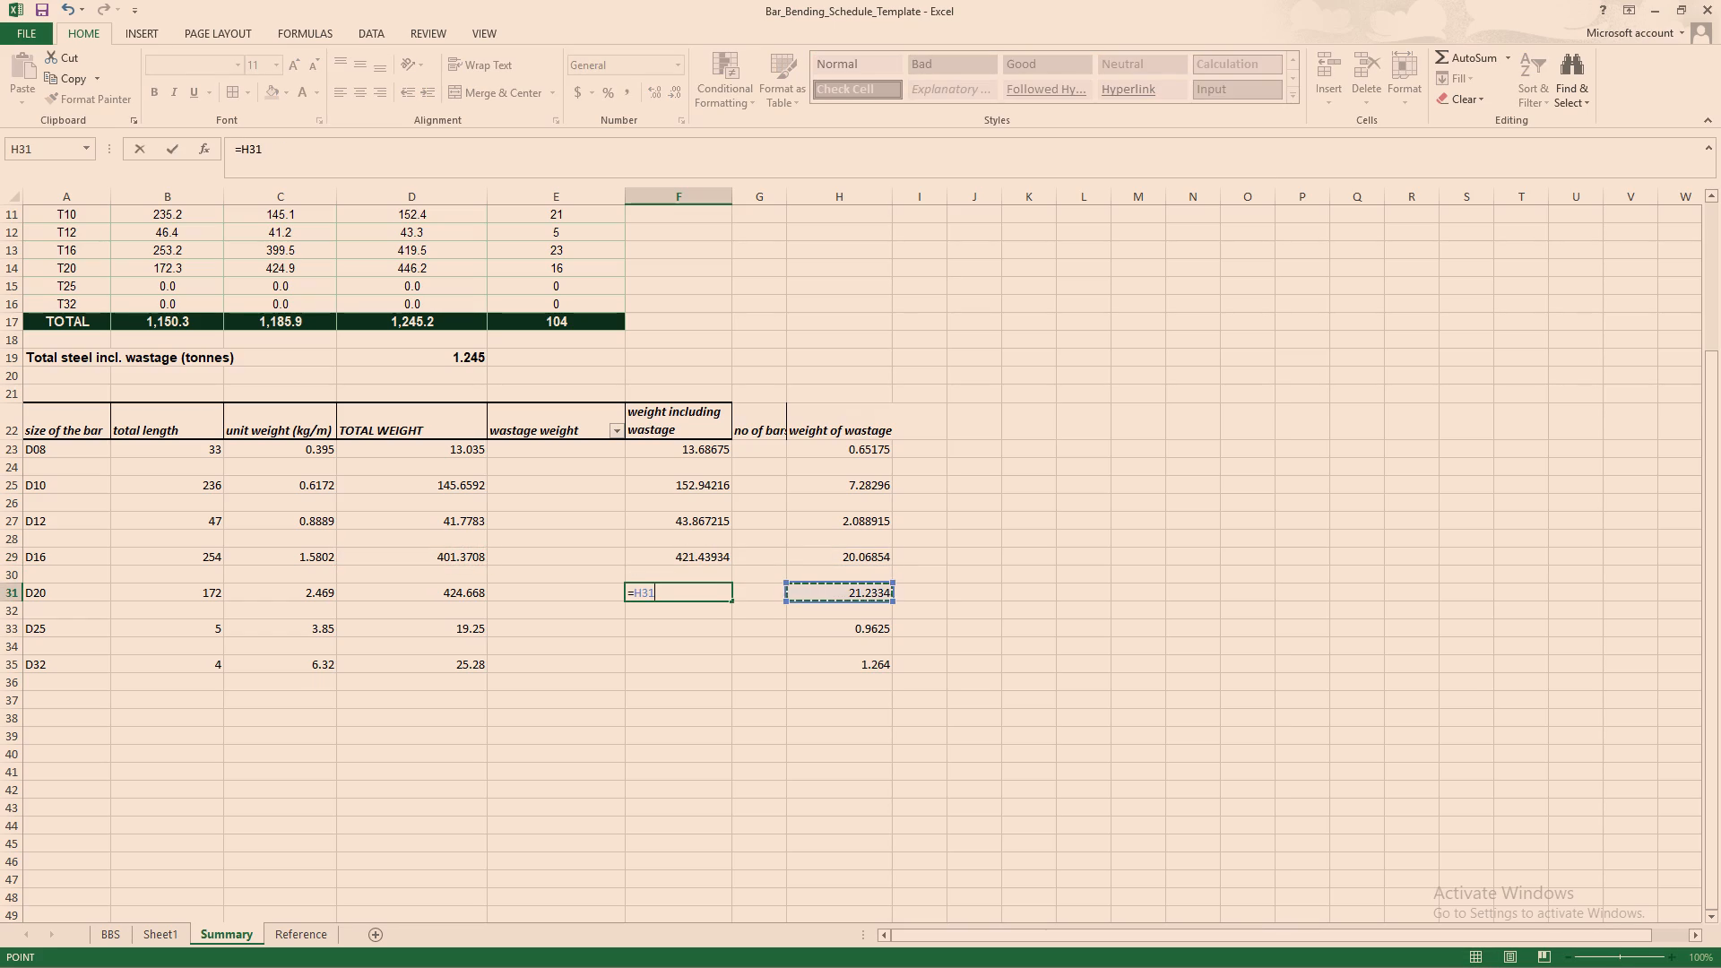
pyautogui.hotkey('shift', '+')
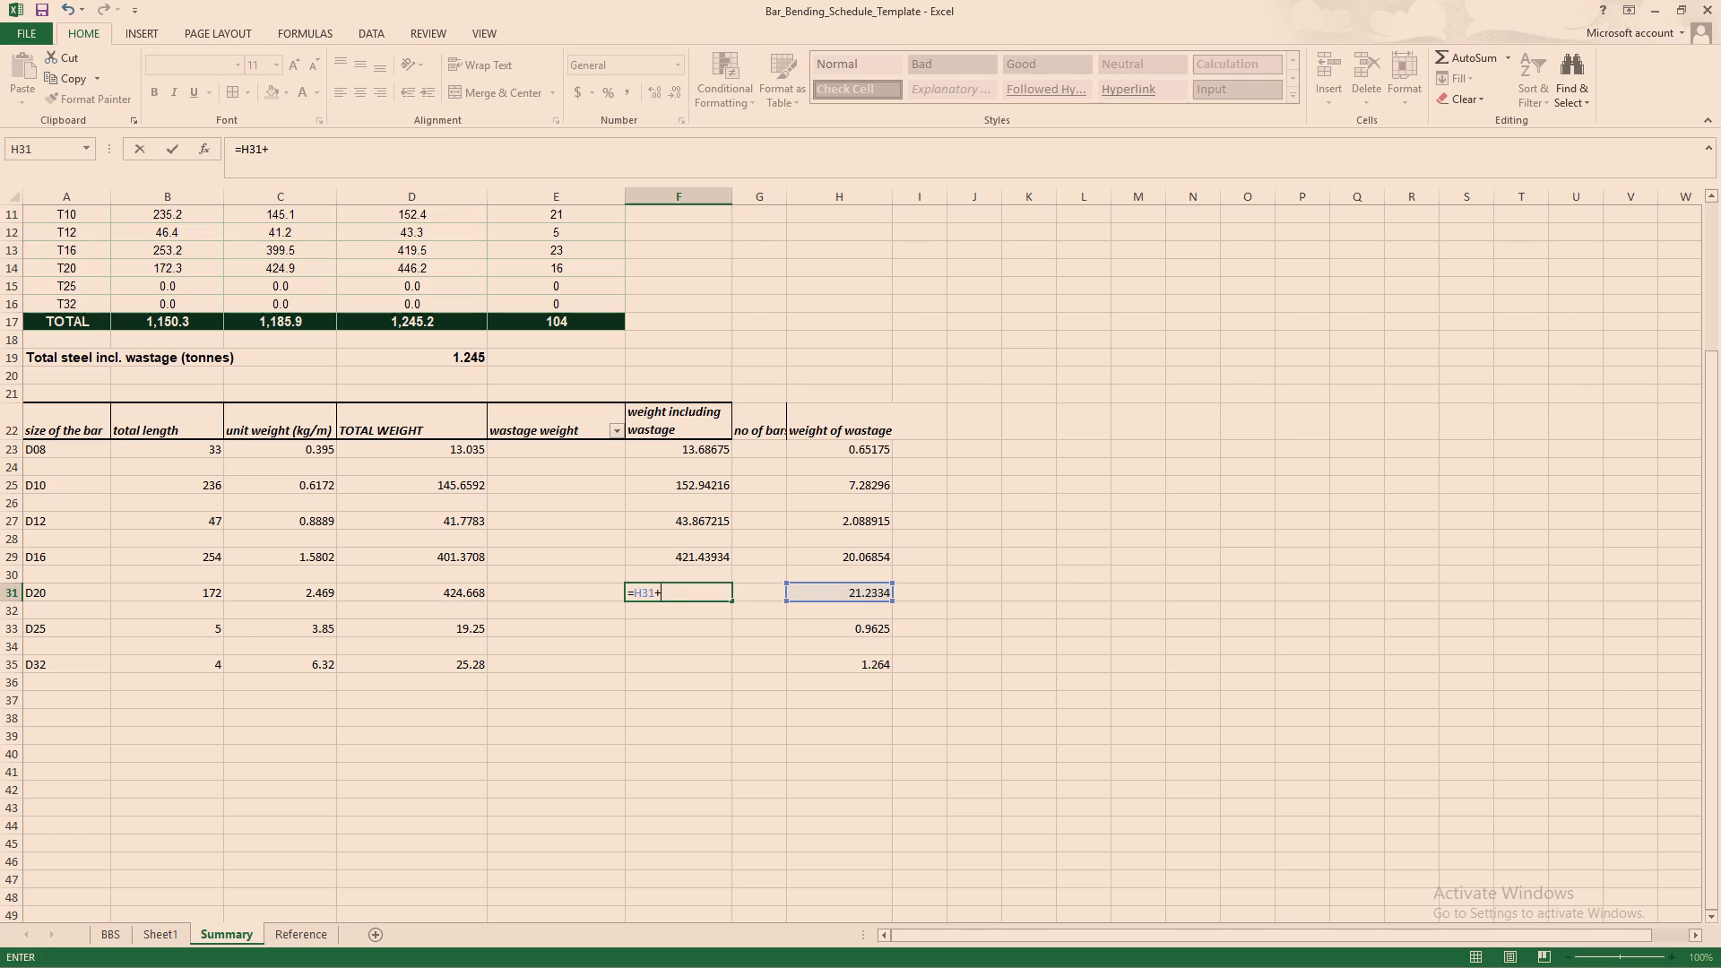
pyautogui.click(461, 585)
pyautogui.press('Return')
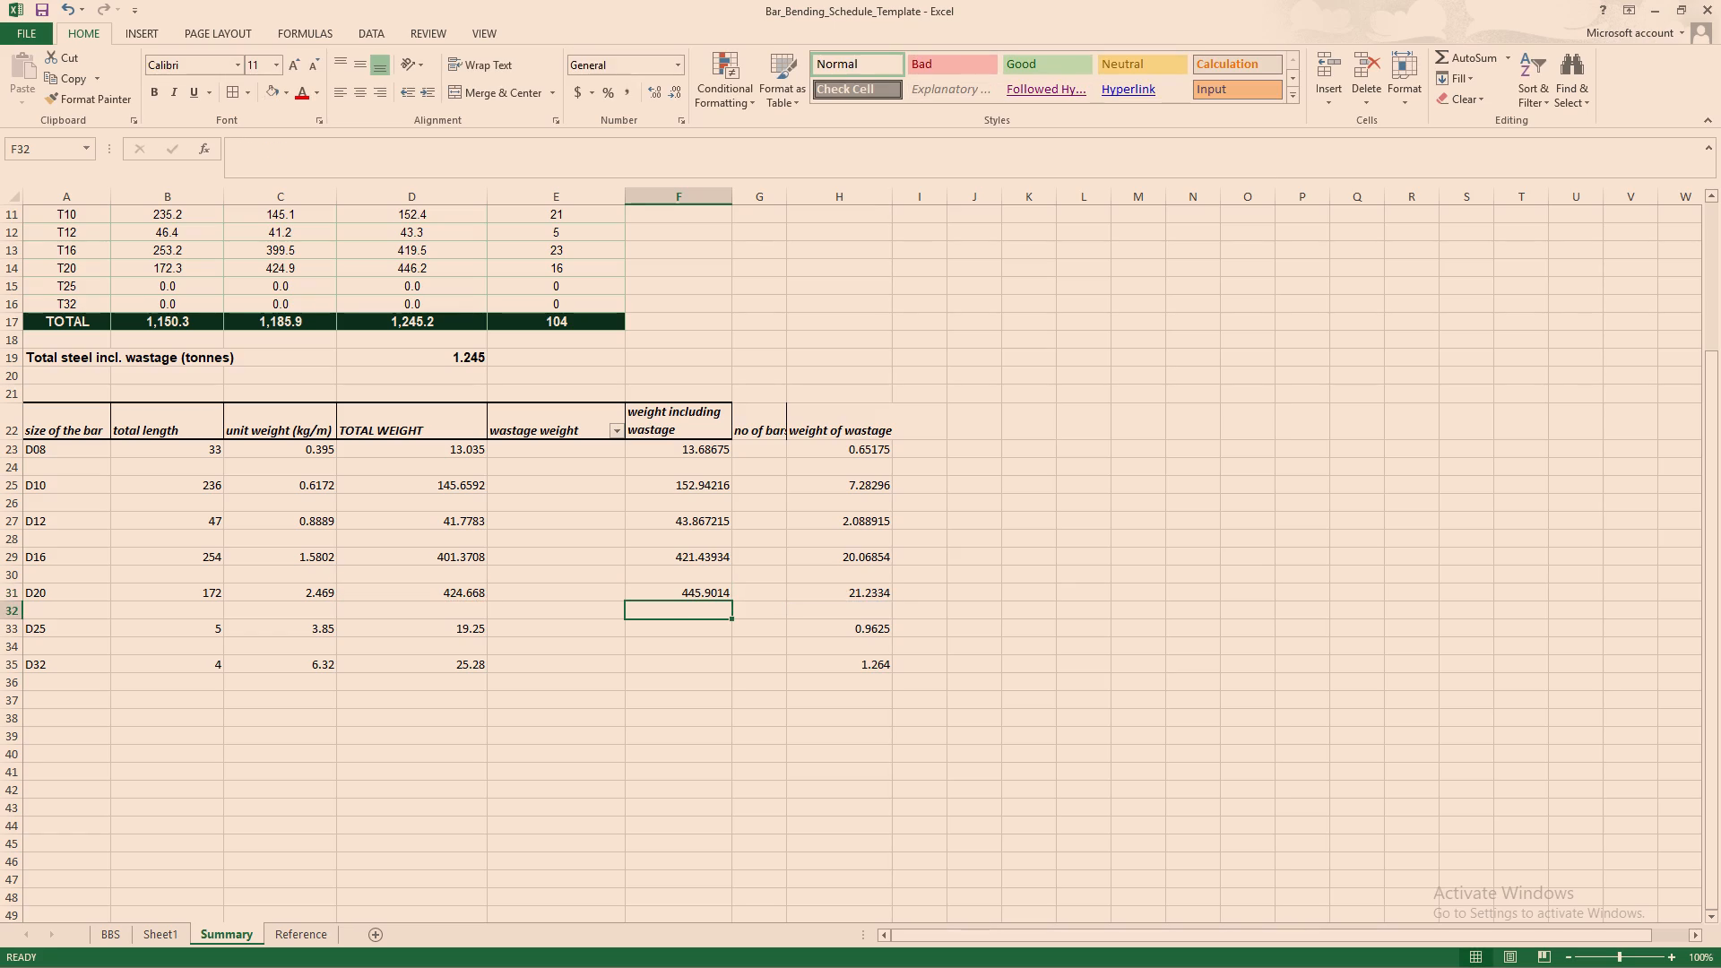
# Fill the D25 weight including wastage in F33 with total weight plus weight of wastage, =D33+H33.
pyautogui.click(698, 633)
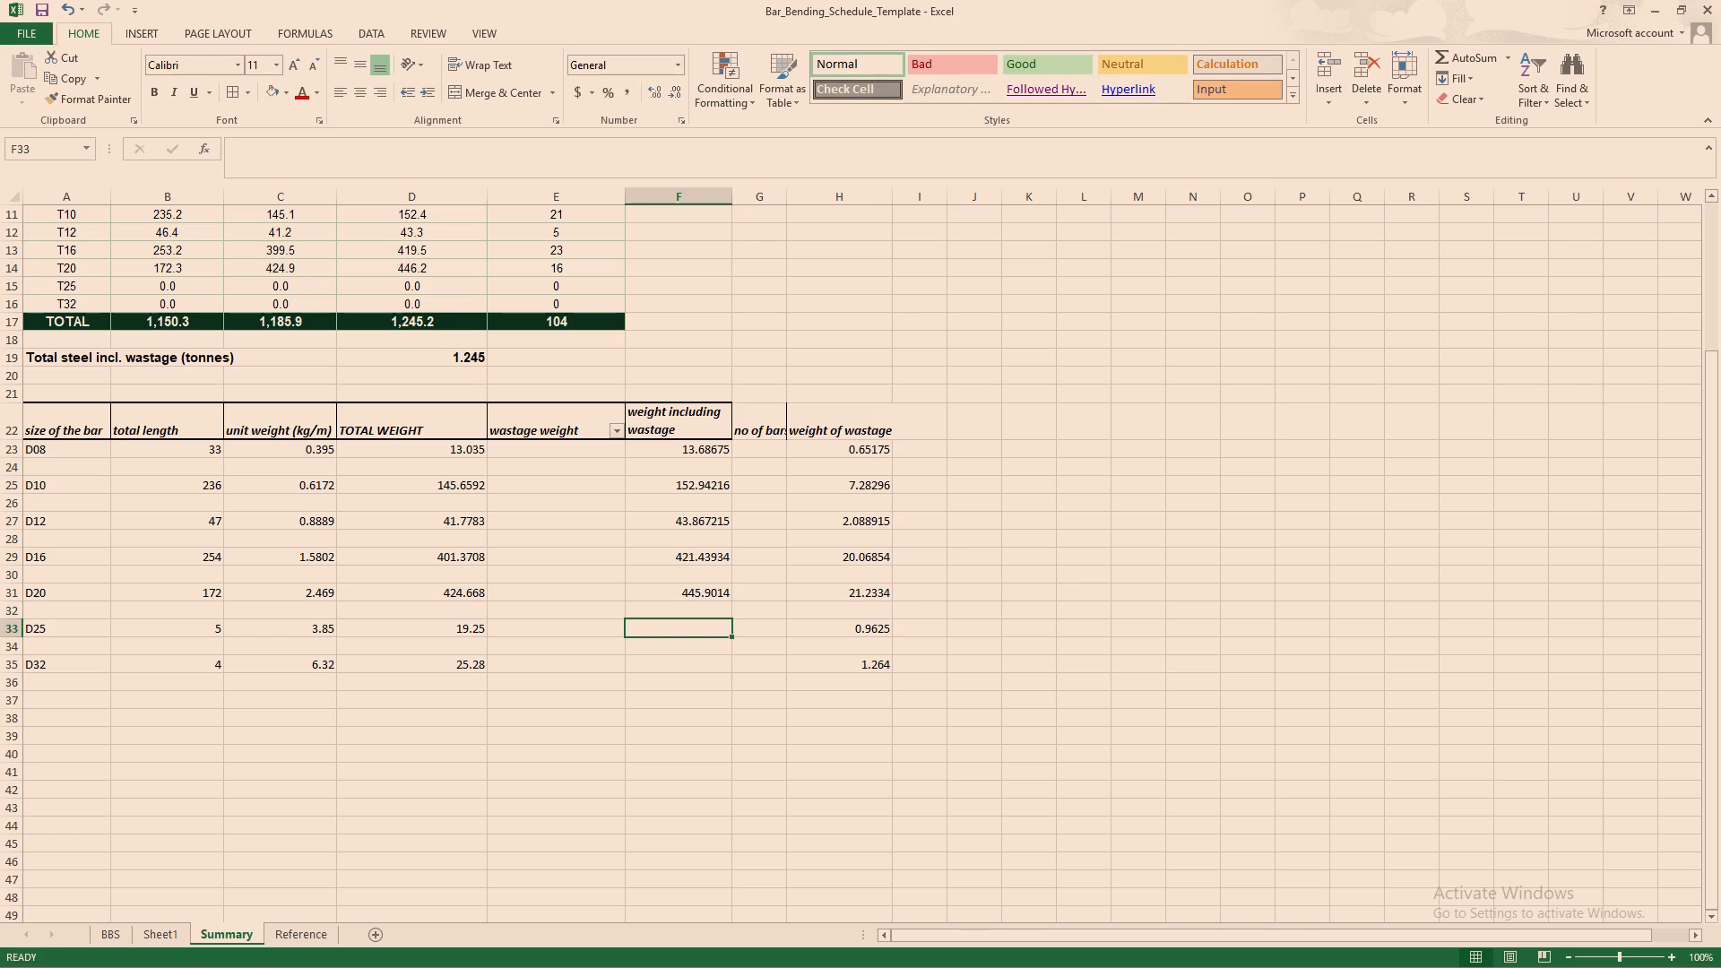
pyautogui.press('=')
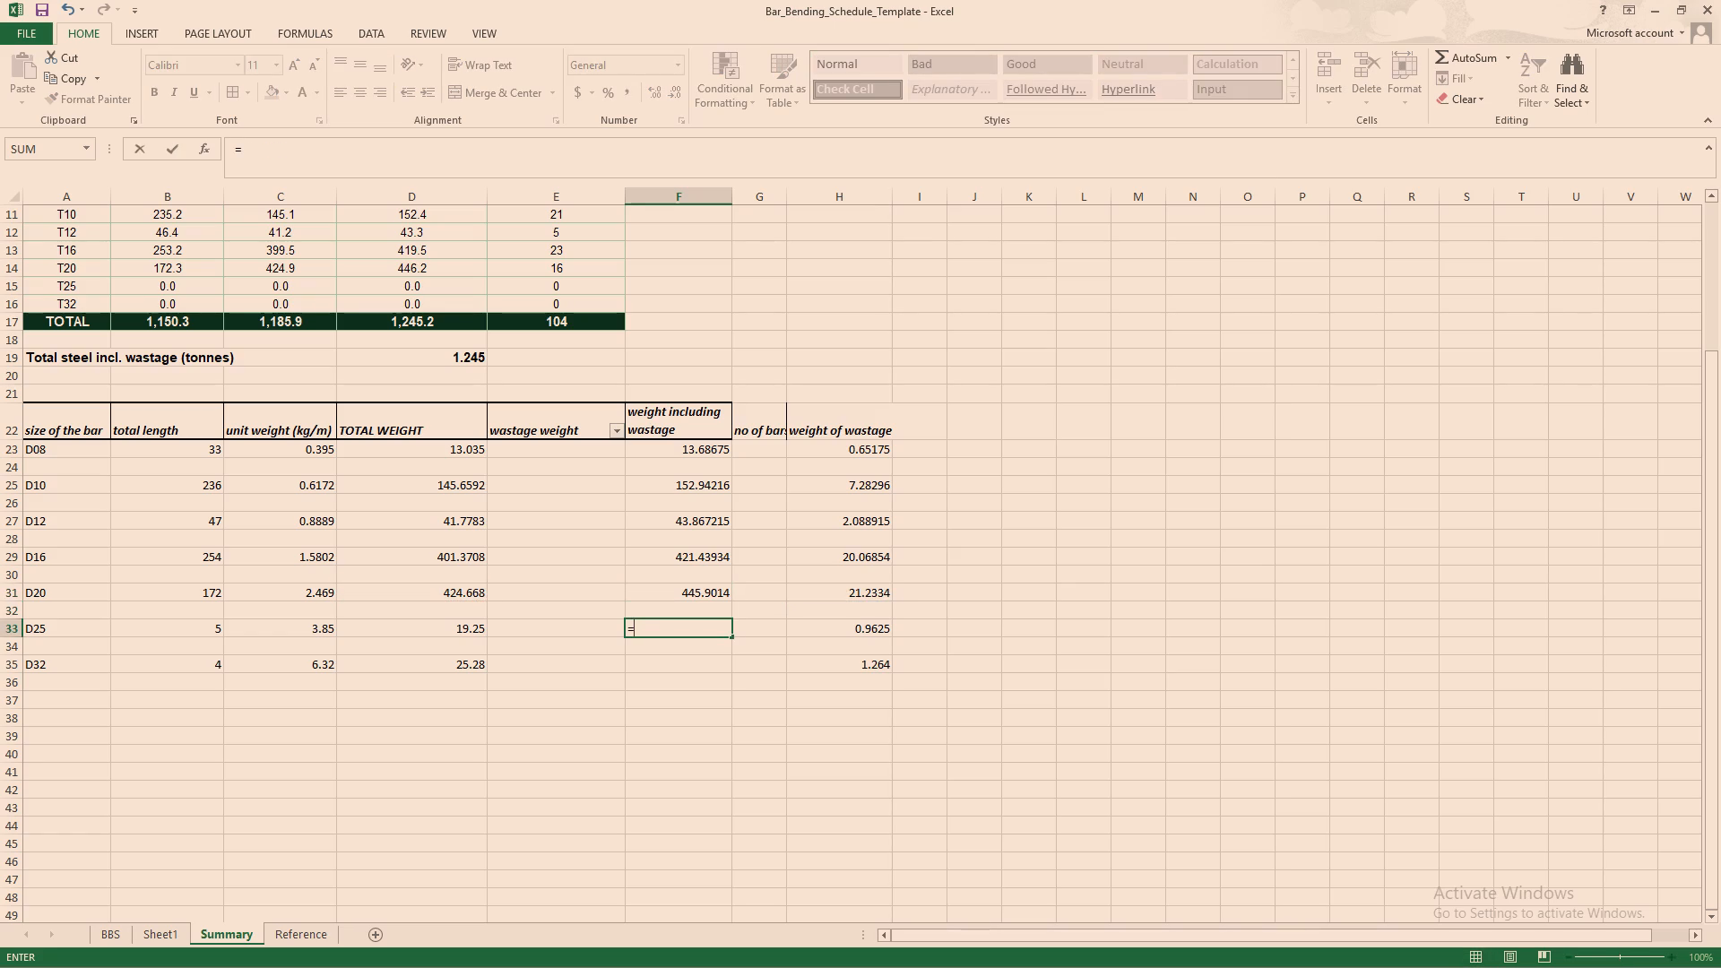
pyautogui.click(441, 632)
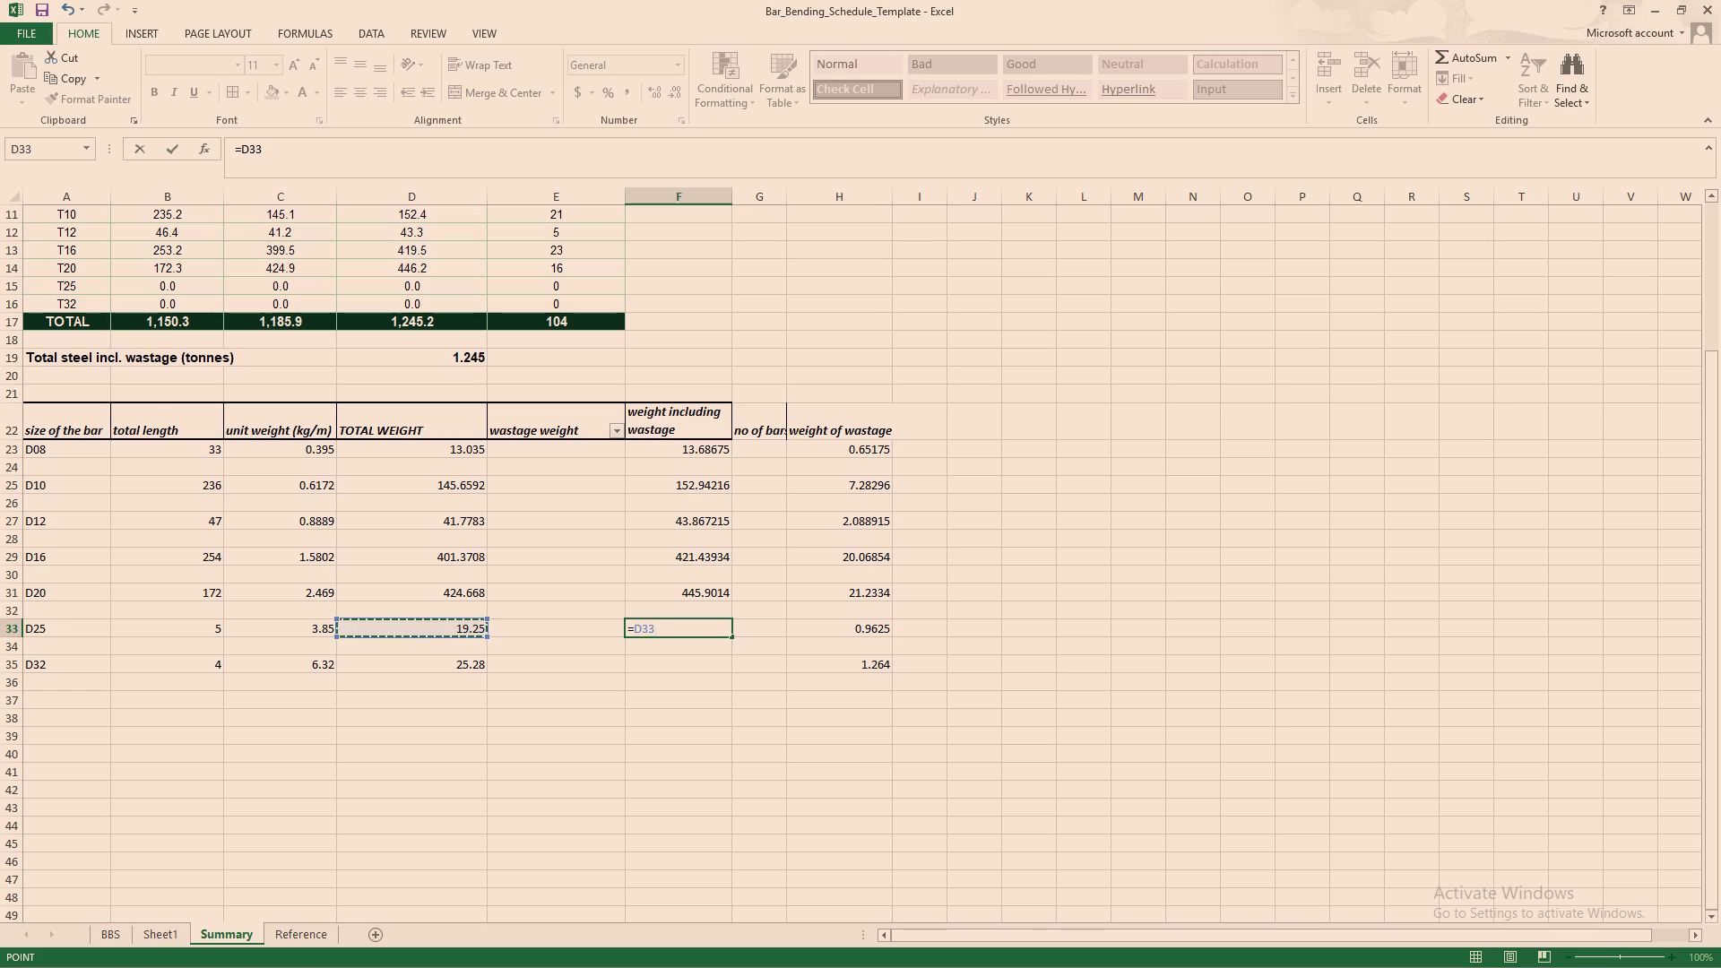
pyautogui.hotkey('shift', '+')
pyautogui.click(868, 627)
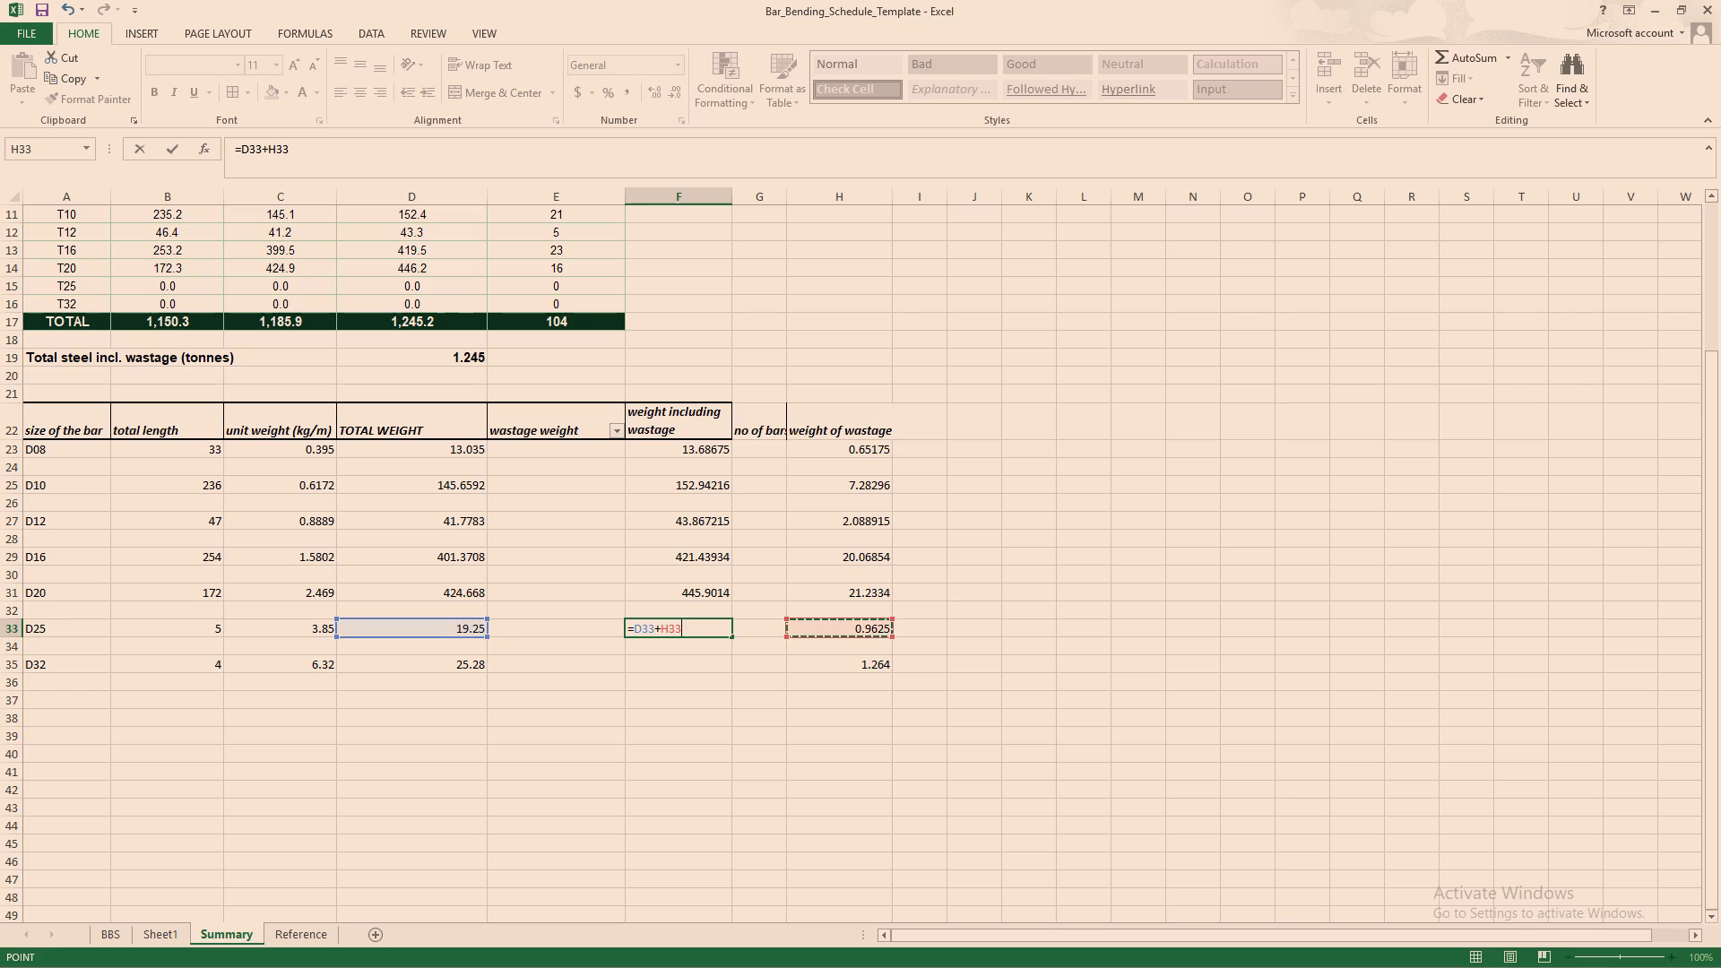
pyautogui.press('Return')
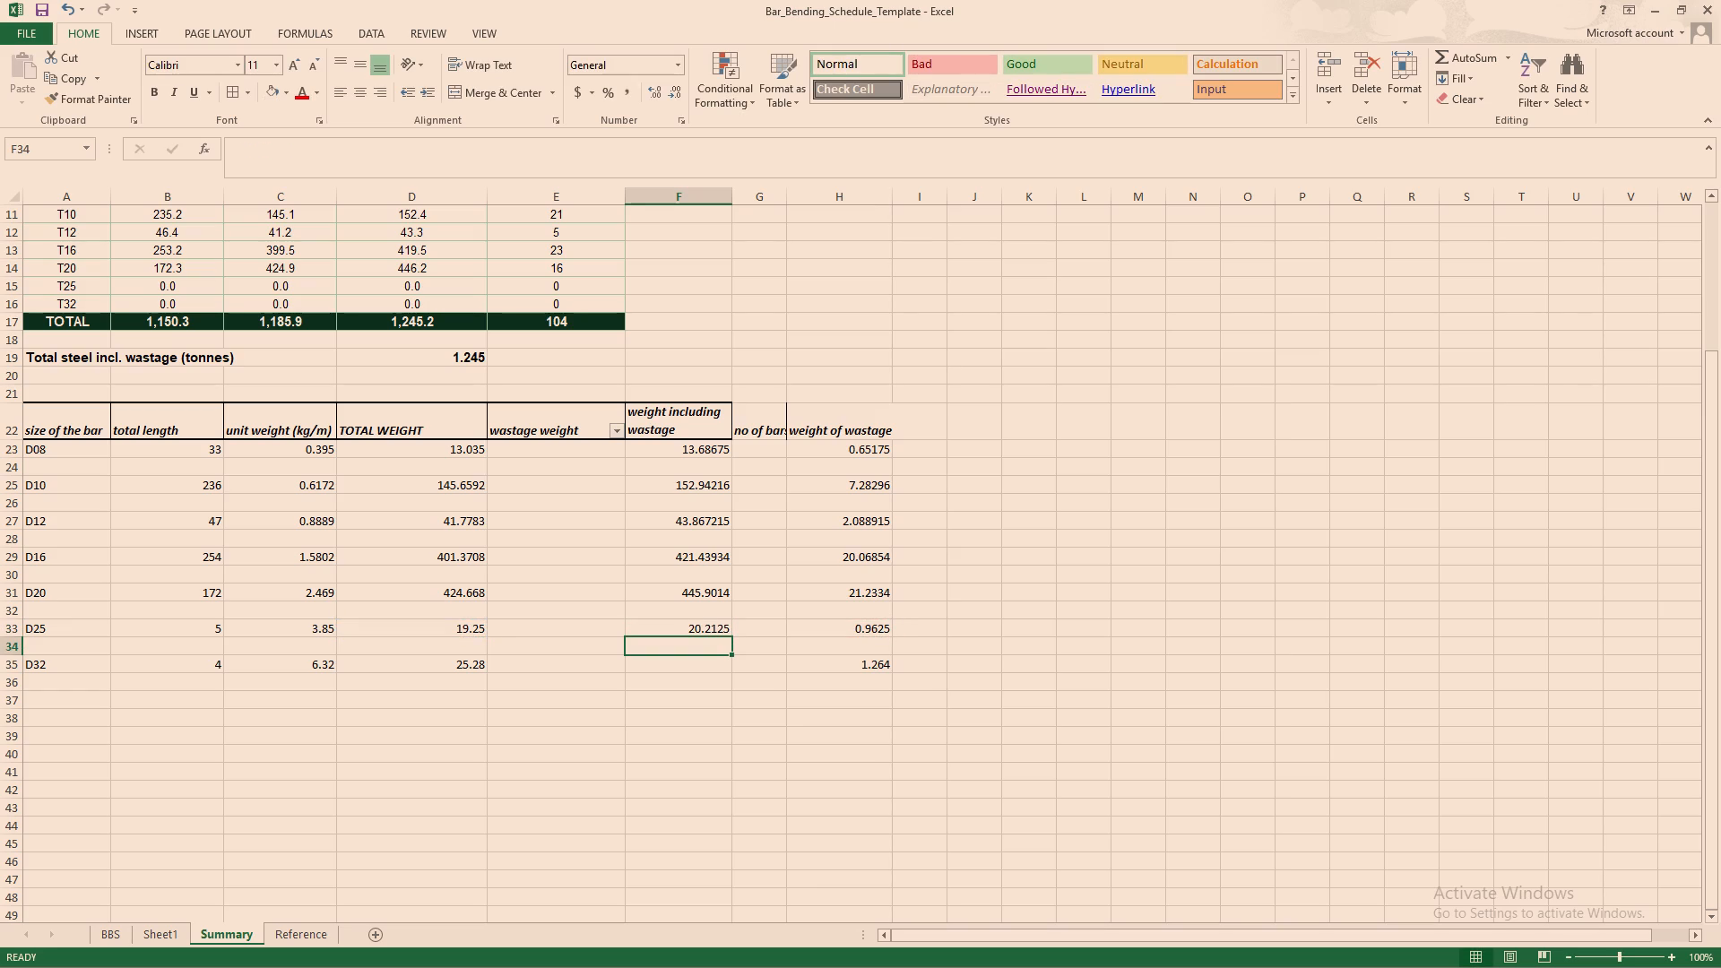
# Fill the D32 weight including wastage in F35 with weight of wastage plus total weight, =H35+D35.
pyautogui.click(703, 670)
pyautogui.press('=')
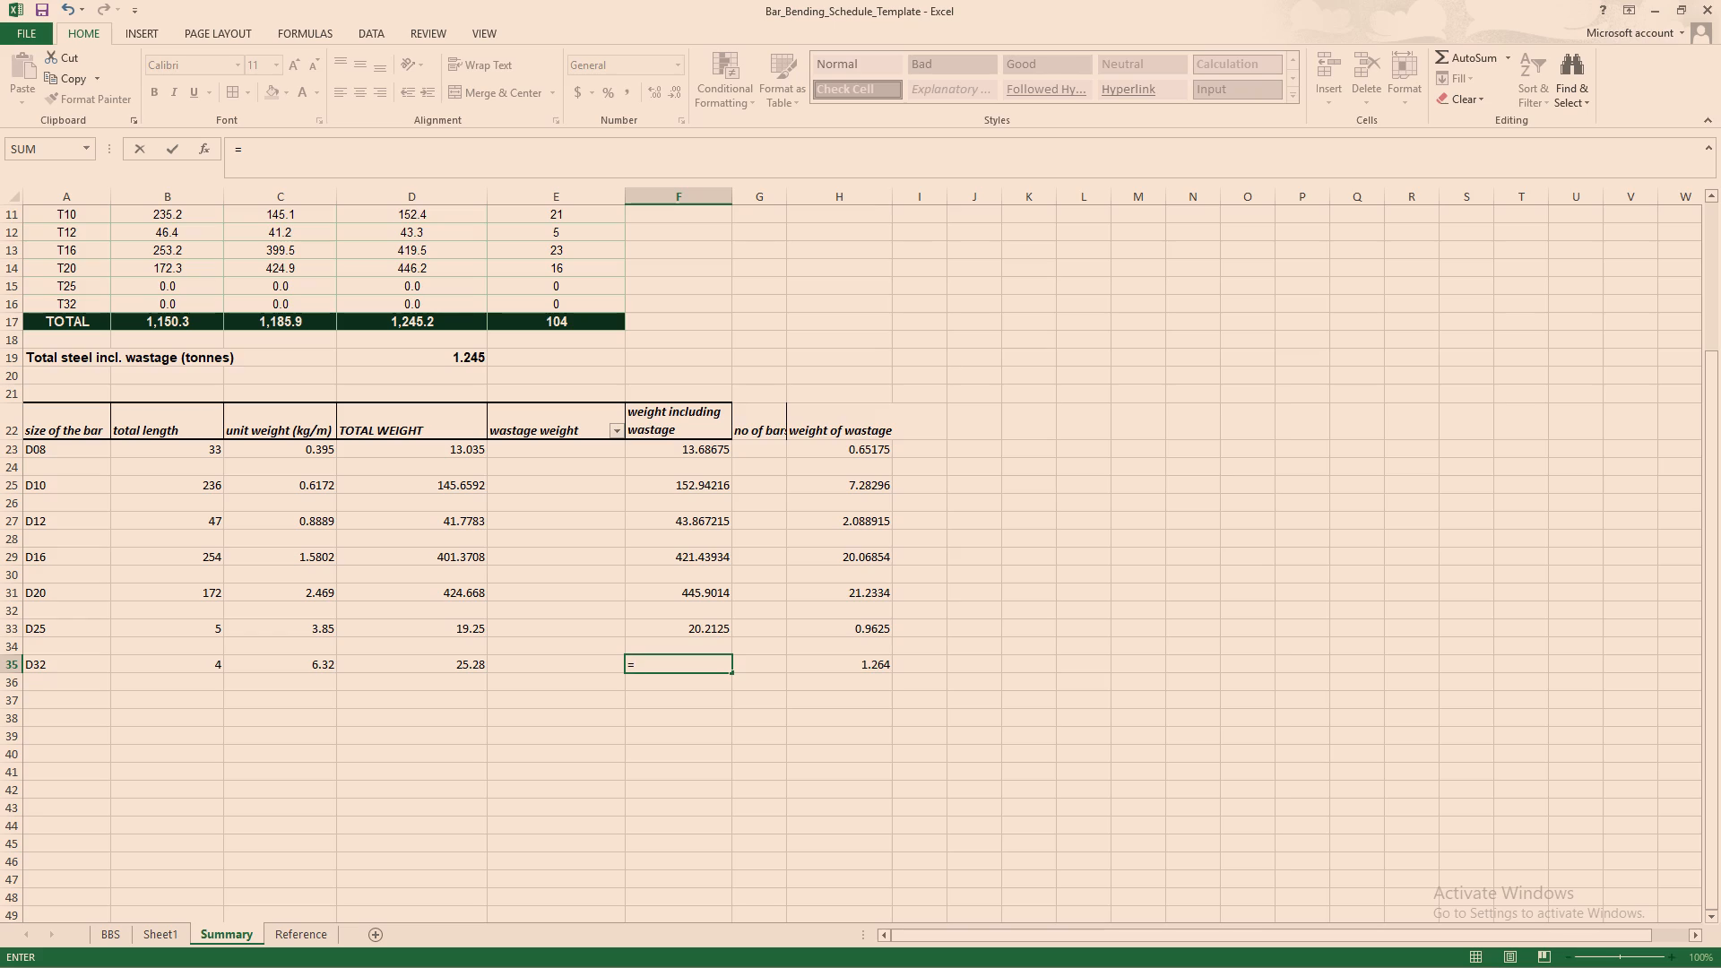
pyautogui.click(868, 670)
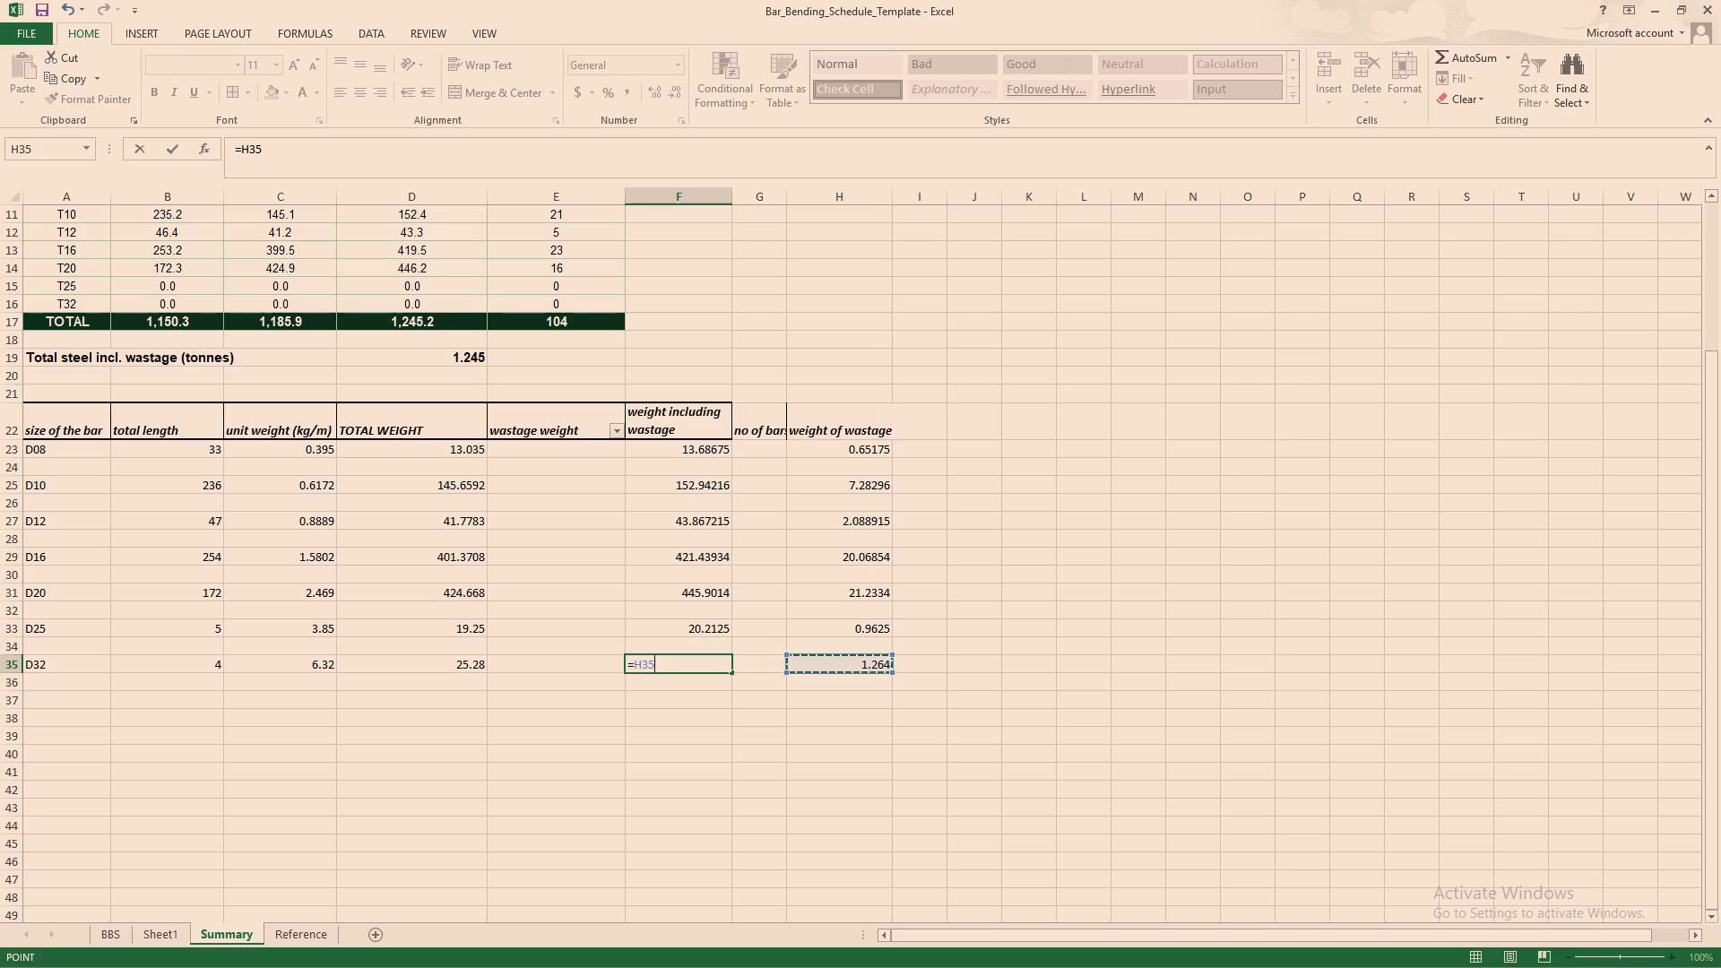
pyautogui.hotkey('shift', '+')
pyautogui.click(461, 664)
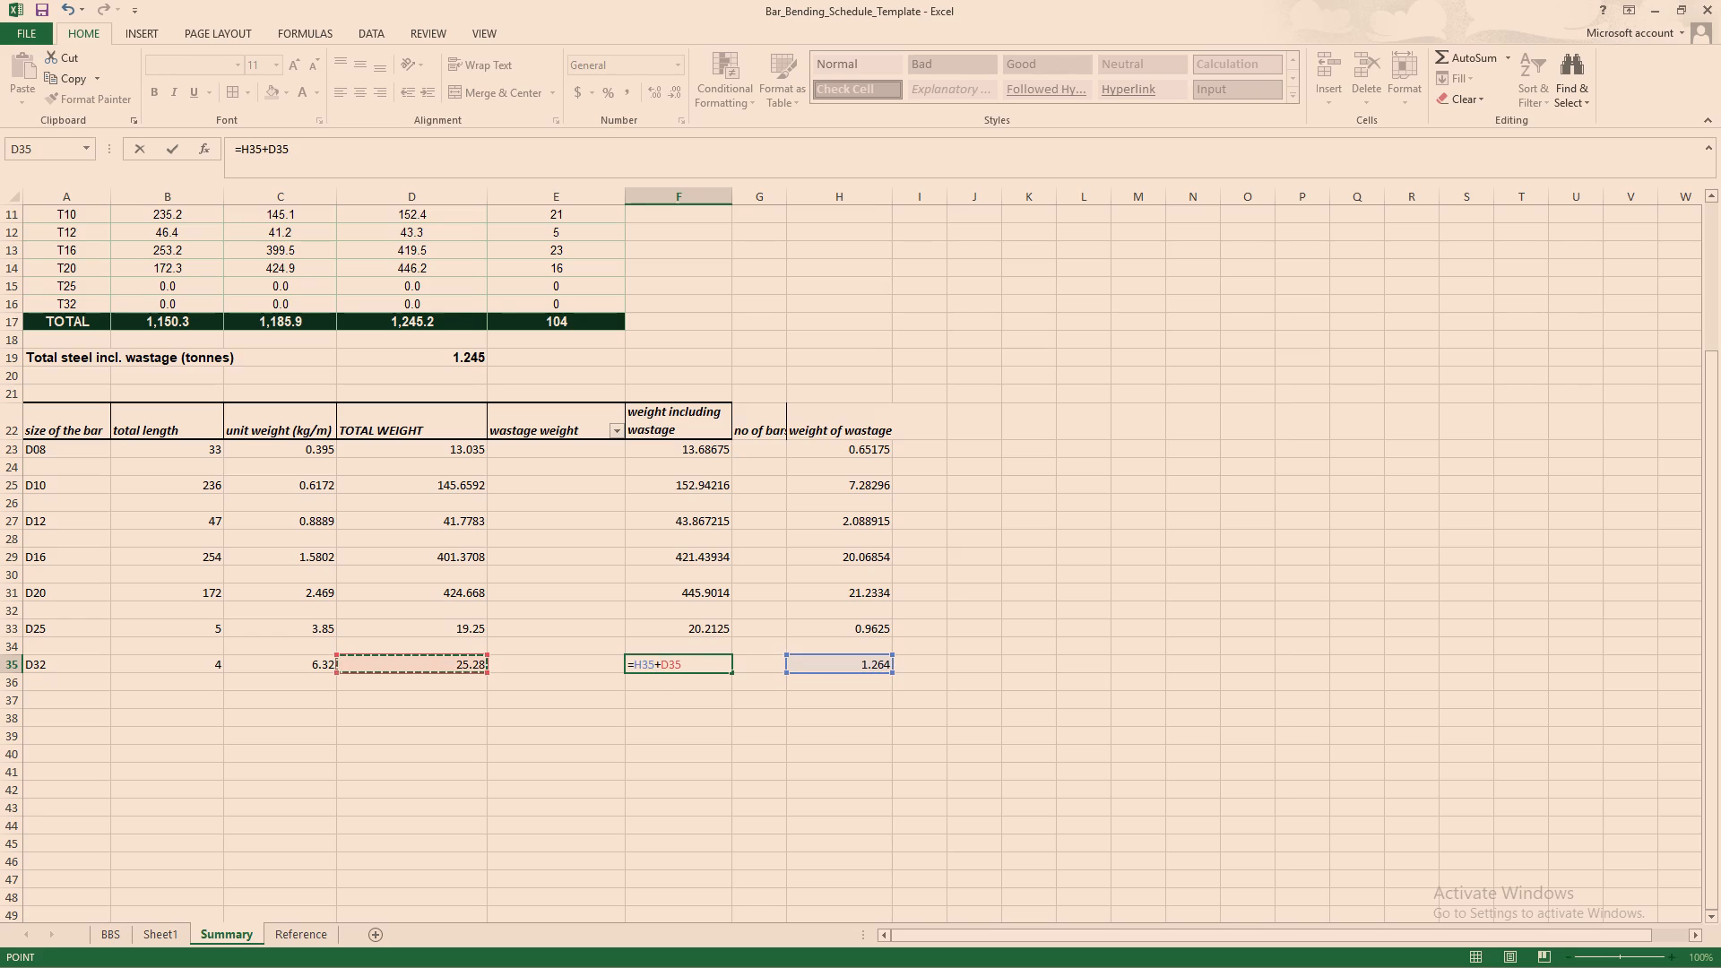
pyautogui.press('Return')
pyautogui.click(639, 749)
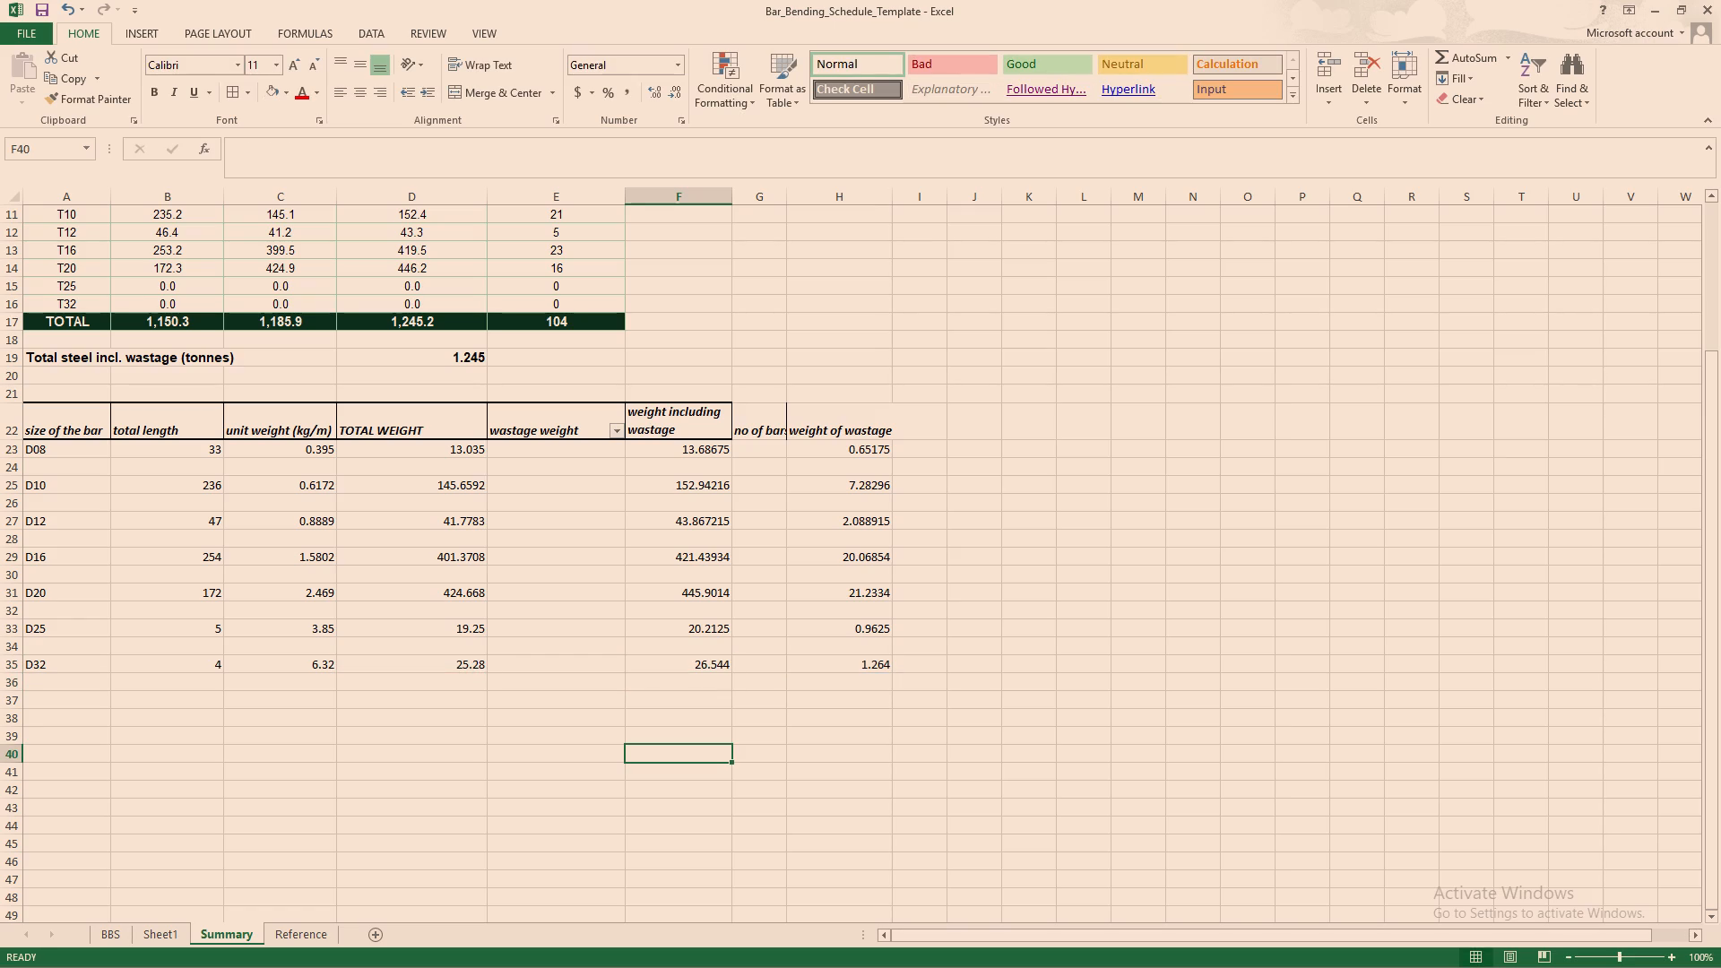
pyautogui.click(817, 737)
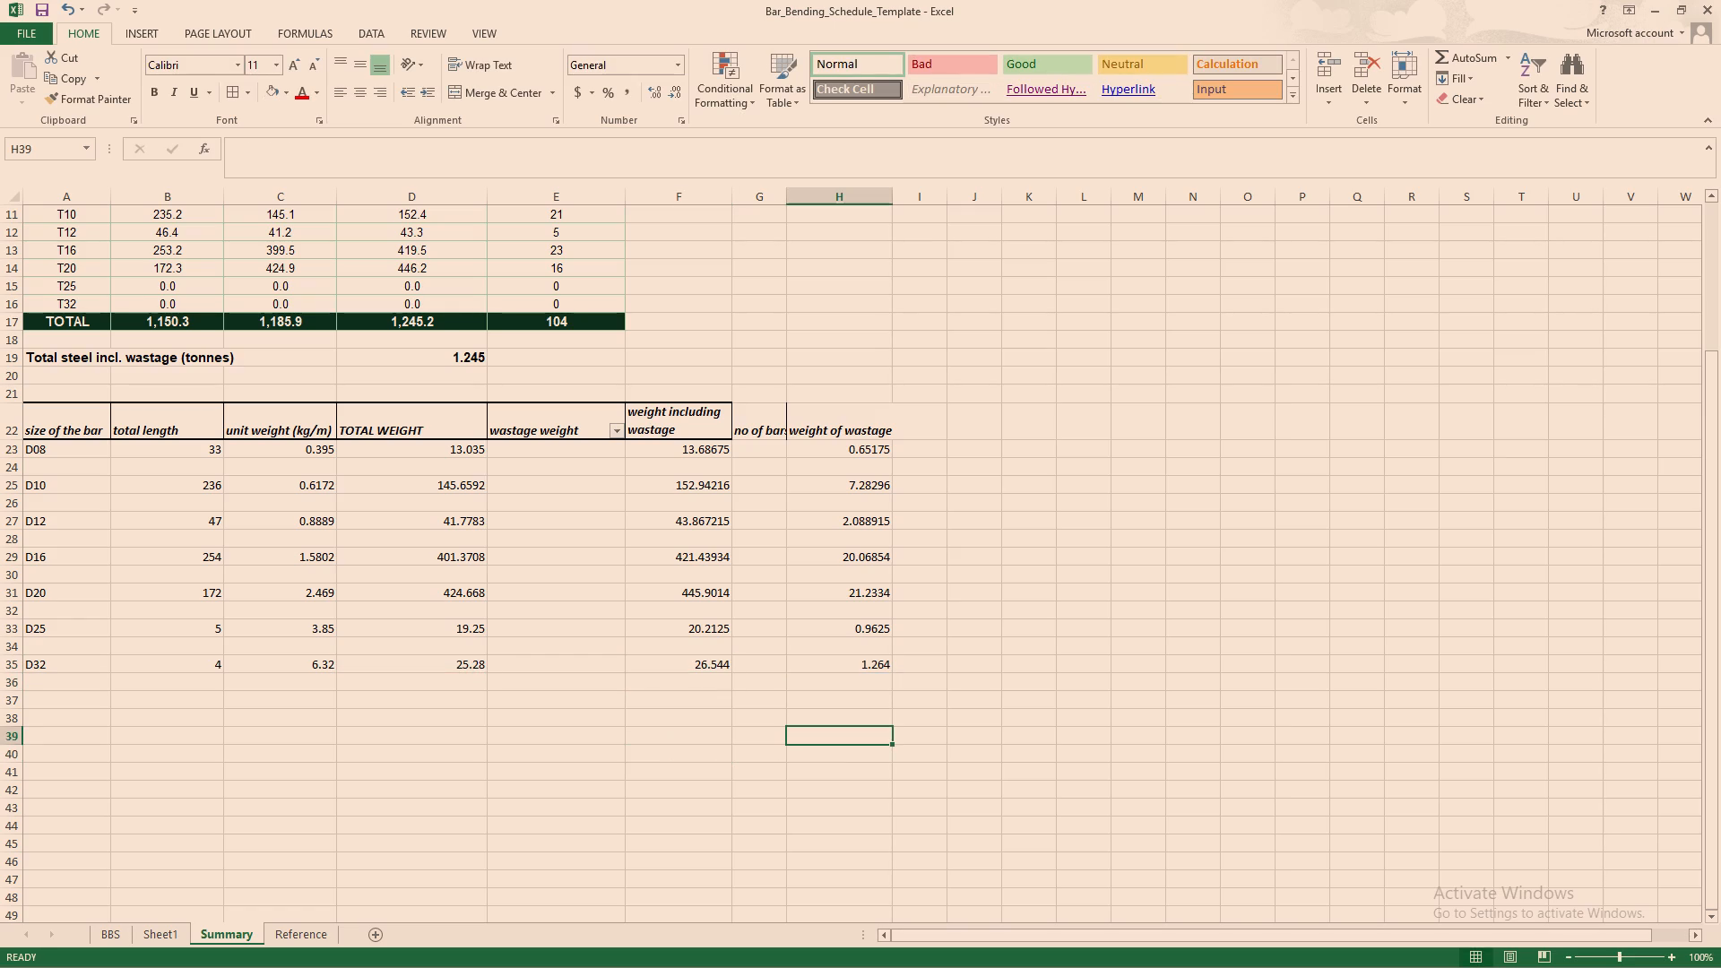
# In J23, divide the D08 weight including wastage by 12, =F23/12.
pyautogui.click(959, 452)
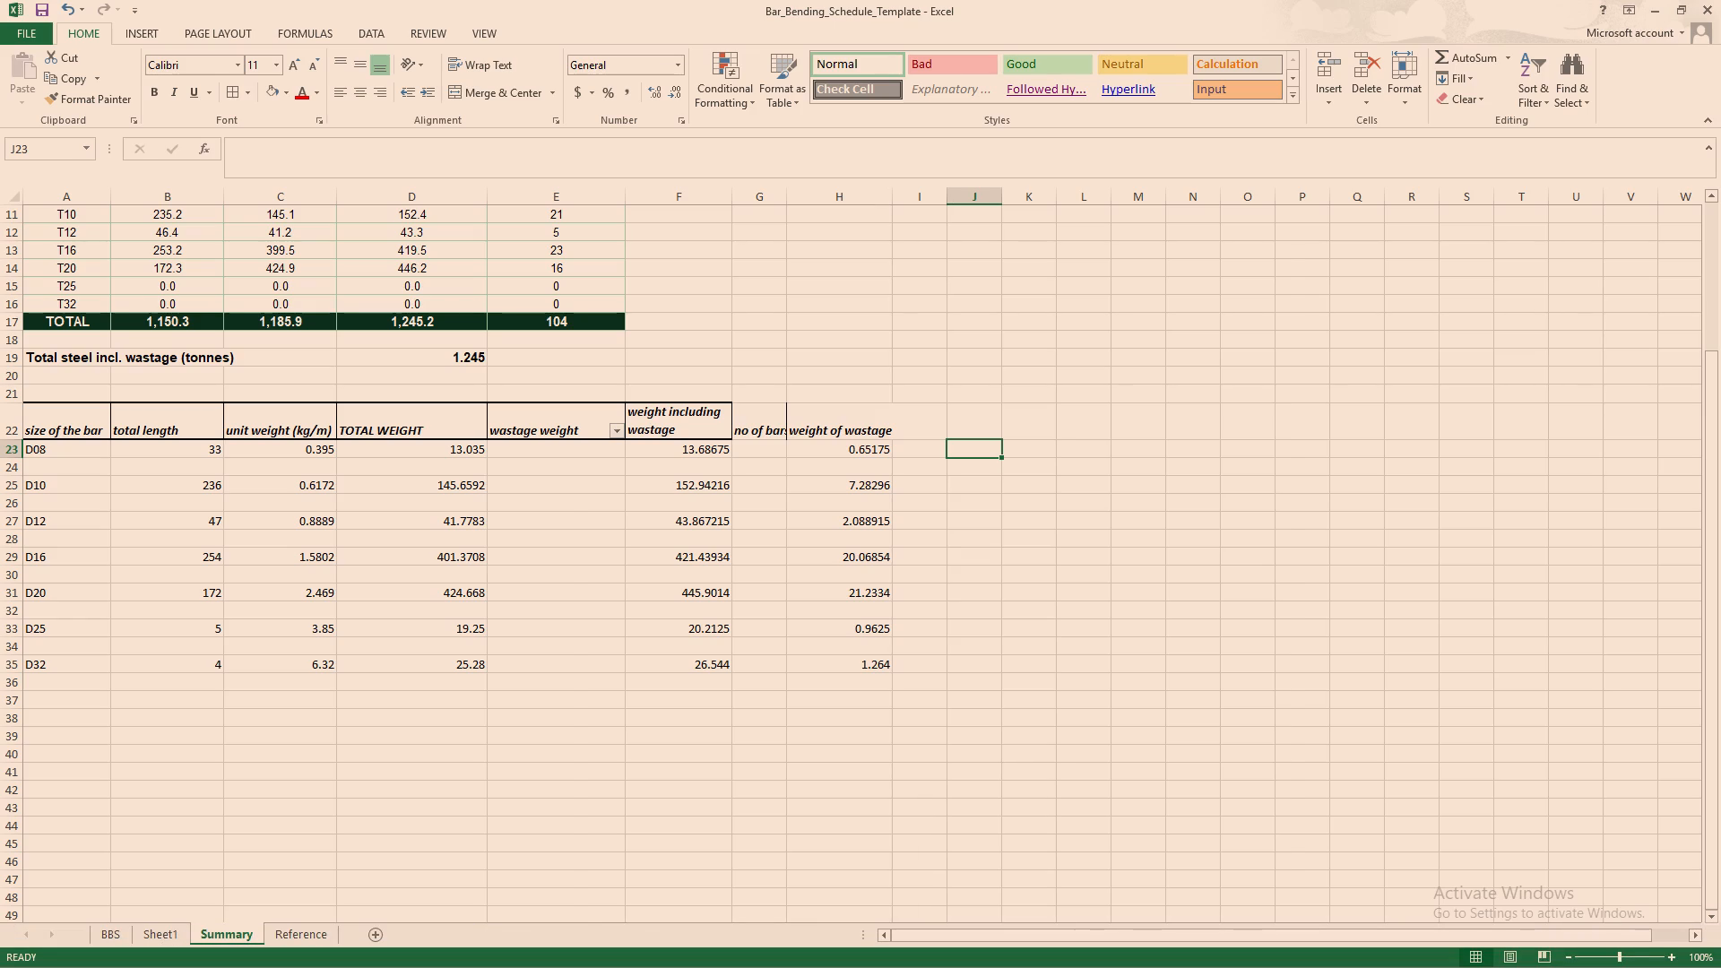
pyautogui.press('=')
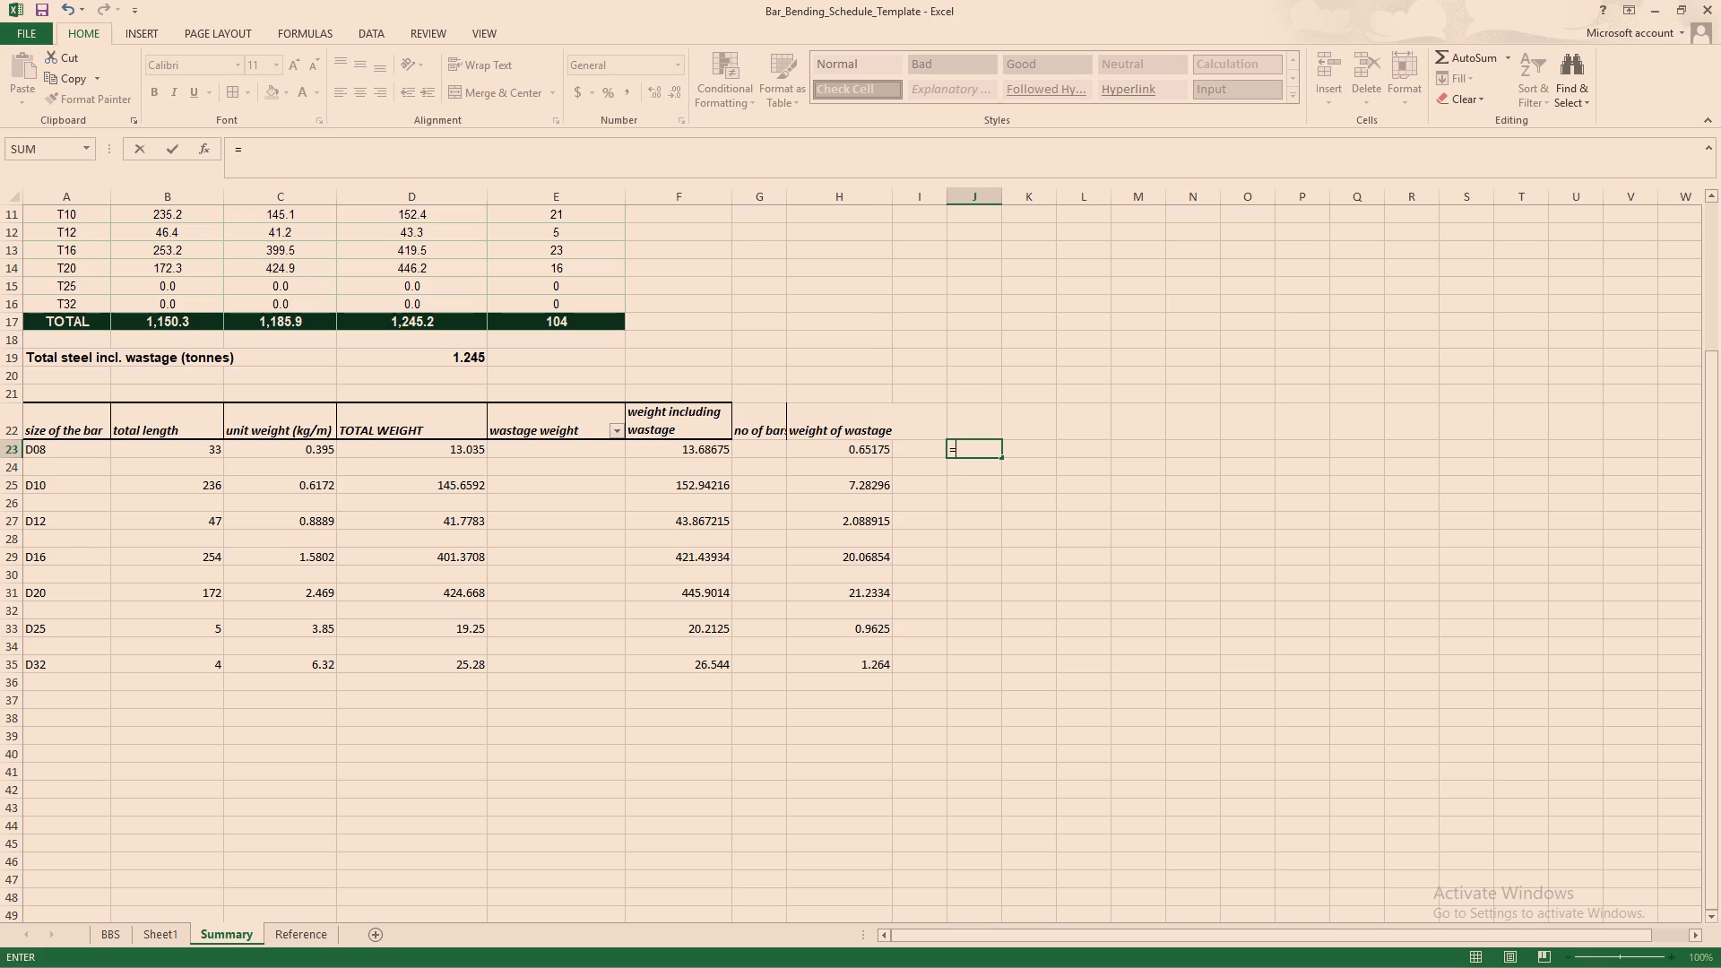
pyautogui.click(710, 443)
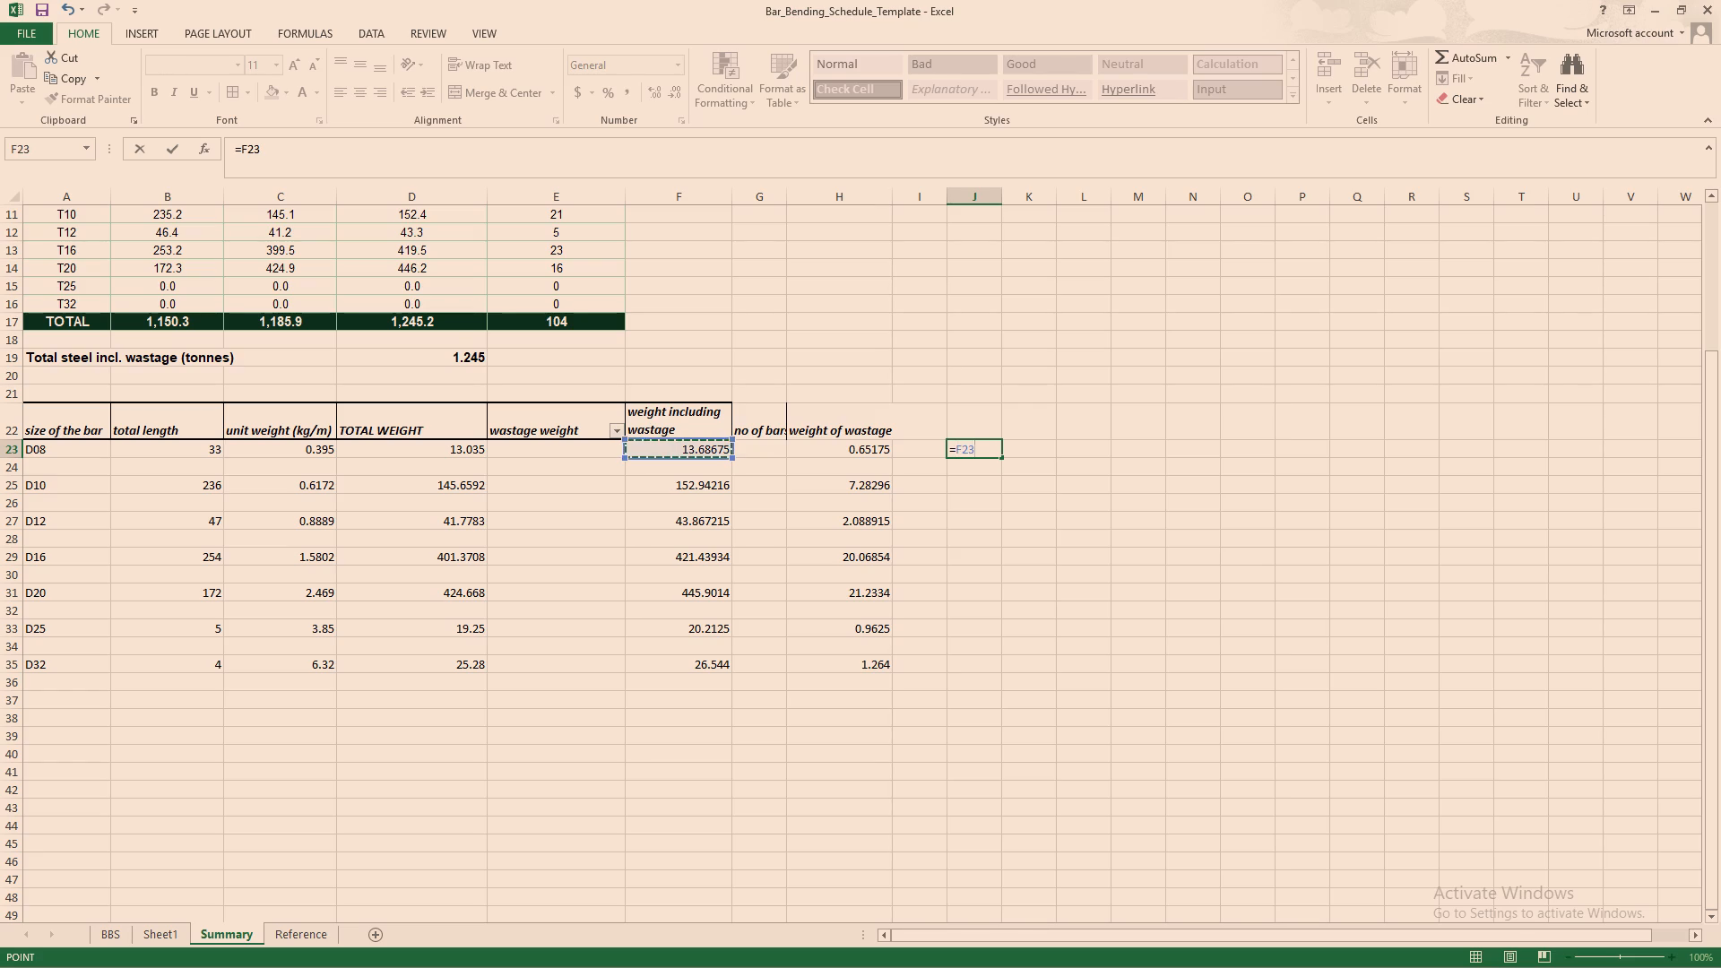
pyautogui.press('/')
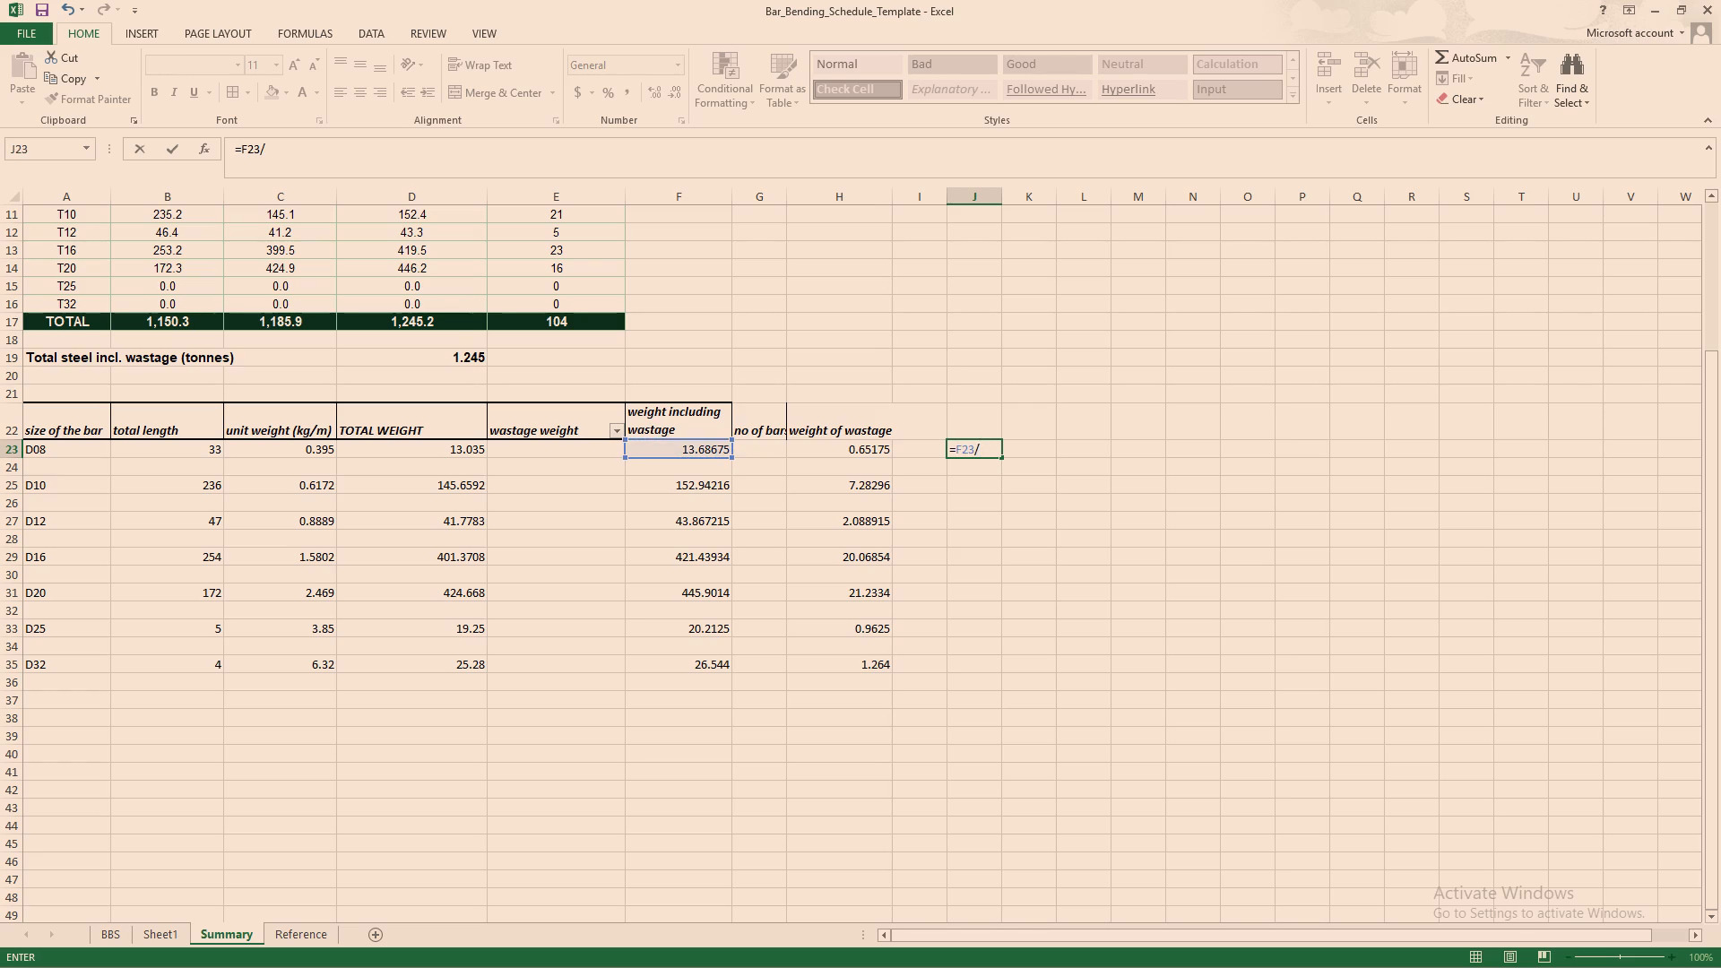
pyautogui.press('1')
pyautogui.press('2')
pyautogui.press('Return')
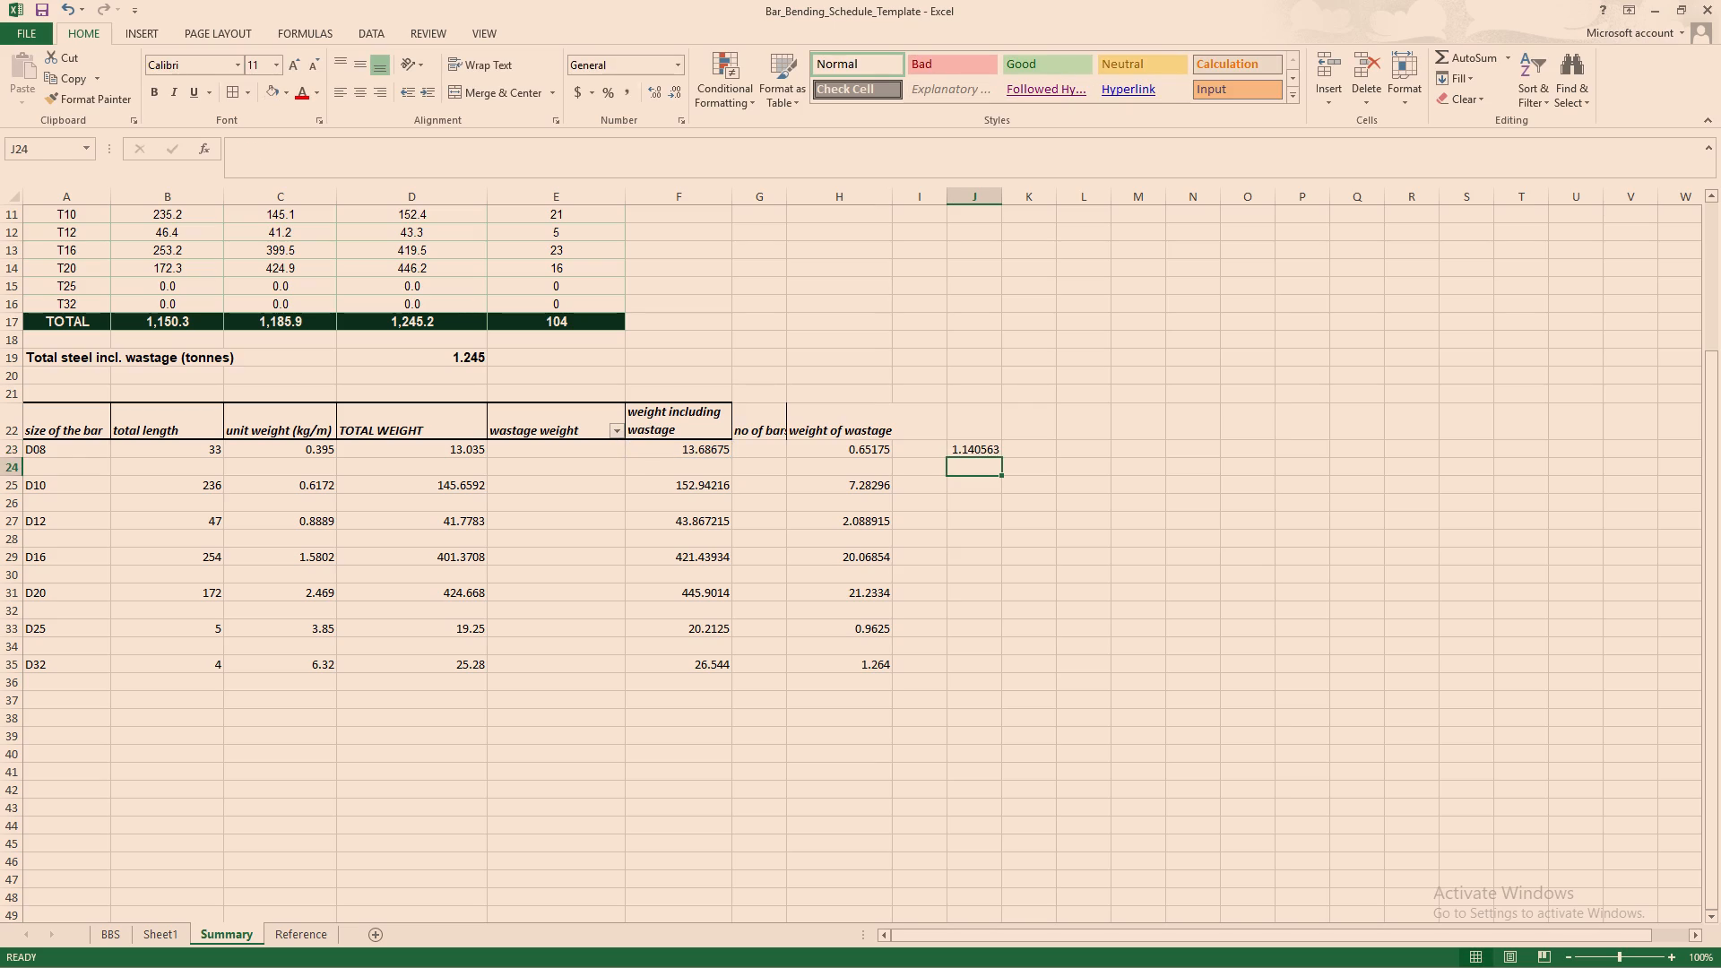
# In J25, divide the D10 weight including wastage by 12, =F25/12.
pyautogui.click(960, 488)
pyautogui.press('=')
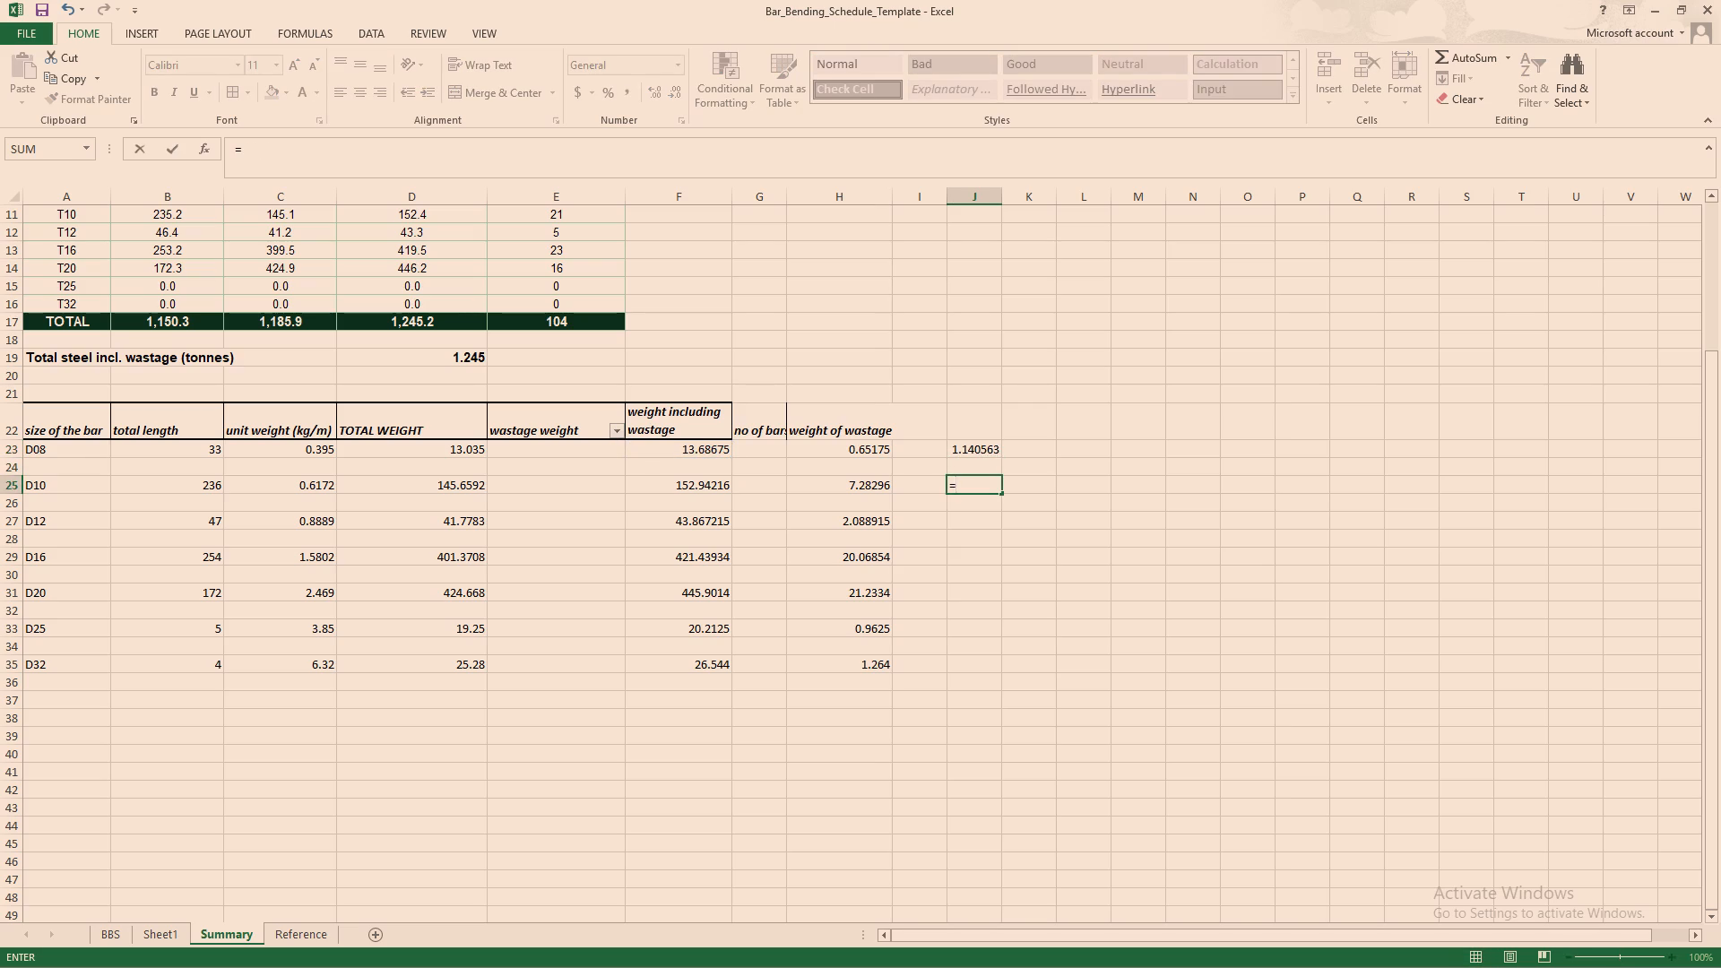
pyautogui.click(711, 482)
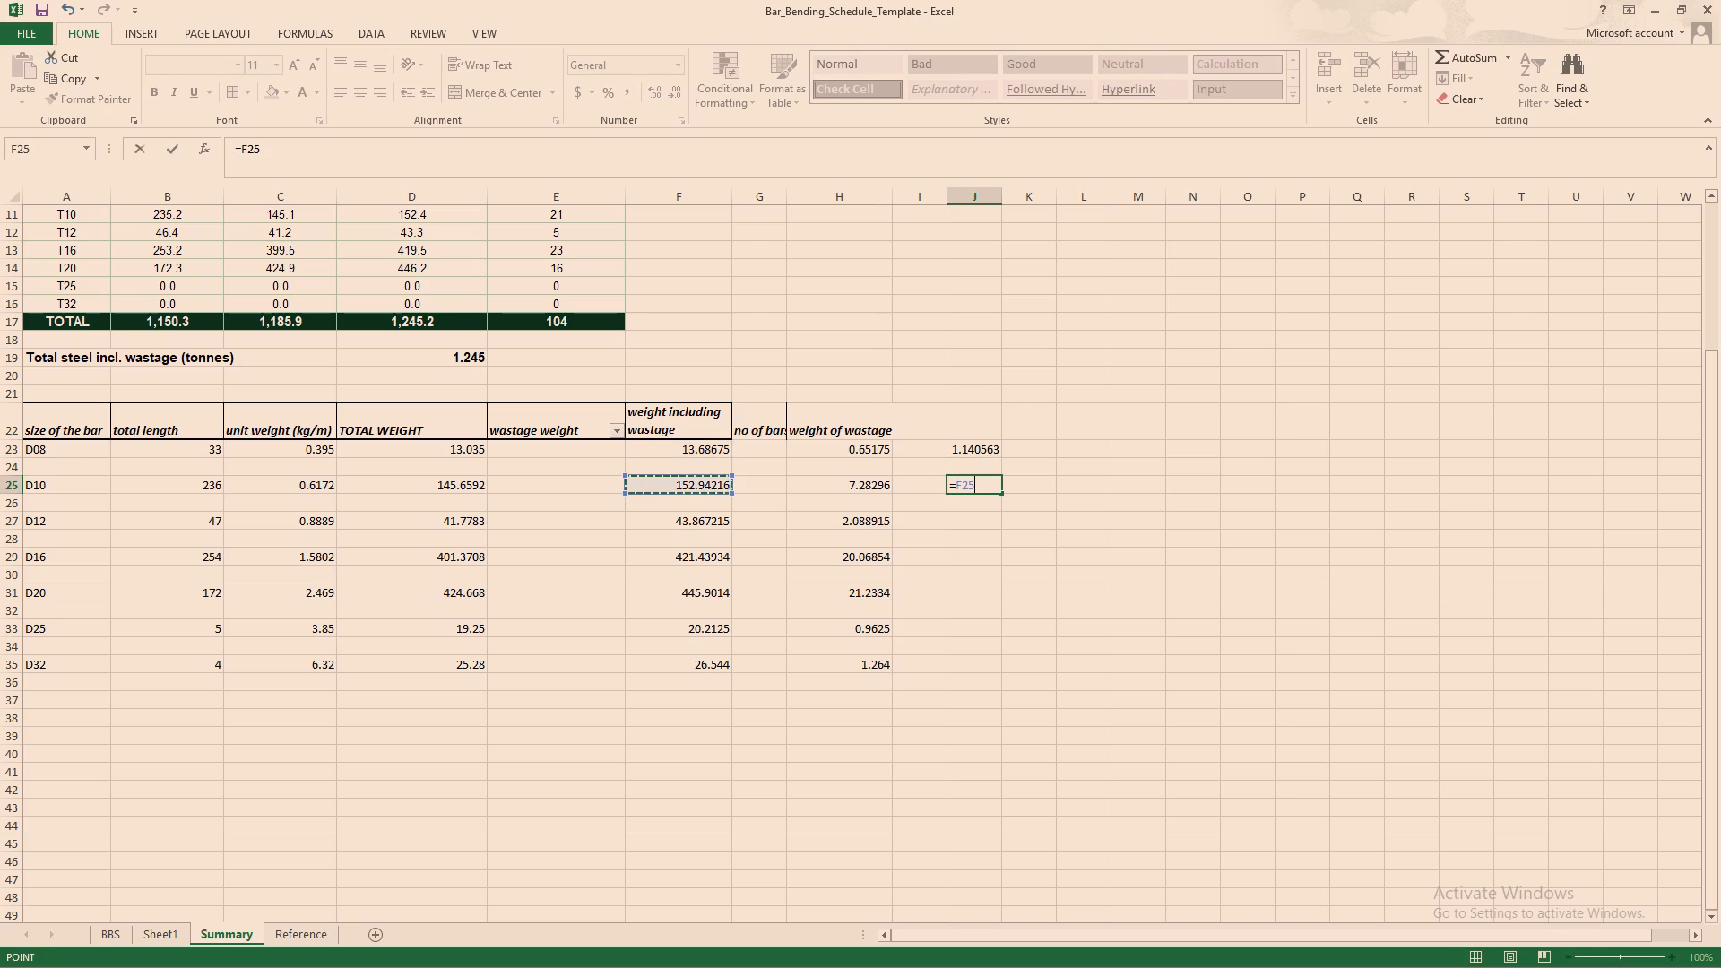
pyautogui.write('/12')
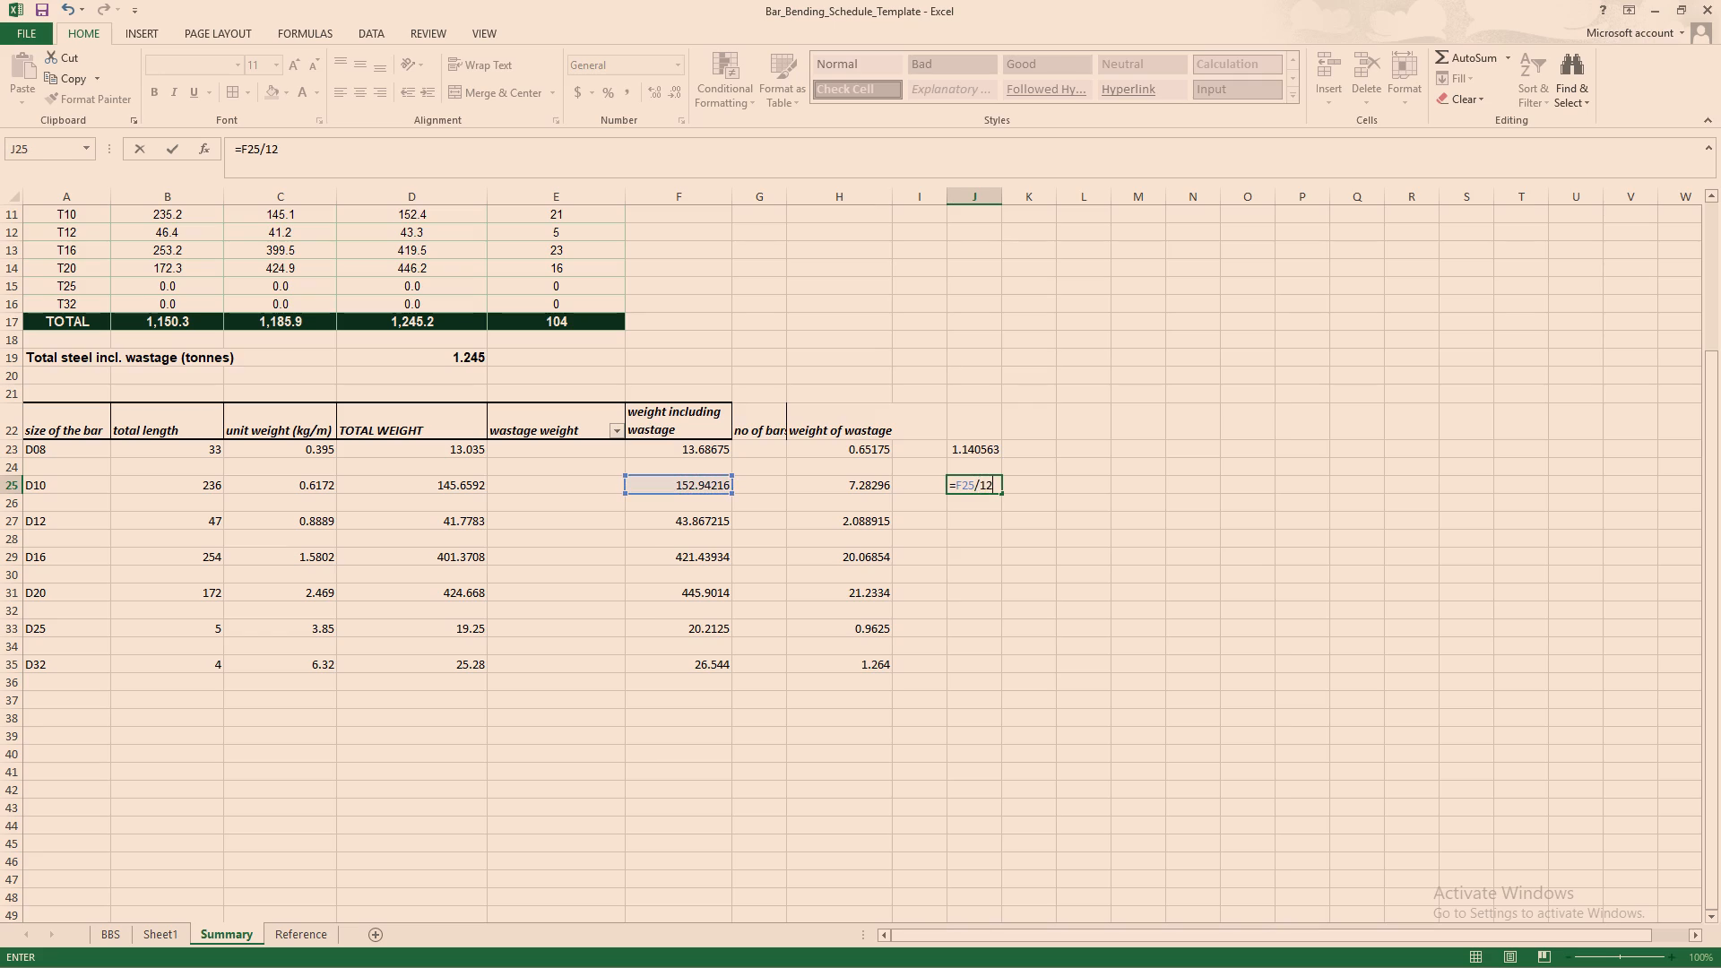
pyautogui.press('Return')
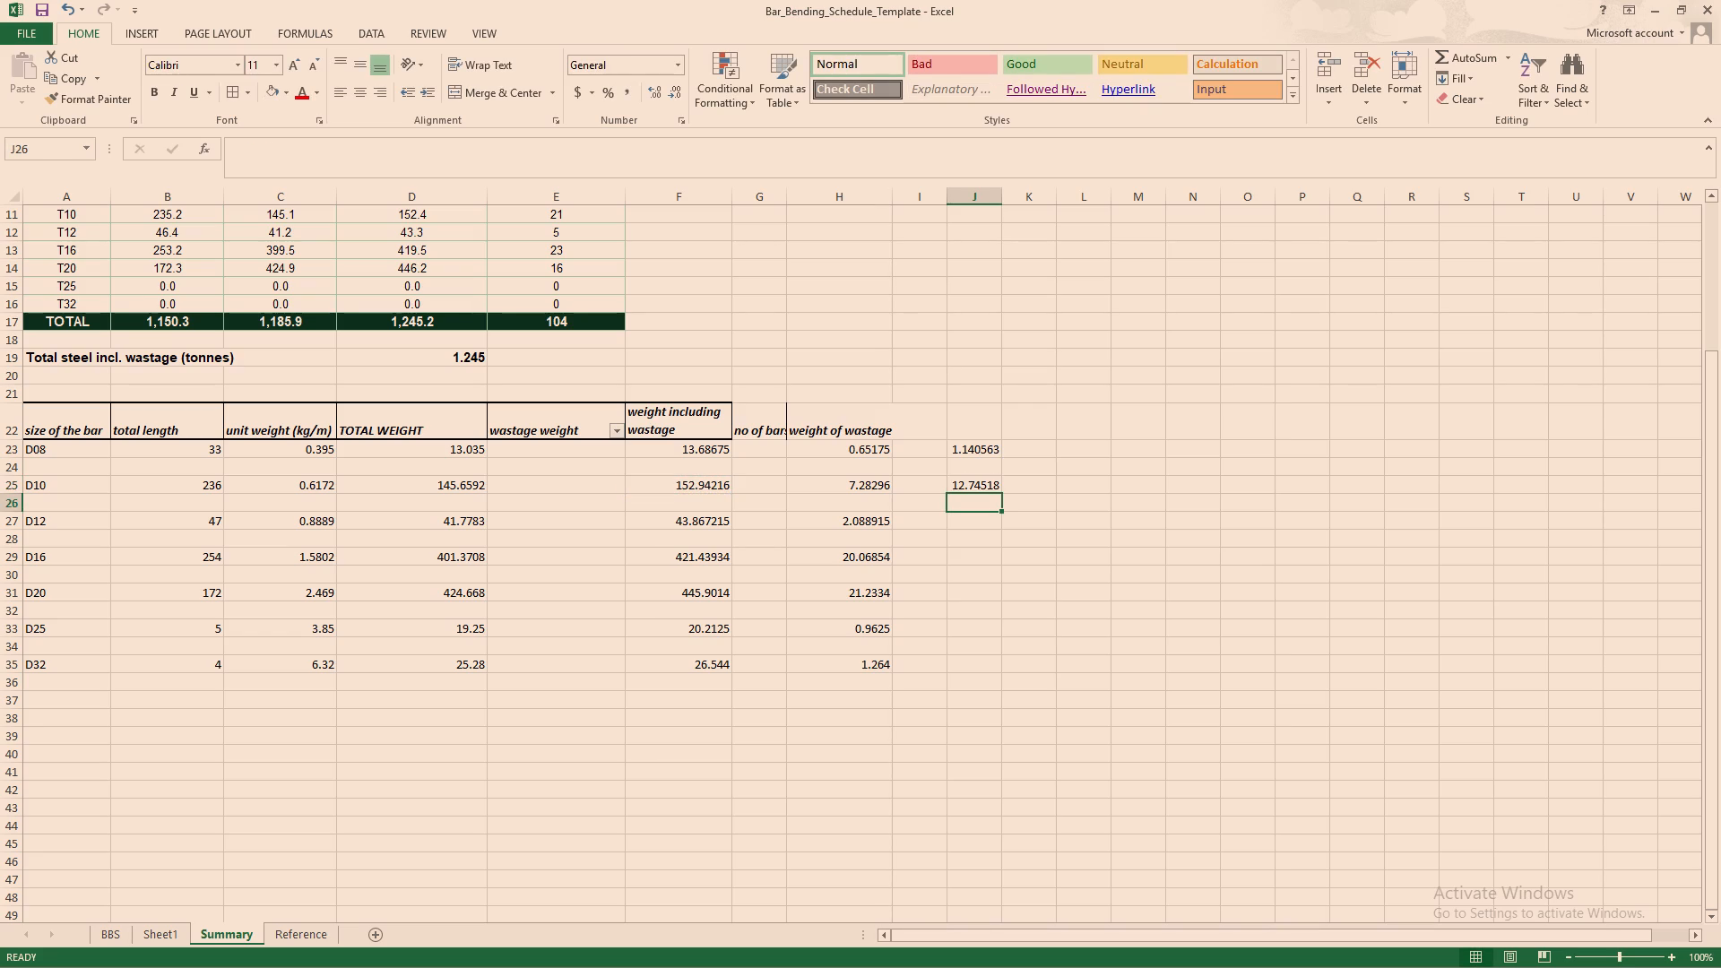
# In J27, divide the D12 weight including wastage by 12, =F27/12.
pyautogui.click(967, 526)
pyautogui.press('=')
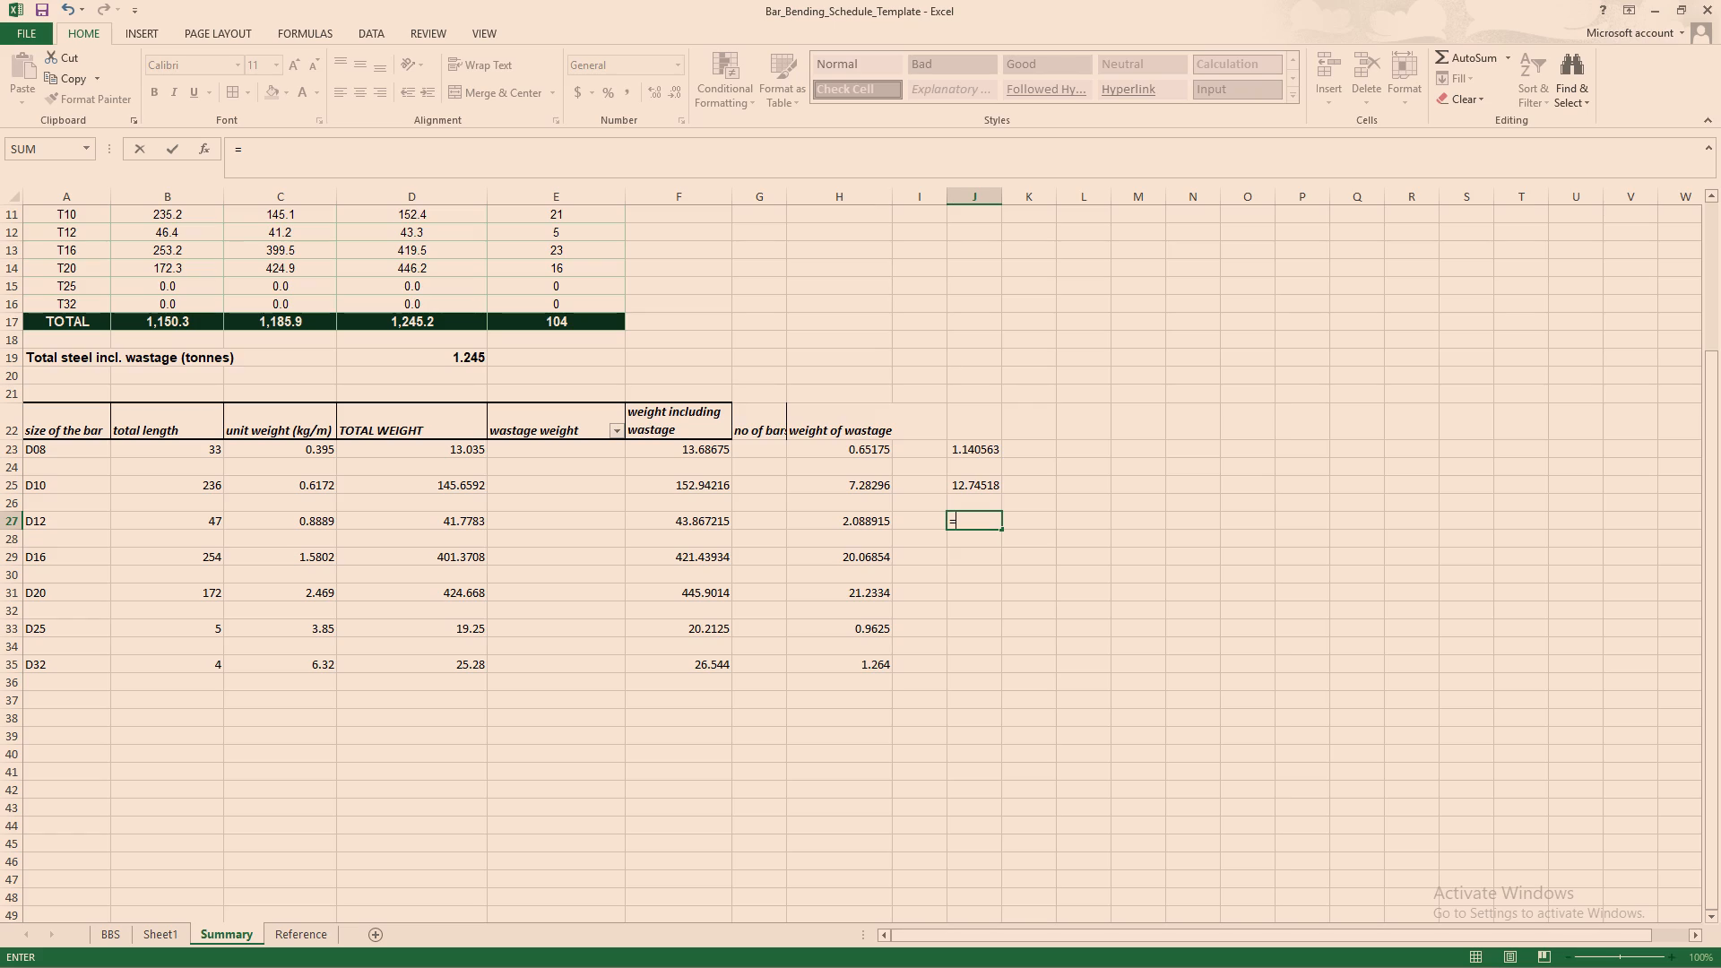
pyautogui.click(705, 526)
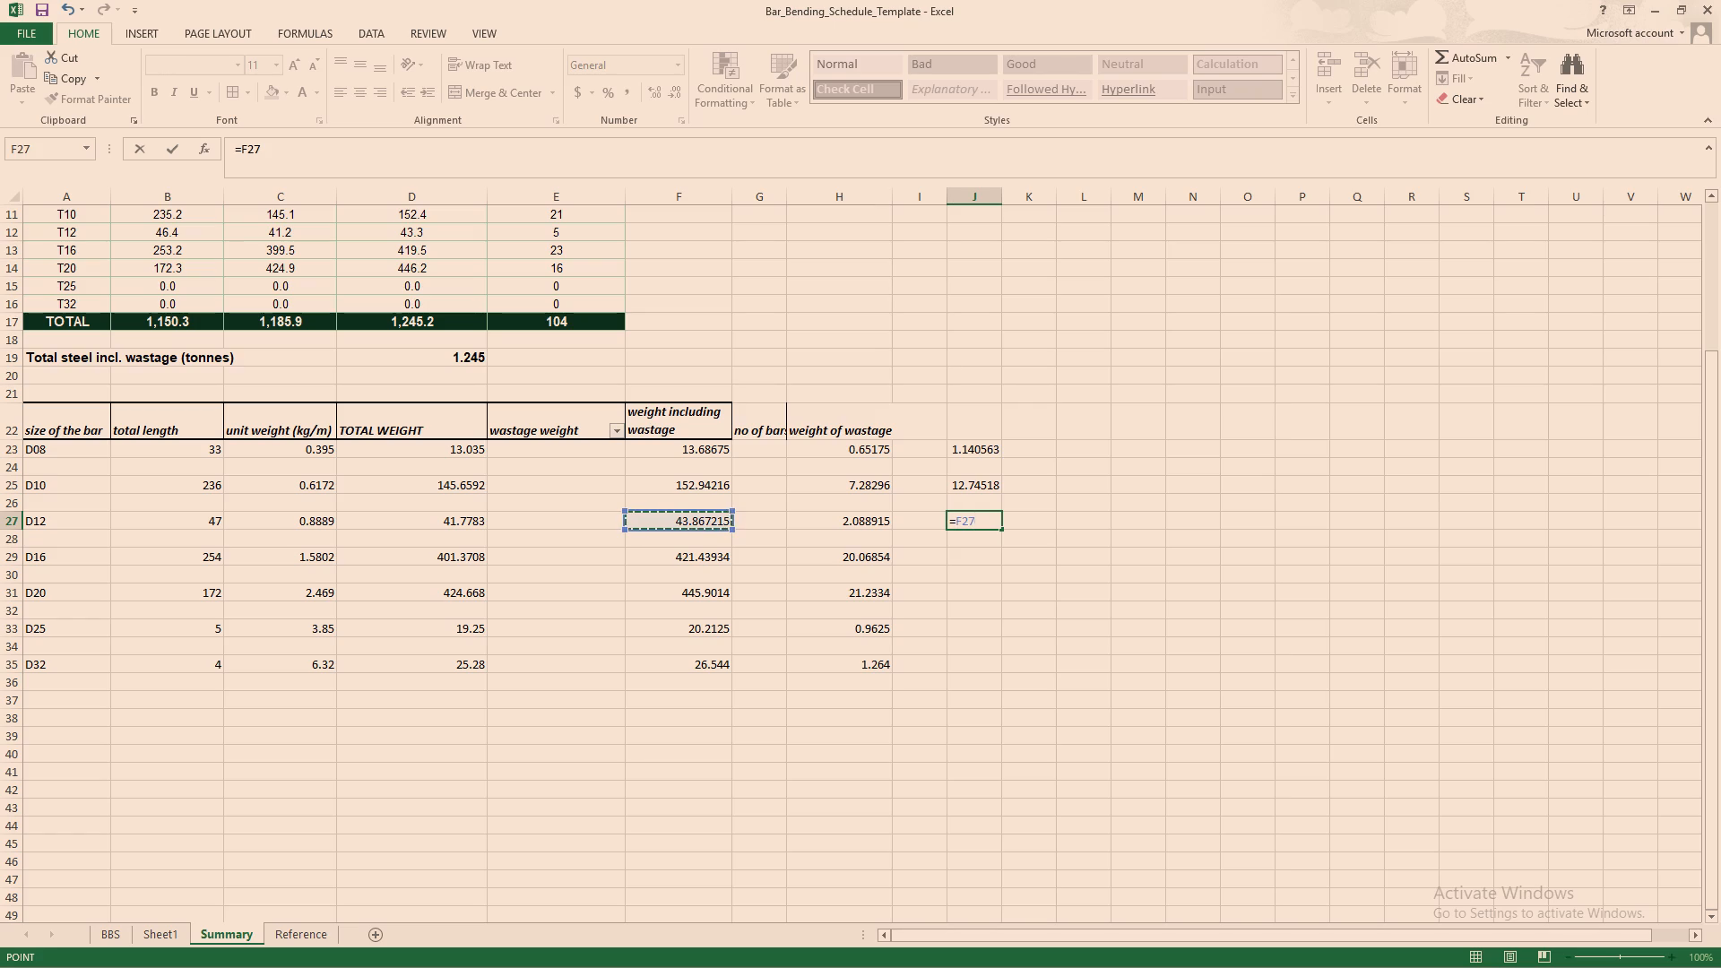
pyautogui.write('/12')
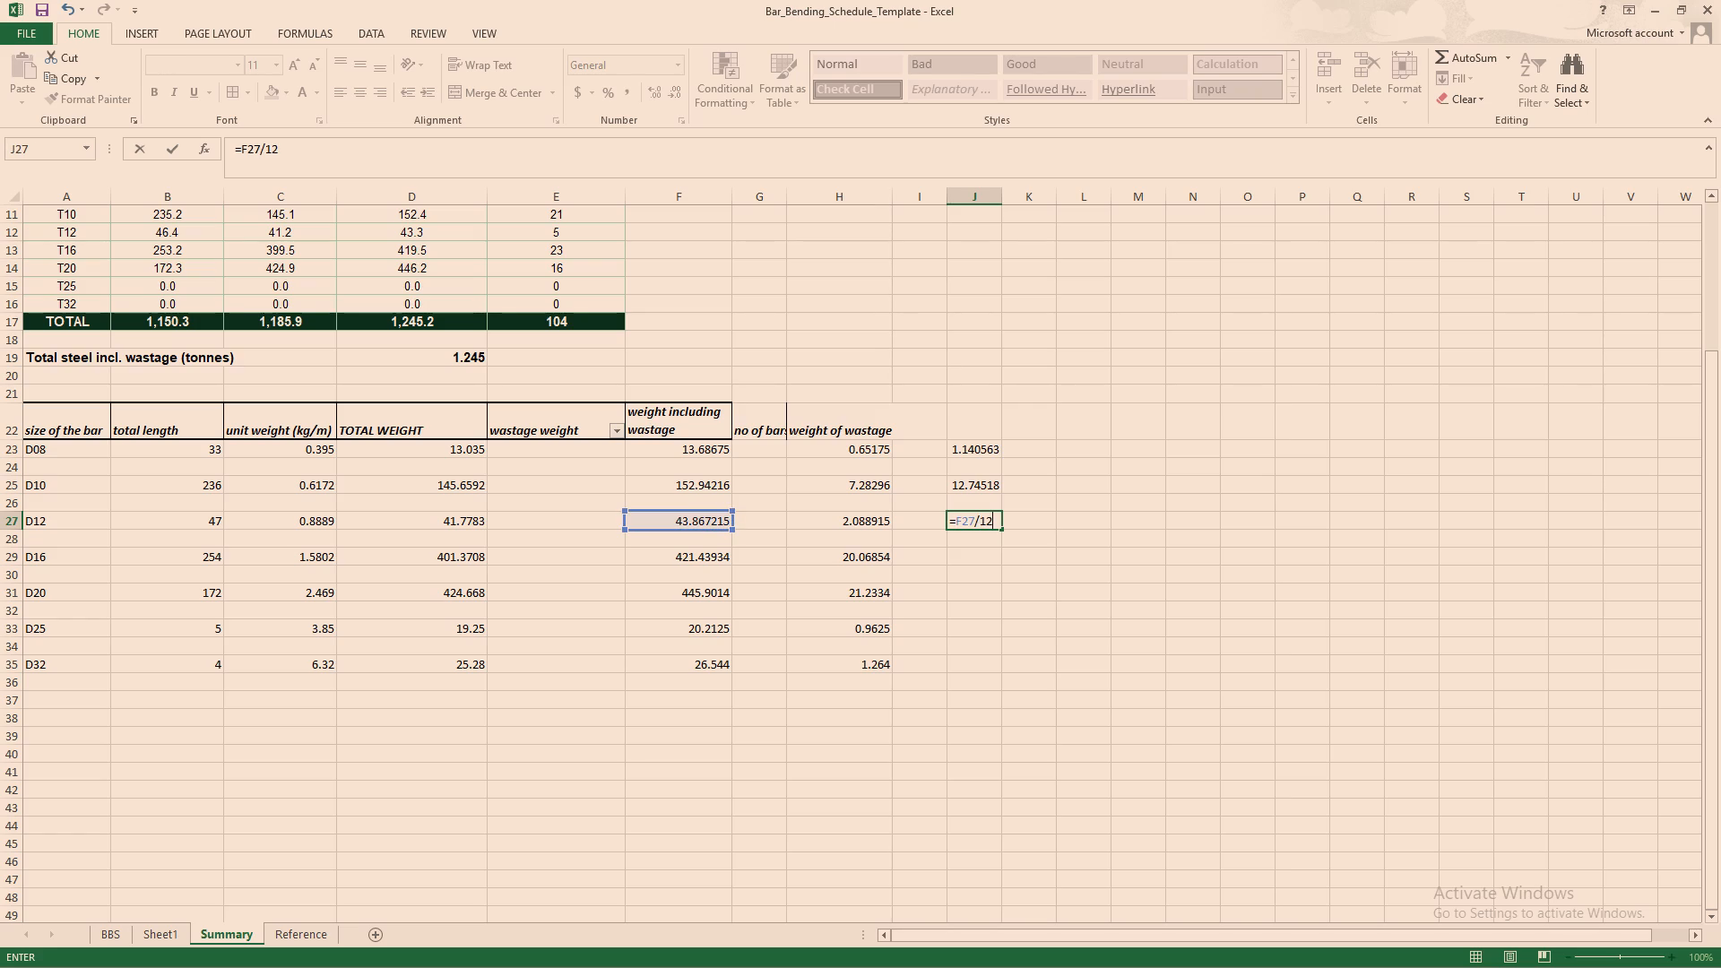
pyautogui.press('Return')
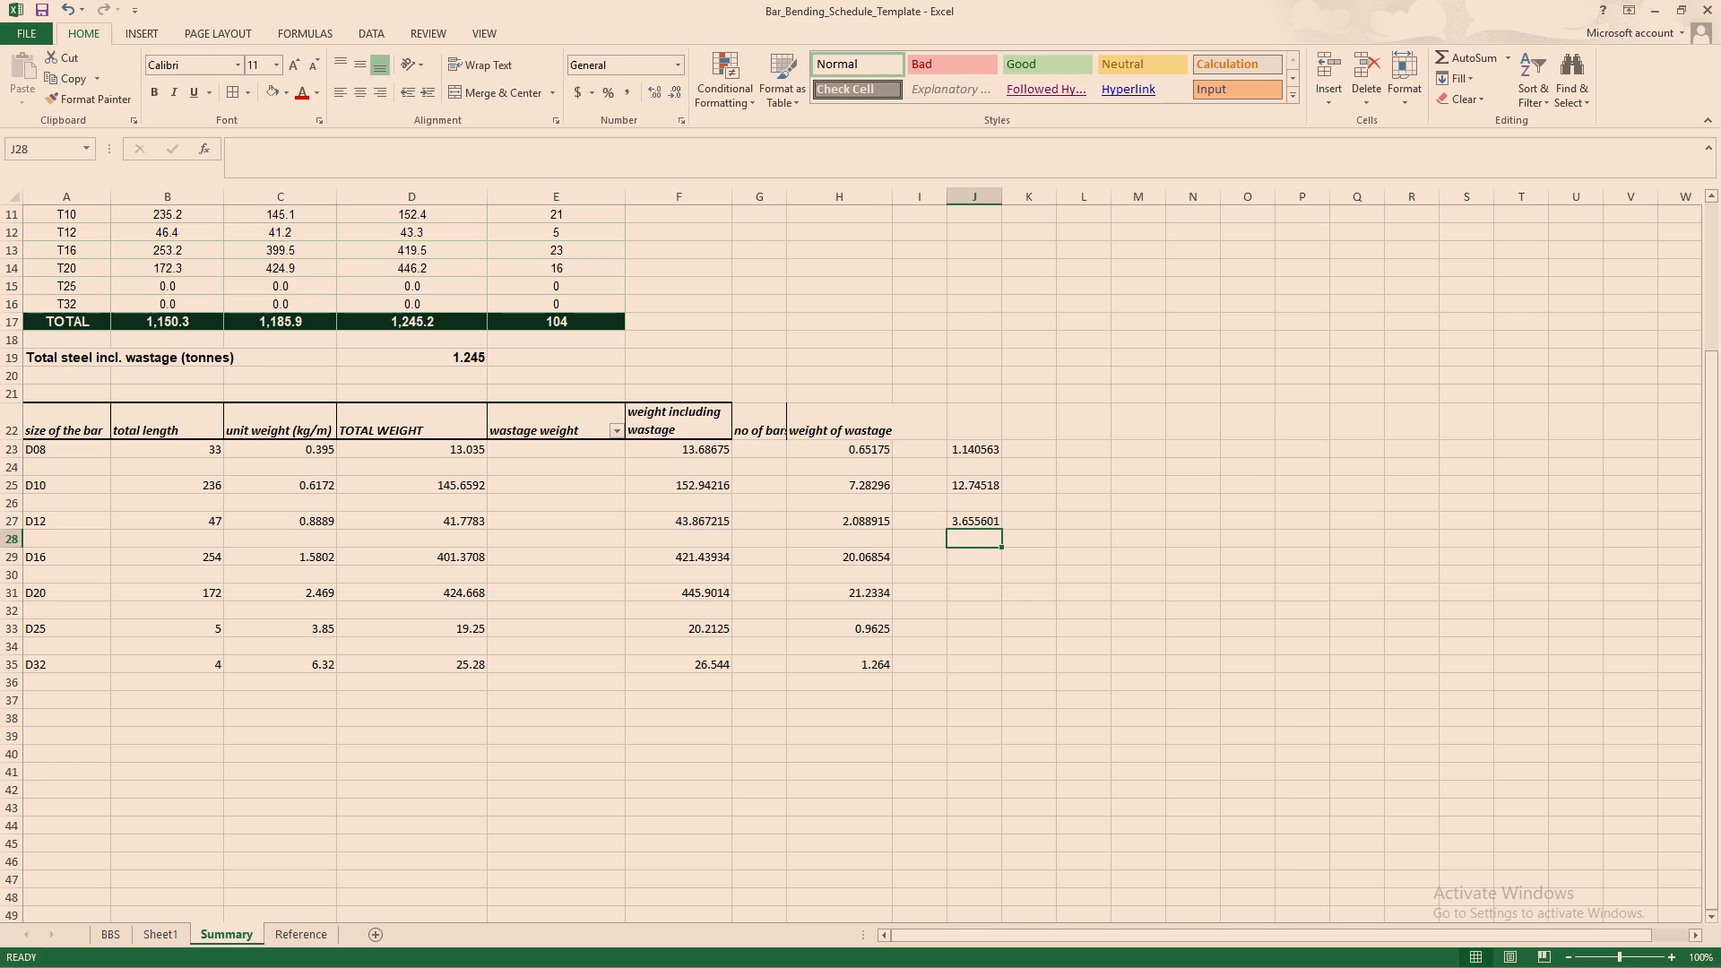
# In J29, divide the D16 weight including wastage by 12, =F29/12.
pyautogui.click(974, 566)
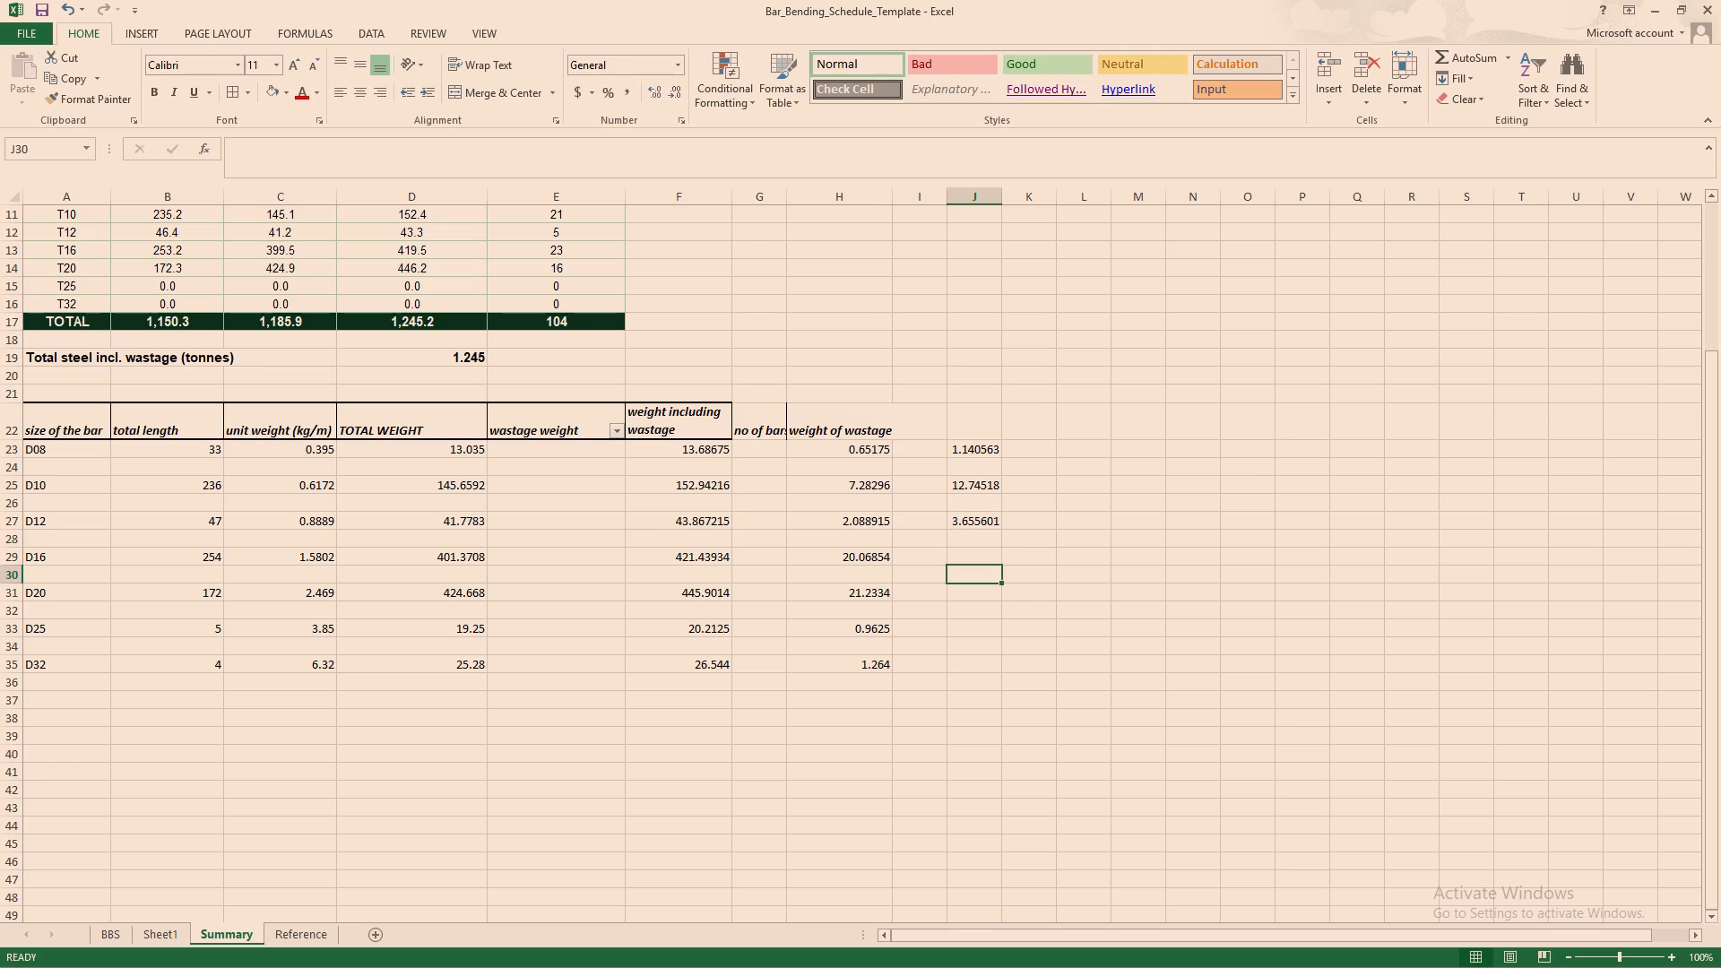
pyautogui.click(960, 557)
pyautogui.press('=')
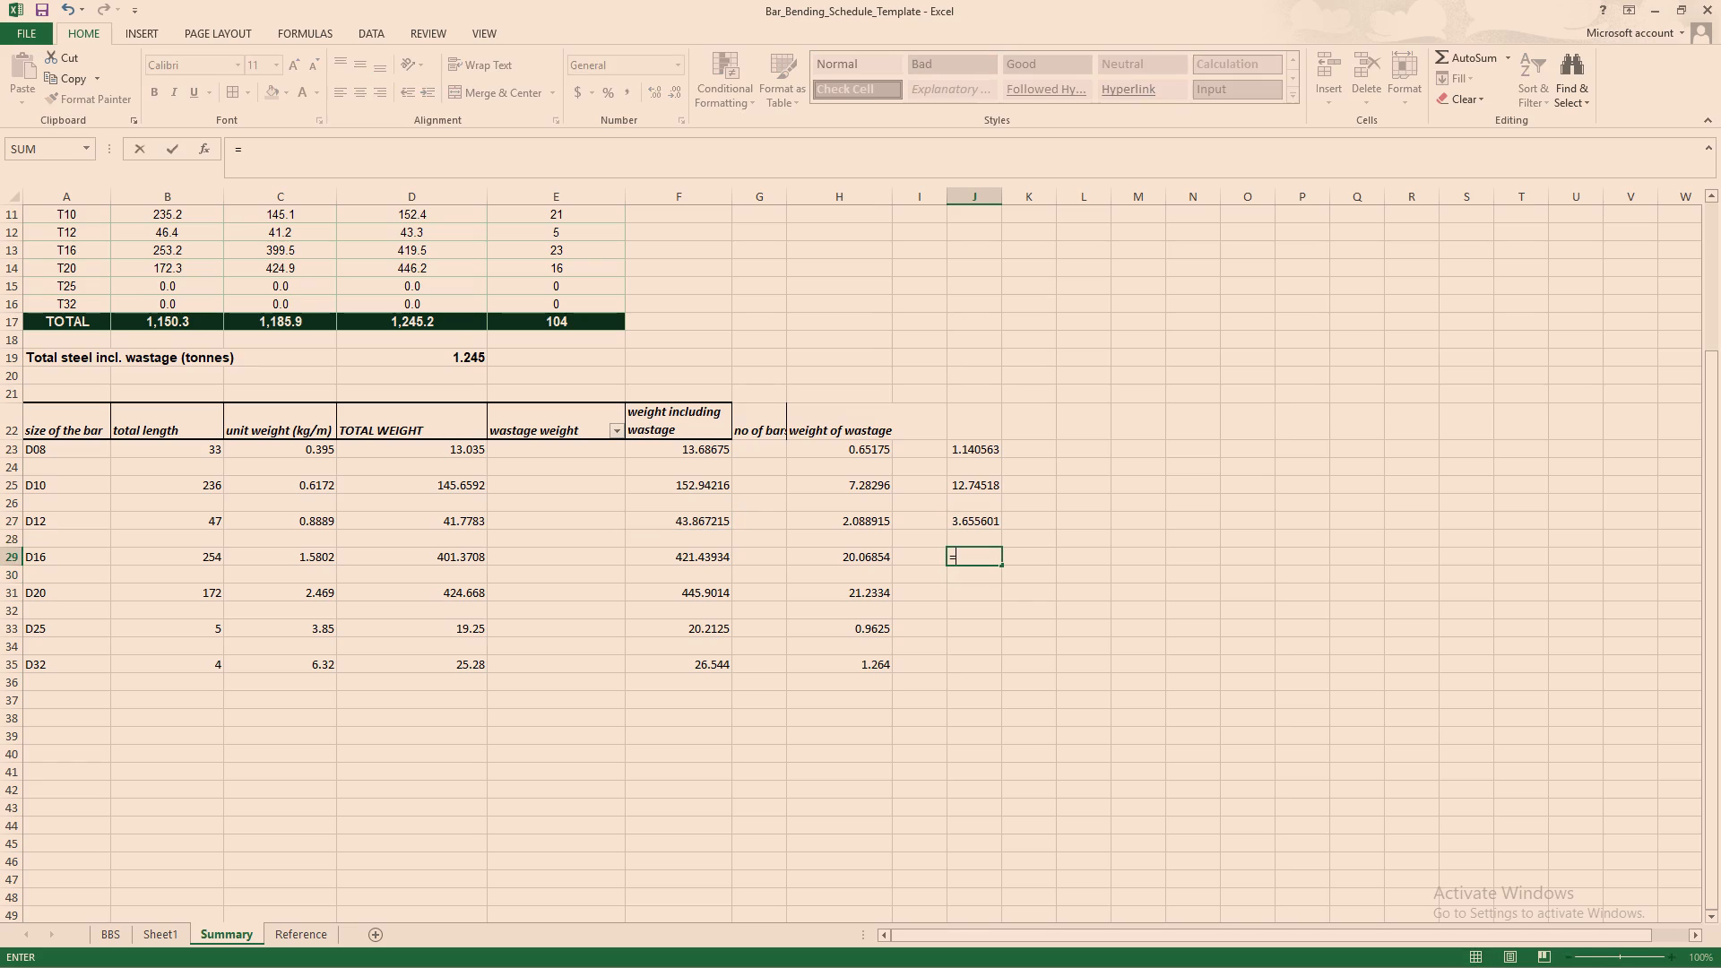
pyautogui.click(709, 554)
pyautogui.write('/12')
pyautogui.press('Return')
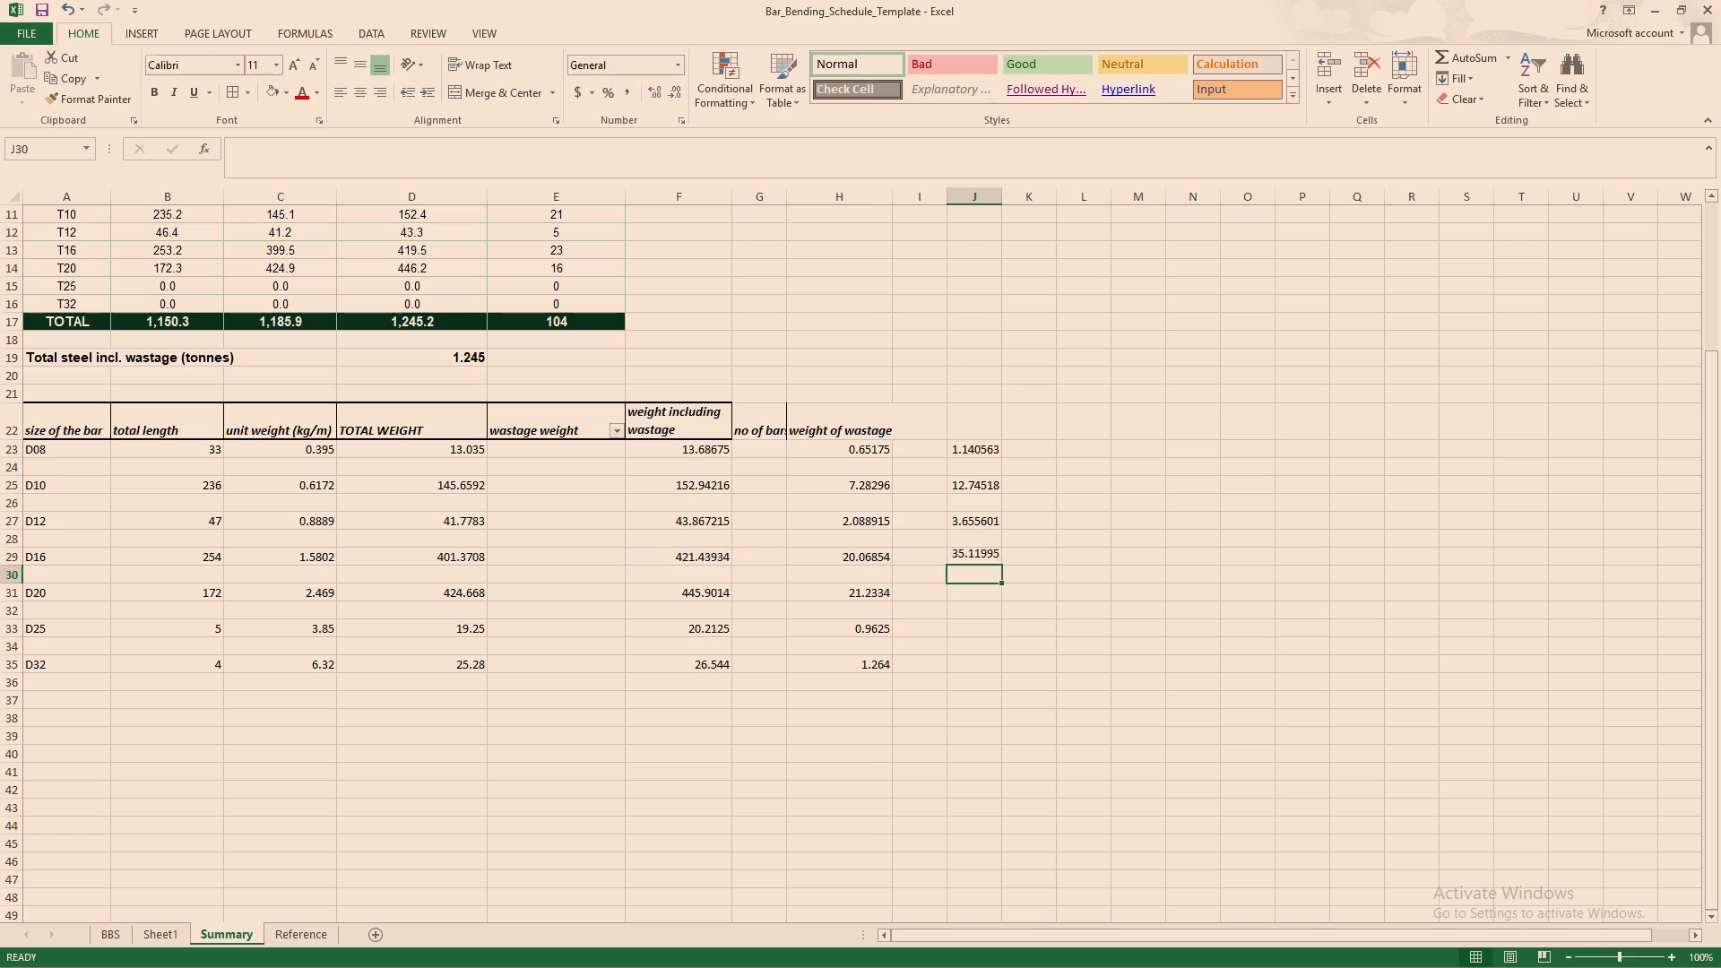
# In J31, divide the D20 weight including wastage by 12, =F31/12.
pyautogui.click(953, 596)
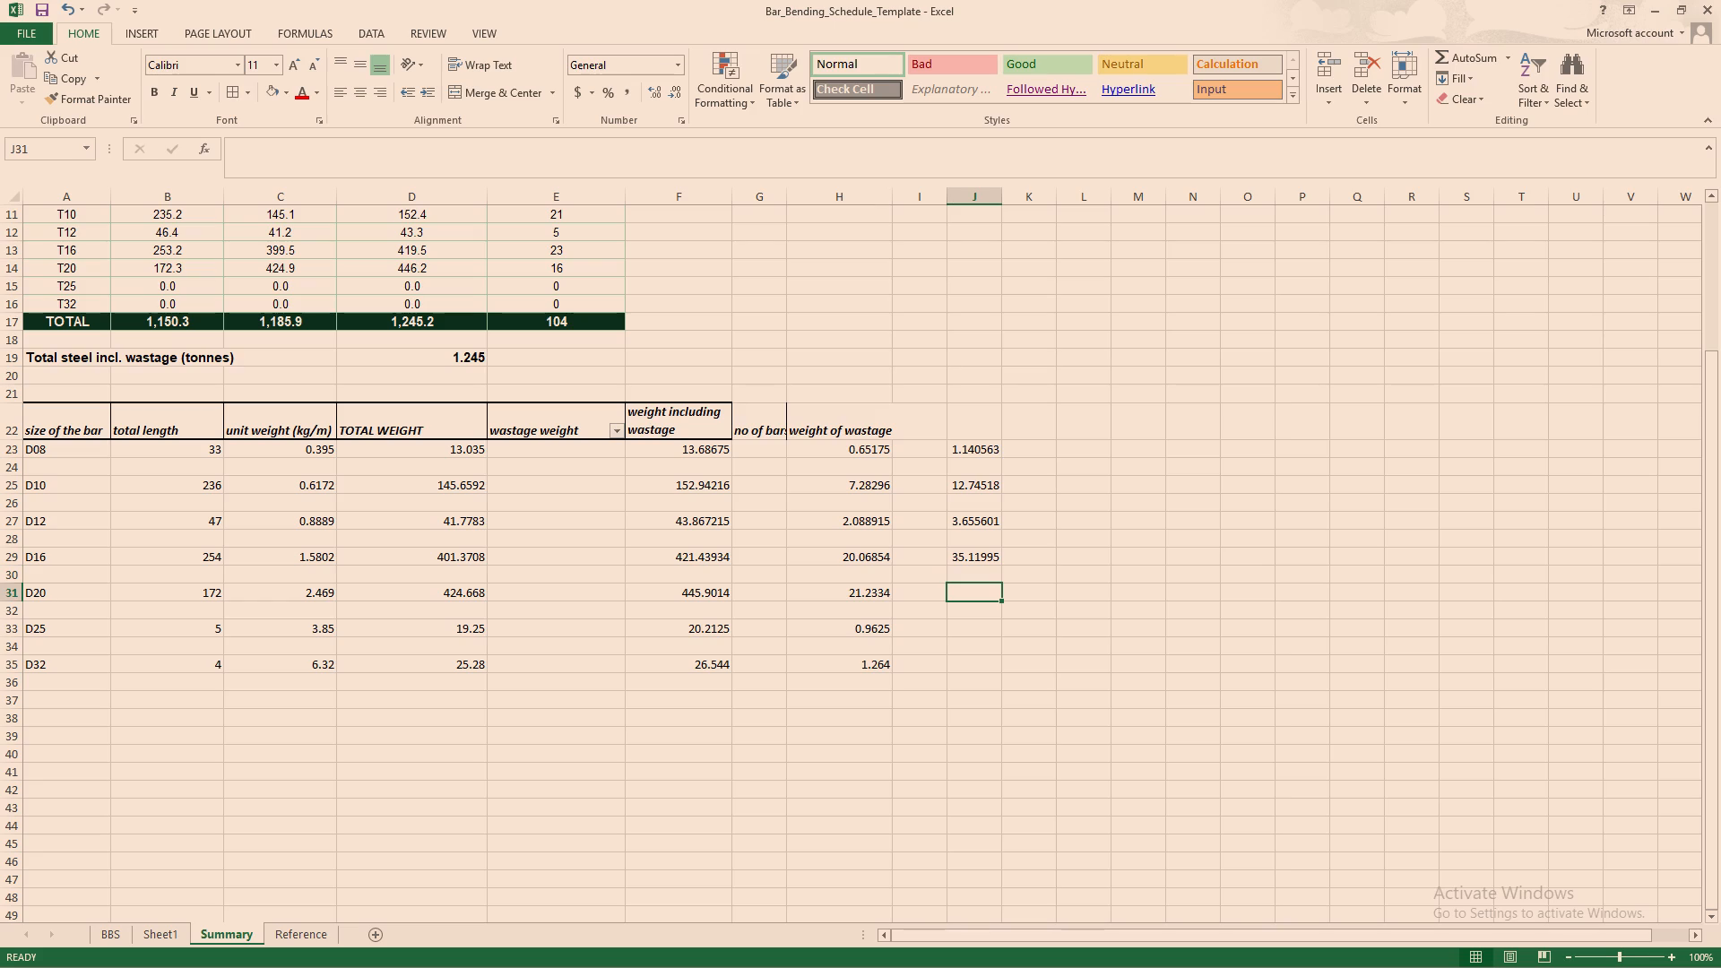
pyautogui.press('3')
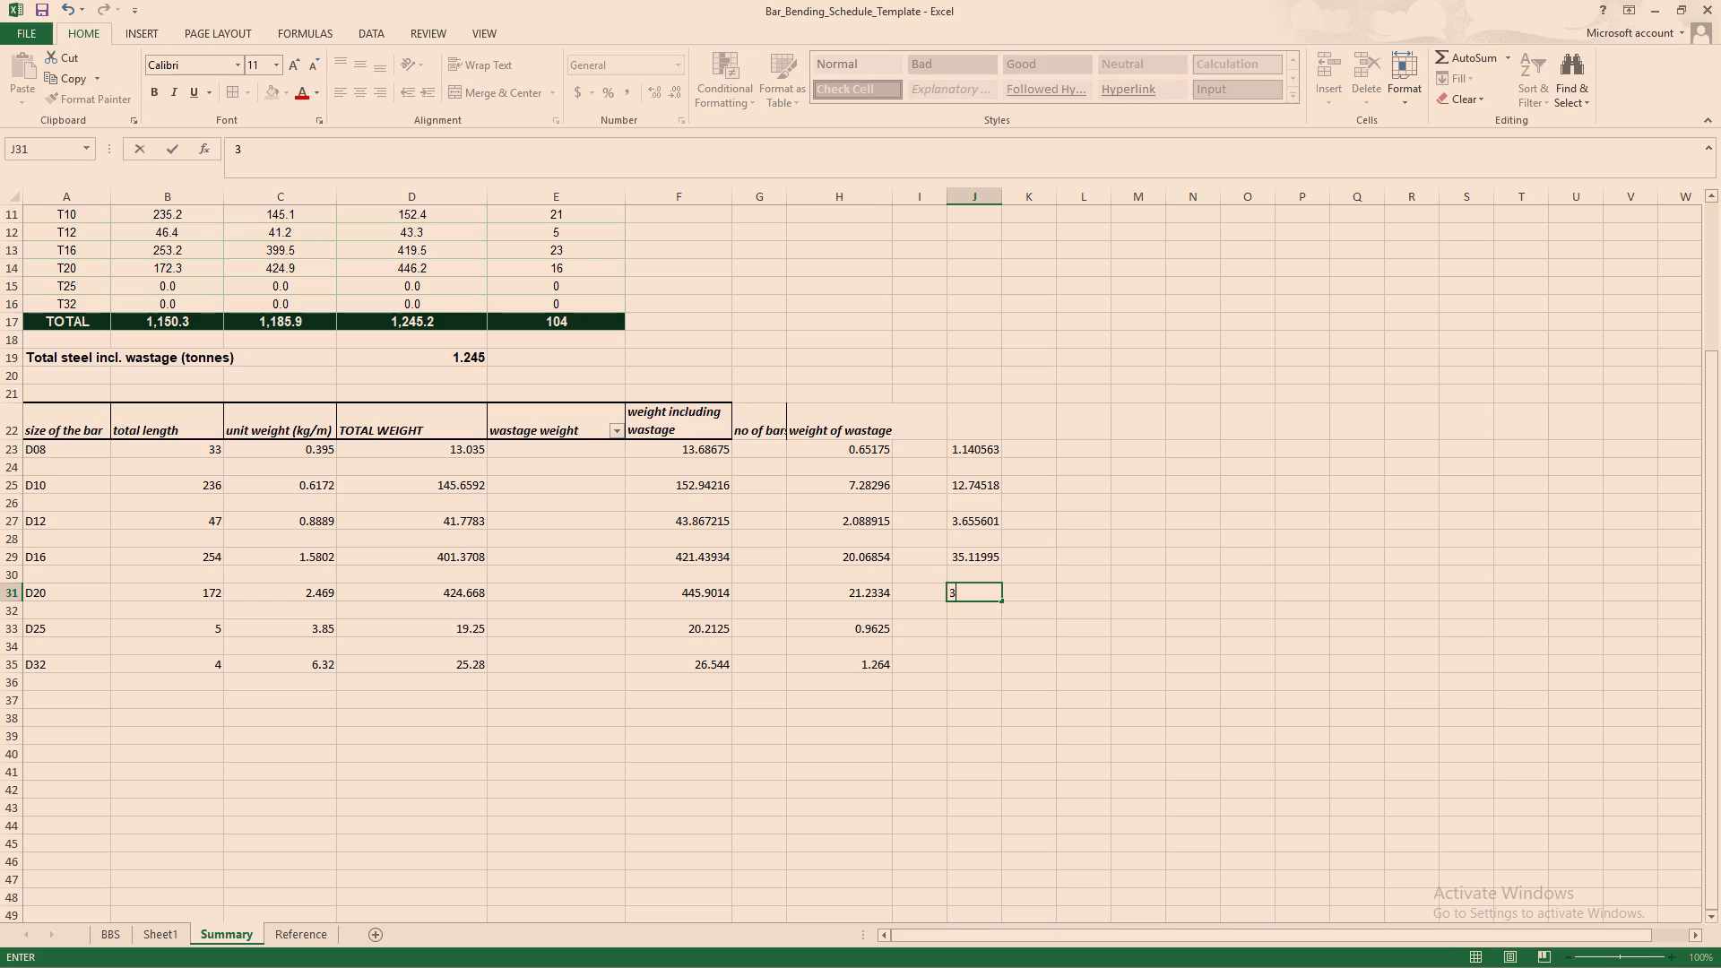
pyautogui.press('BackSpace')
pyautogui.press('=')
pyautogui.click(729, 592)
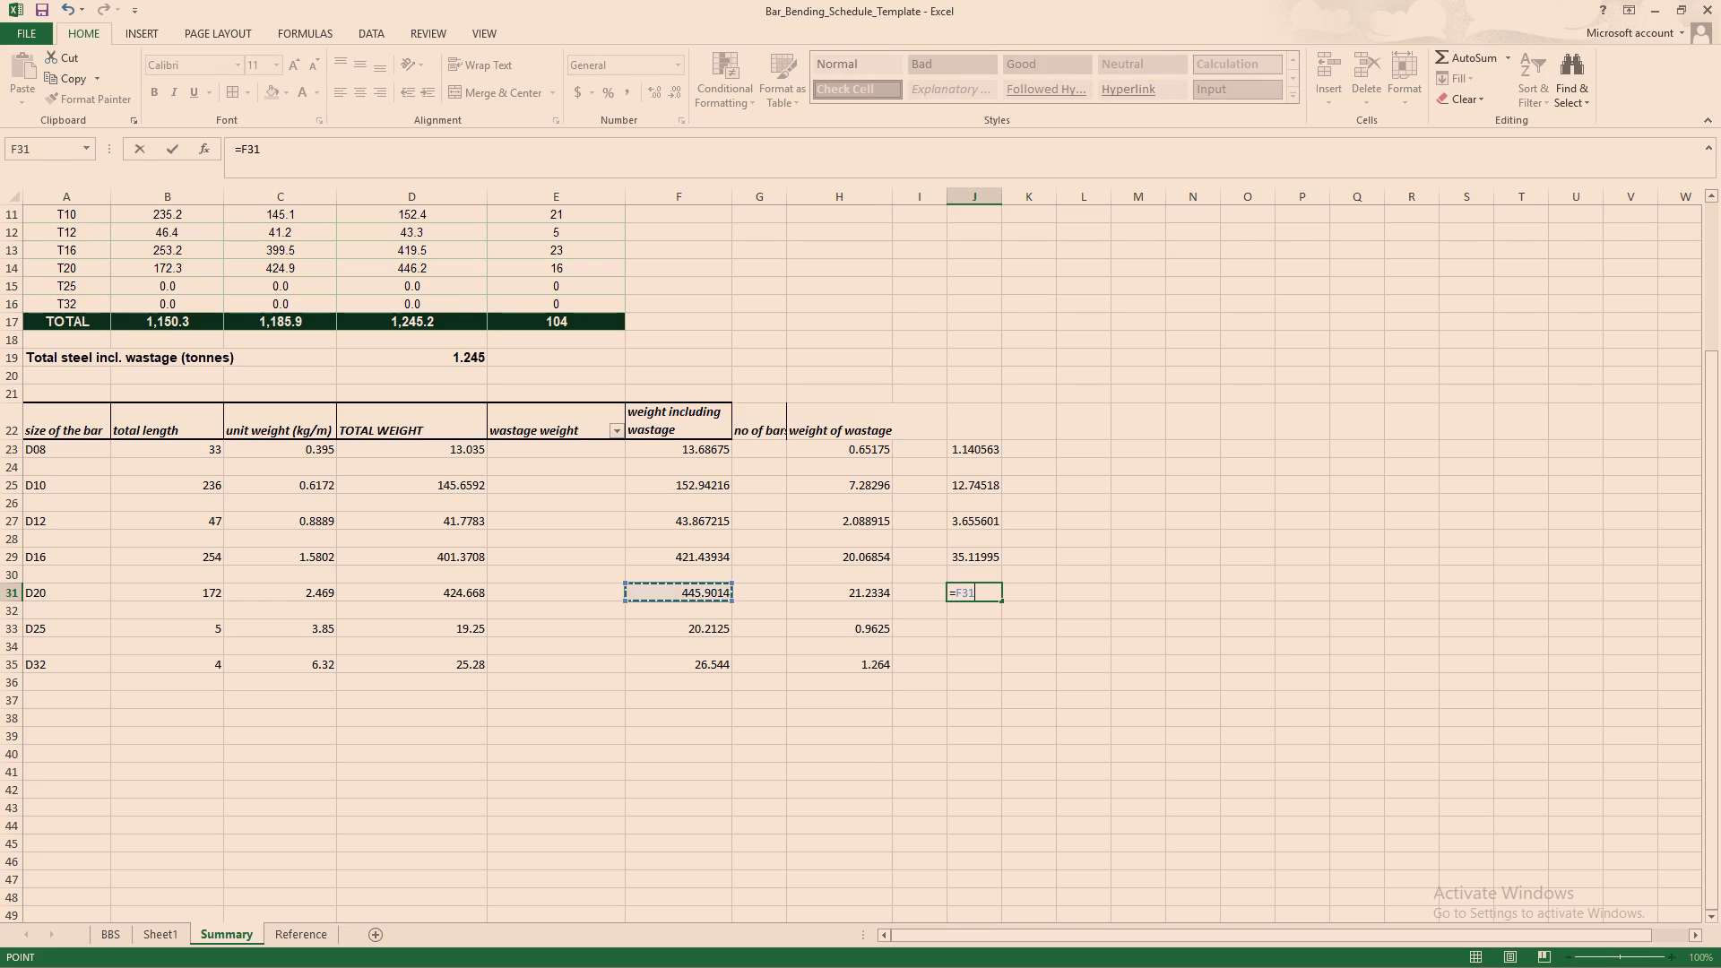
pyautogui.press('/')
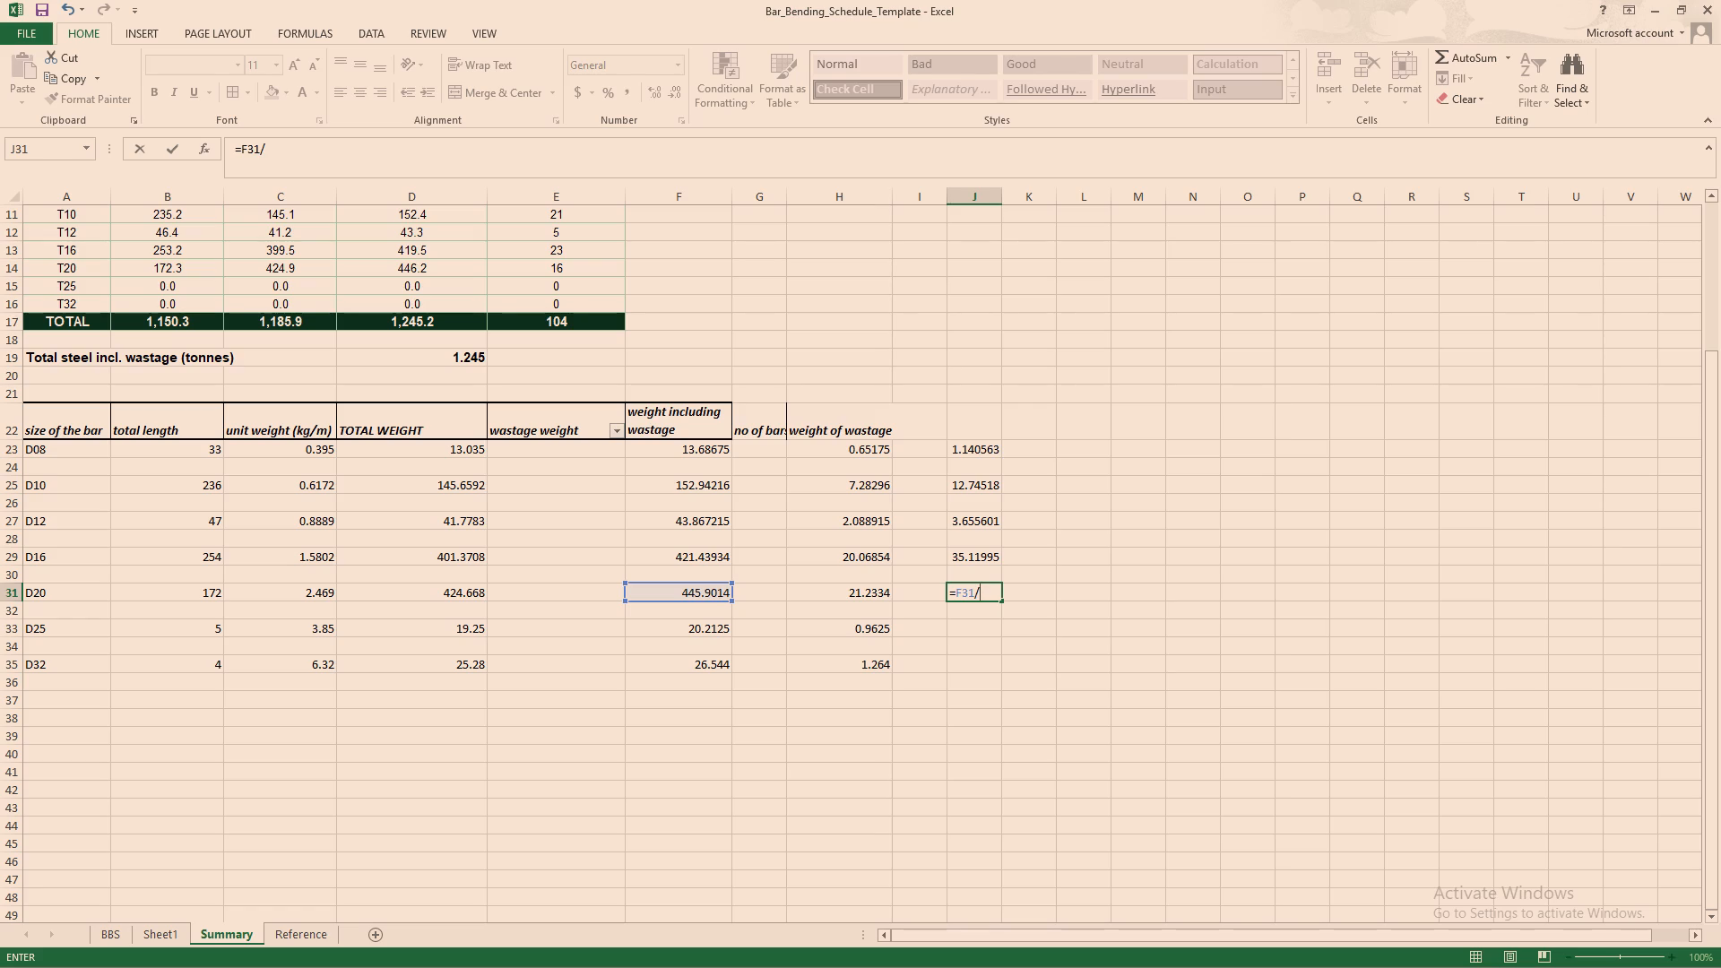
pyautogui.write('12')
pyautogui.click(970, 627)
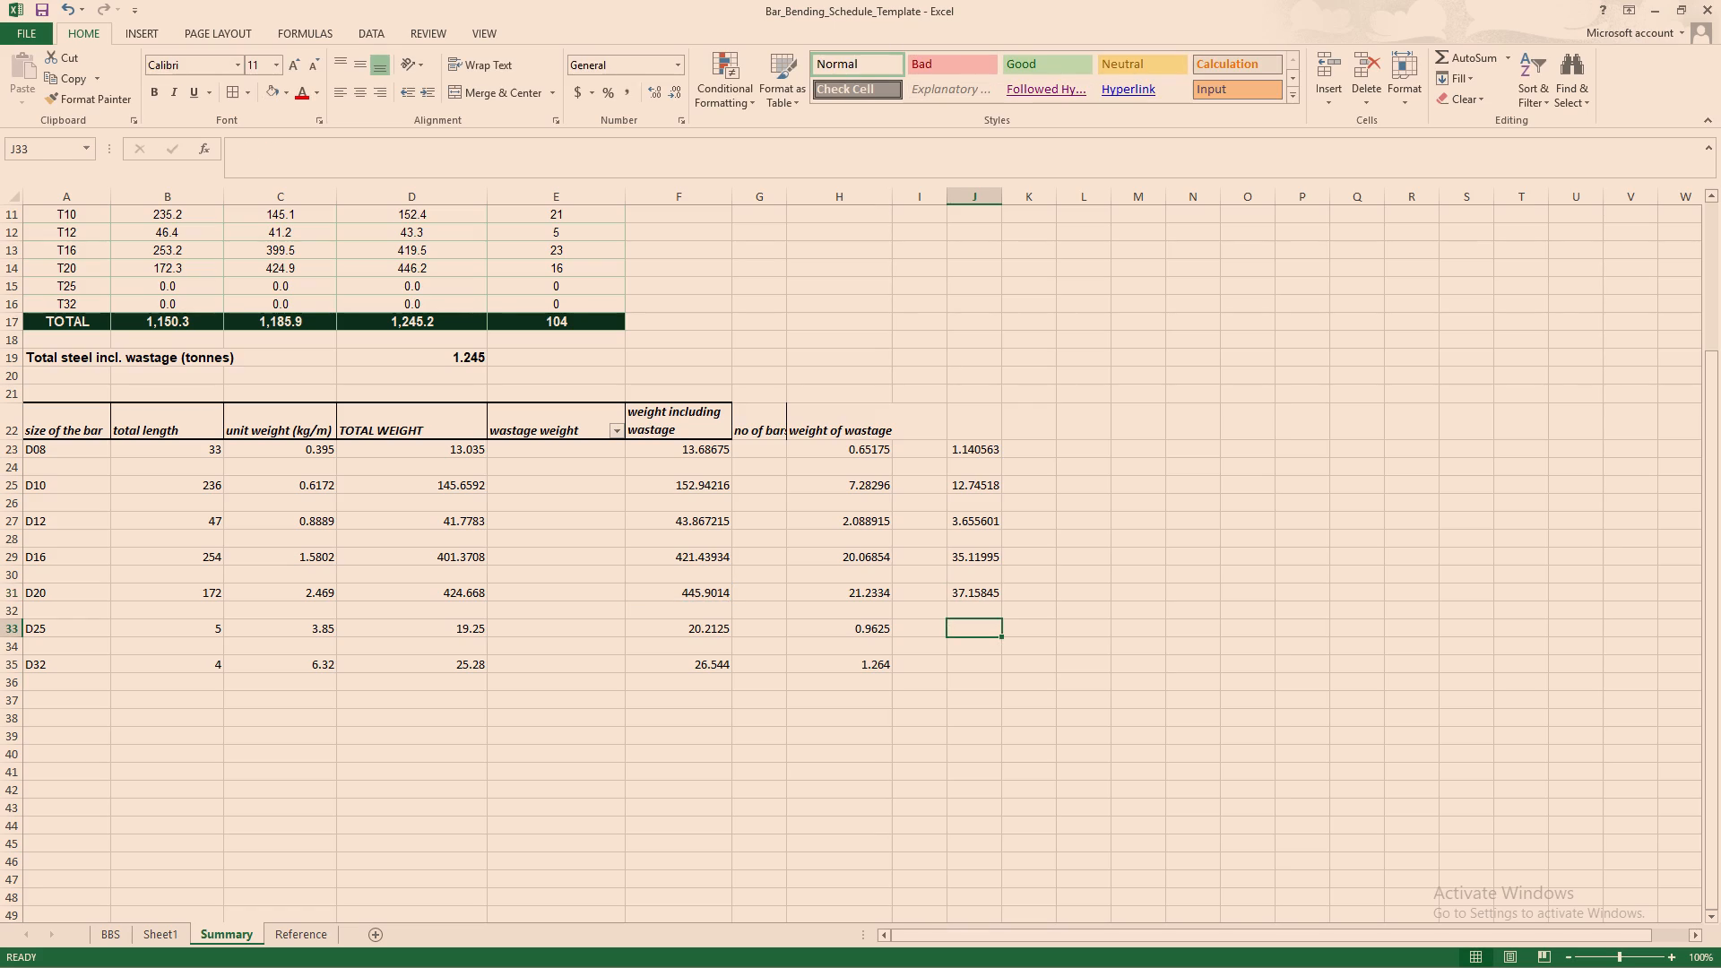
# In J33, divide the D25 weight including wastage by 12, =F33/12.
pyautogui.press('=')
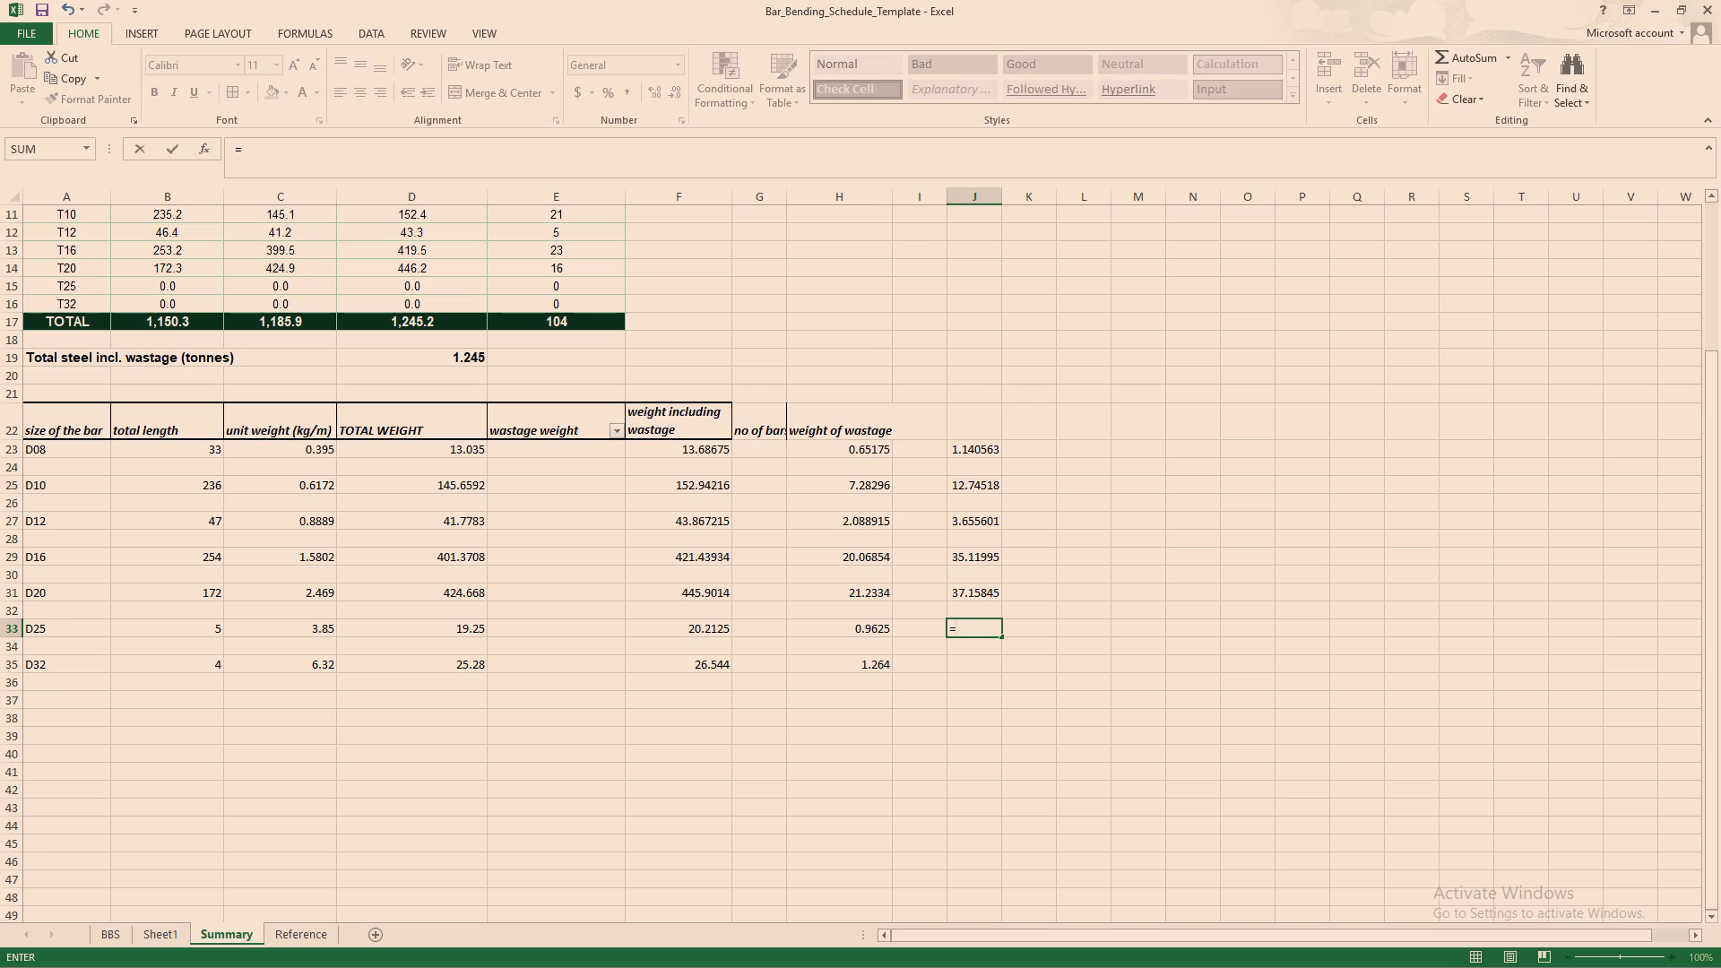
pyautogui.click(715, 627)
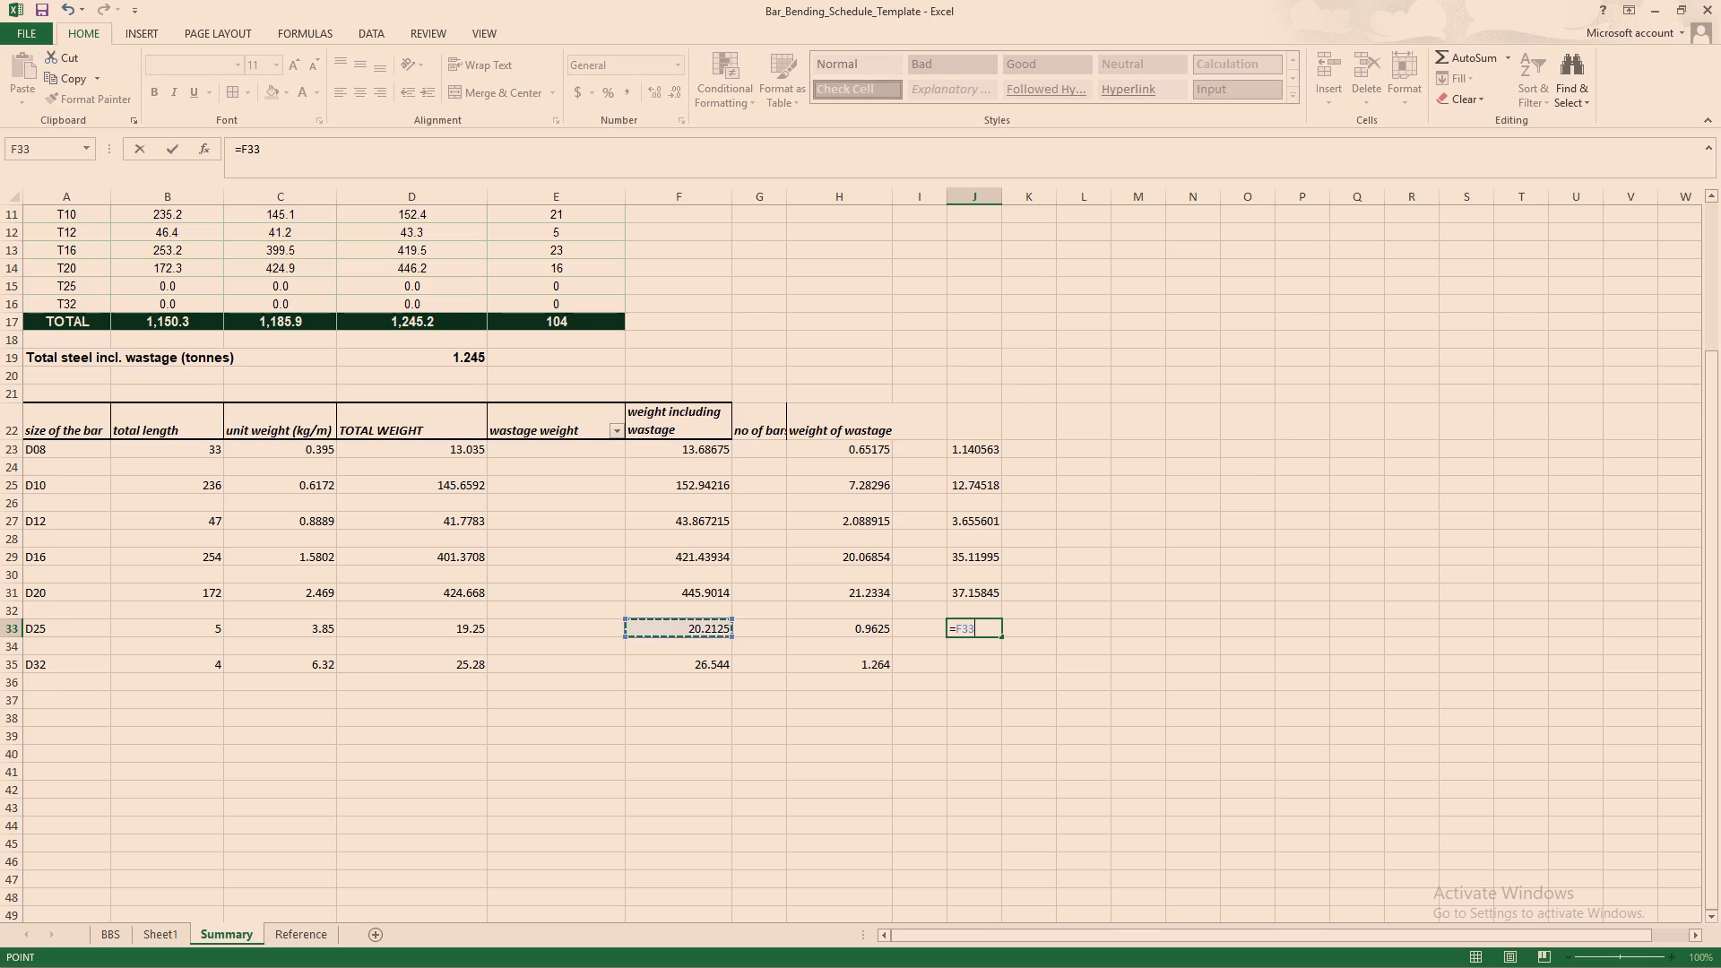
pyautogui.press('/')
pyautogui.write('12')
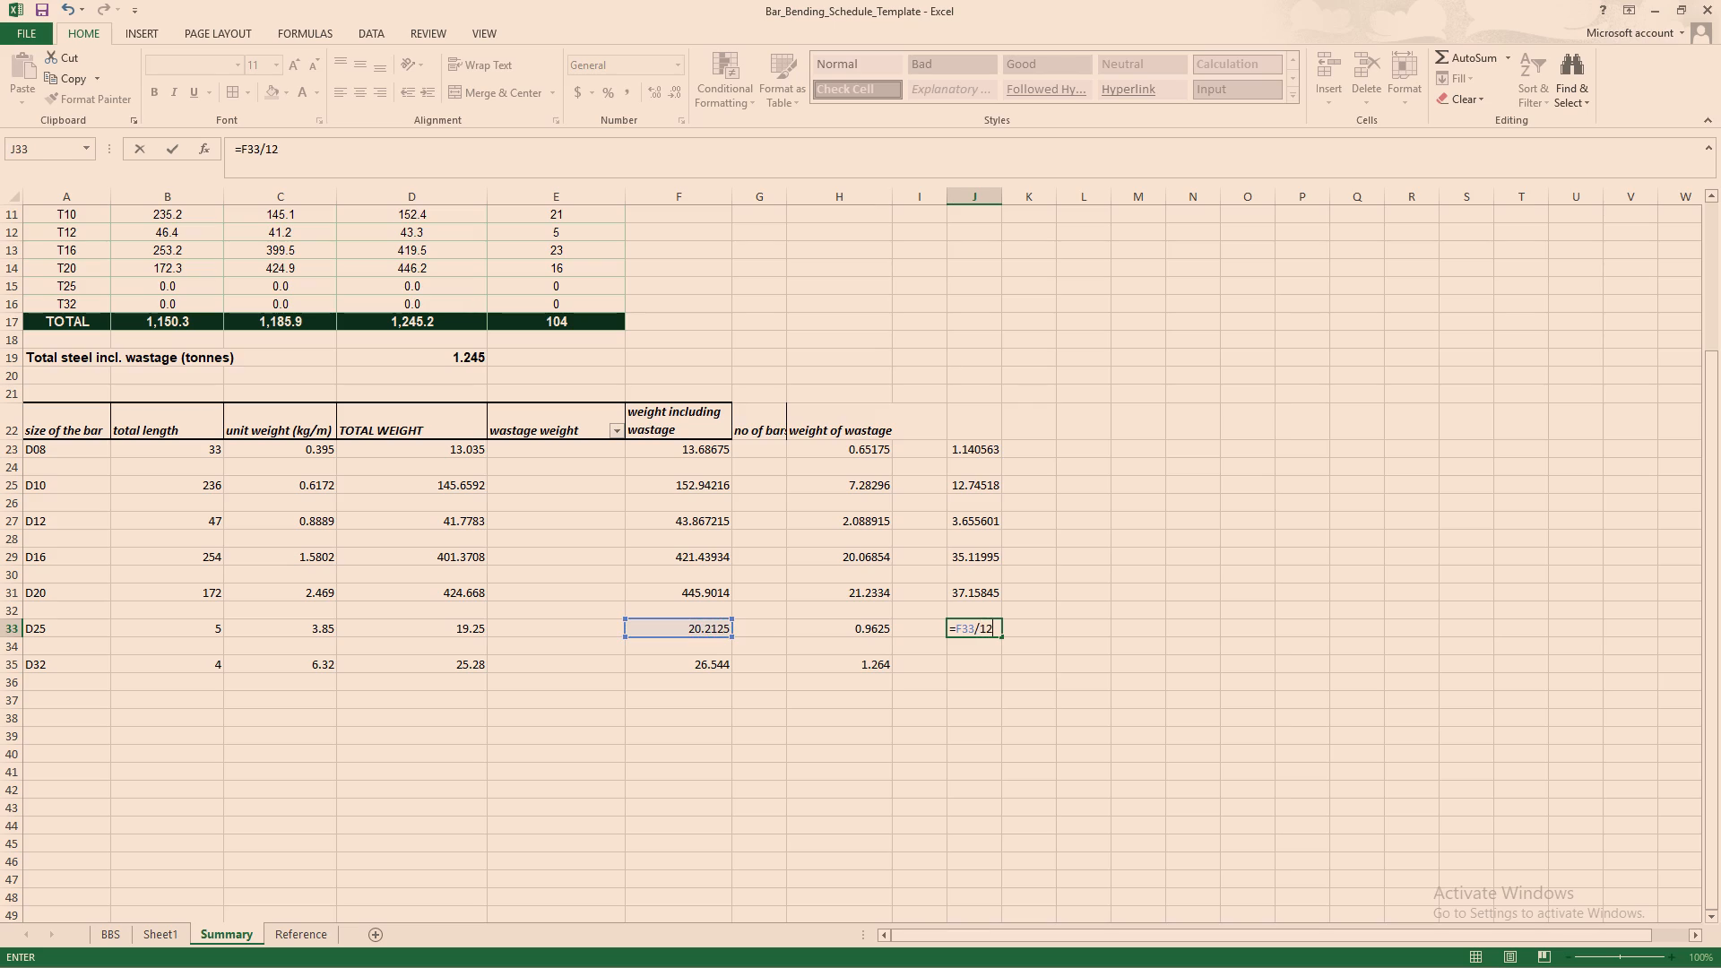
pyautogui.press('Return')
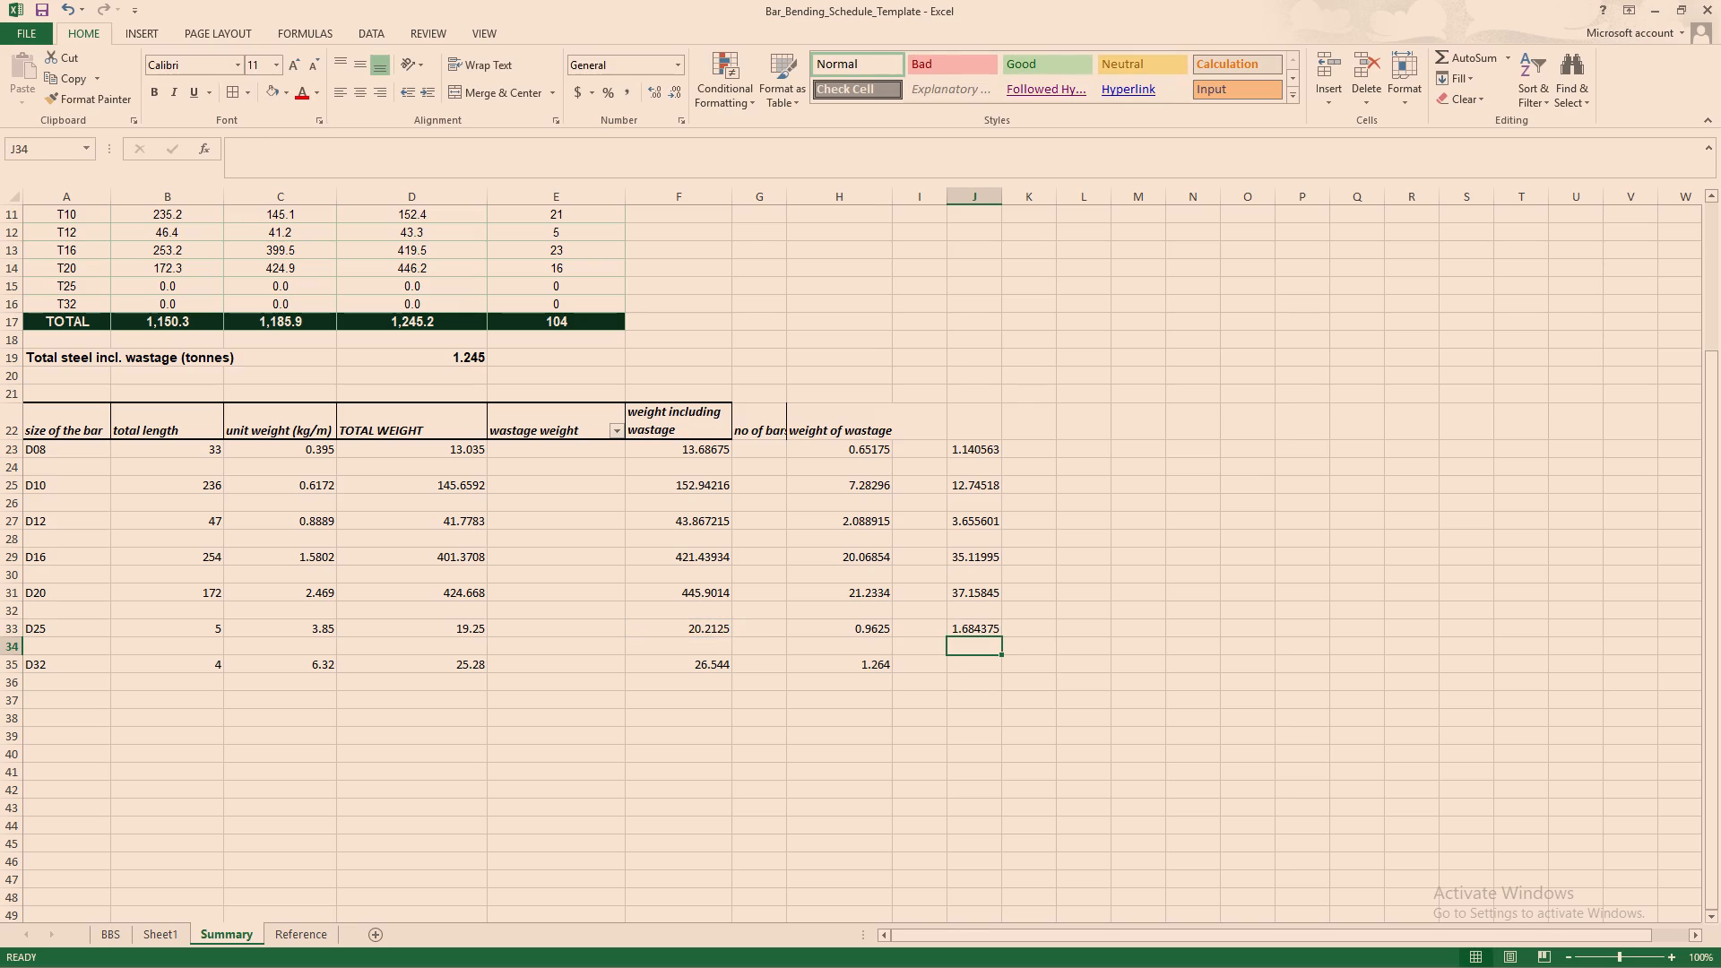
# In J35, divide the D32 weight including wastage by 12, =F35/12.
pyautogui.click(989, 666)
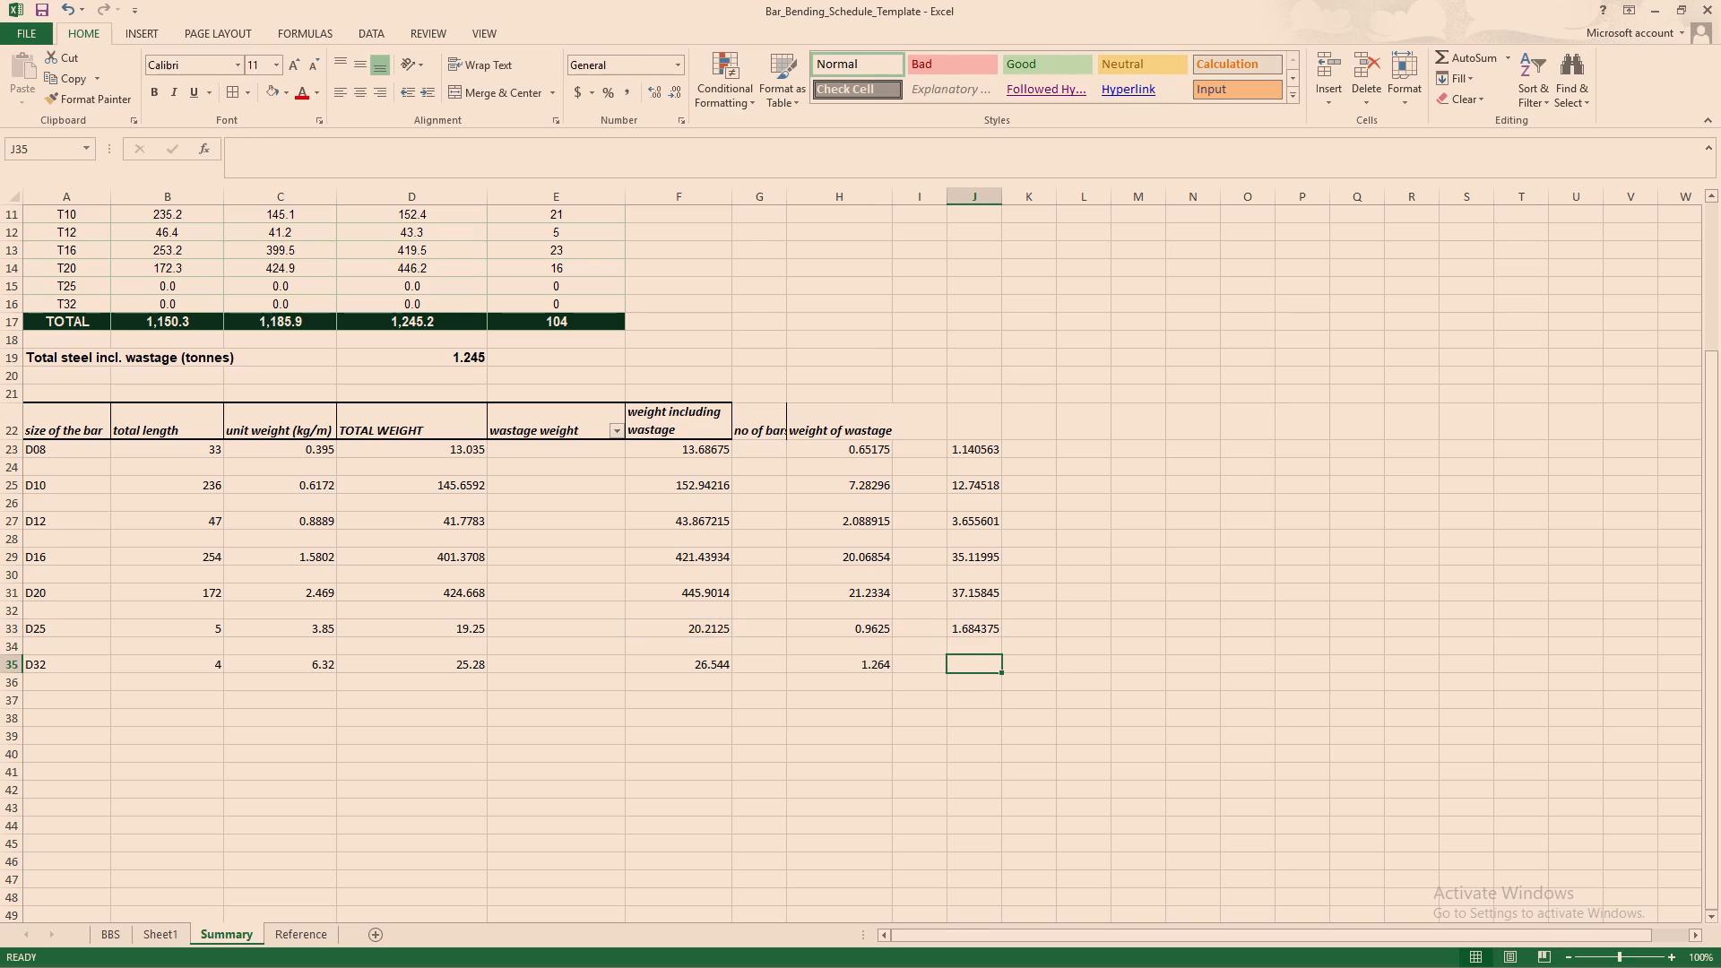
pyautogui.press('=')
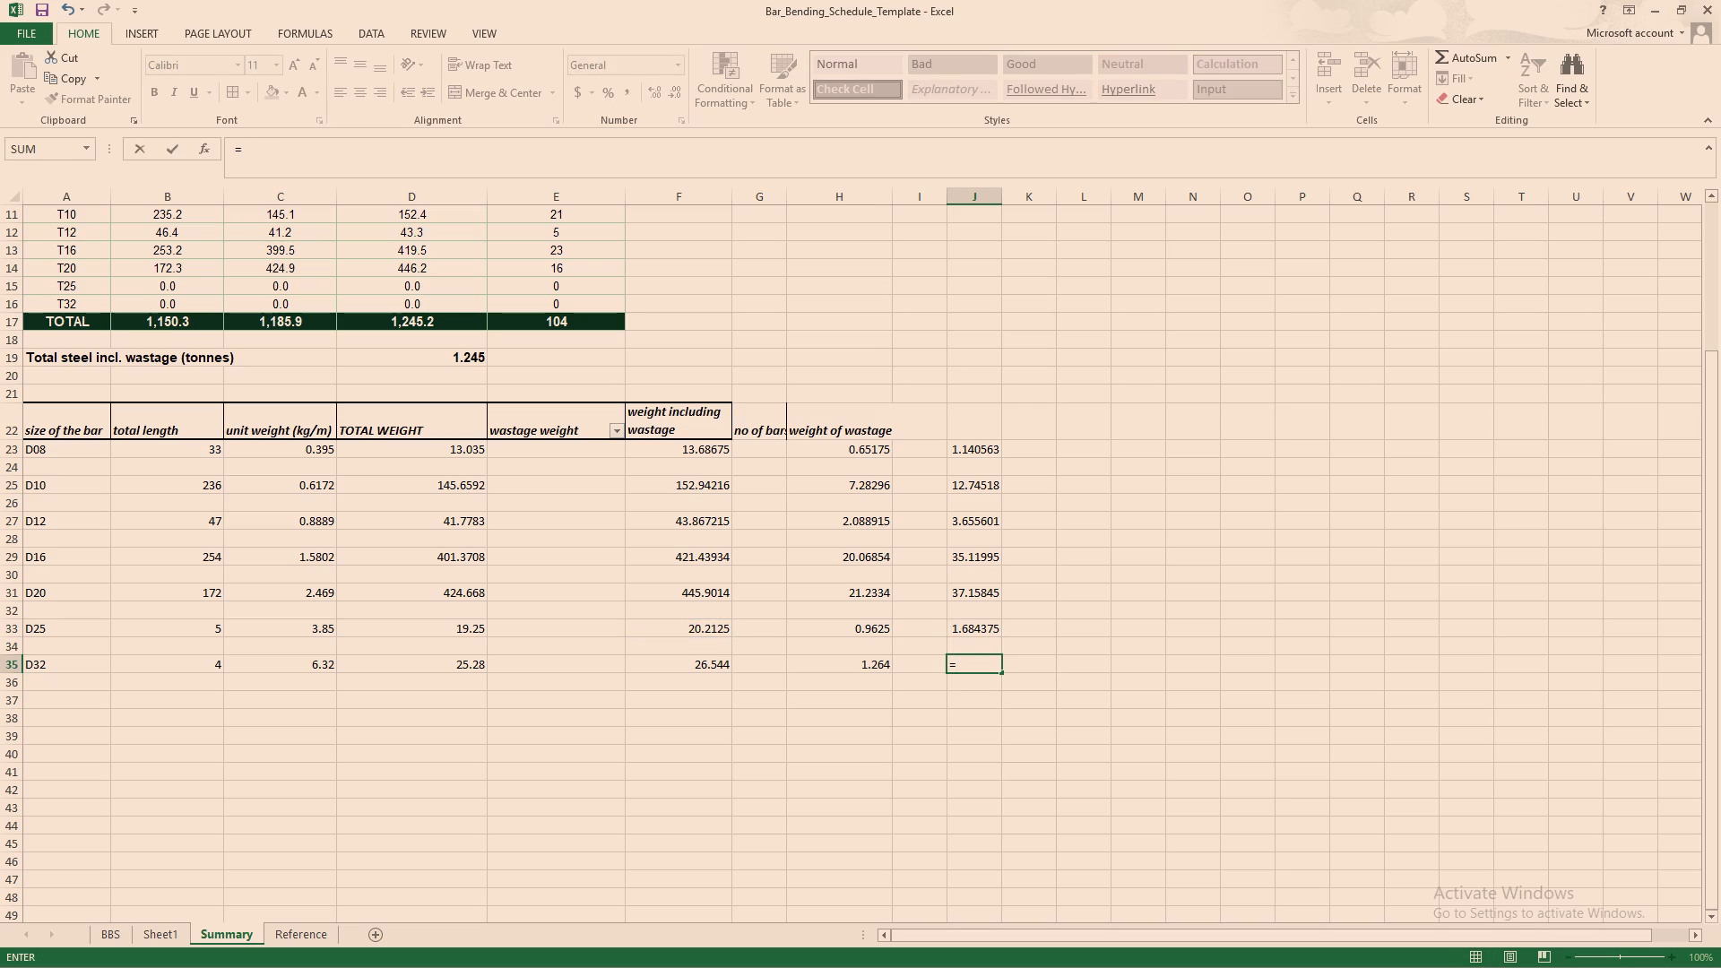
pyautogui.click(698, 672)
pyautogui.press('/')
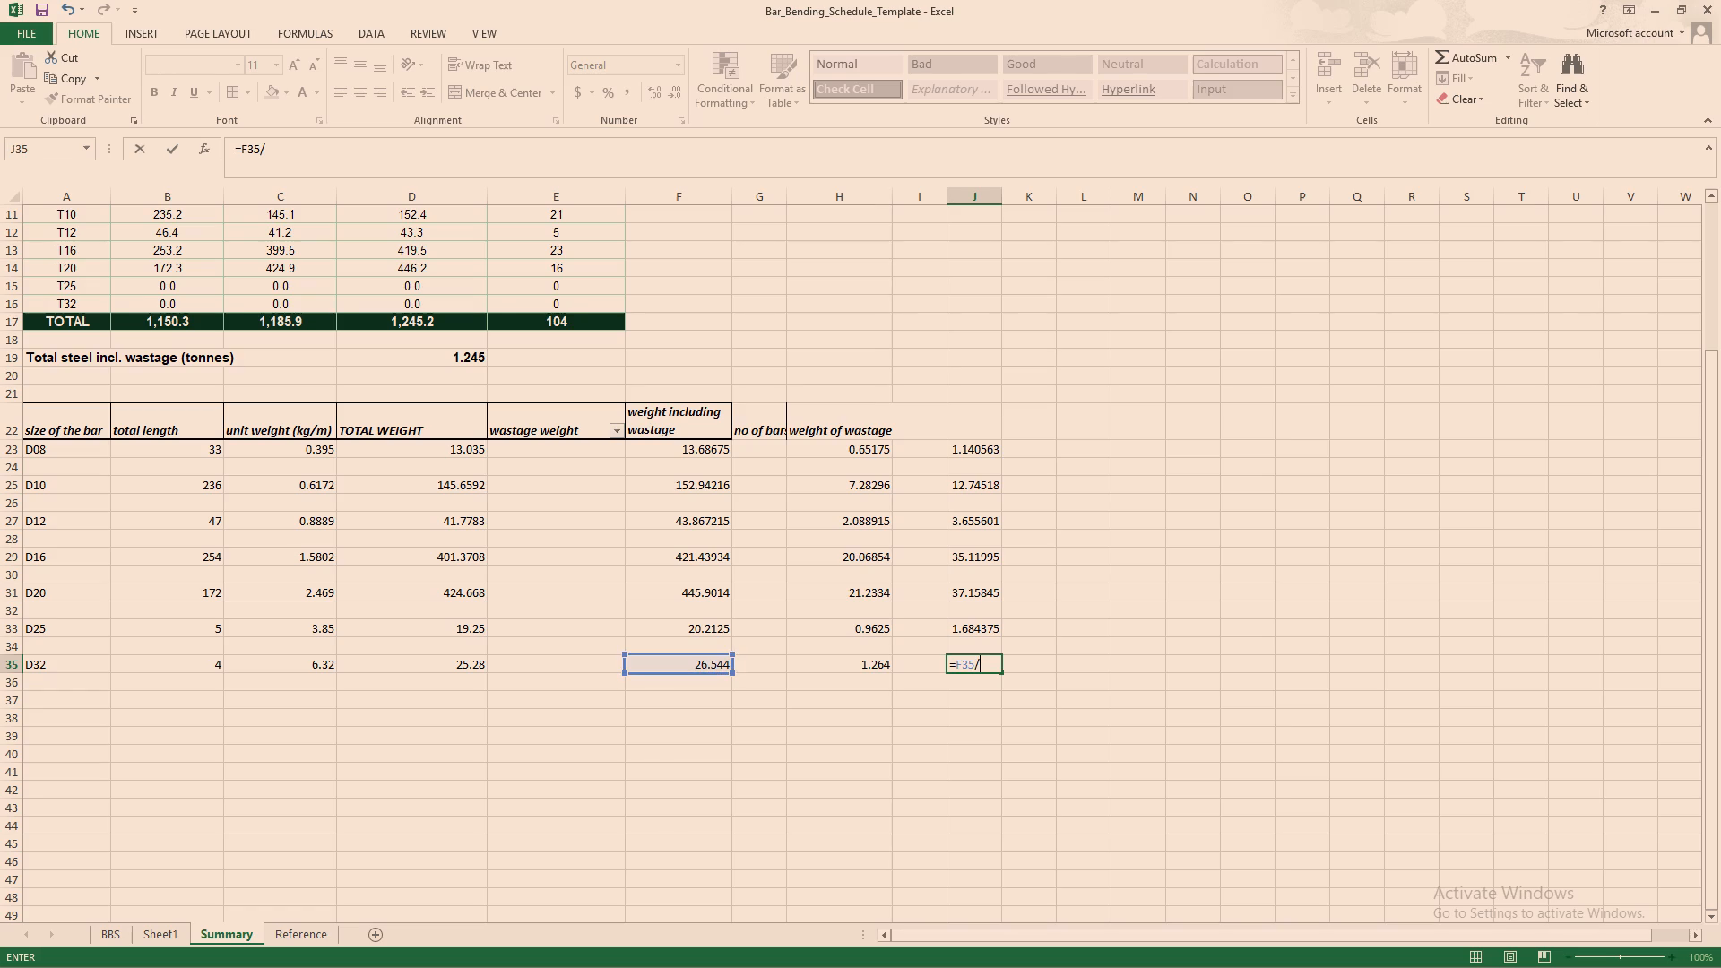
pyautogui.write('12')
pyautogui.press('Return')
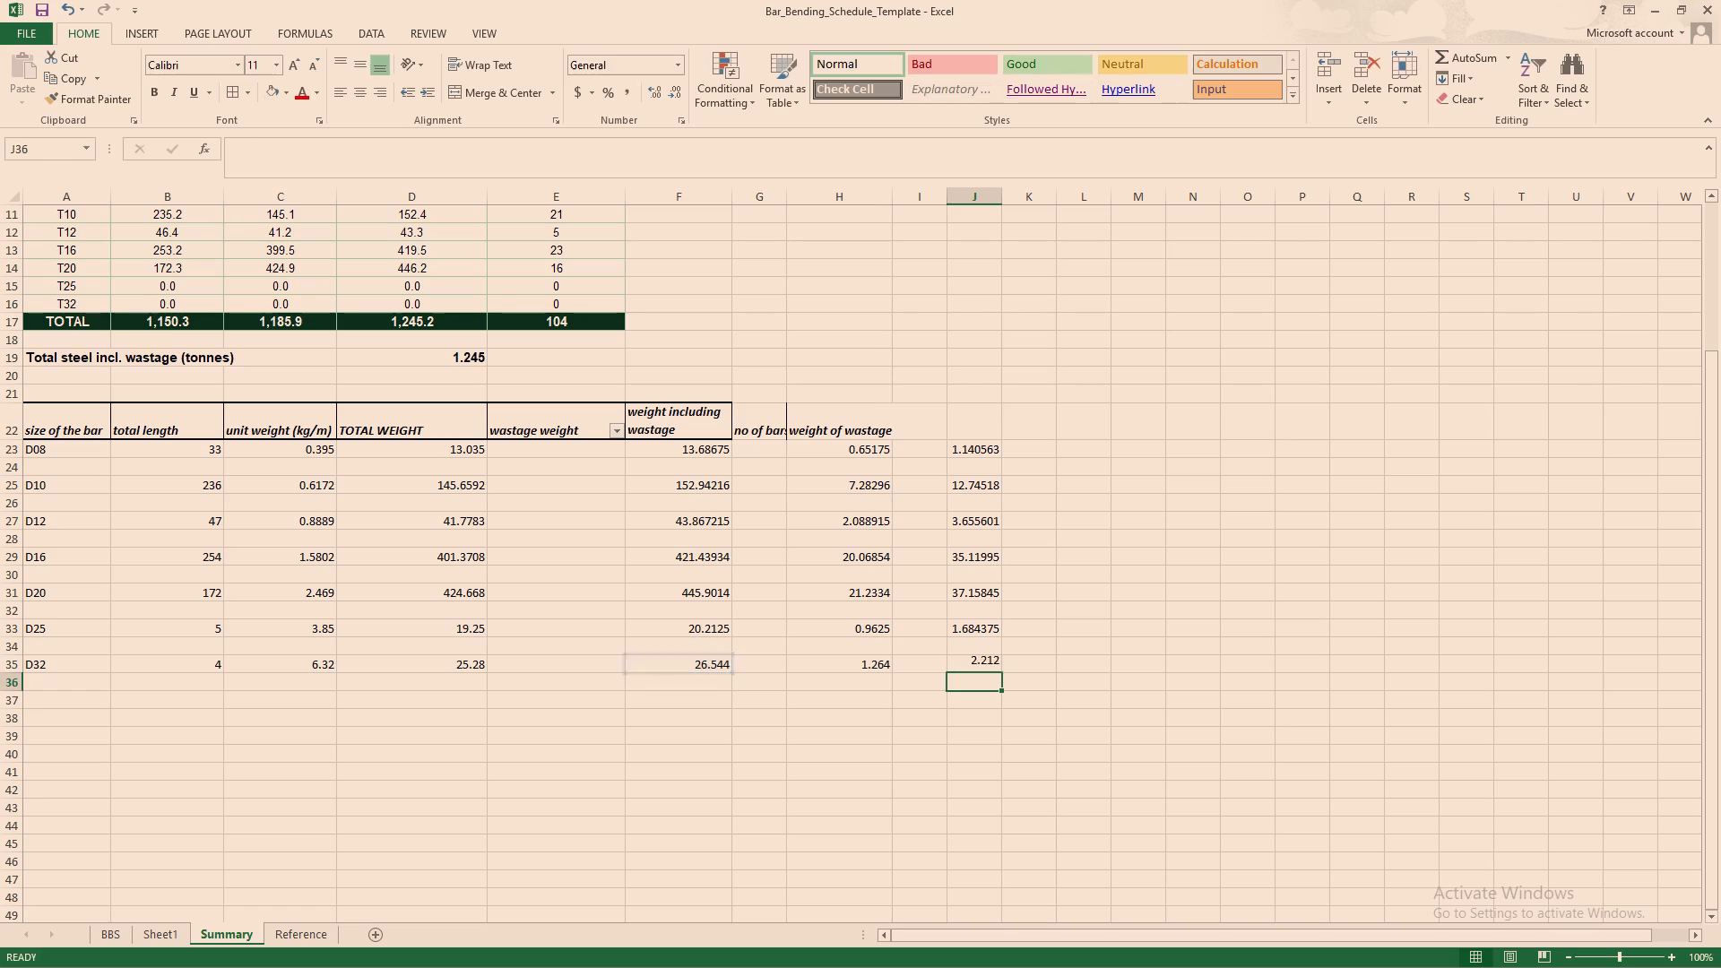
# Fill in the number of bars as 2 for D08, 13 for D10 and 4 for D12, in G23, G25 and G27.
pyautogui.click(757, 457)
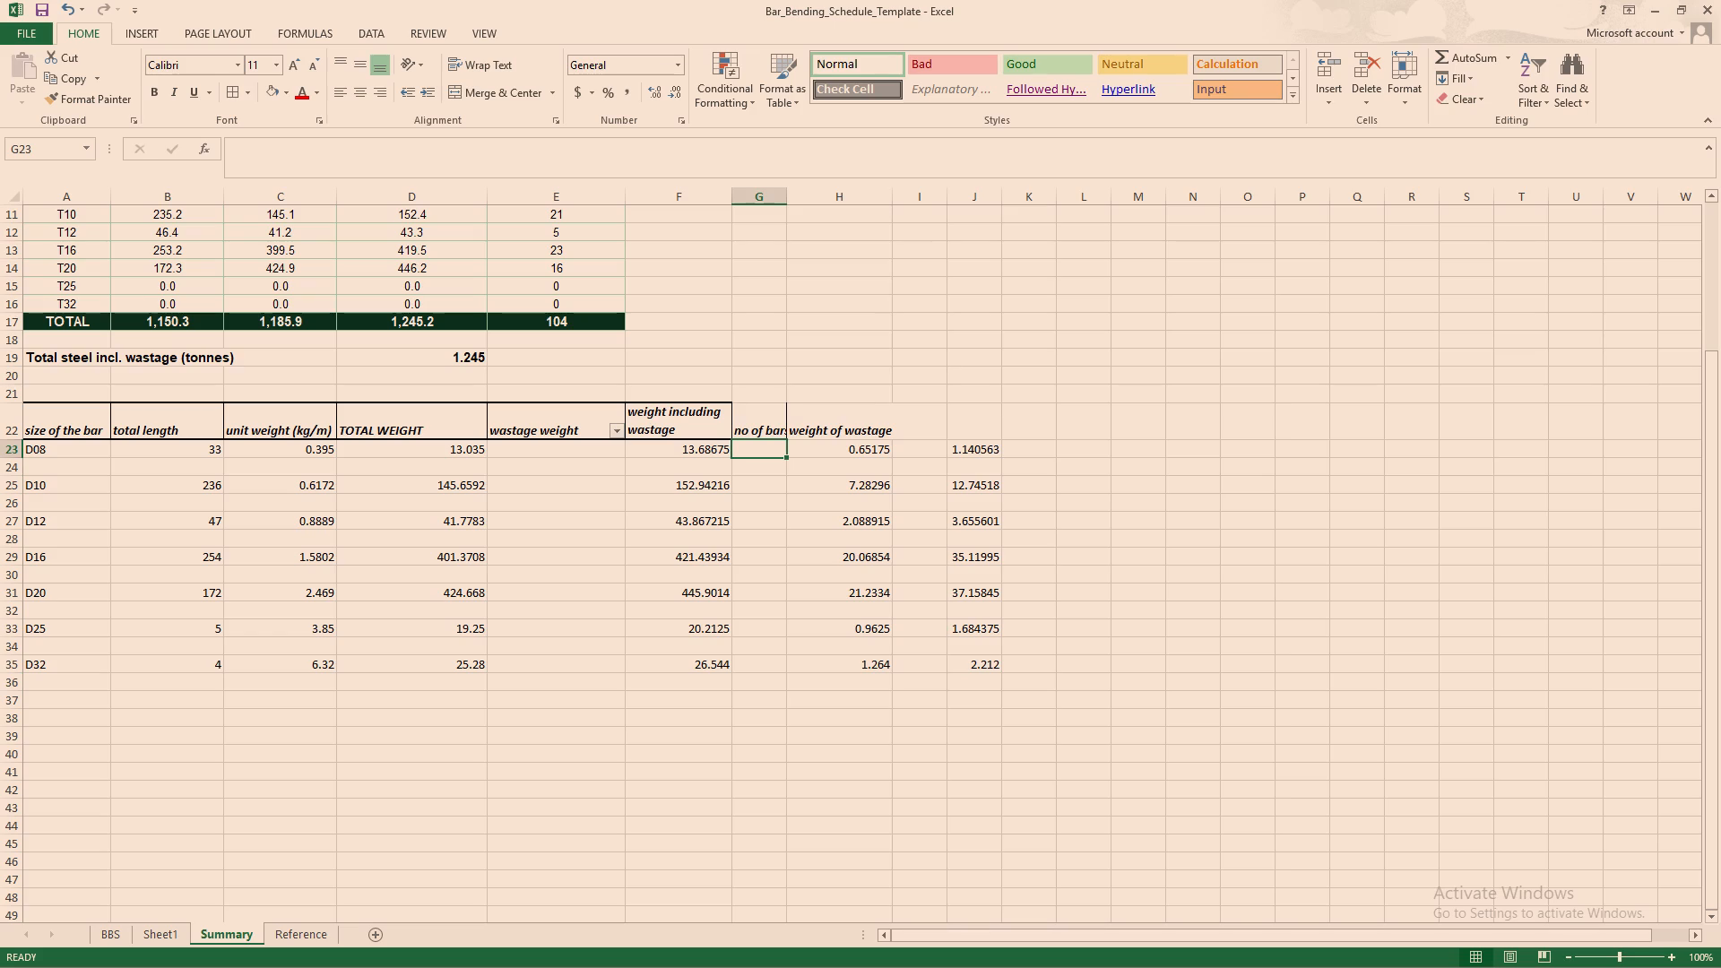
pyautogui.press('2')
pyautogui.click(747, 482)
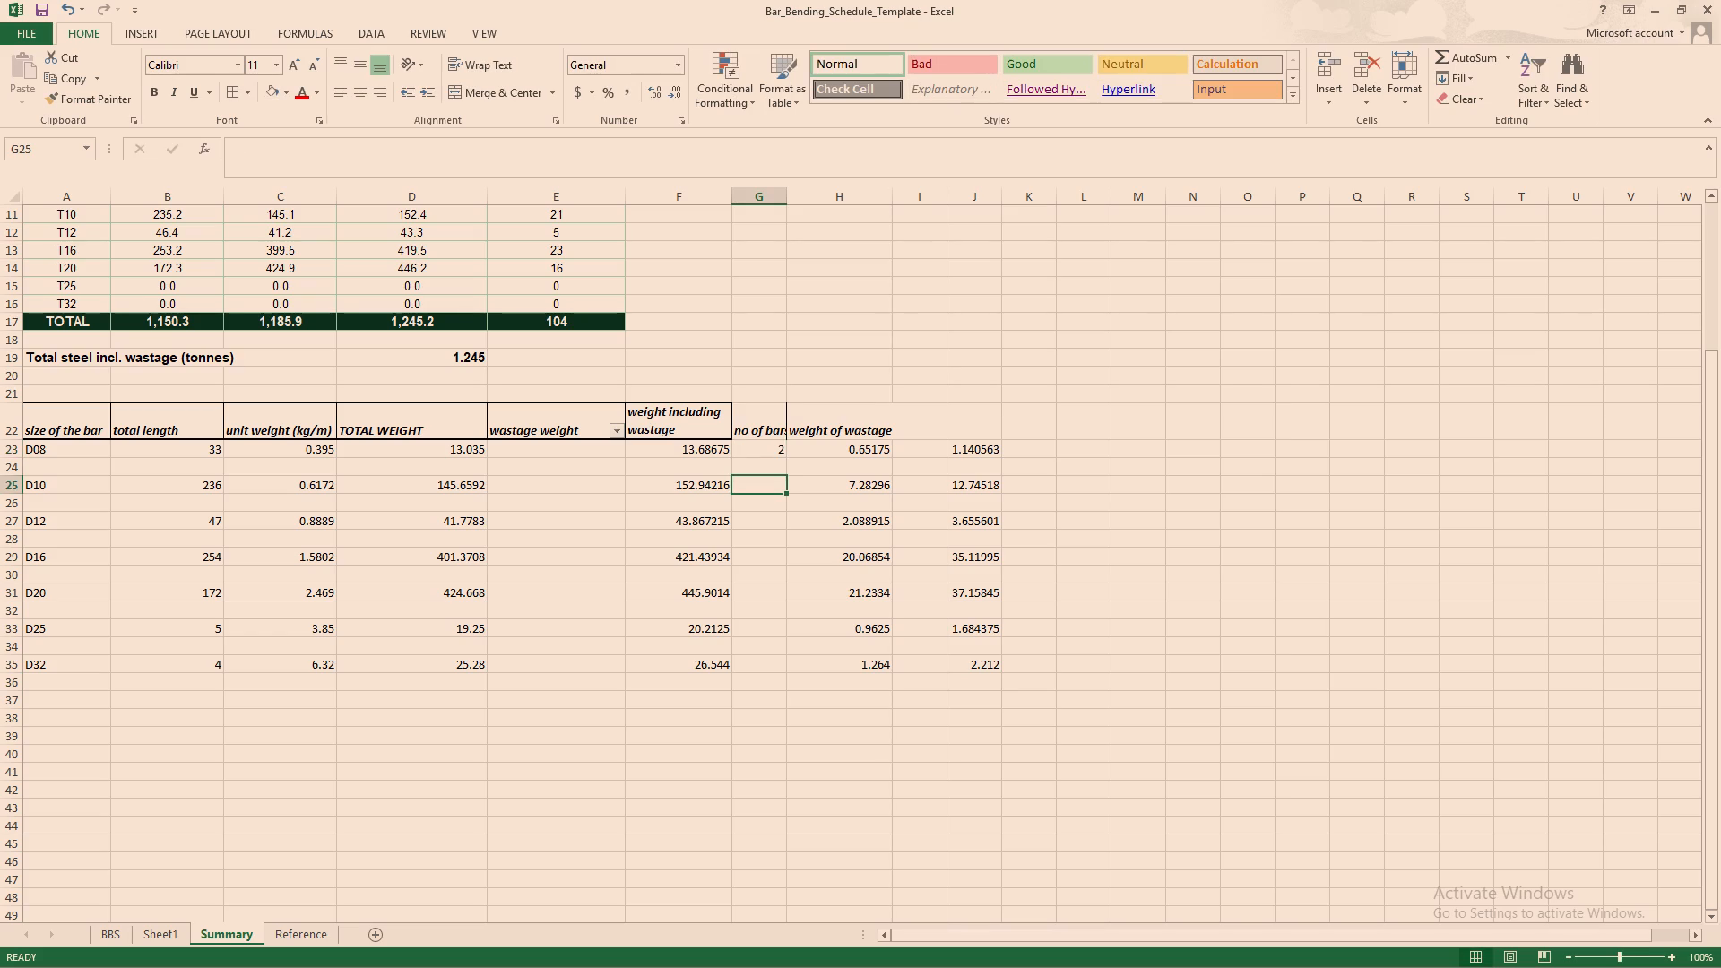
pyautogui.press('1')
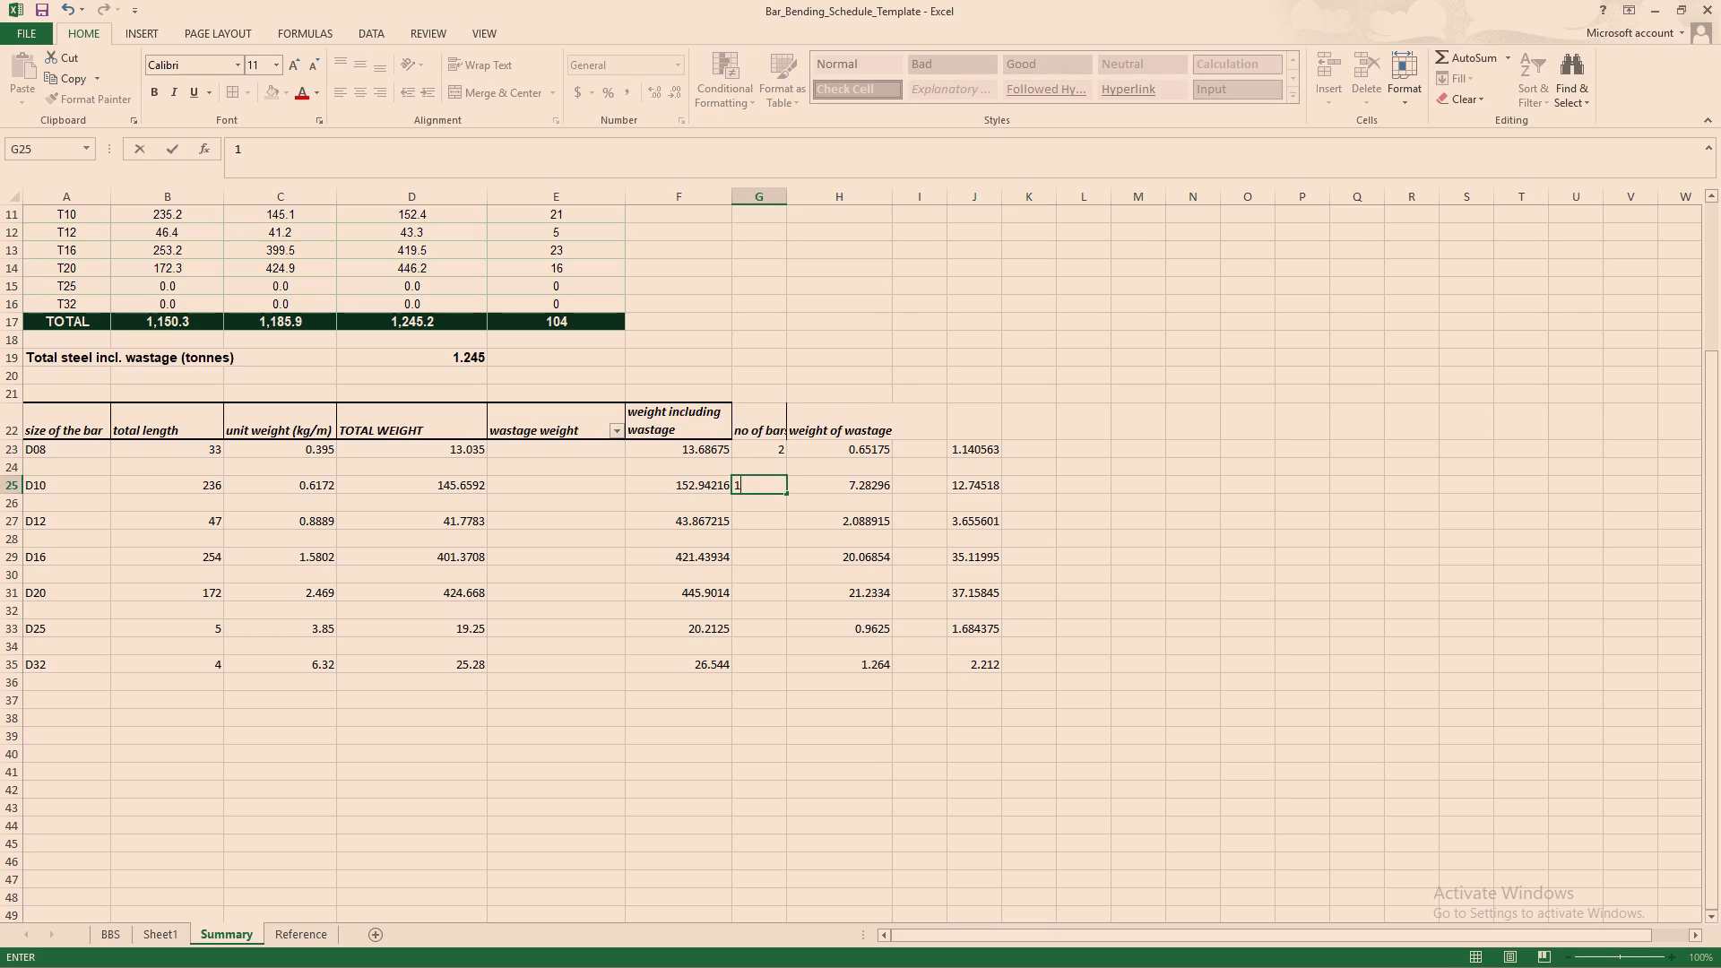
pyautogui.press('3')
pyautogui.click(778, 527)
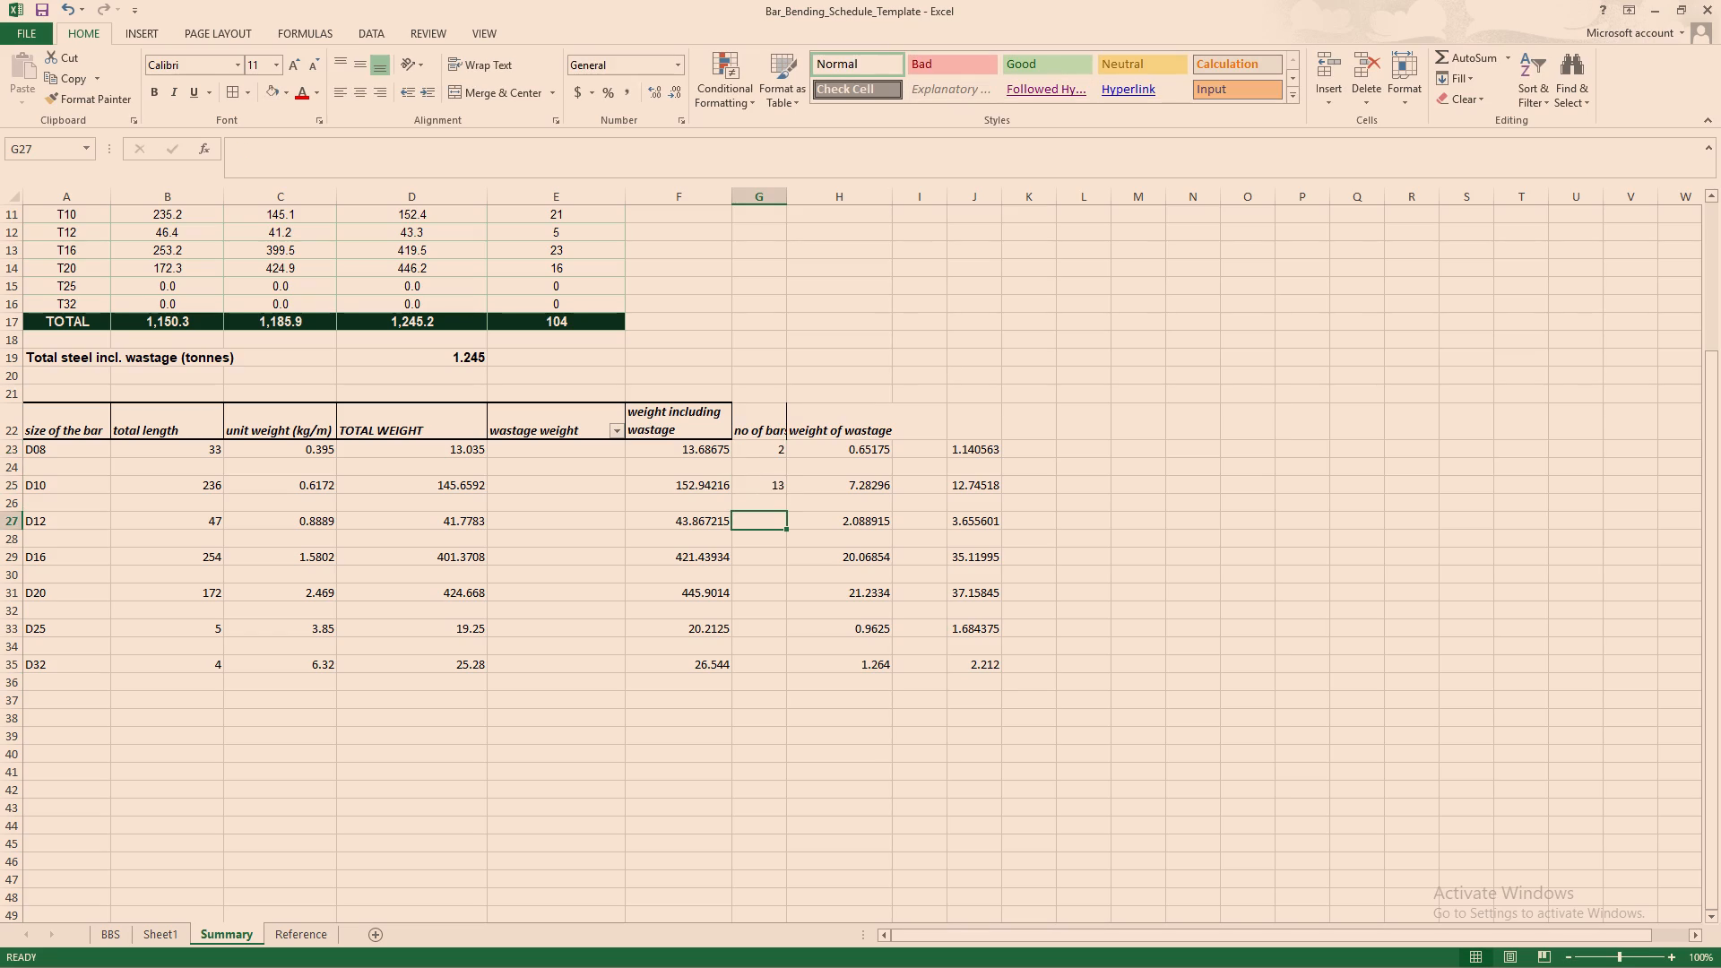
pyautogui.press('5')
pyautogui.press('BackSpace')
pyautogui.press('4')
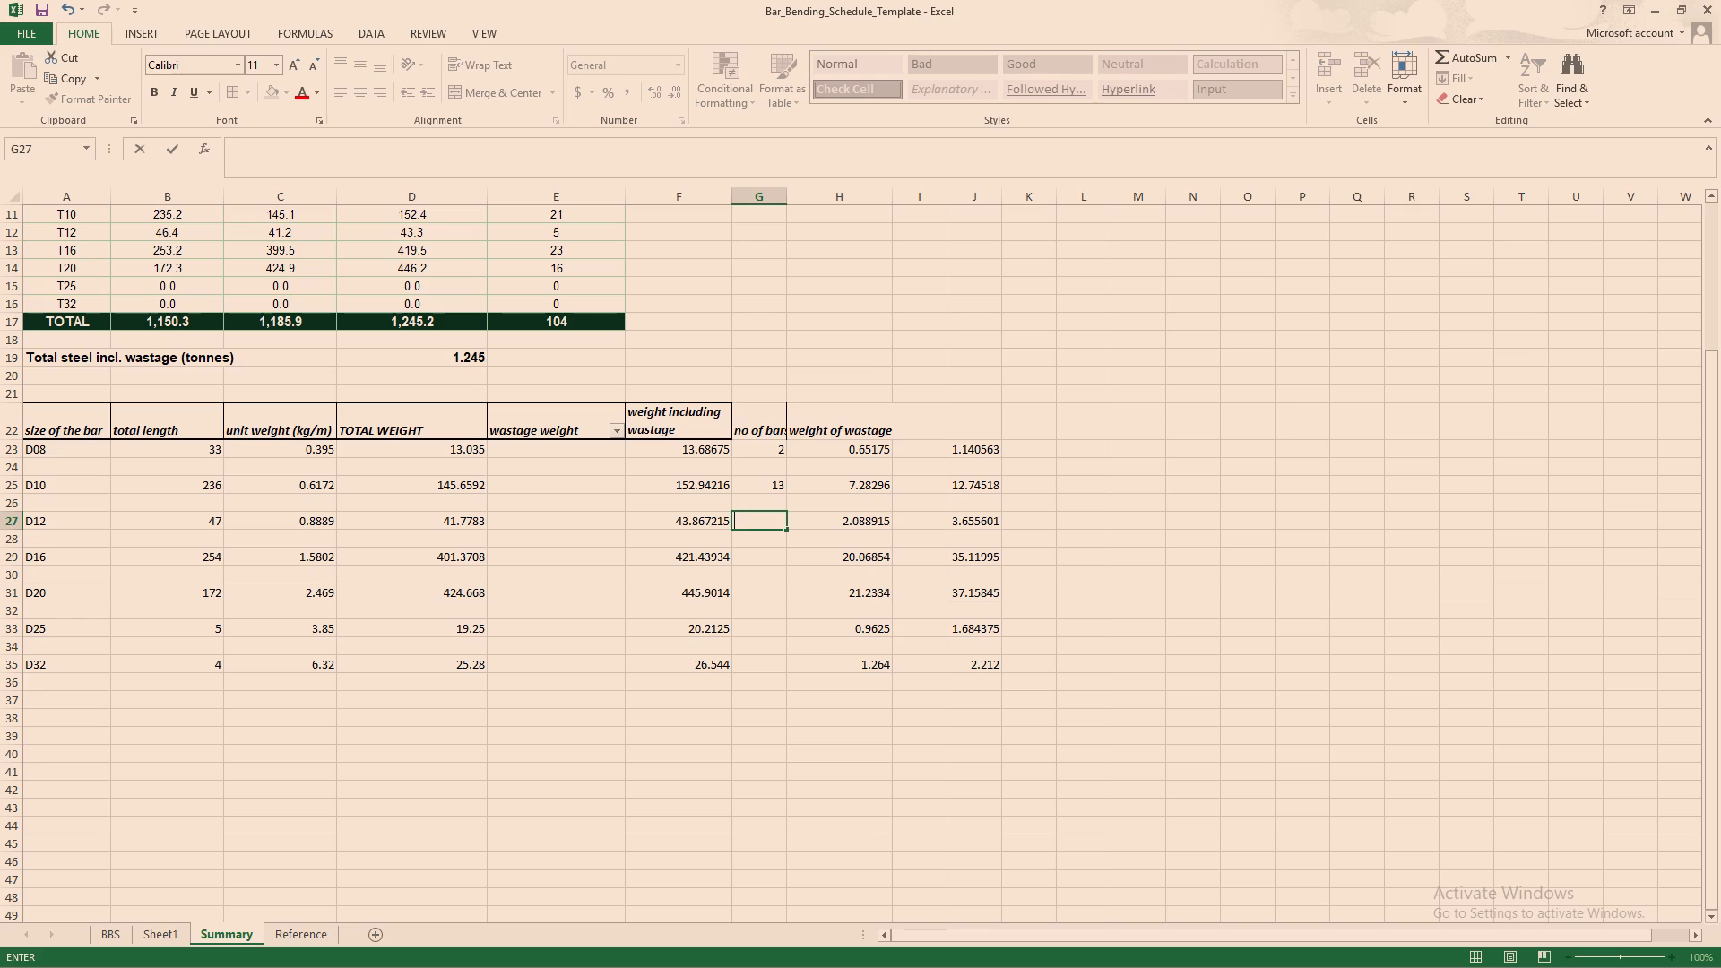
# Fill in the number of bars as 36 for D16, 38 for D20, 2 for D25 and 3 for D32, in G29 to G35.
pyautogui.click(767, 558)
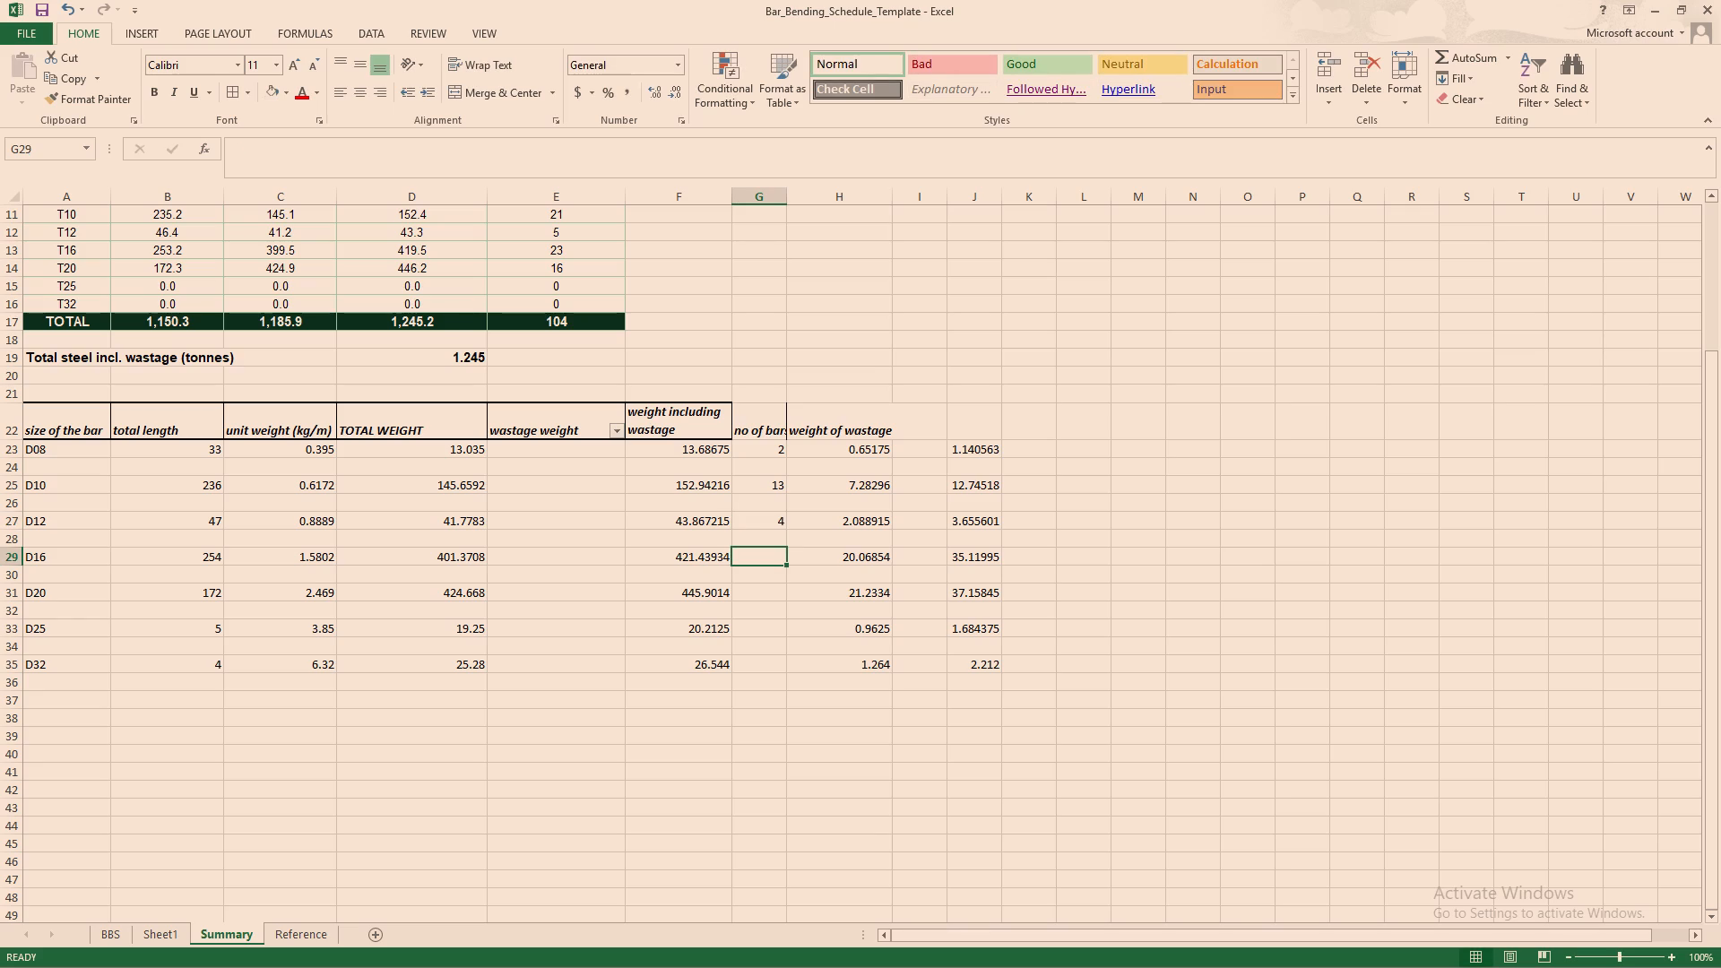
pyautogui.press('3')
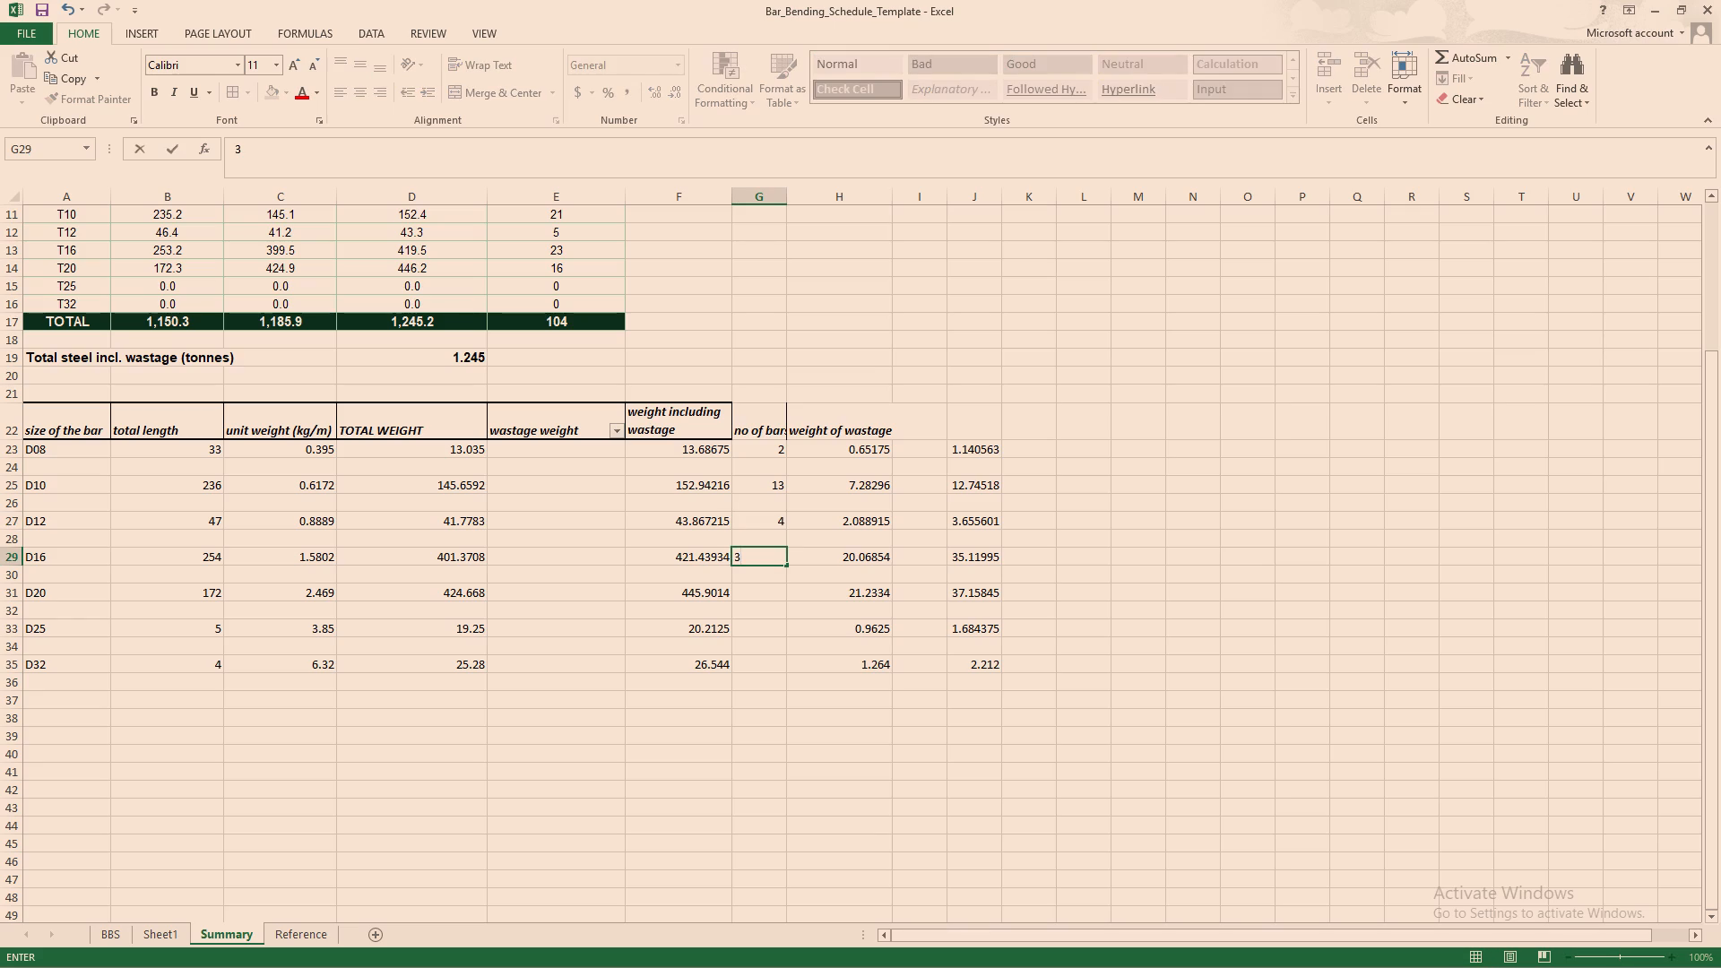
pyautogui.press('6')
pyautogui.click(765, 593)
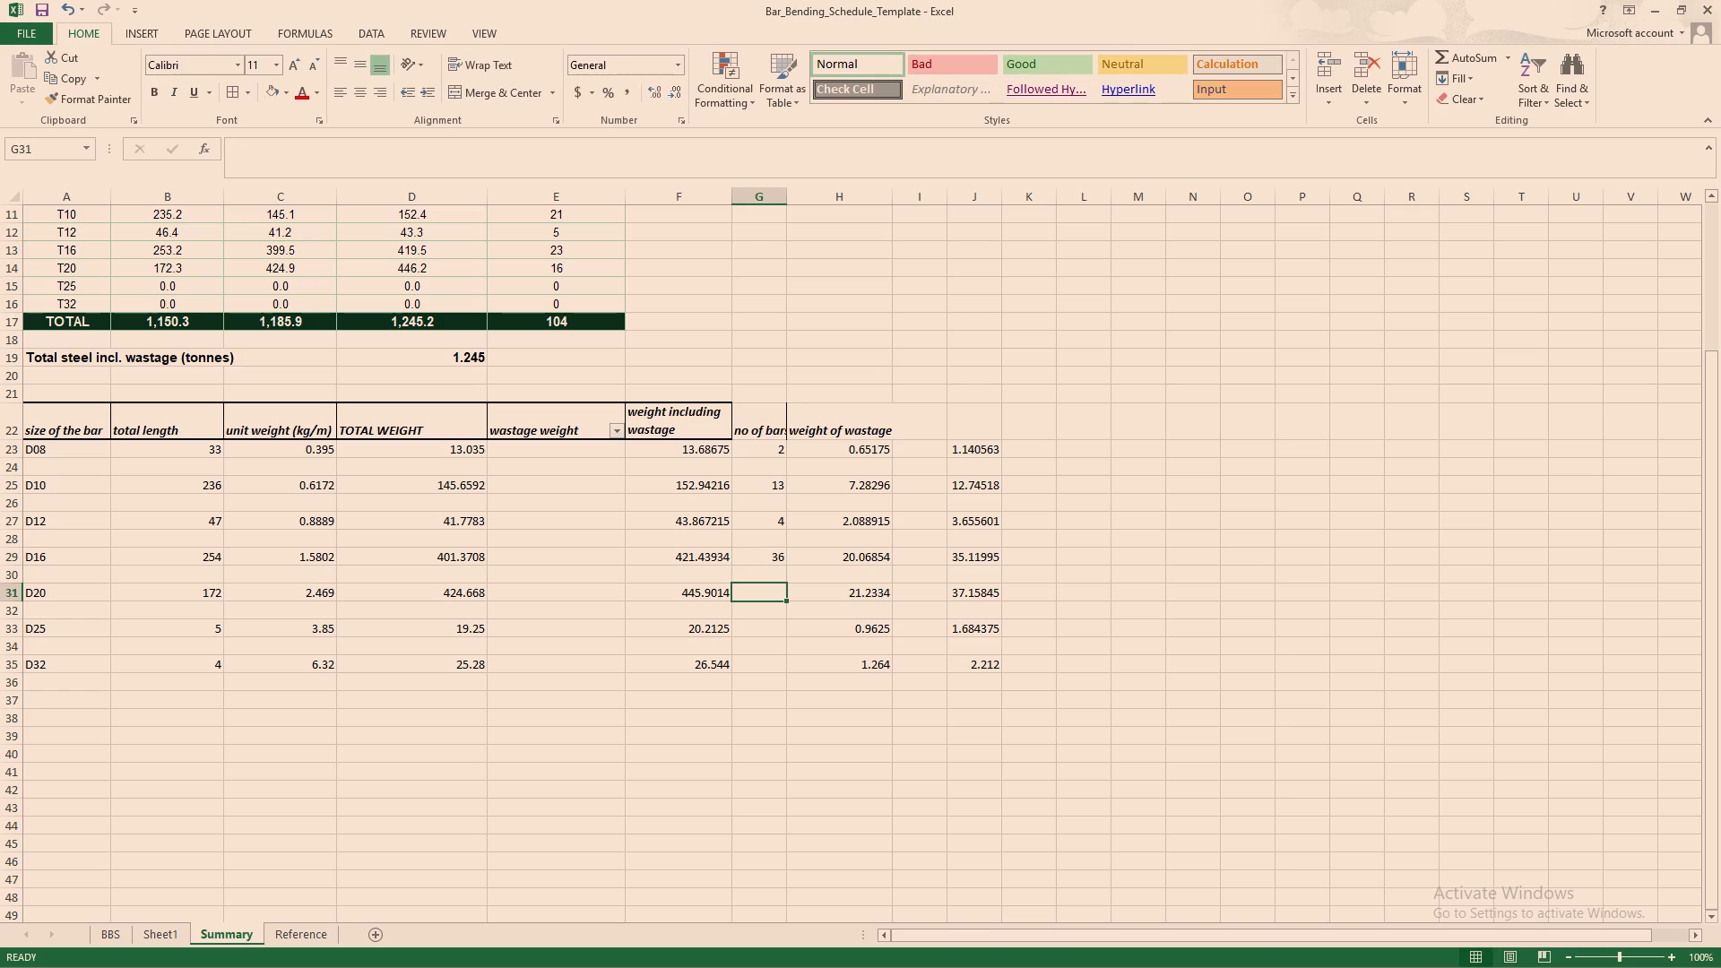
pyautogui.press('3')
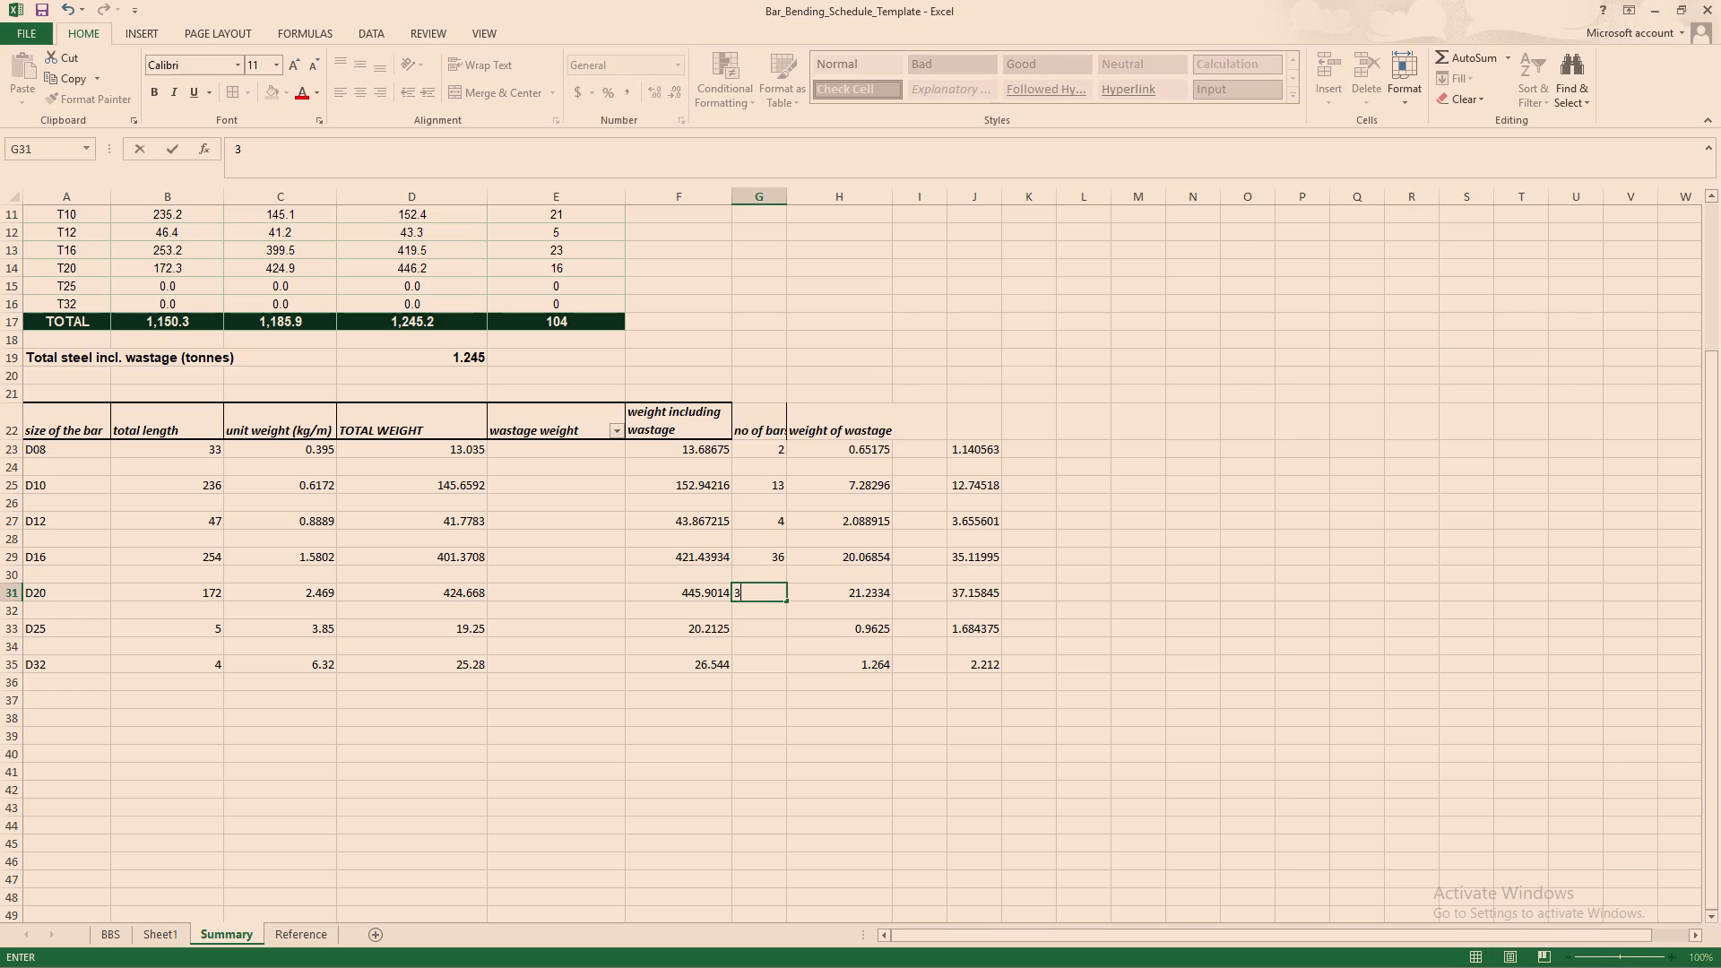
pyautogui.press('8')
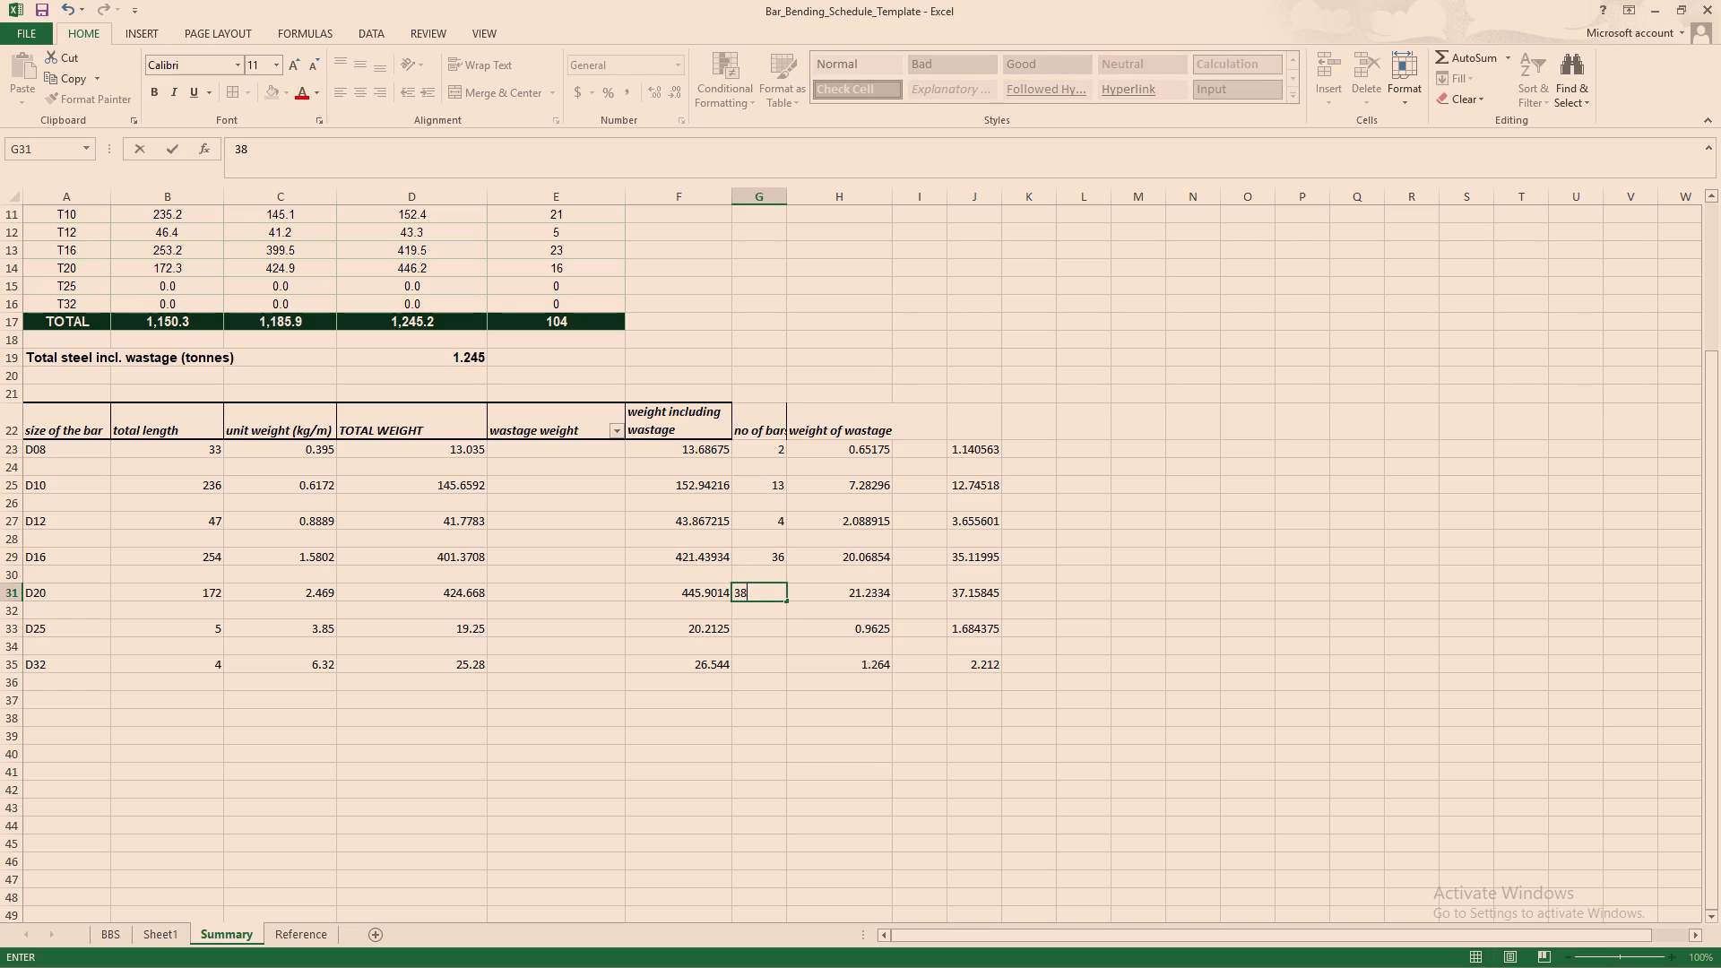
pyautogui.click(764, 634)
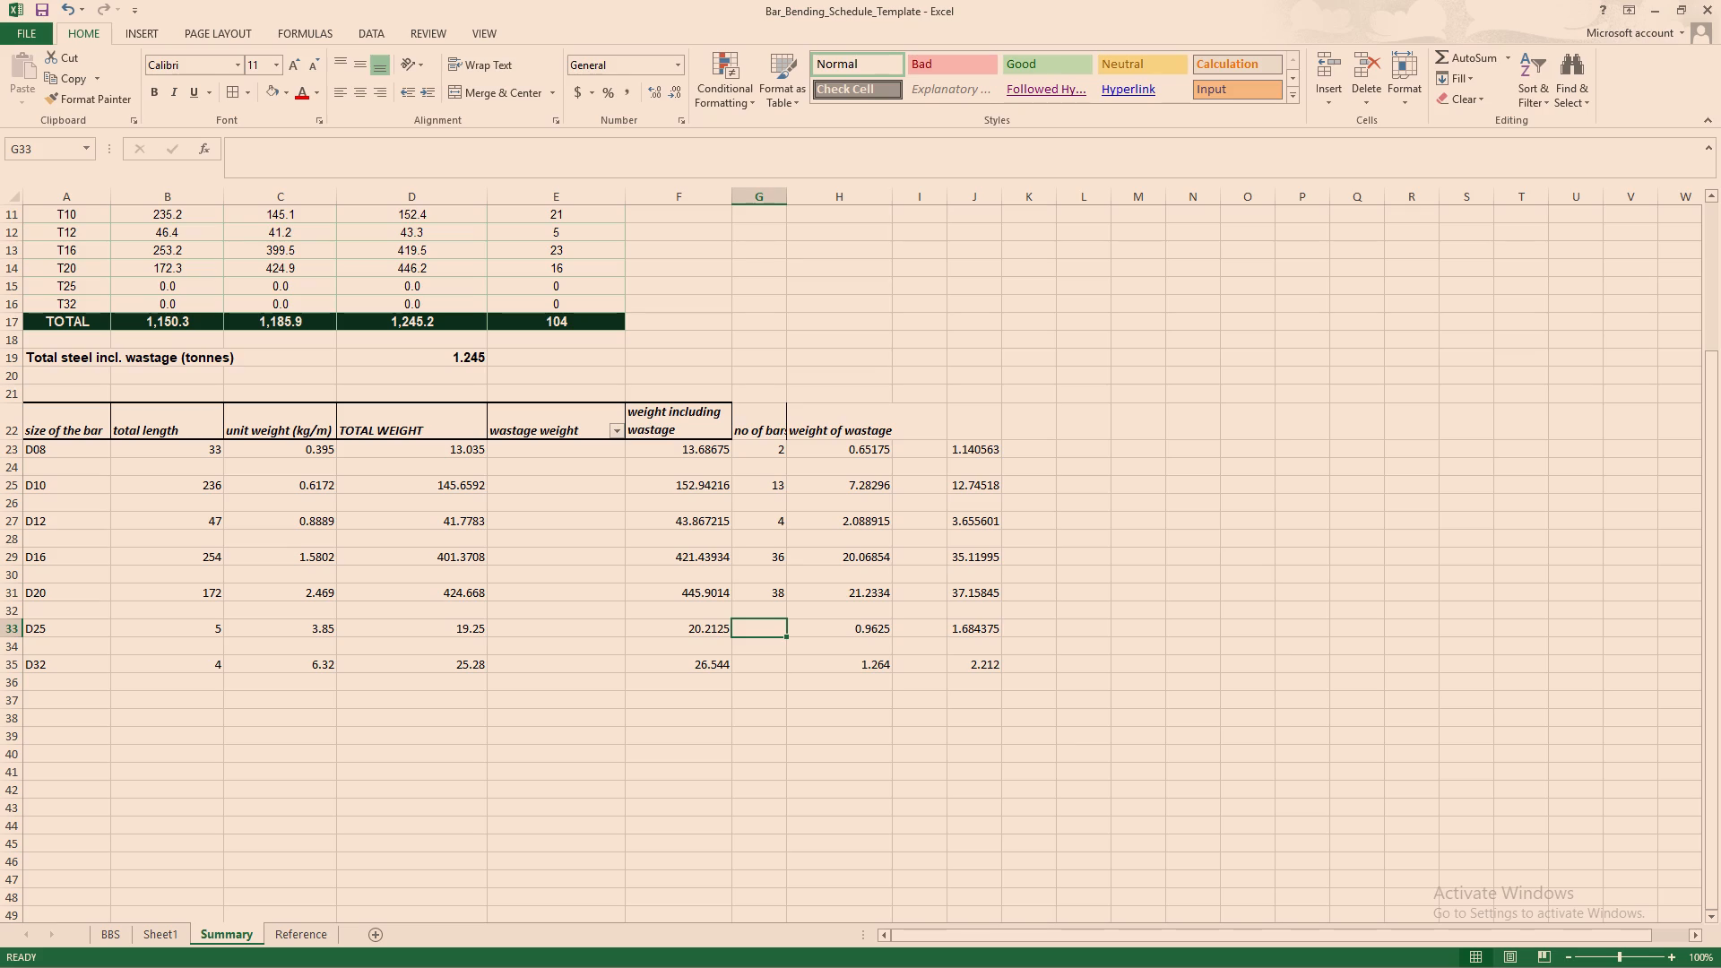
pyautogui.press('3')
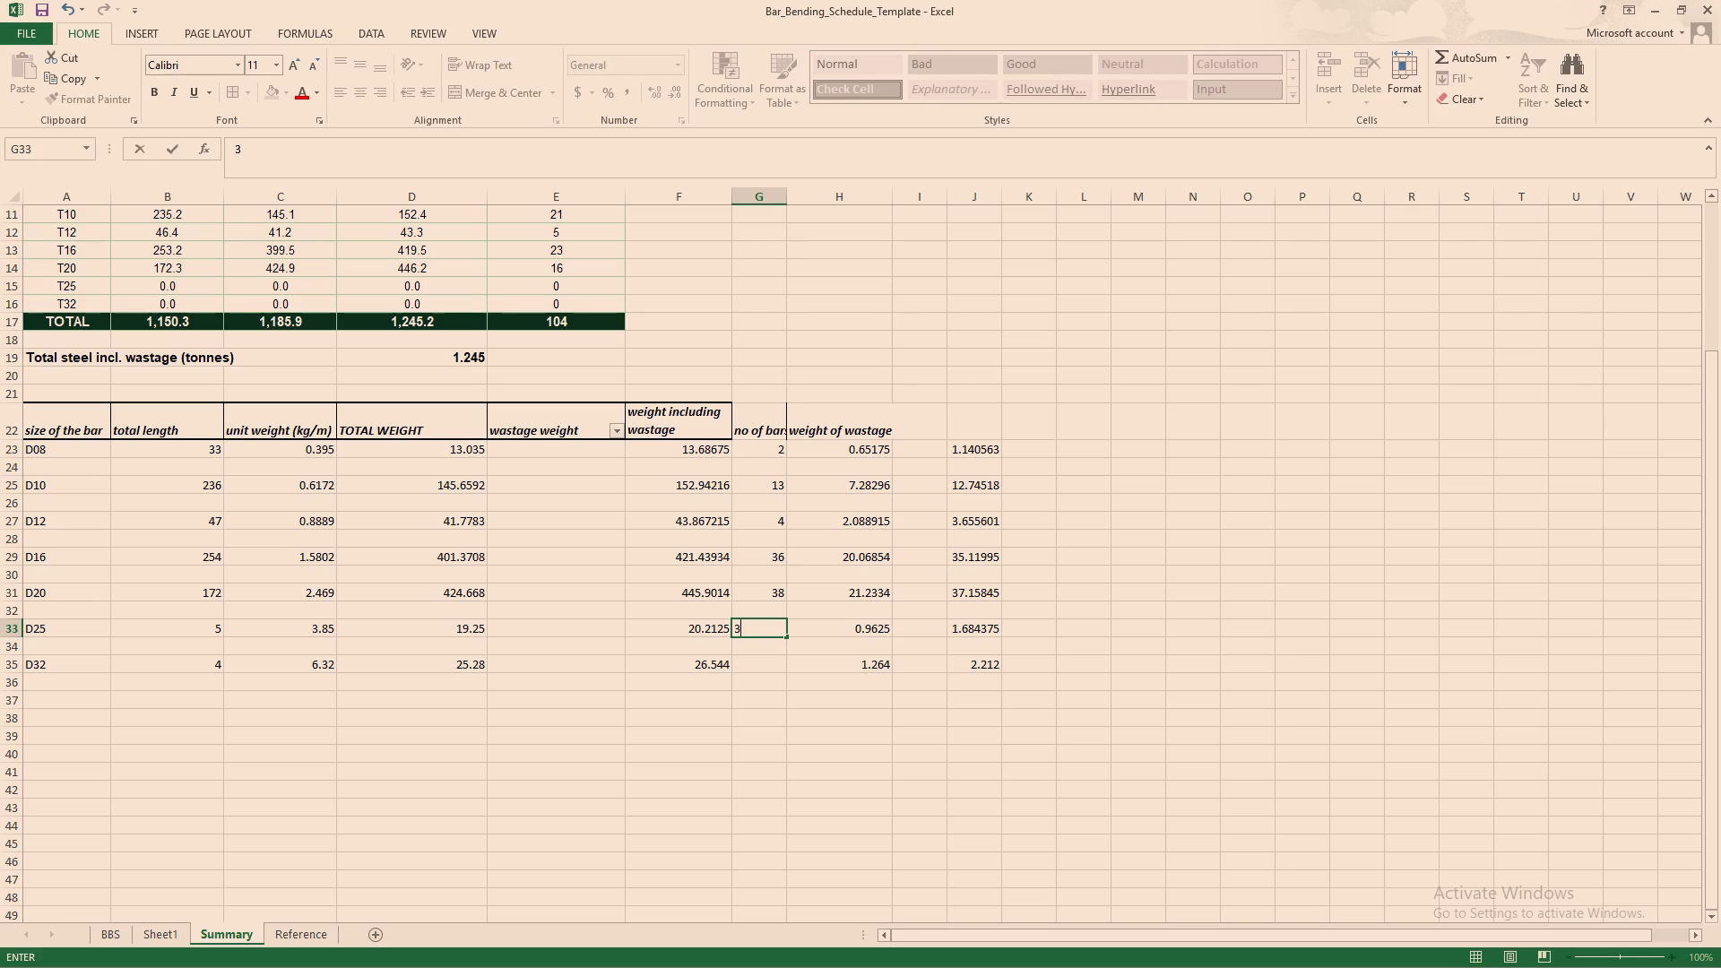
pyautogui.press('BackSpace')
pyautogui.press('2')
pyautogui.click(769, 672)
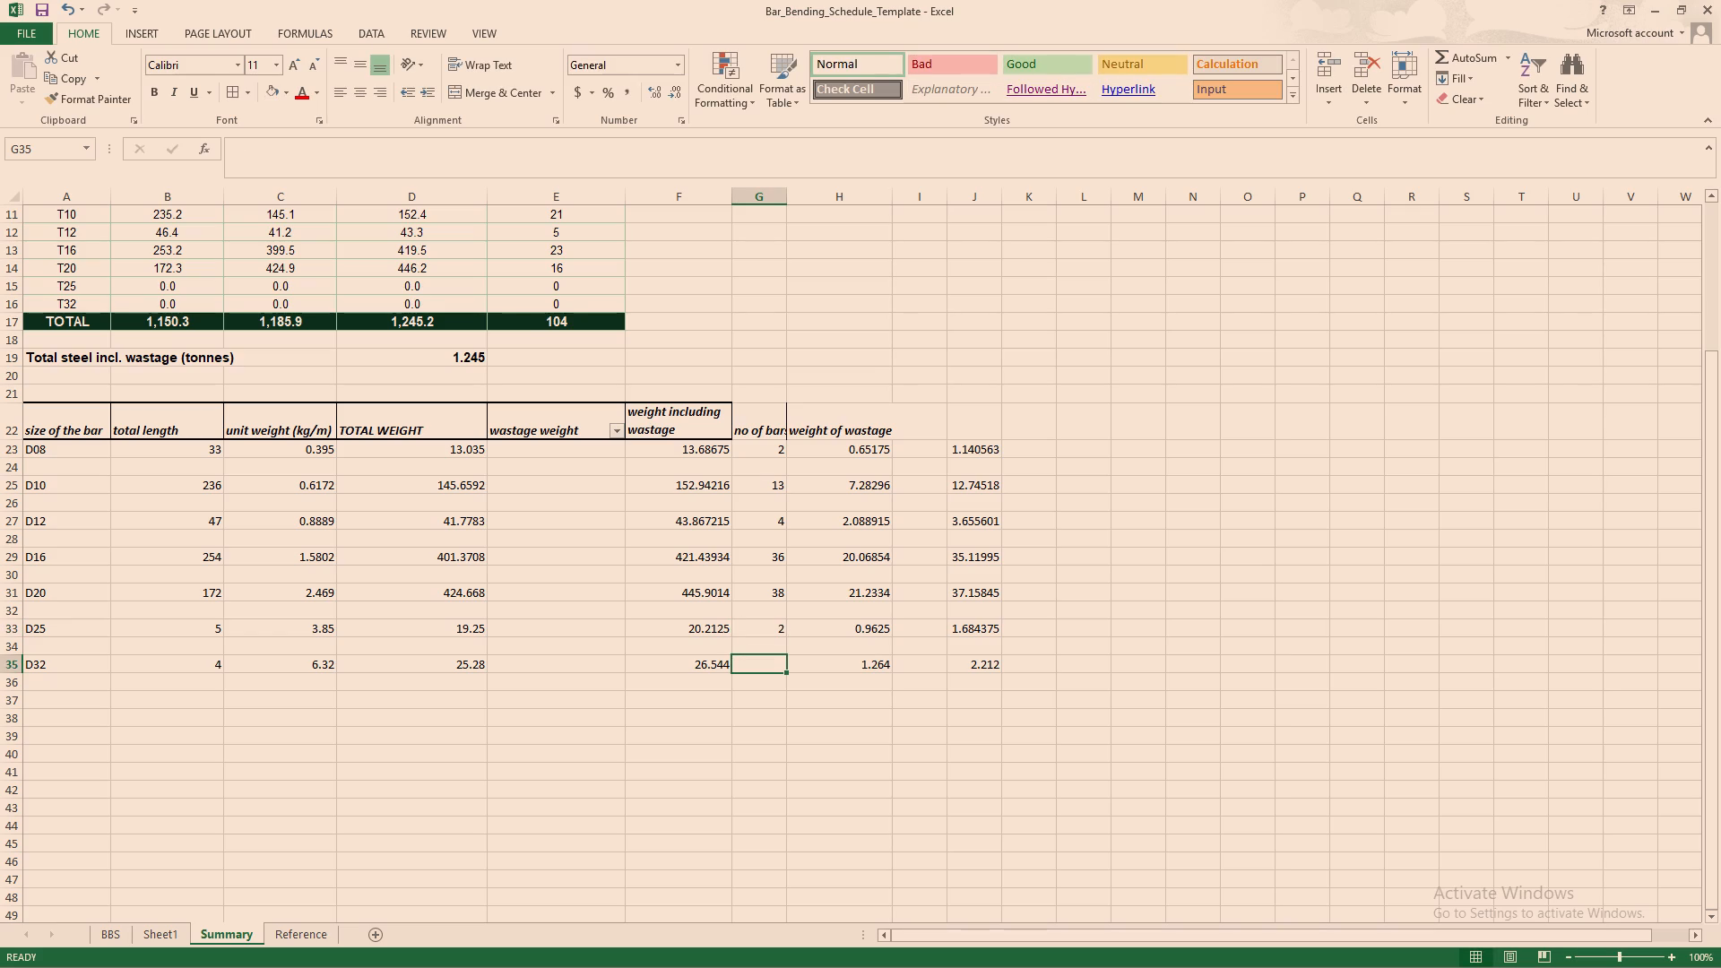
pyautogui.press('3')
pyautogui.click(823, 694)
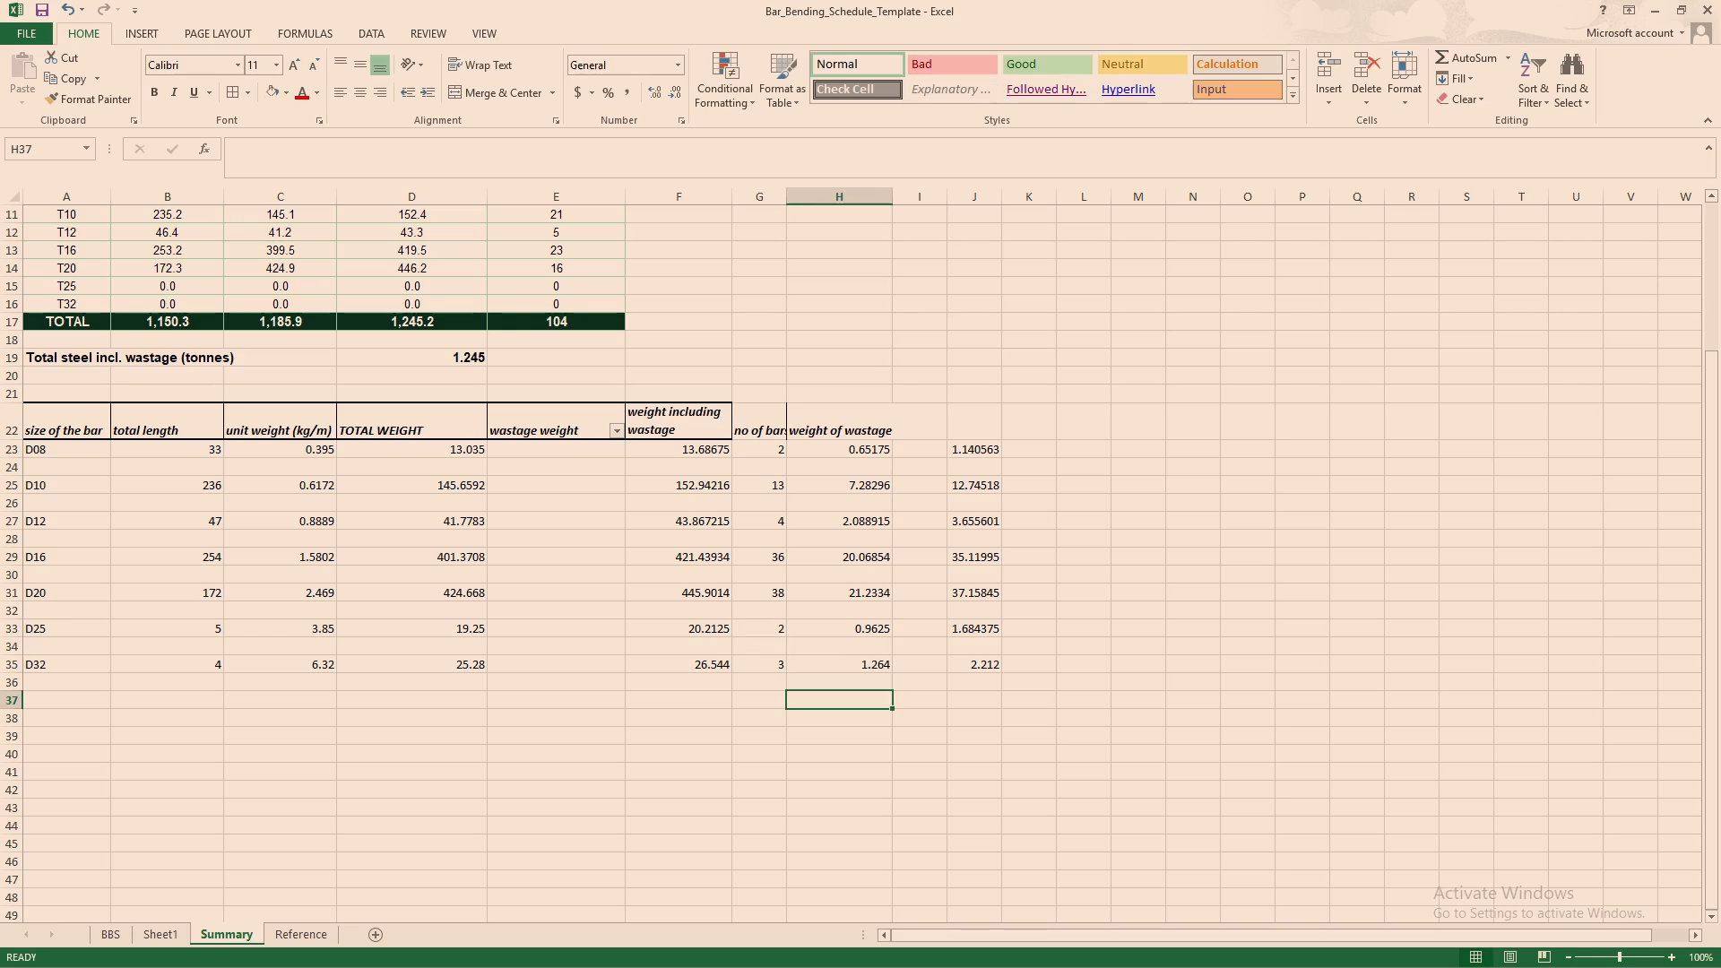
pyautogui.click(619, 721)
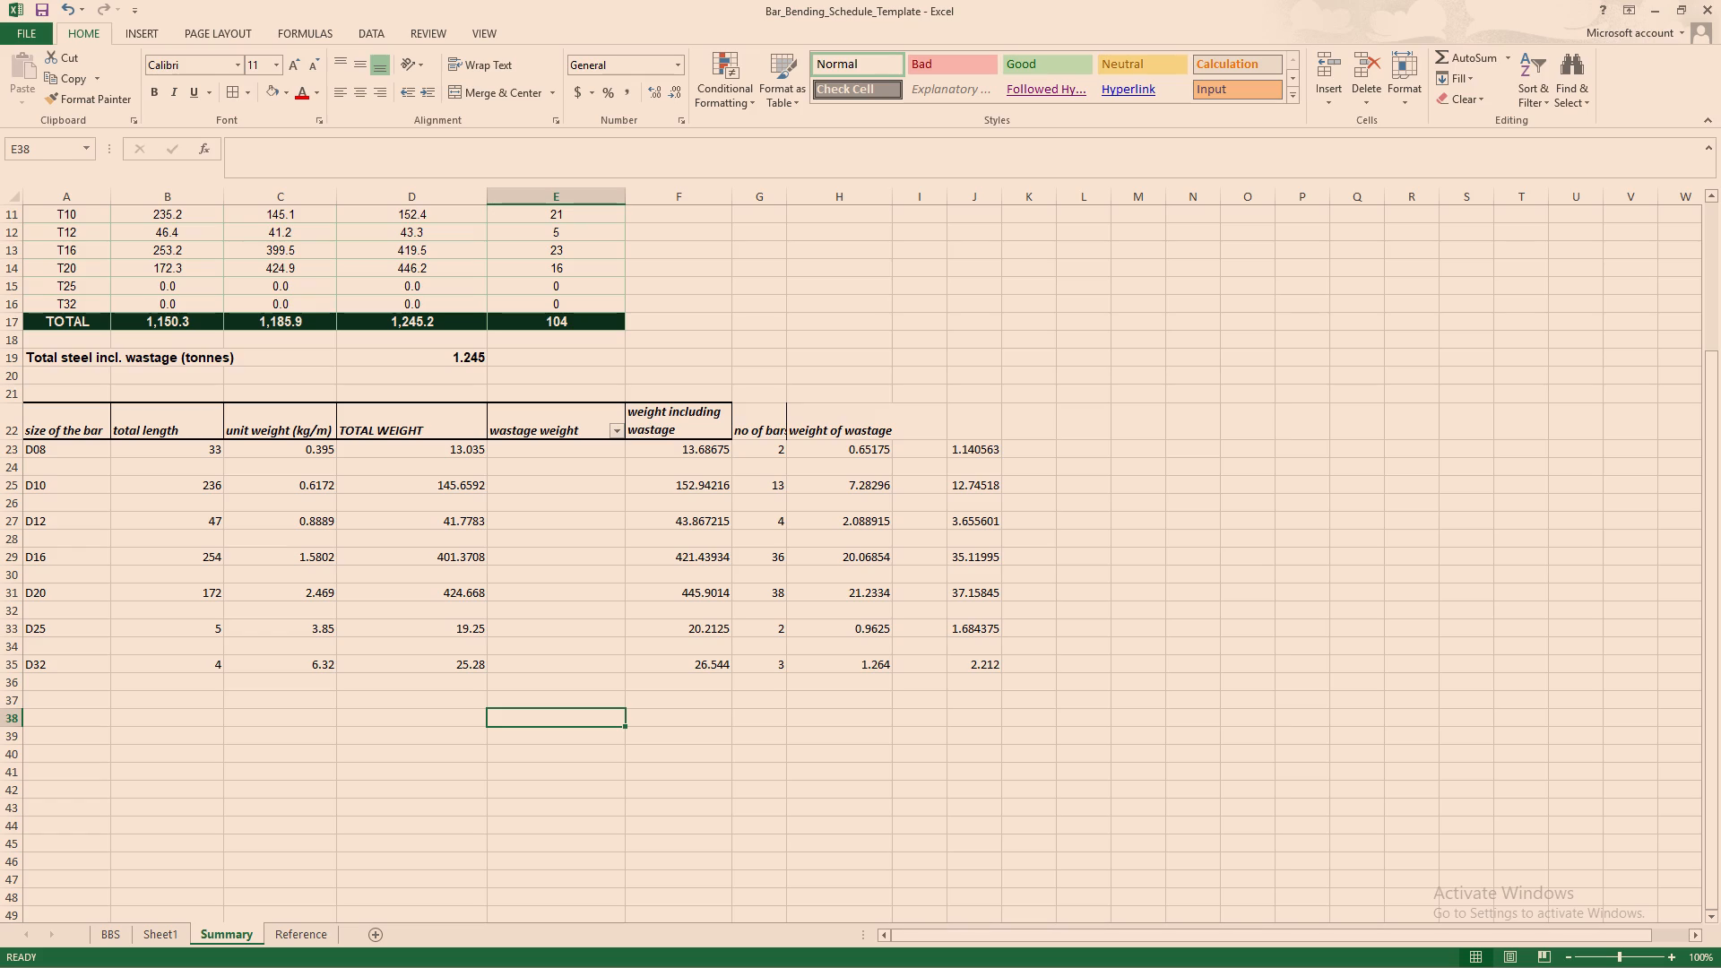
# For table range A22:J35, set thin bottom, inner horizontal and inner vertical borders in the Format Cells border settings.
pyautogui.moveTo(34, 431); pyautogui.dragTo(84, 561)
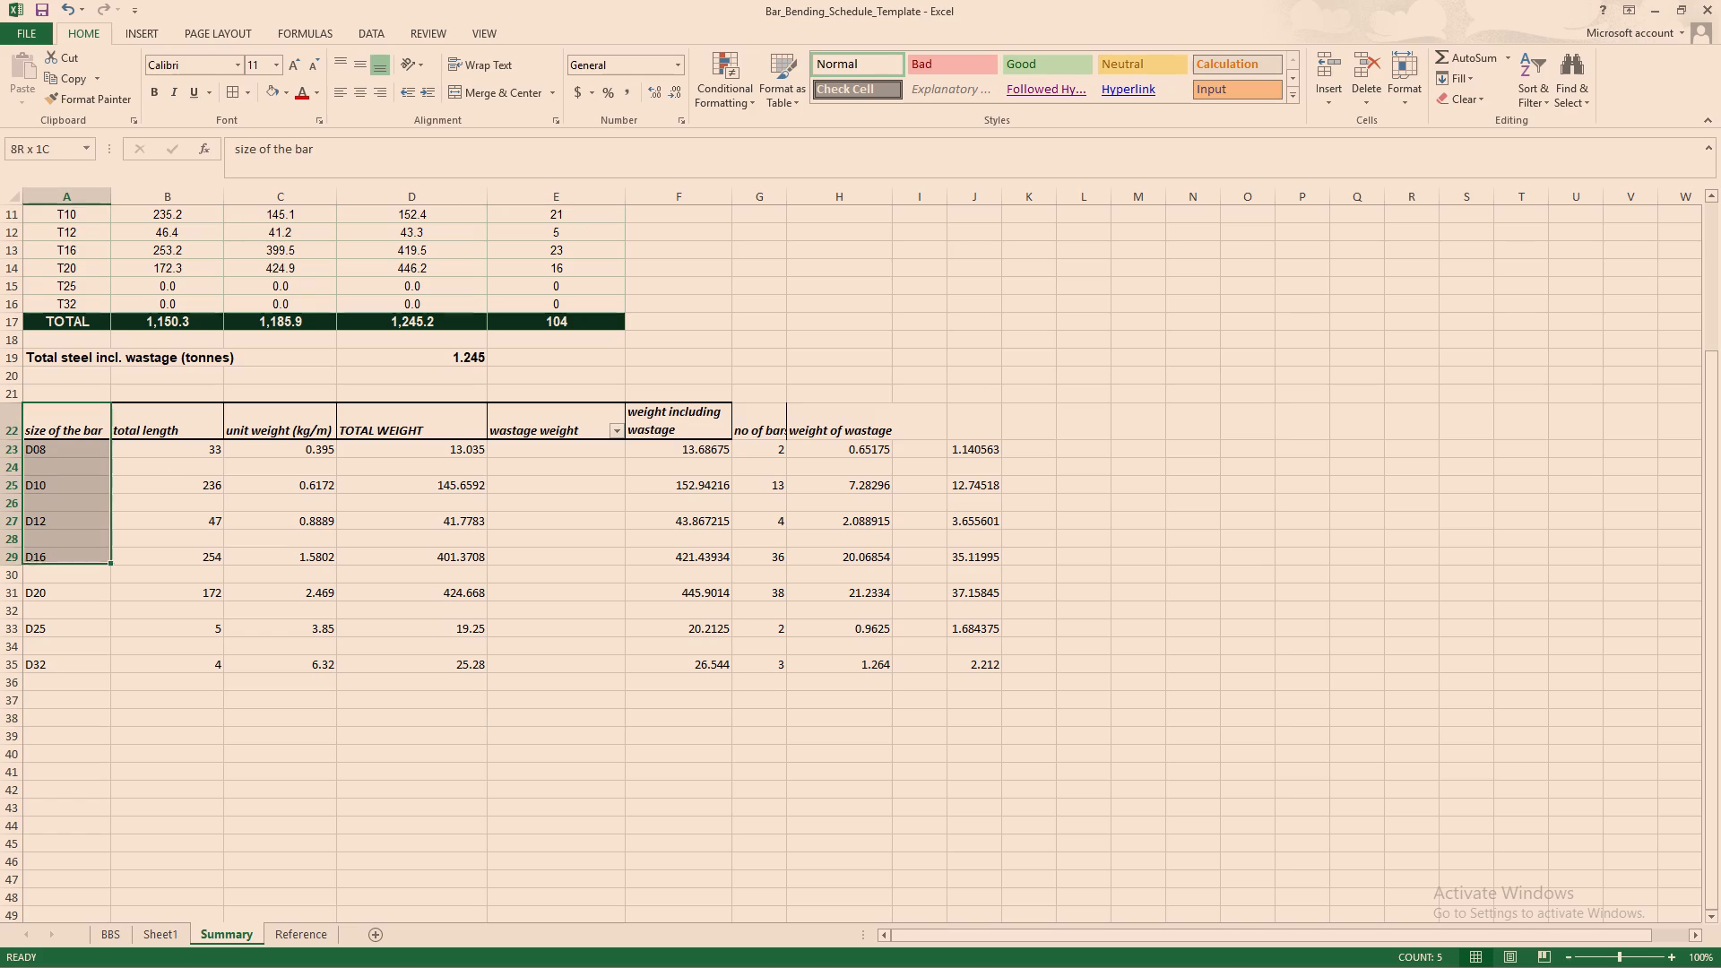
pyautogui.moveTo(84, 561); pyautogui.dragTo(101, 612)
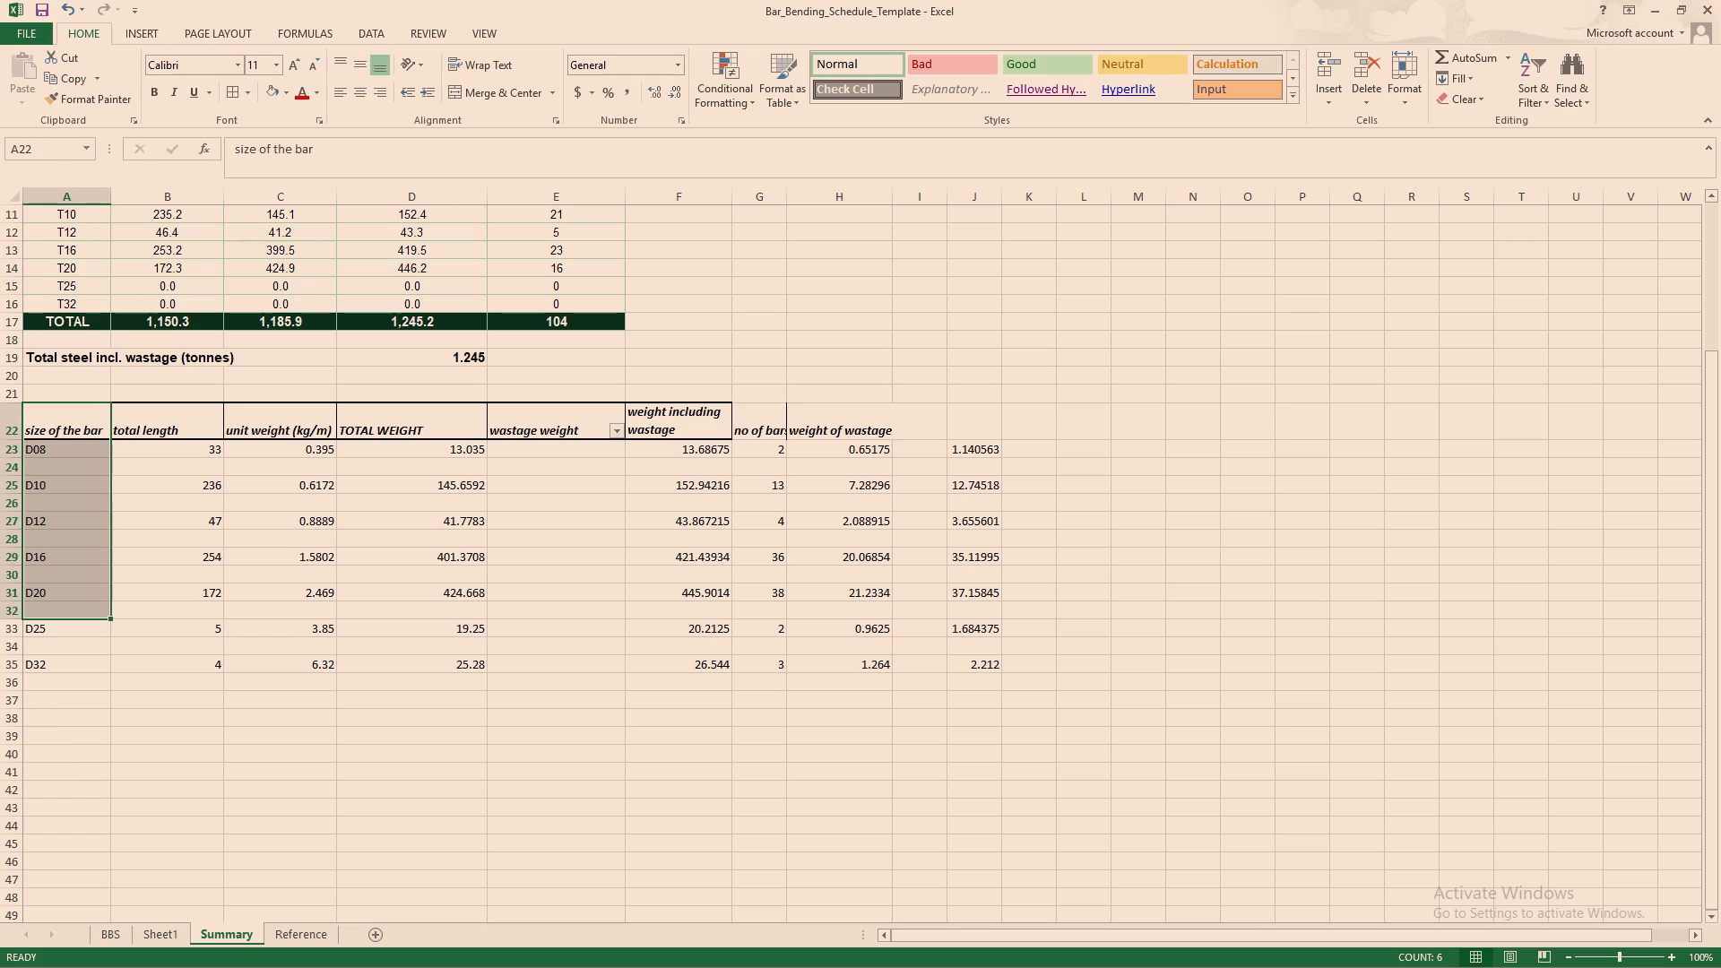
pyautogui.click(124, 572)
pyautogui.moveTo(46, 421); pyautogui.dragTo(428, 668)
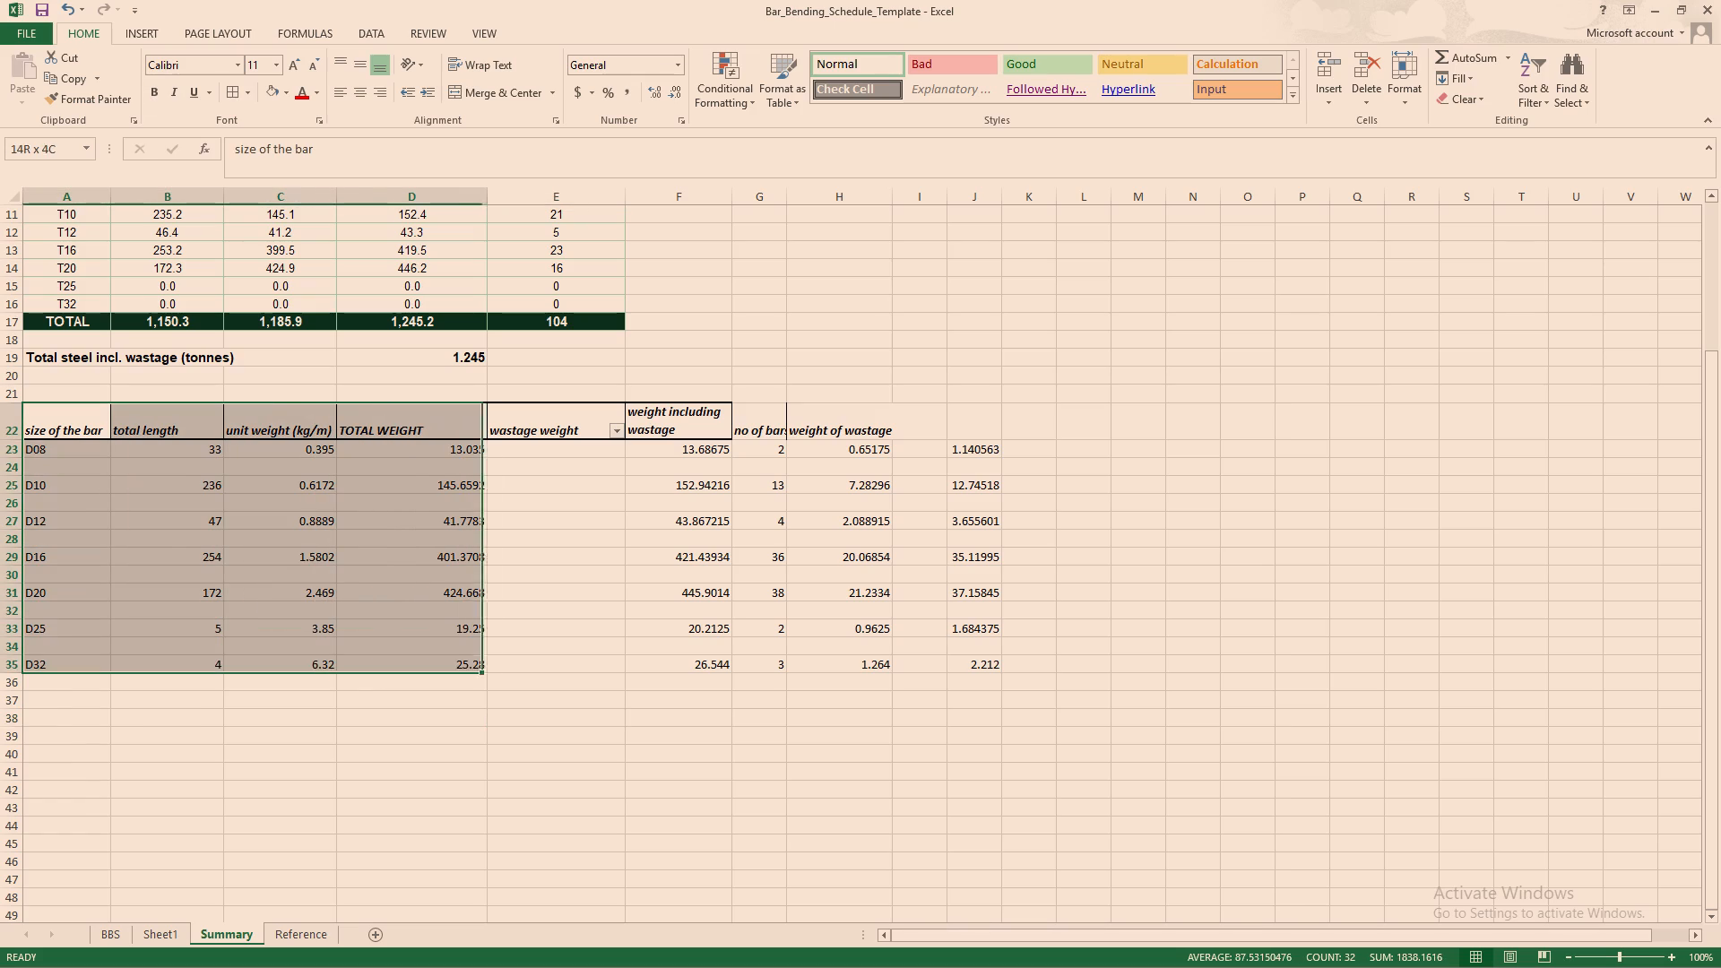
pyautogui.moveTo(428, 668); pyautogui.dragTo(988, 669)
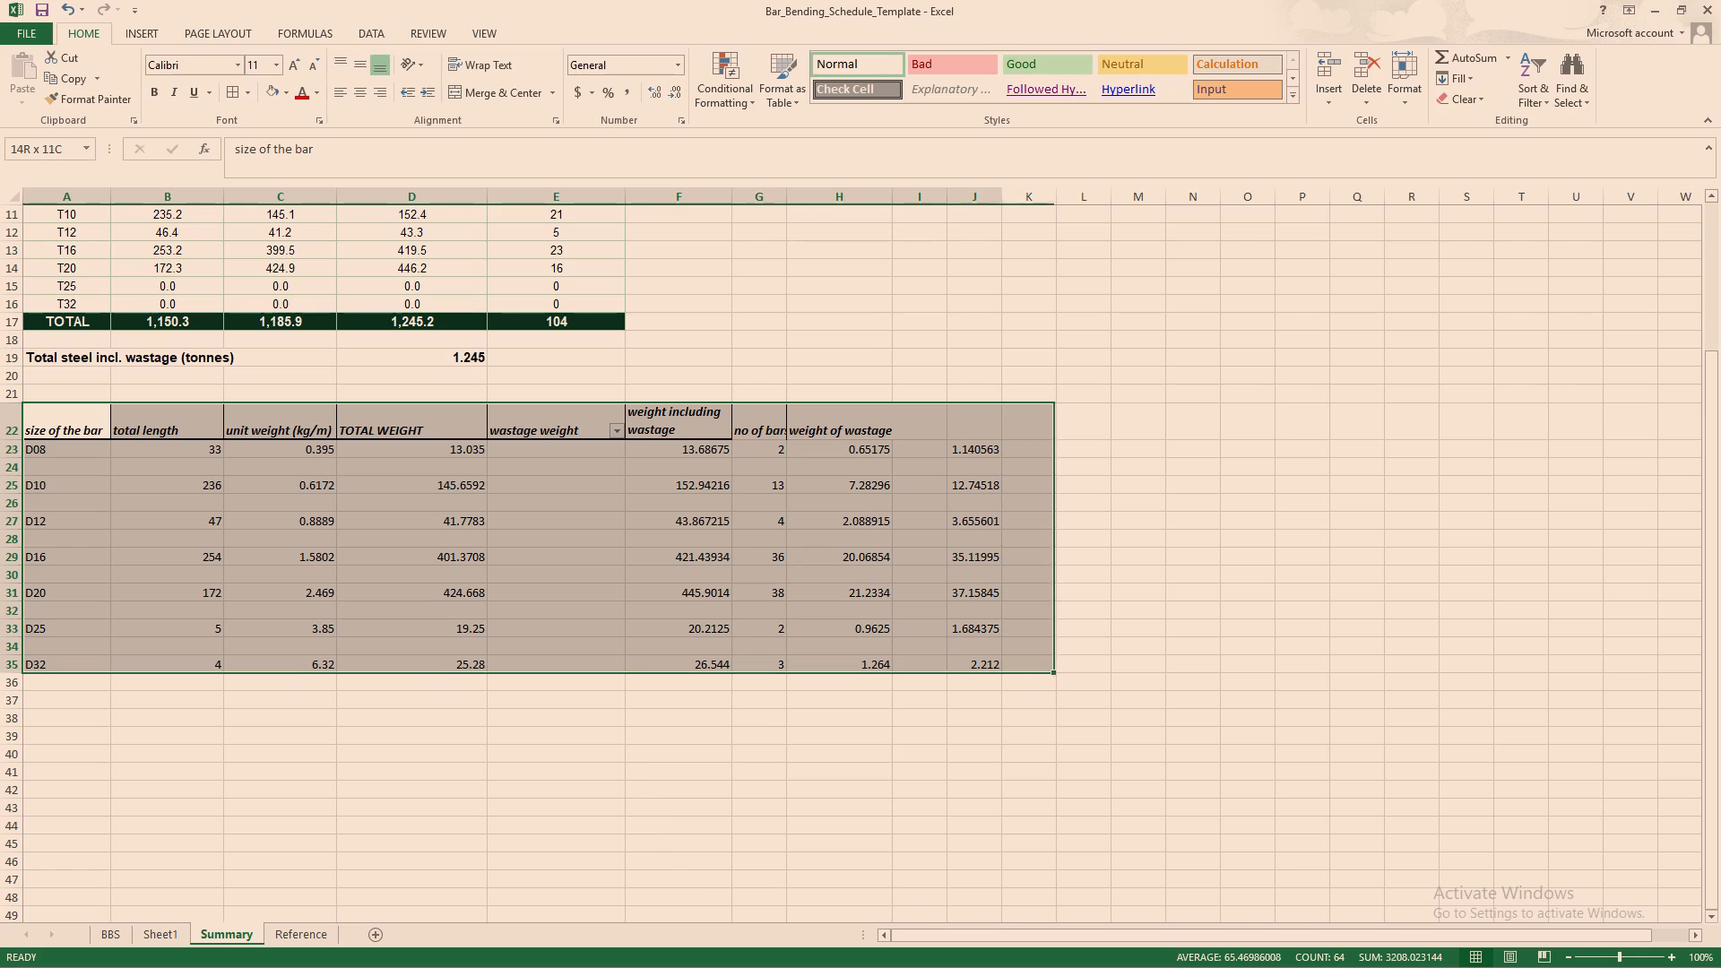
pyautogui.moveTo(988, 669); pyautogui.dragTo(977, 670)
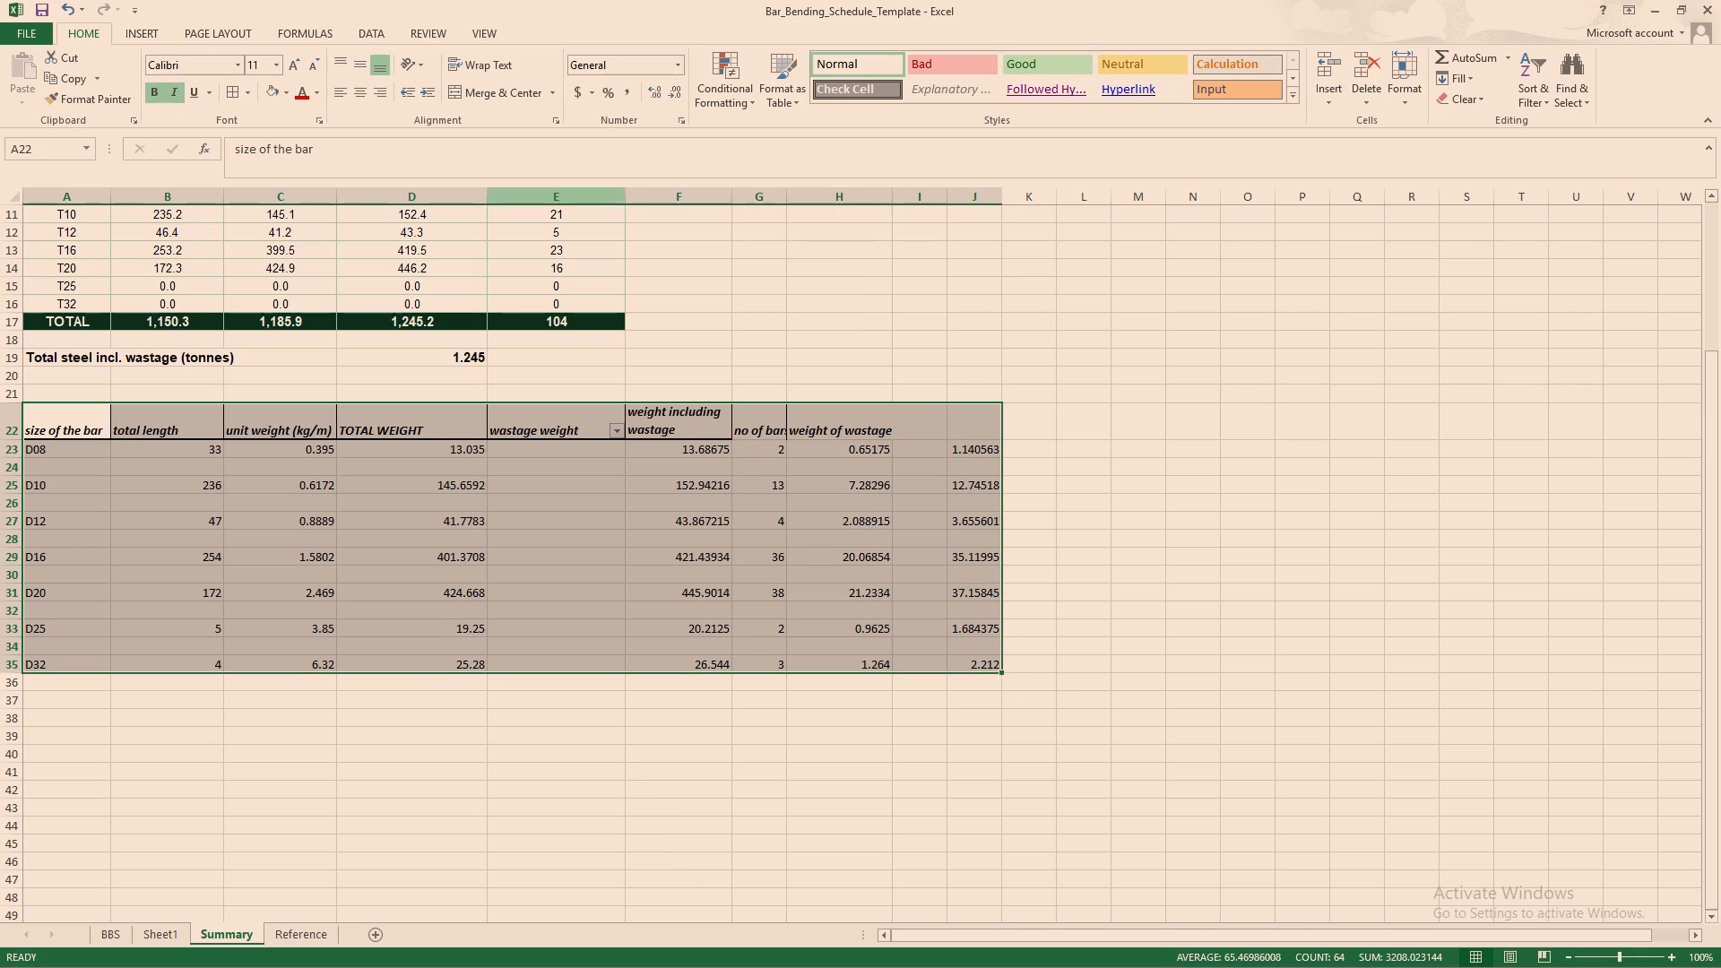
pyautogui.click(245, 94)
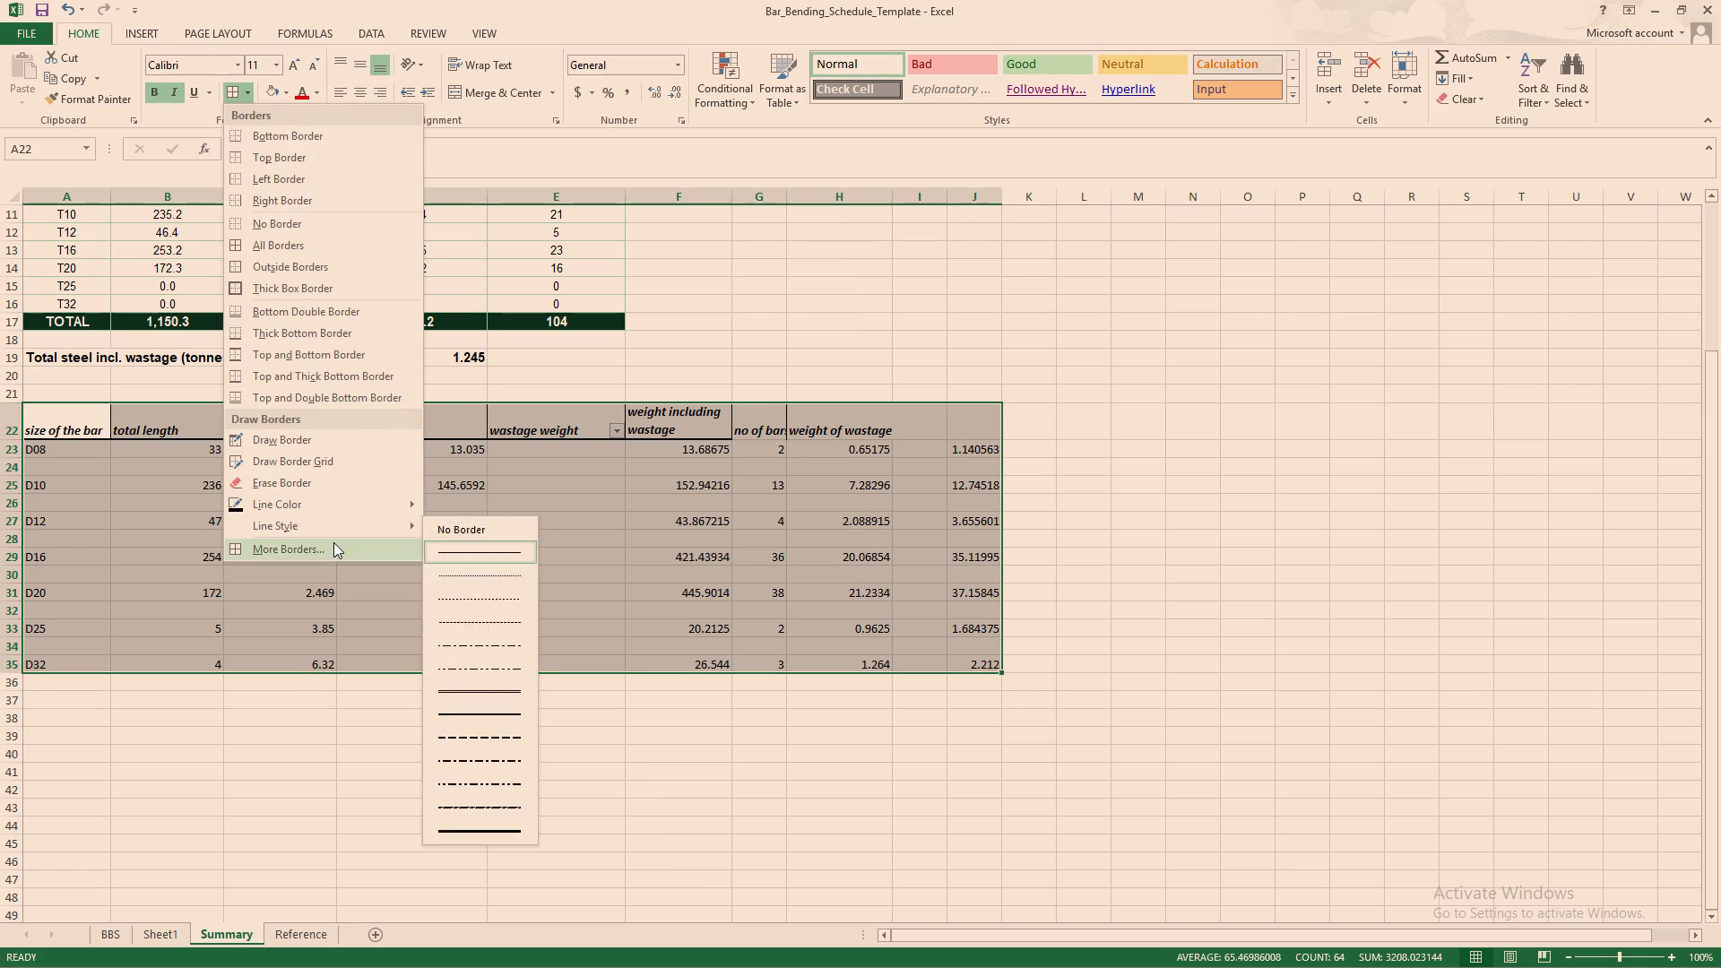
pyautogui.click(333, 548)
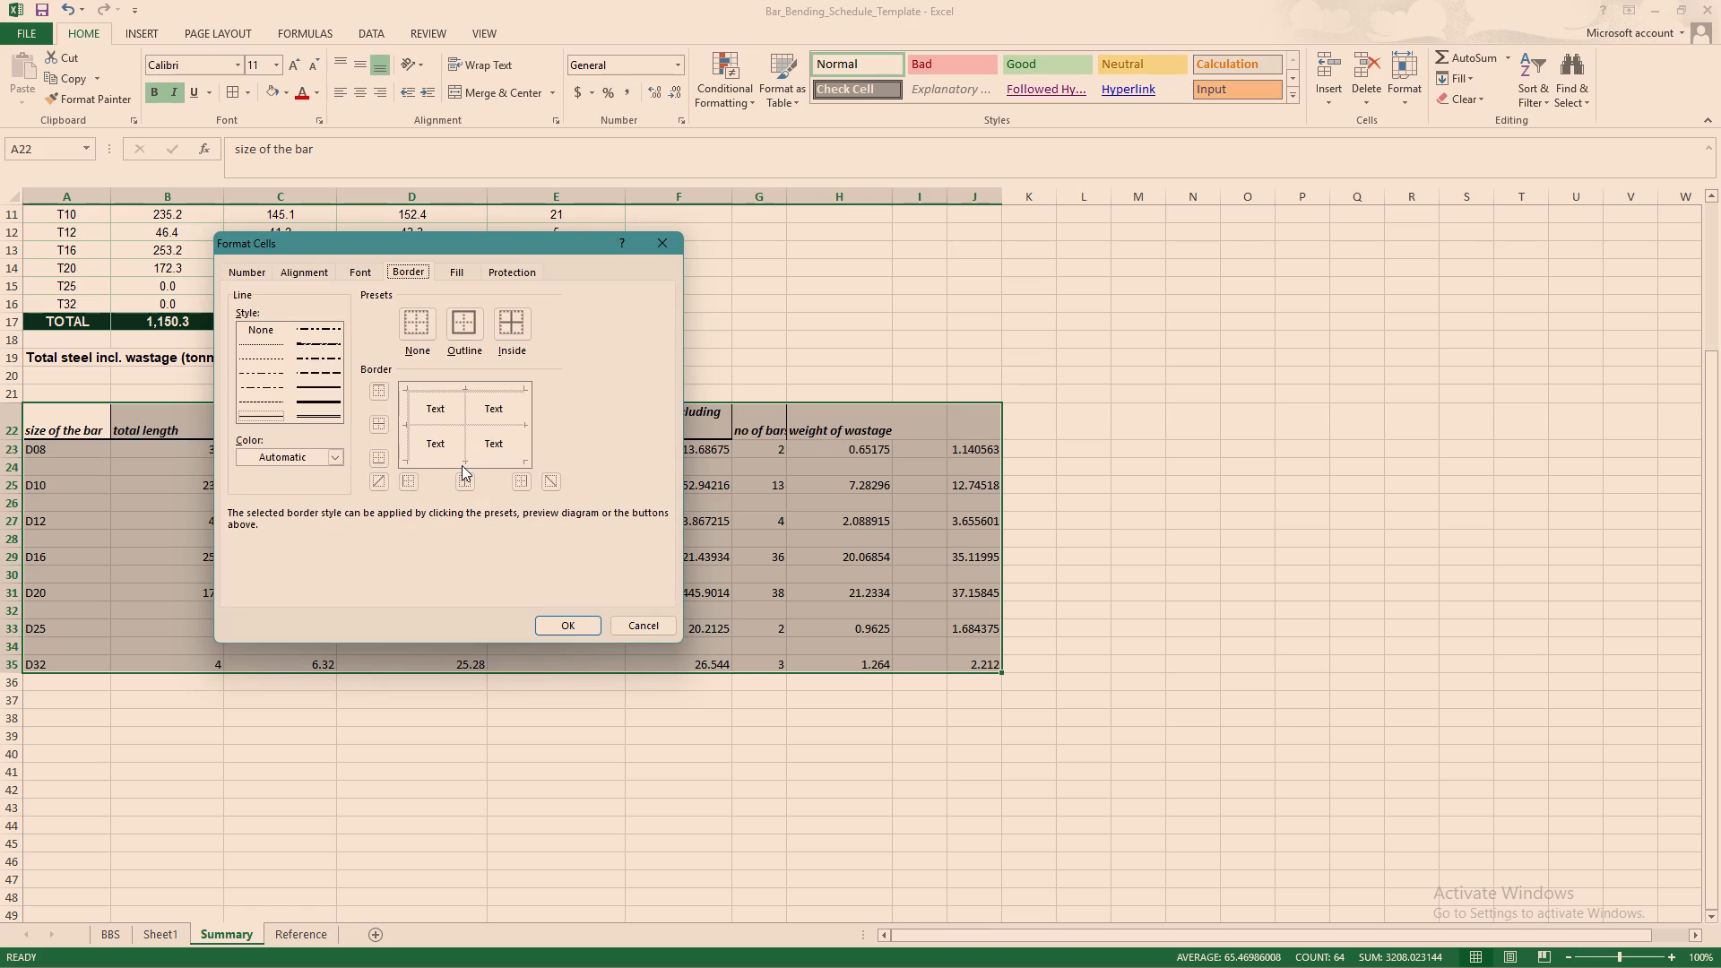
pyautogui.click(462, 462)
pyautogui.click(452, 426)
pyautogui.click(463, 403)
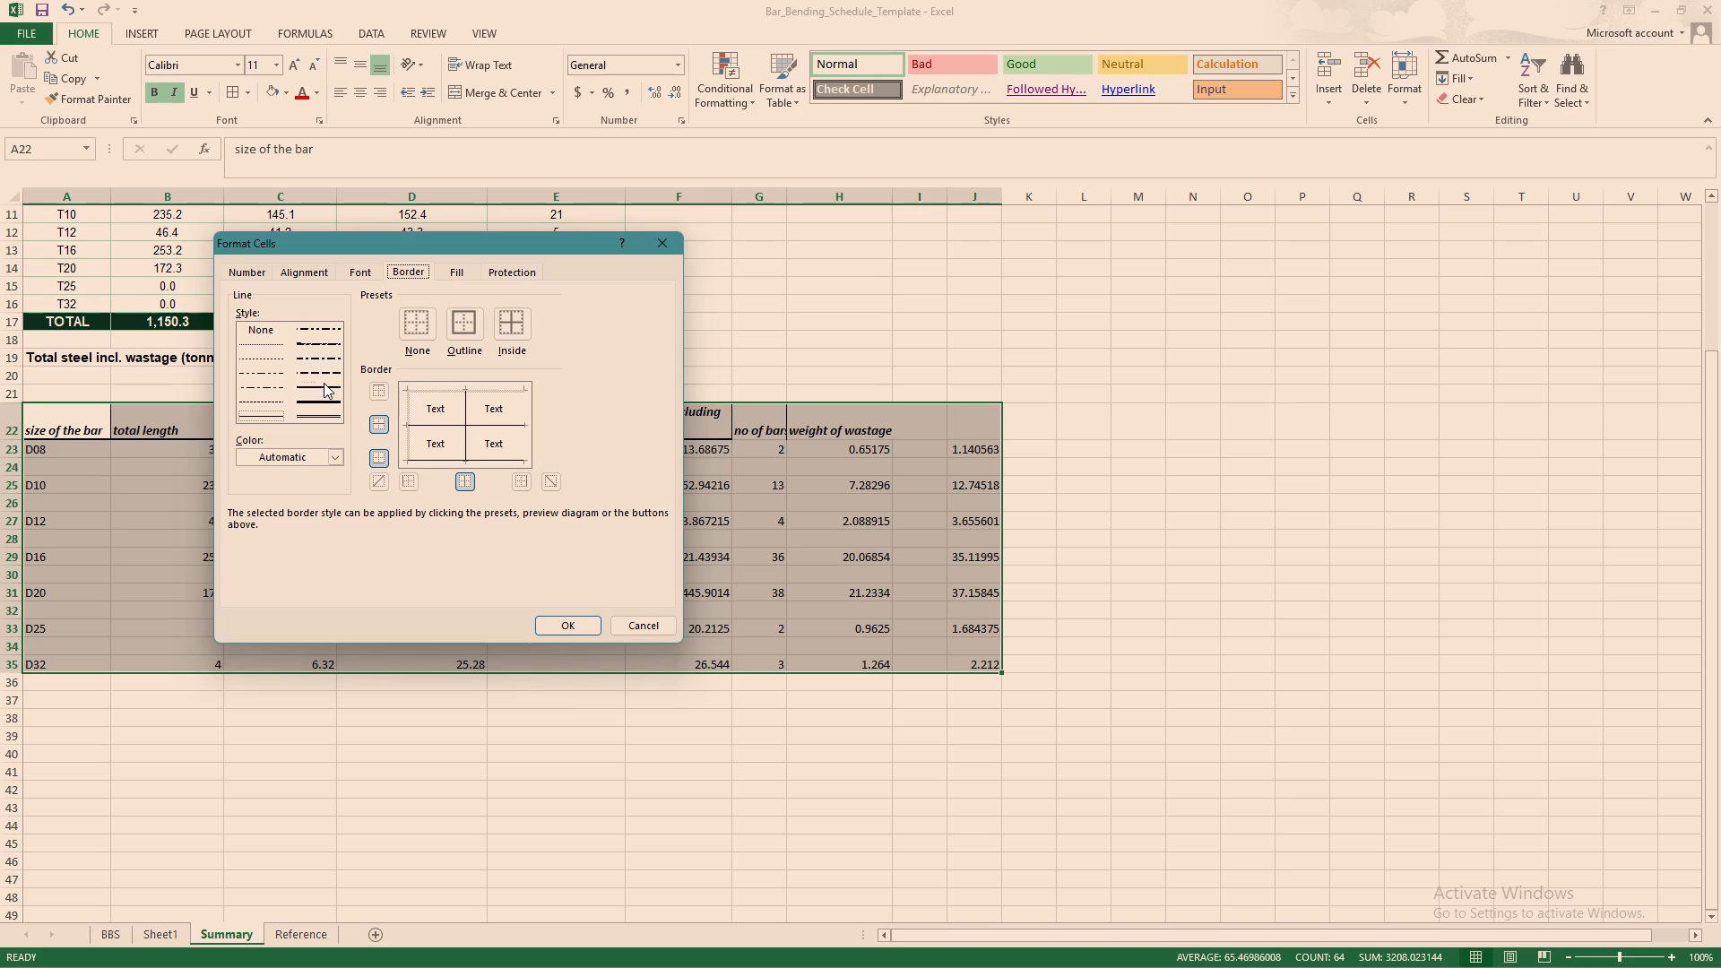
# For A22:J35, set medium solid outline and inner vertical borders, and remove the inner horizontal border.
pyautogui.click(324, 383)
pyautogui.click(410, 410)
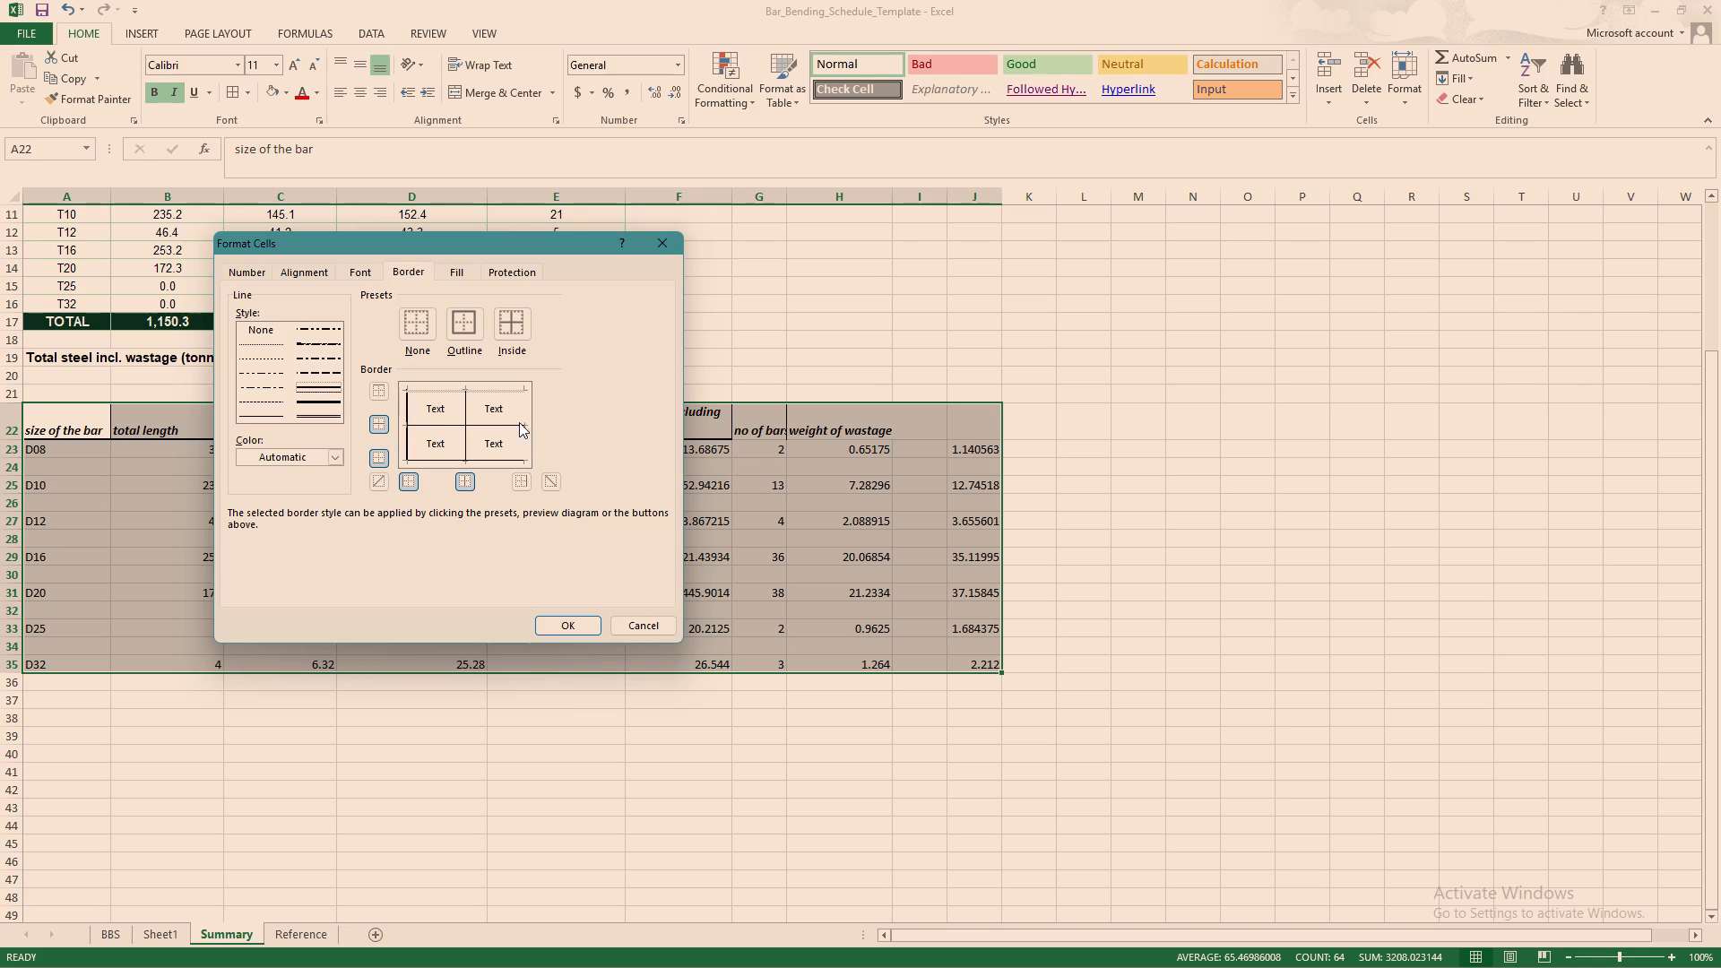
pyautogui.click(523, 426)
pyautogui.click(503, 459)
pyautogui.click(494, 393)
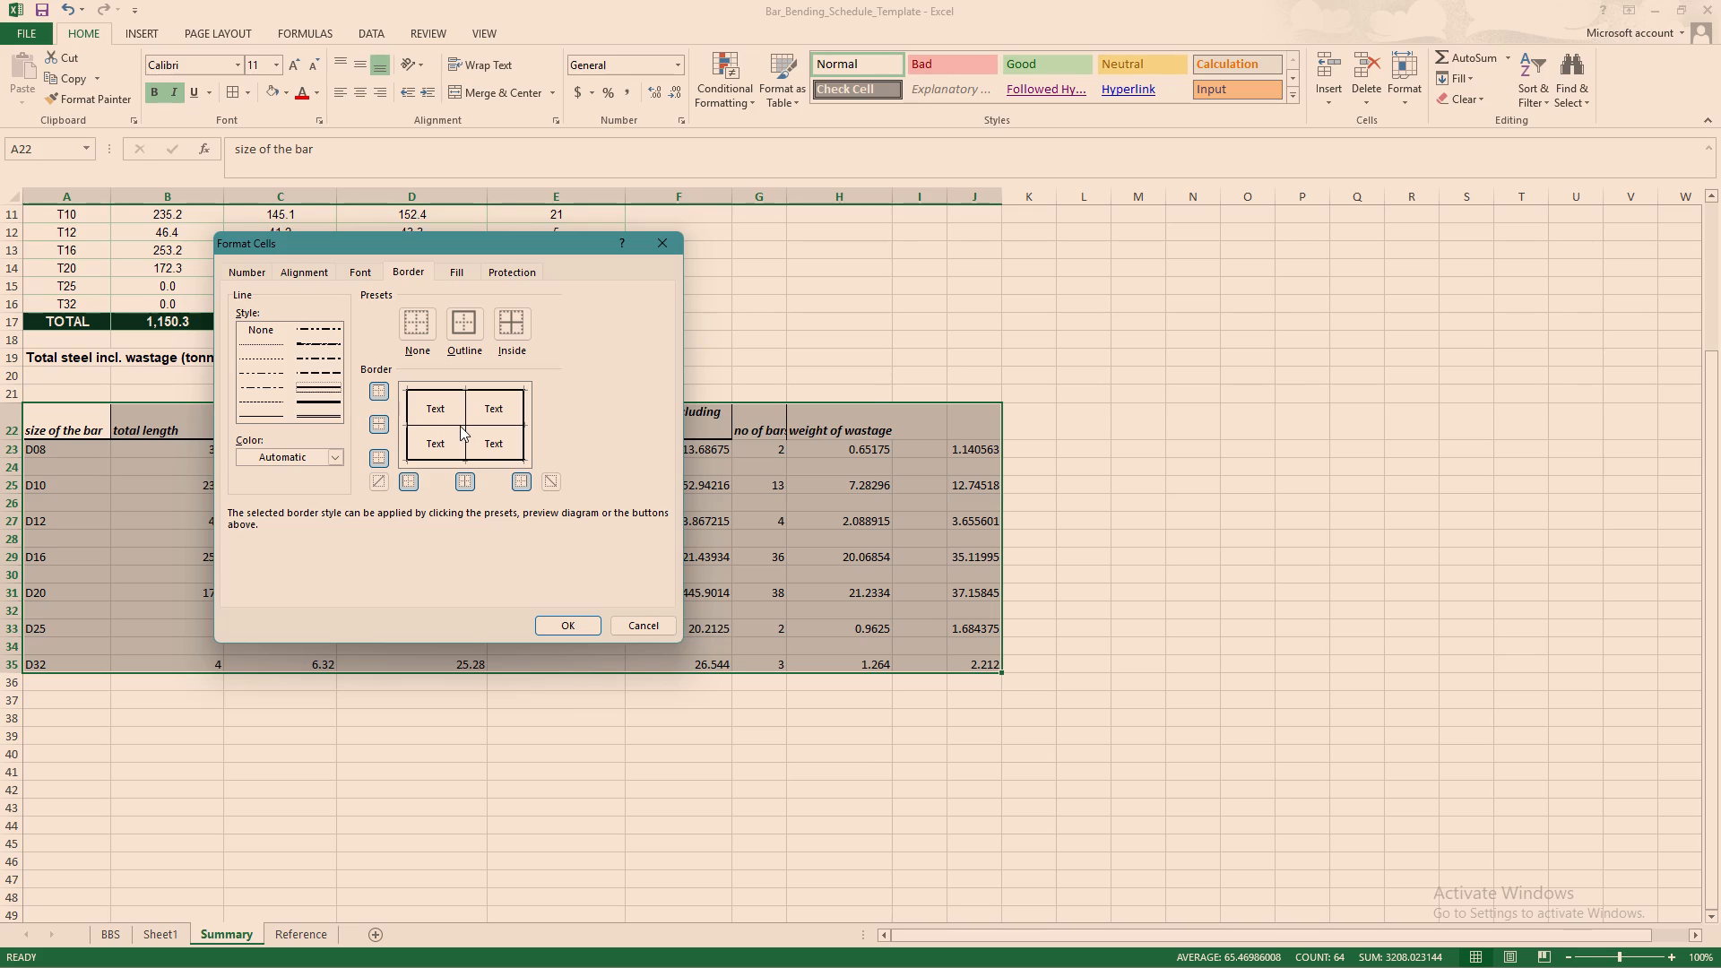
pyautogui.click(460, 426)
pyautogui.click(454, 422)
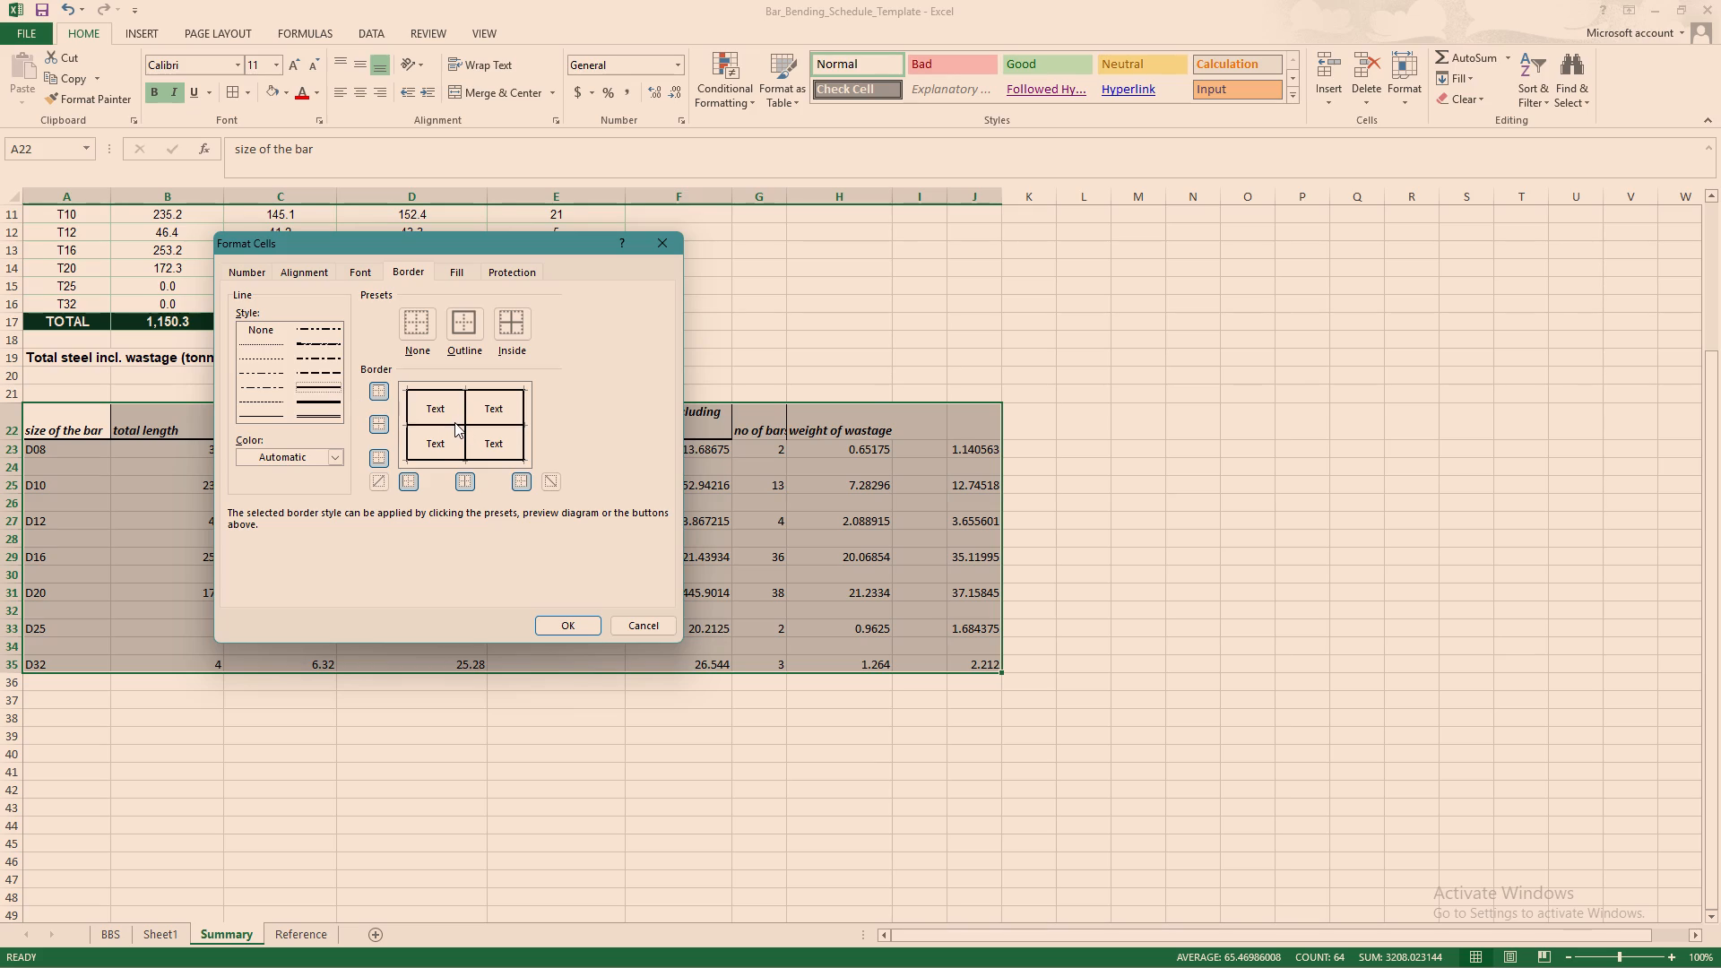
pyautogui.click(454, 422)
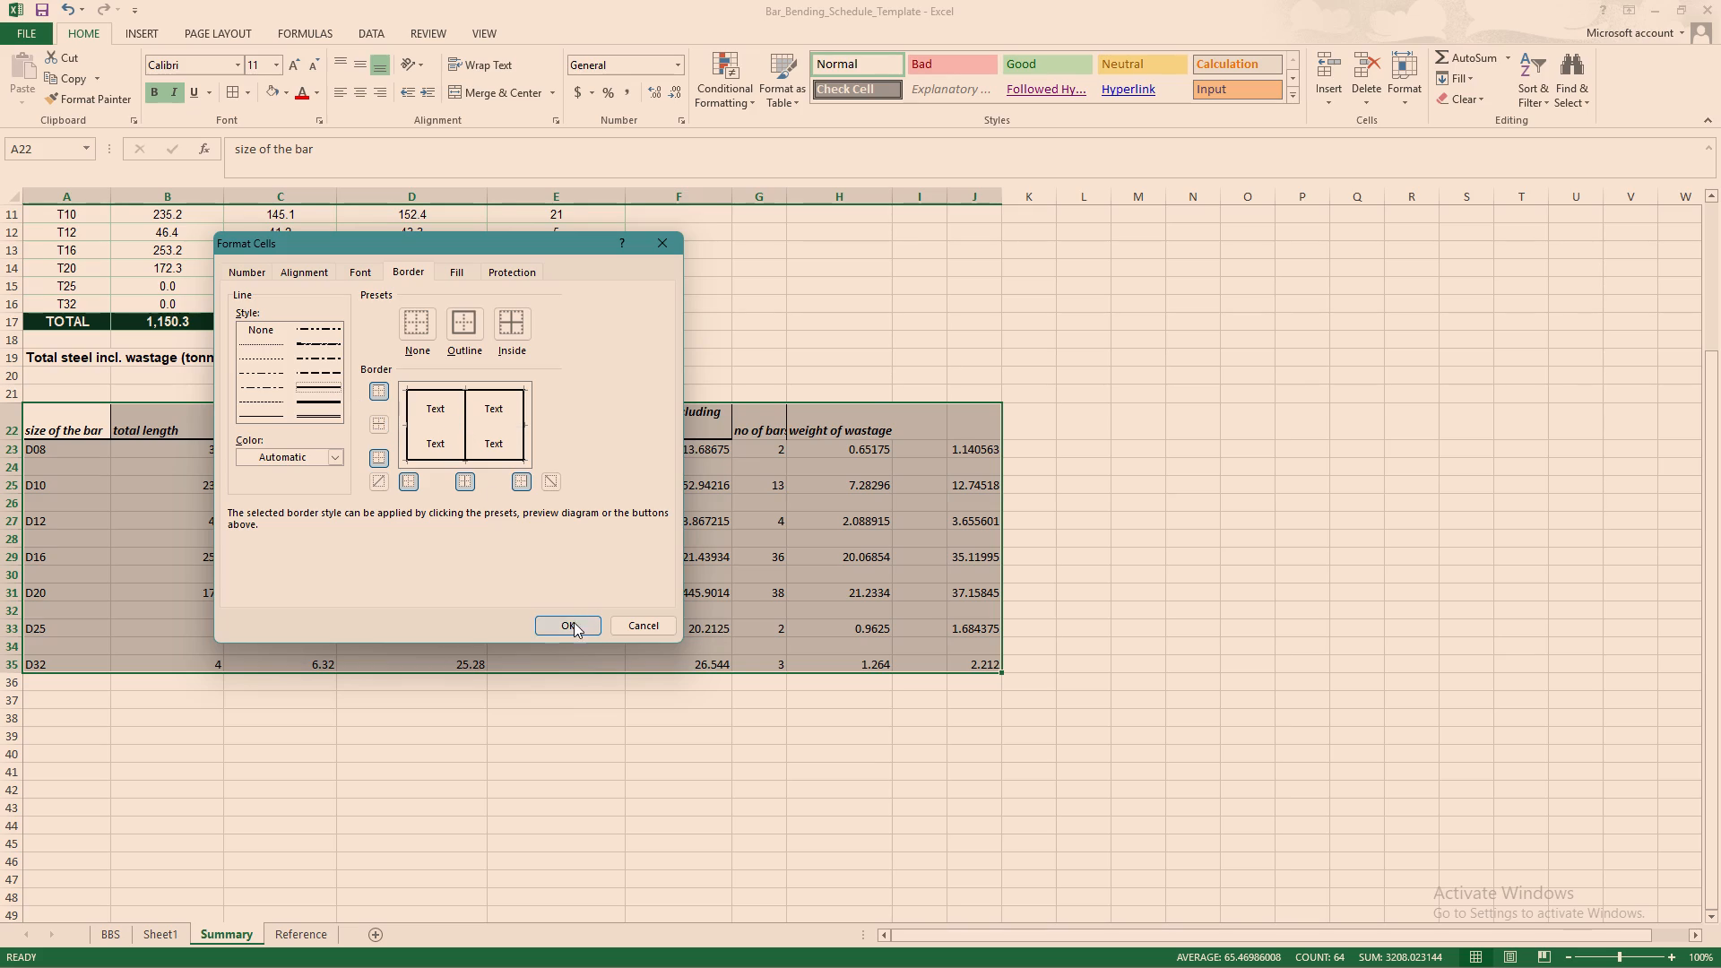
pyautogui.click(573, 623)
pyautogui.click(542, 706)
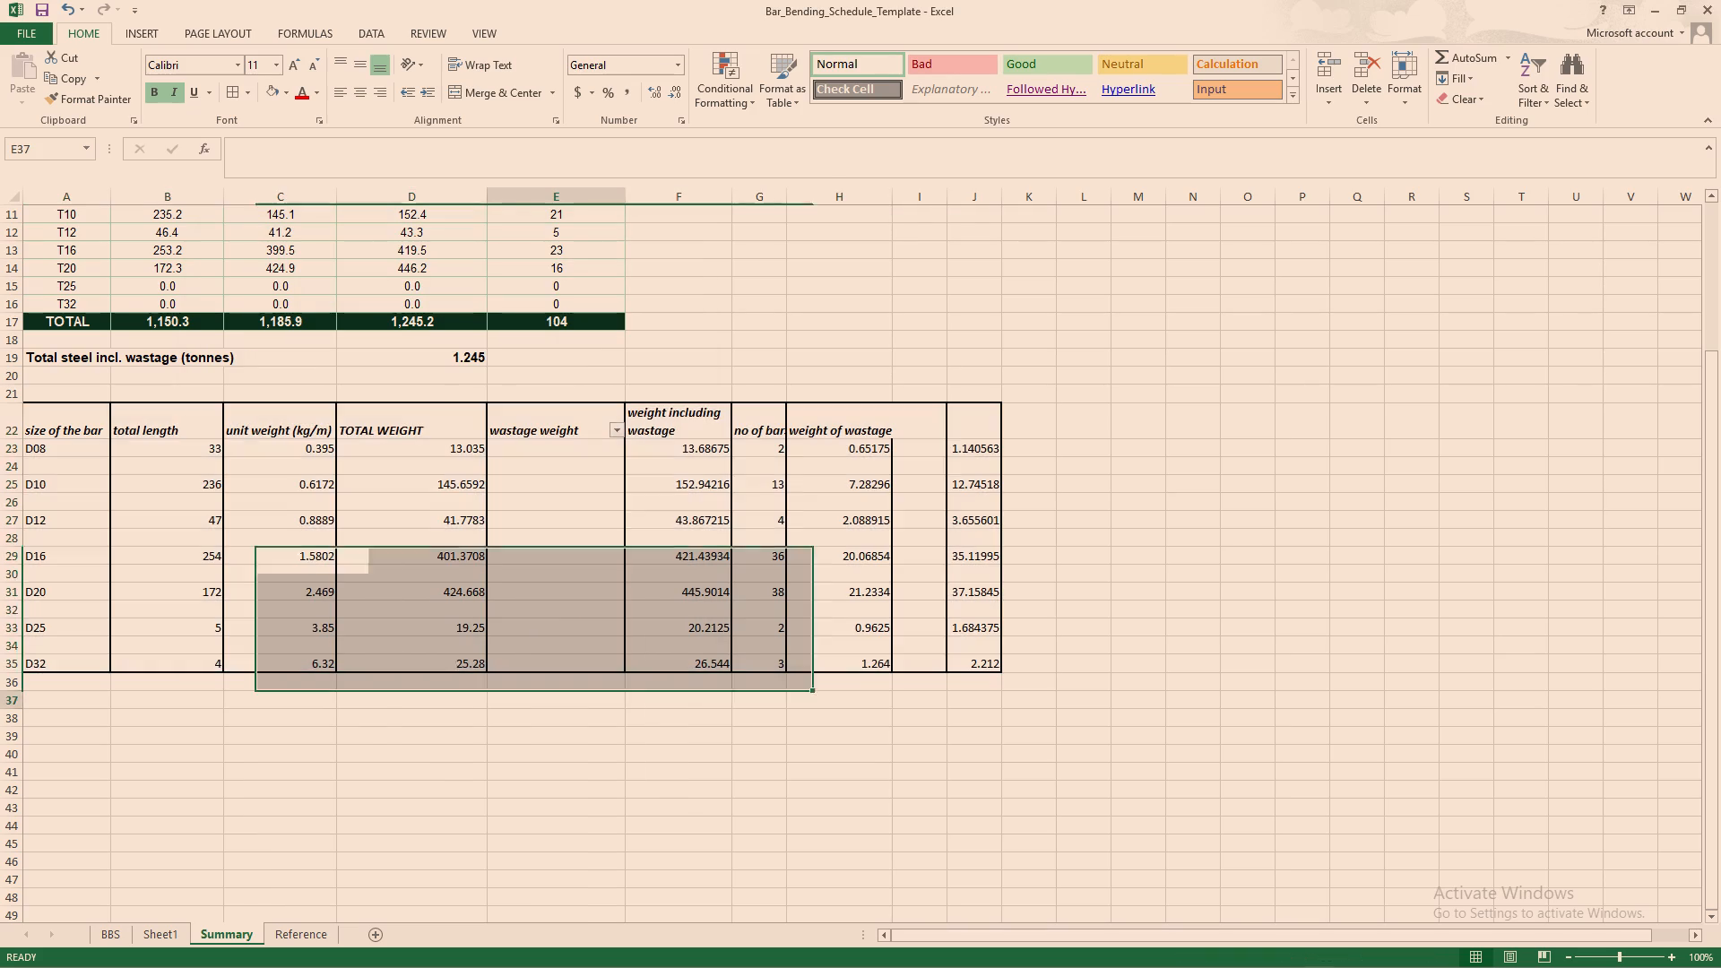
# Add a bottom border to the table's header row, A22:J22.
pyautogui.moveTo(68, 418); pyautogui.dragTo(179, 421)
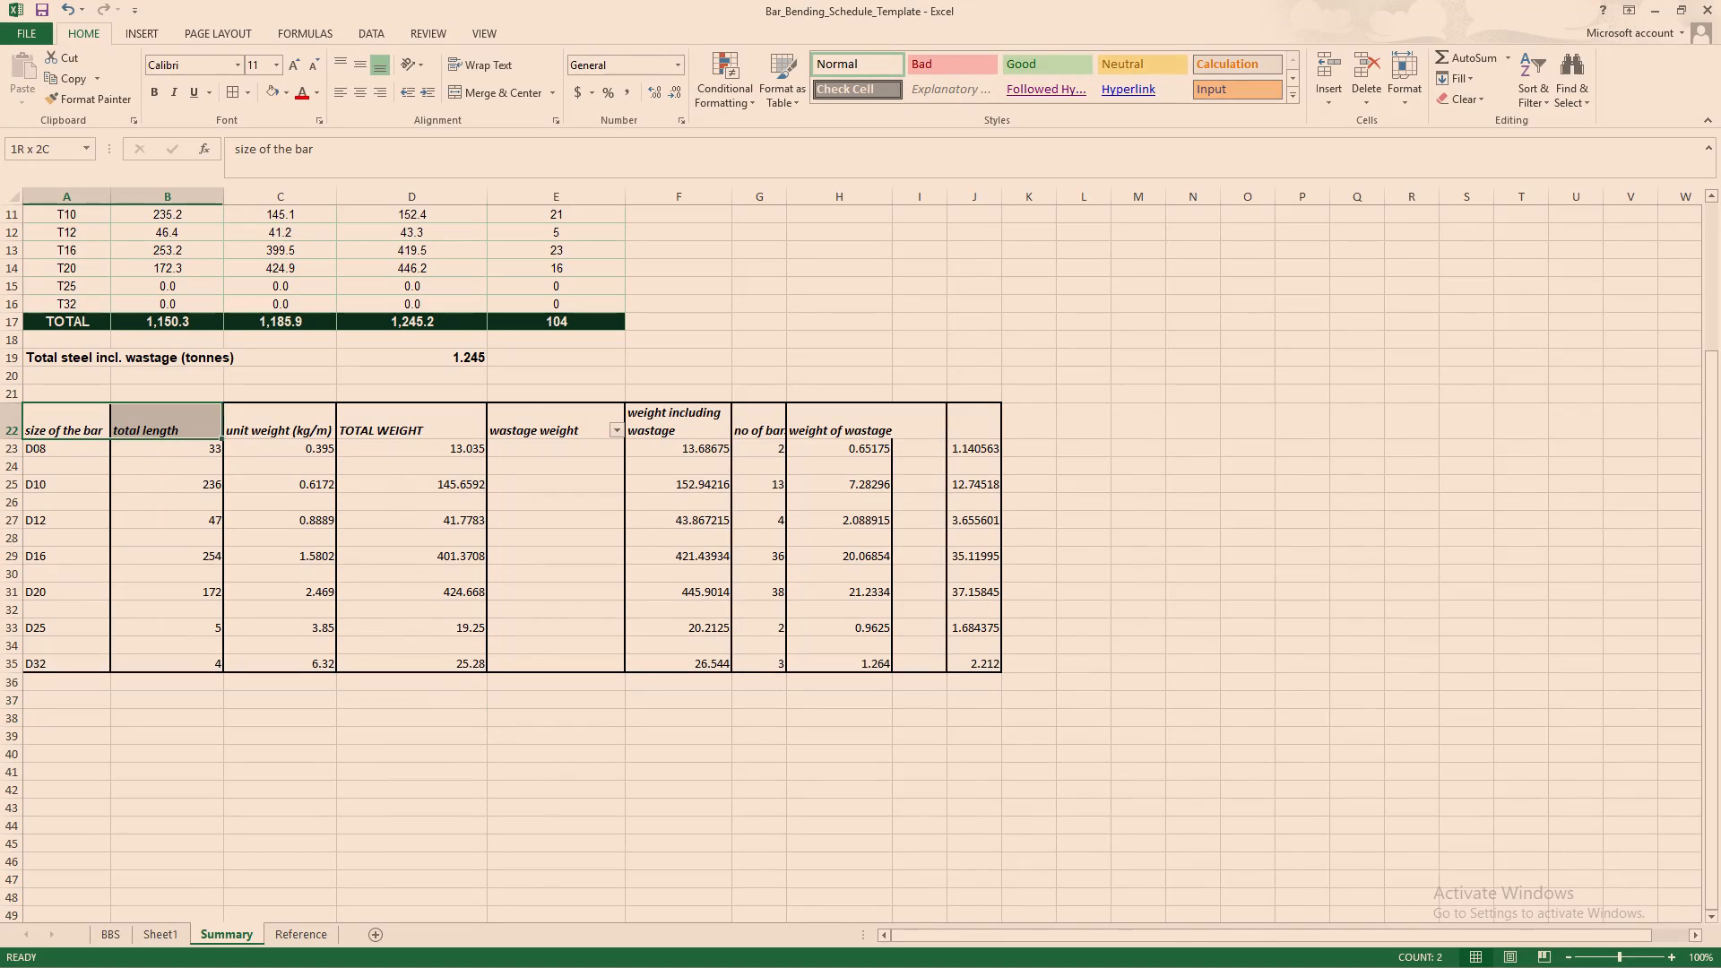
pyautogui.moveTo(179, 421); pyautogui.dragTo(989, 428)
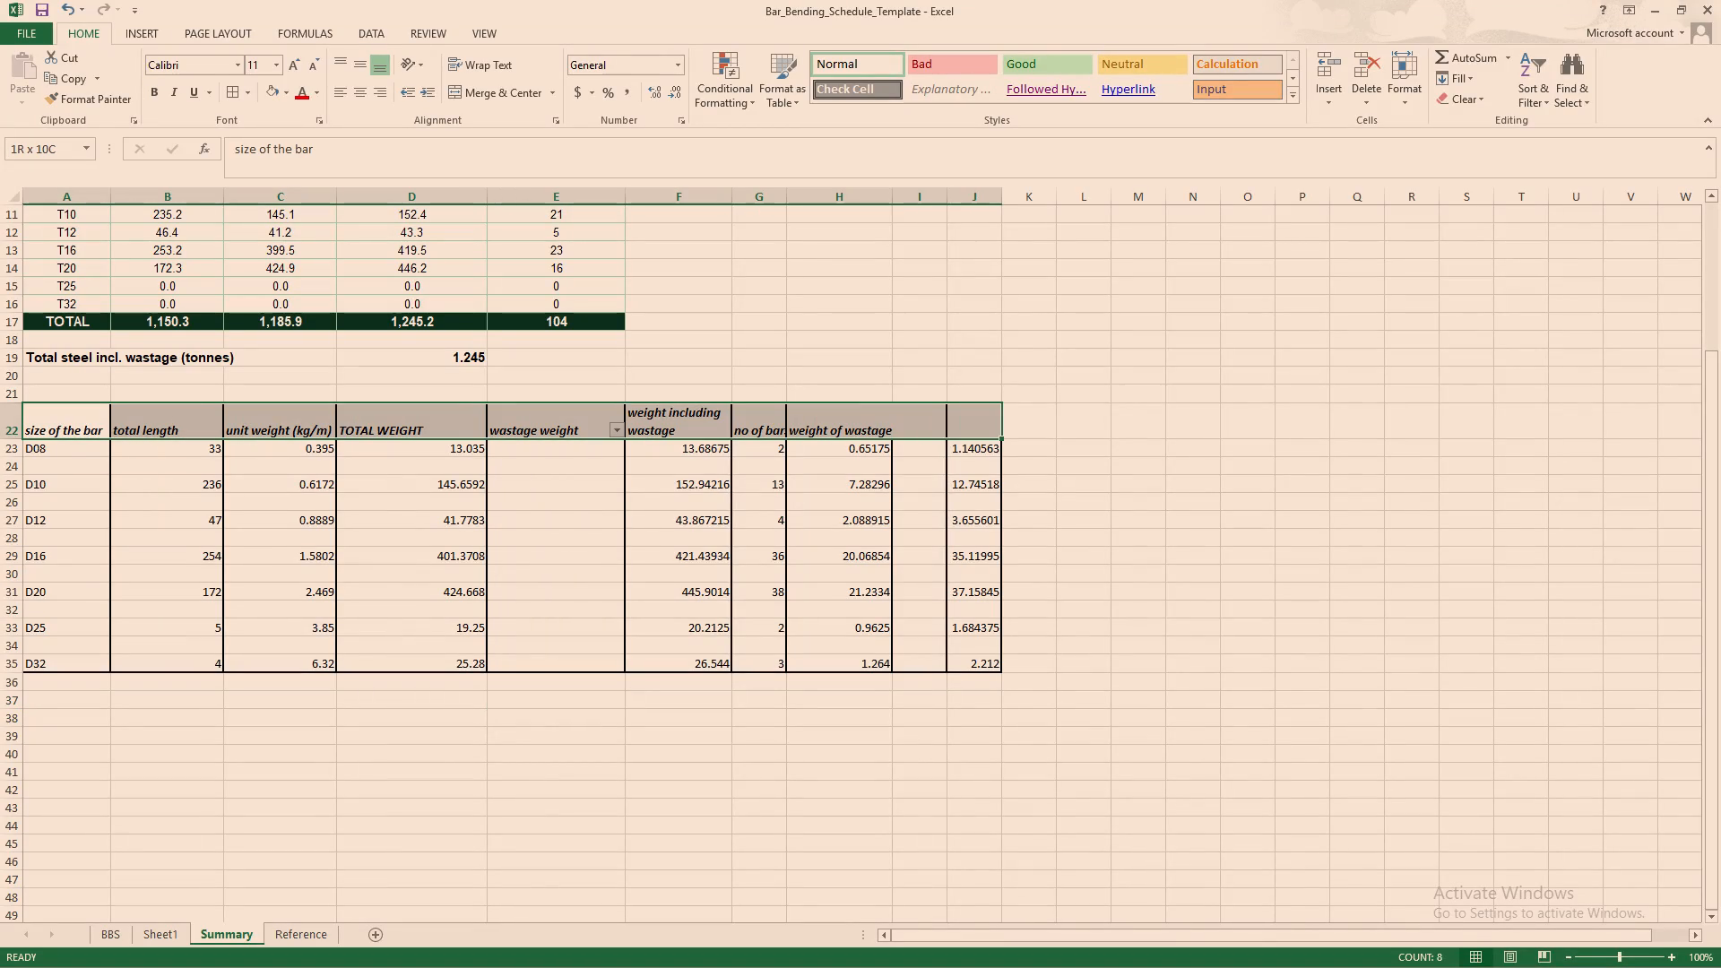
pyautogui.click(231, 88)
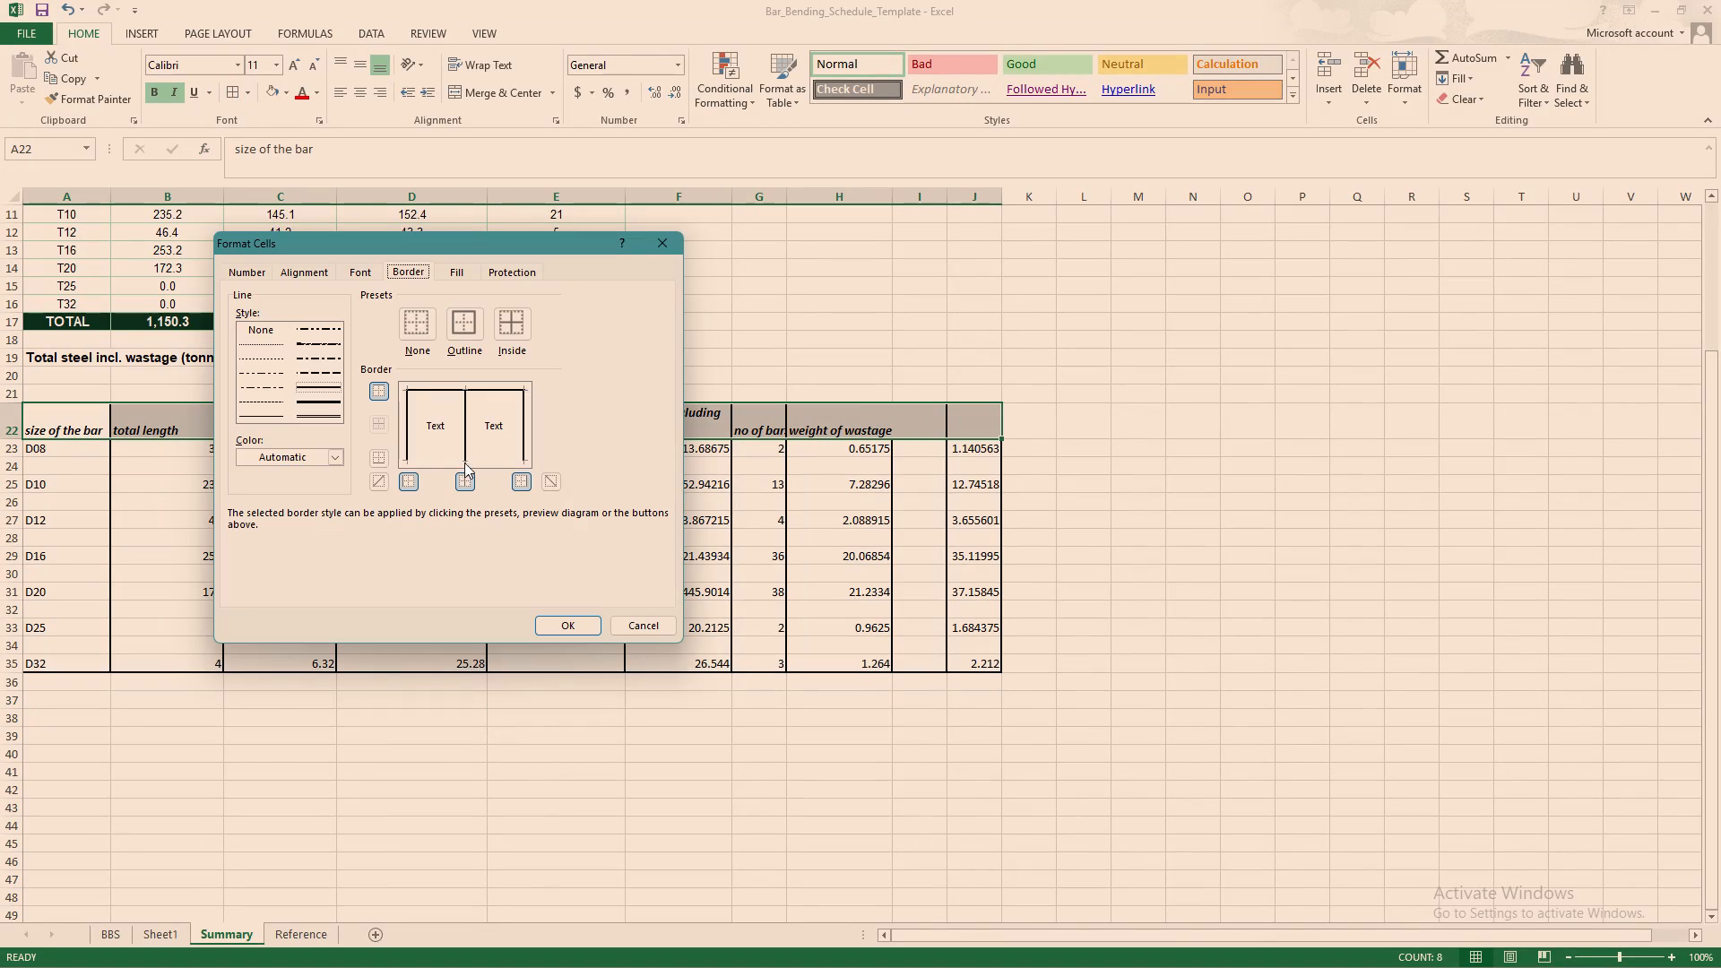
pyautogui.click(463, 462)
pyautogui.click(576, 624)
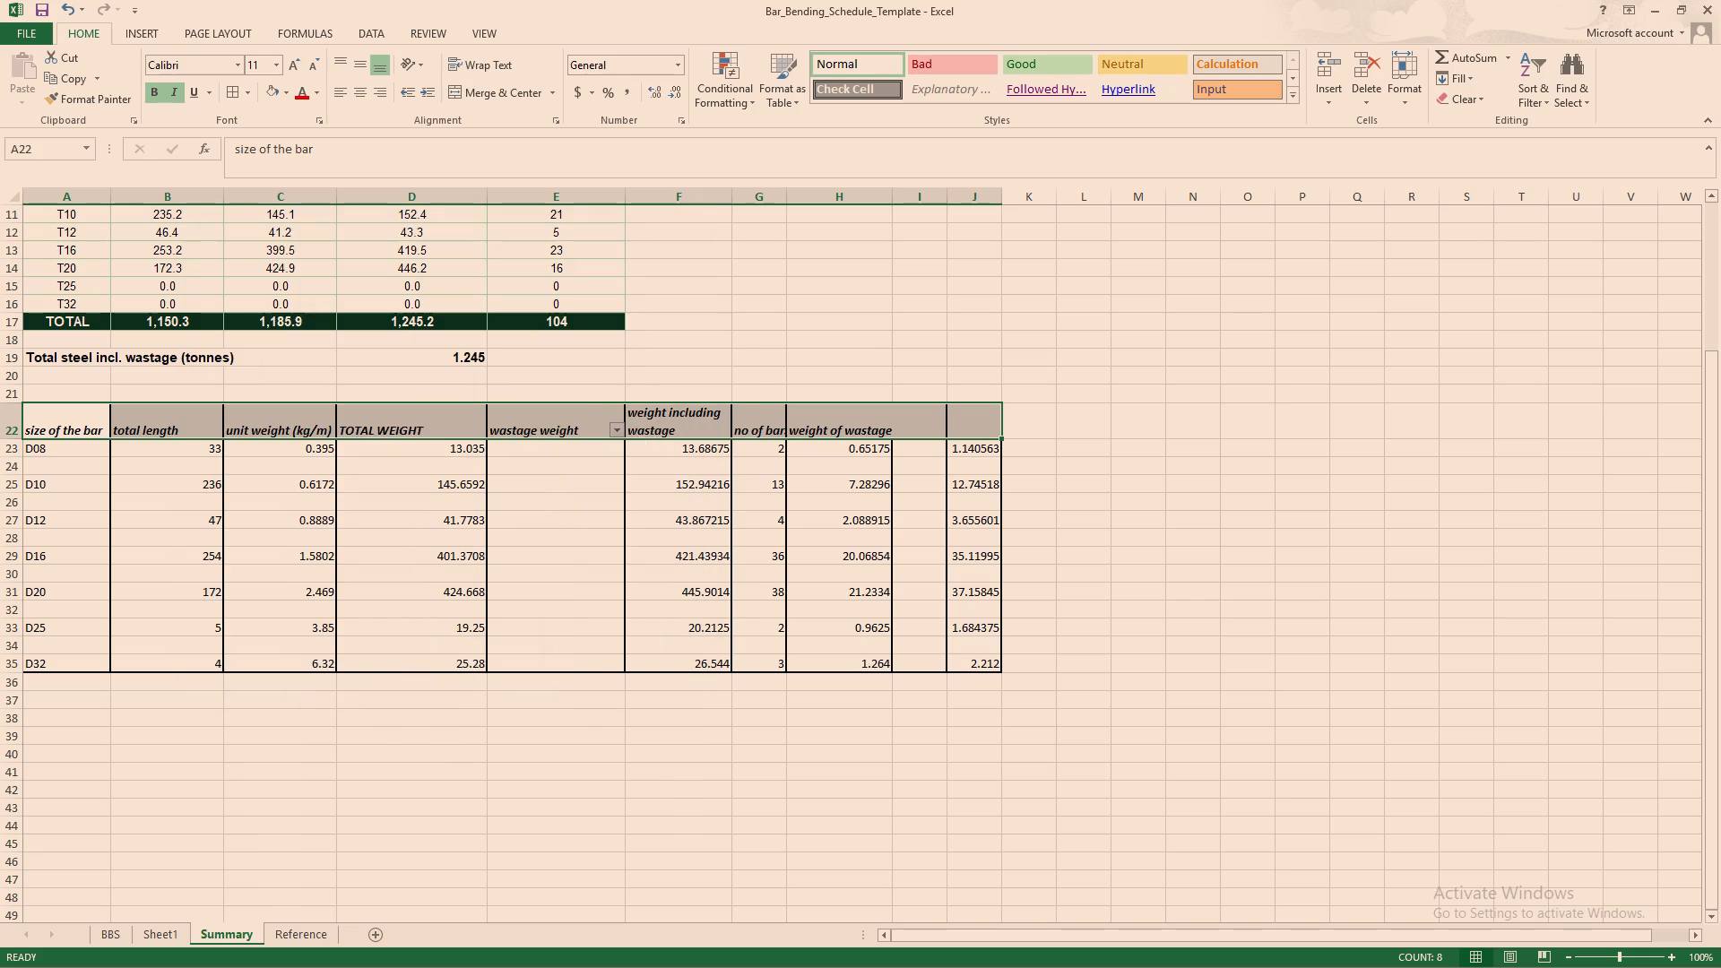
pyautogui.click(705, 741)
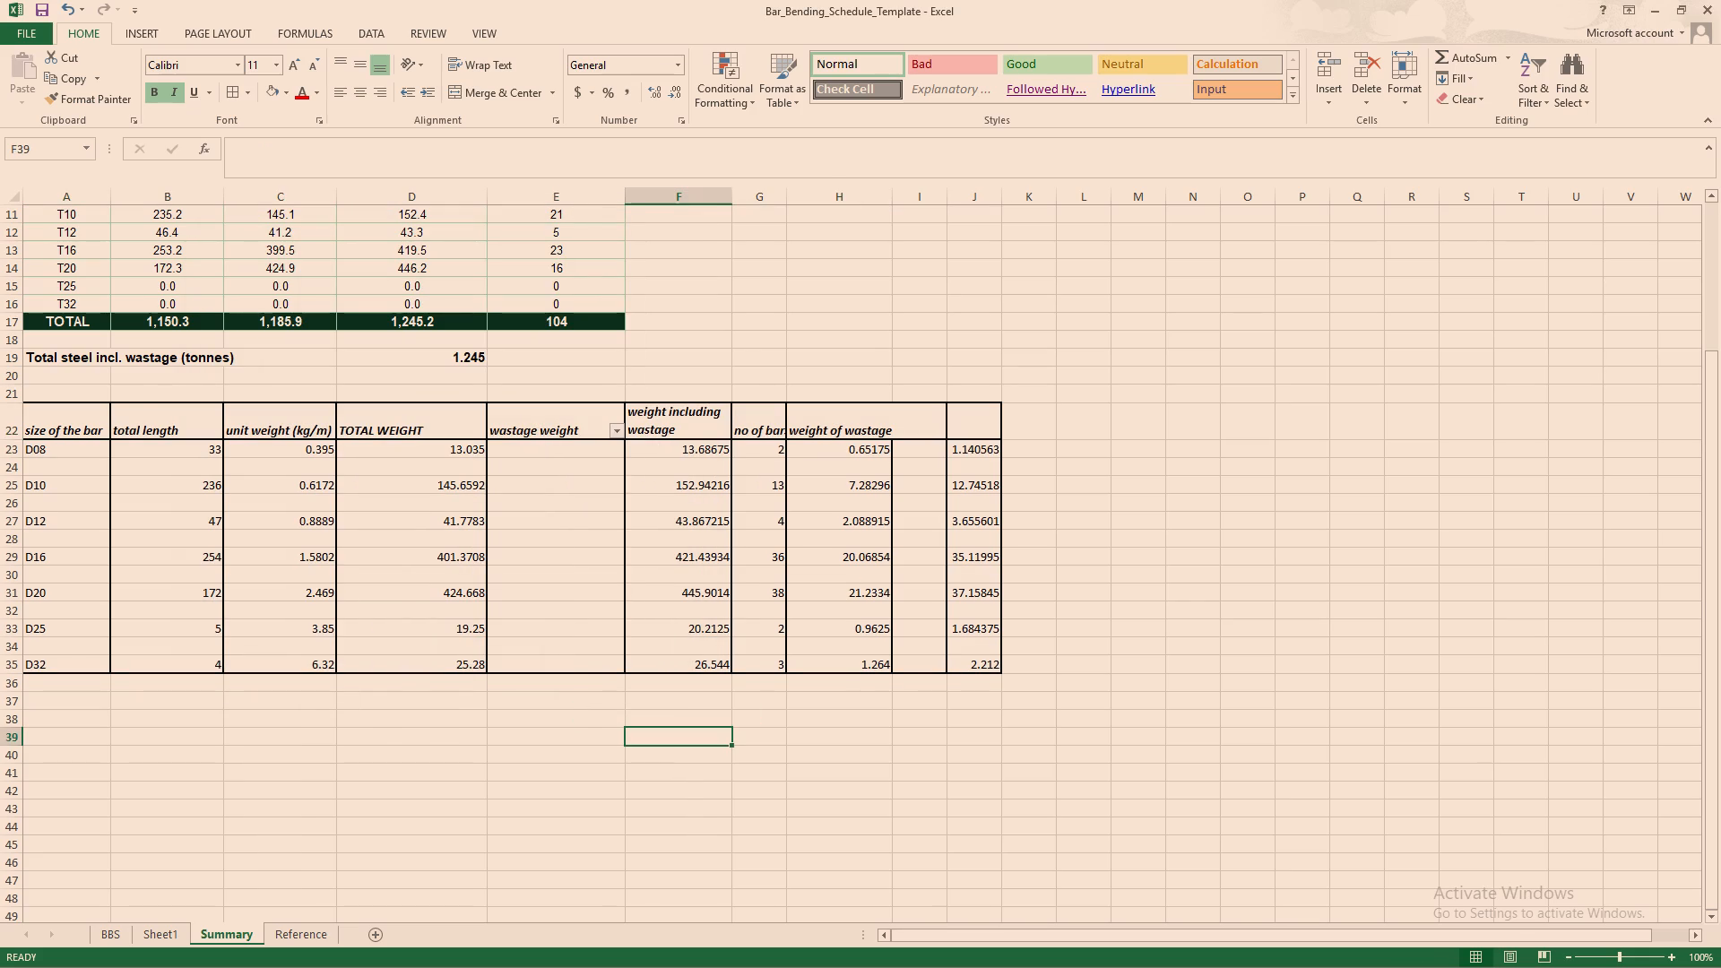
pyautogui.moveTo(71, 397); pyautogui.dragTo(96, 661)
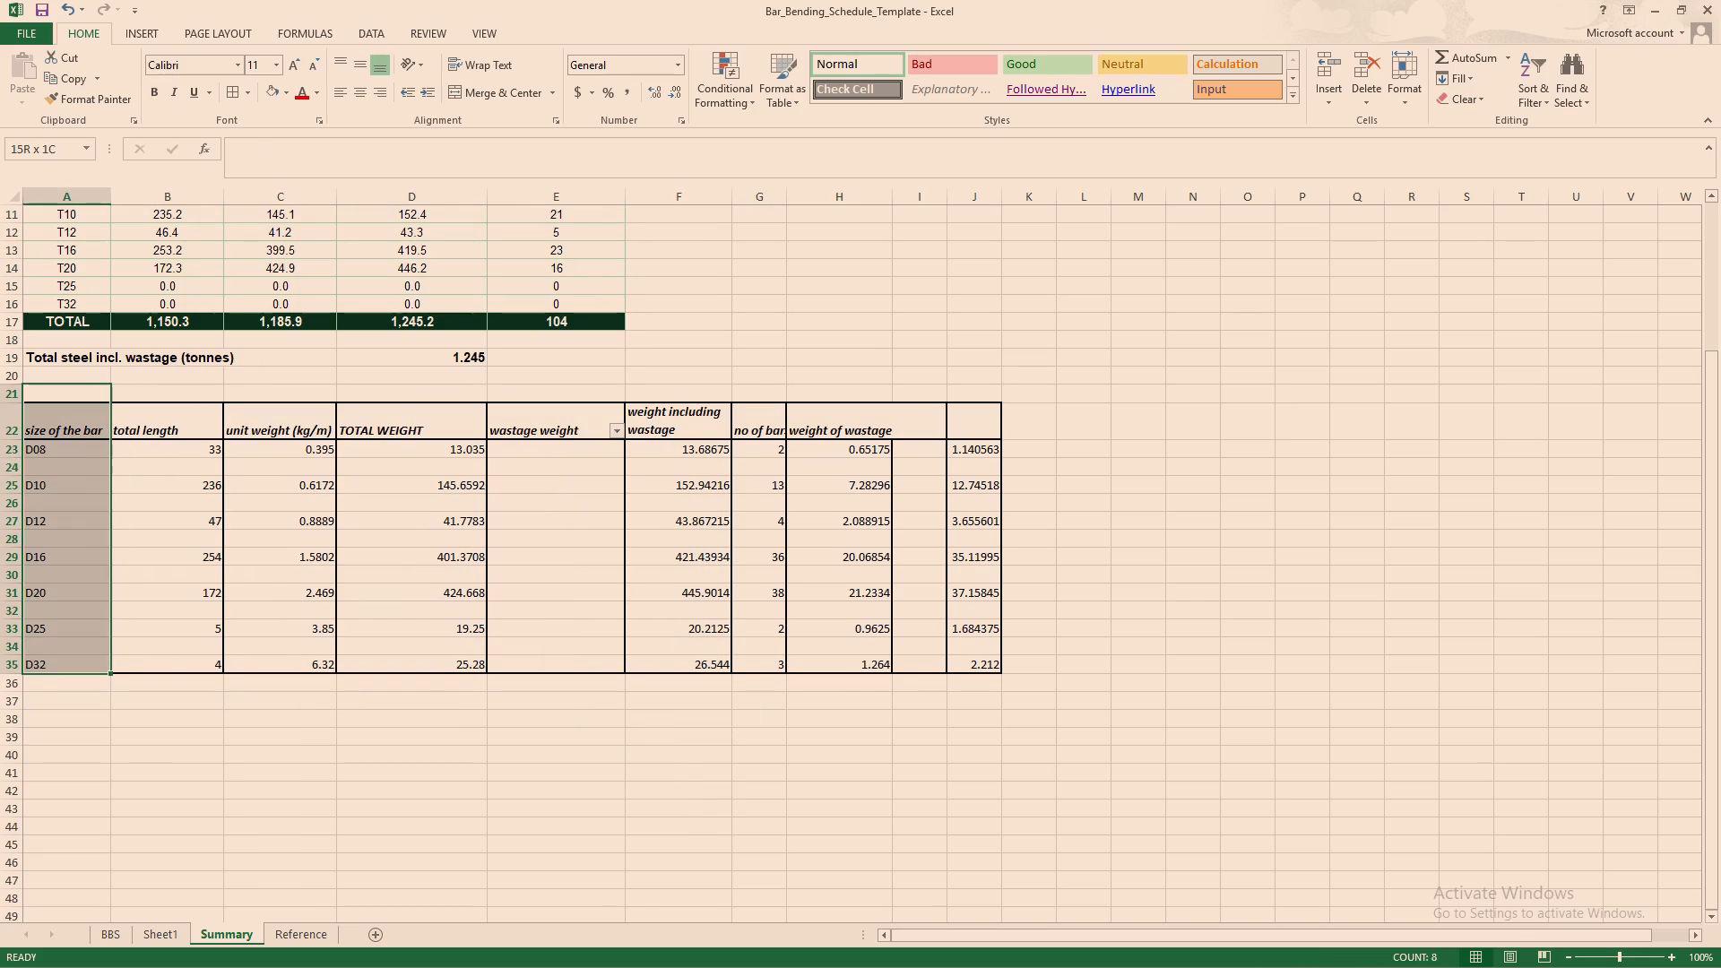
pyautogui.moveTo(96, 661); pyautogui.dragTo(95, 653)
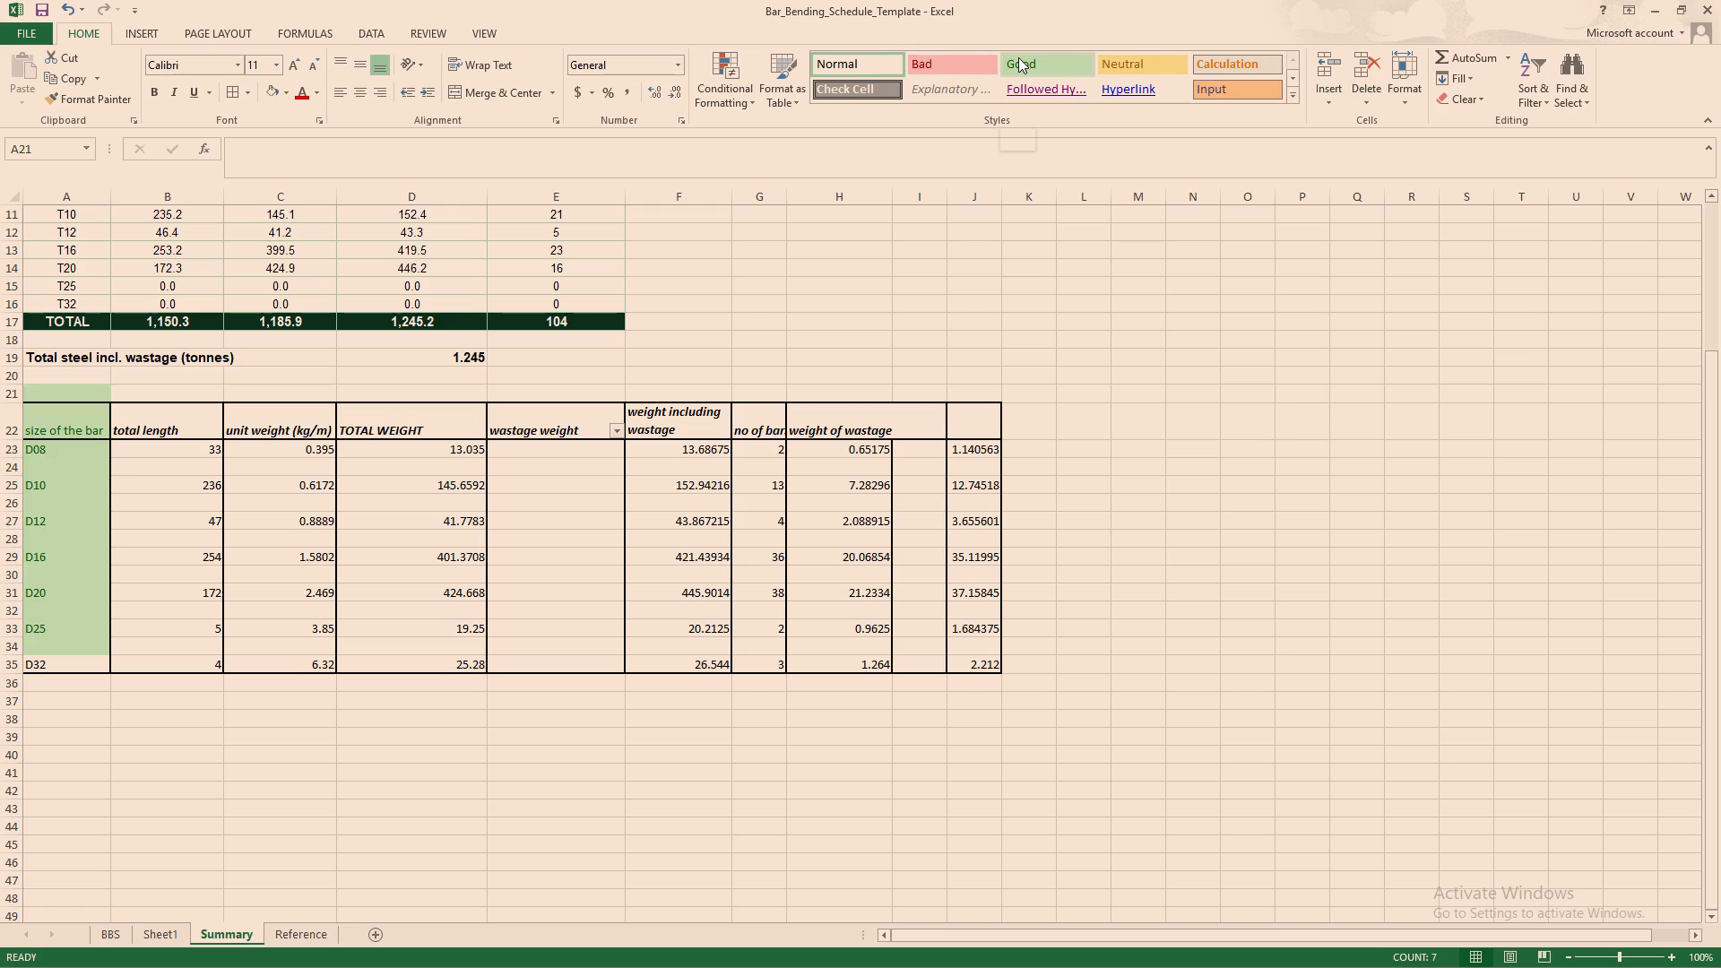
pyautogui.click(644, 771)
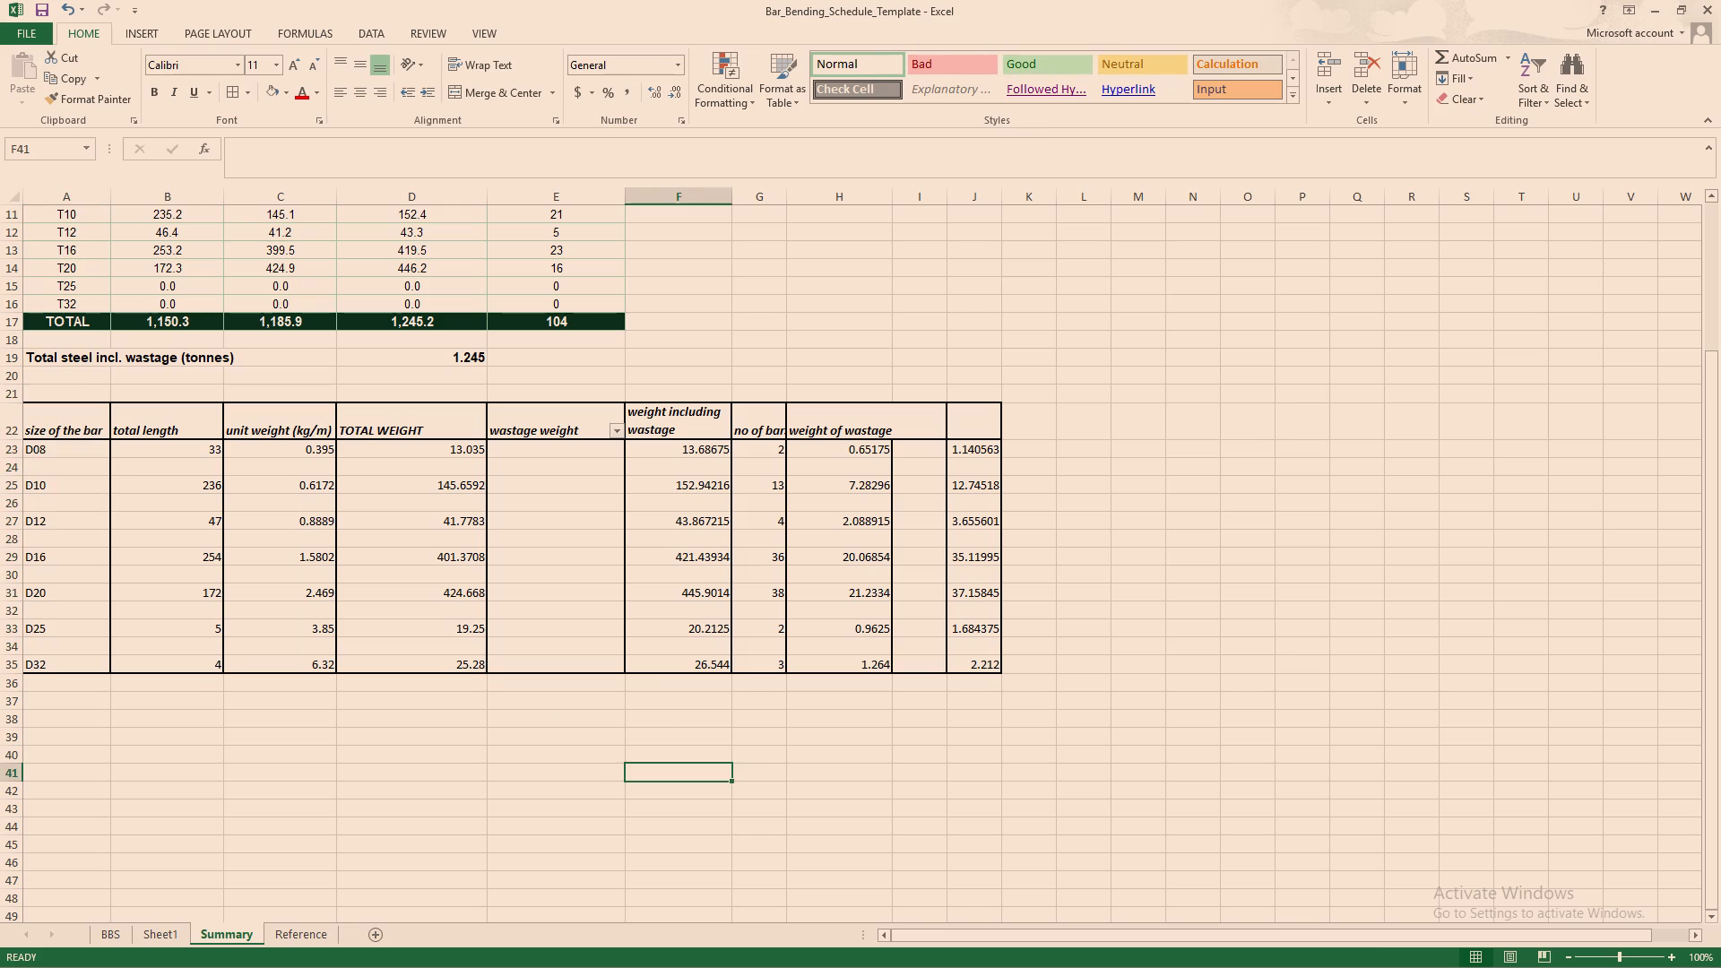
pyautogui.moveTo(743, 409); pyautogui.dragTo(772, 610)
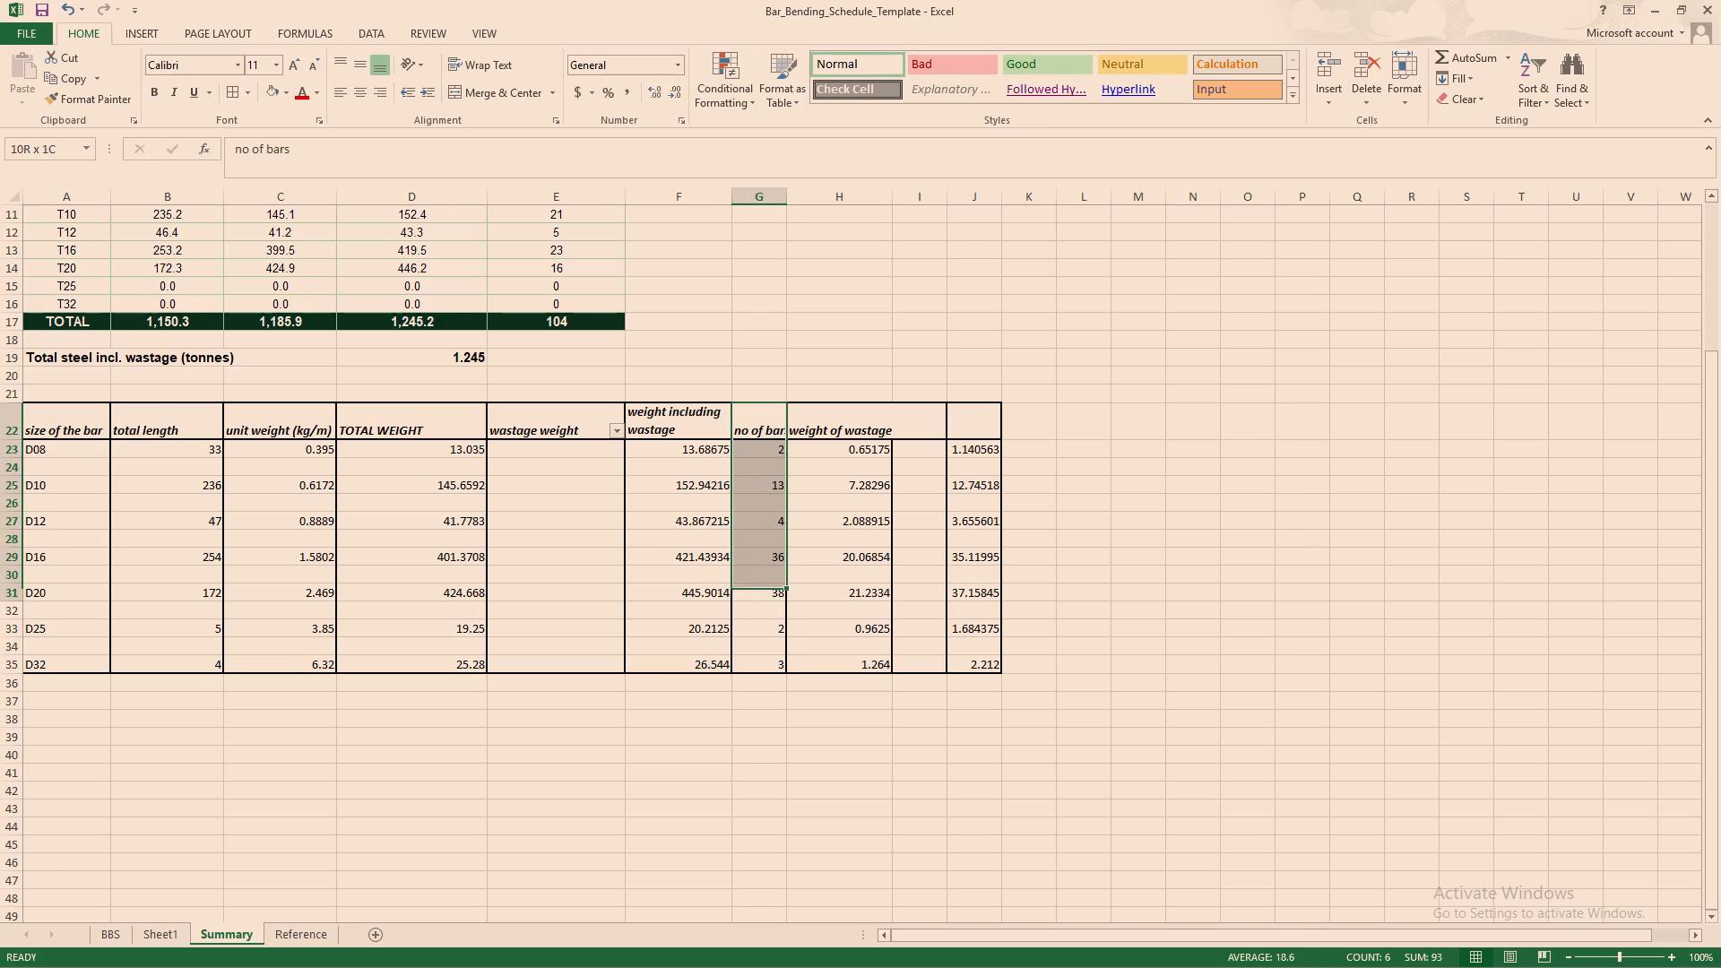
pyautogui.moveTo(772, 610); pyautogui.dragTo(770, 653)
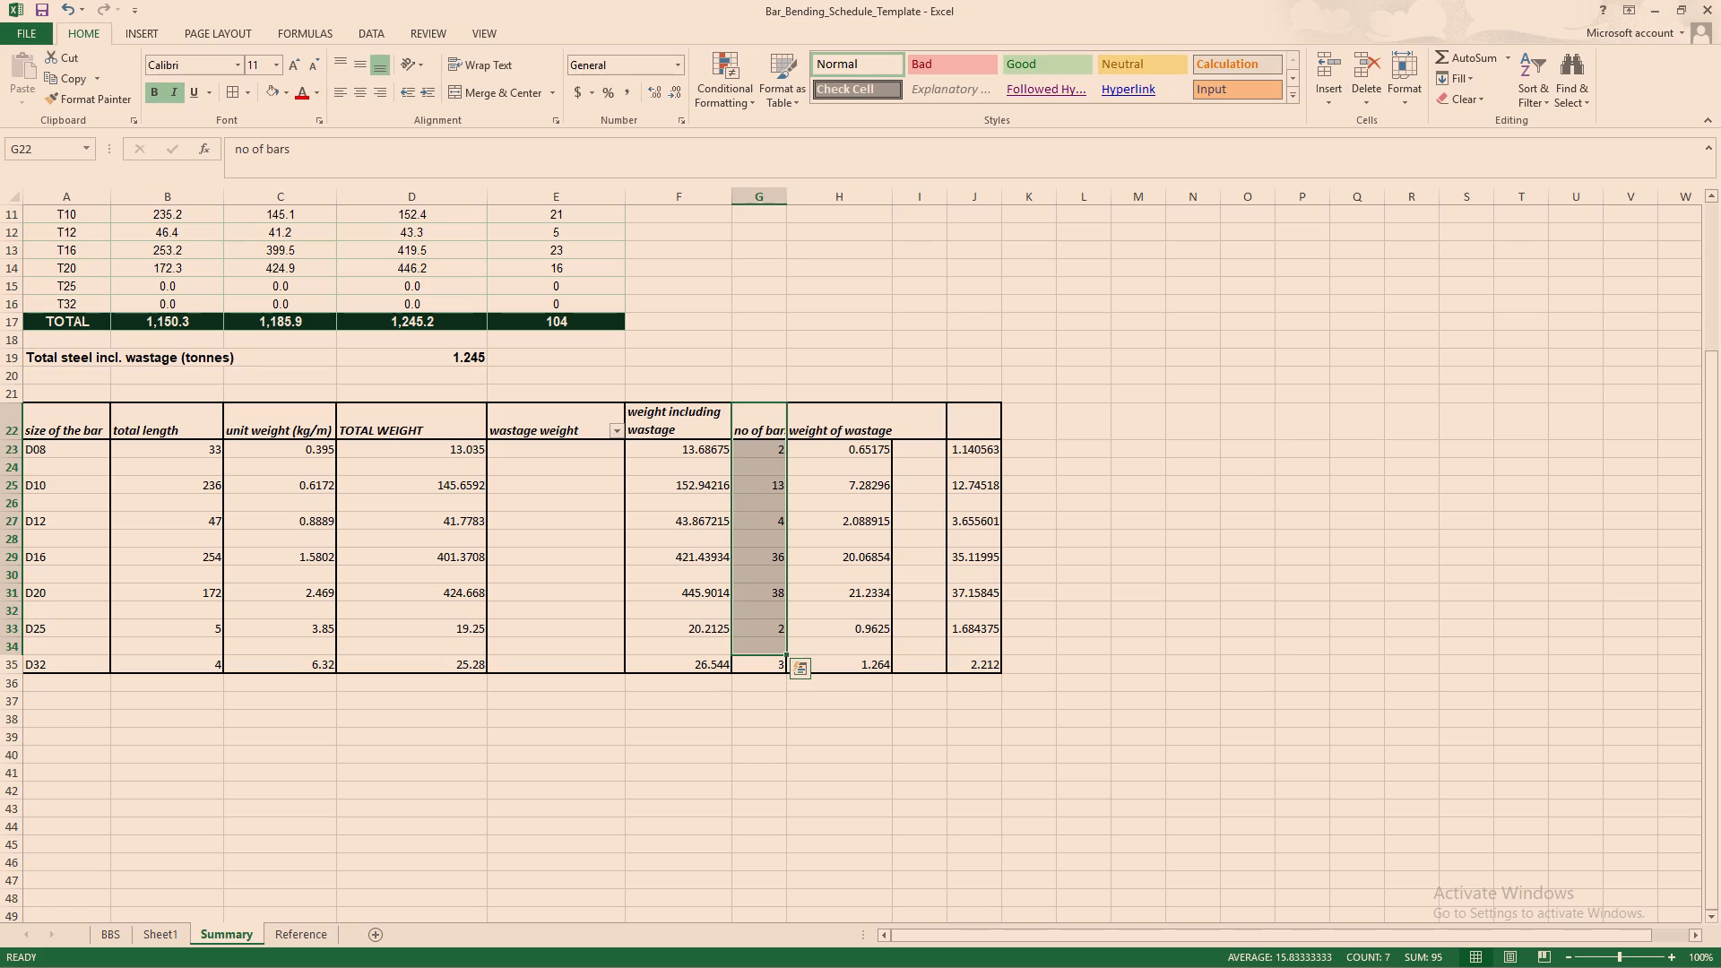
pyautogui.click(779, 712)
# Apply the Good cell style to the number of bars values in G23:G35.
pyautogui.moveTo(760, 449); pyautogui.dragTo(760, 472)
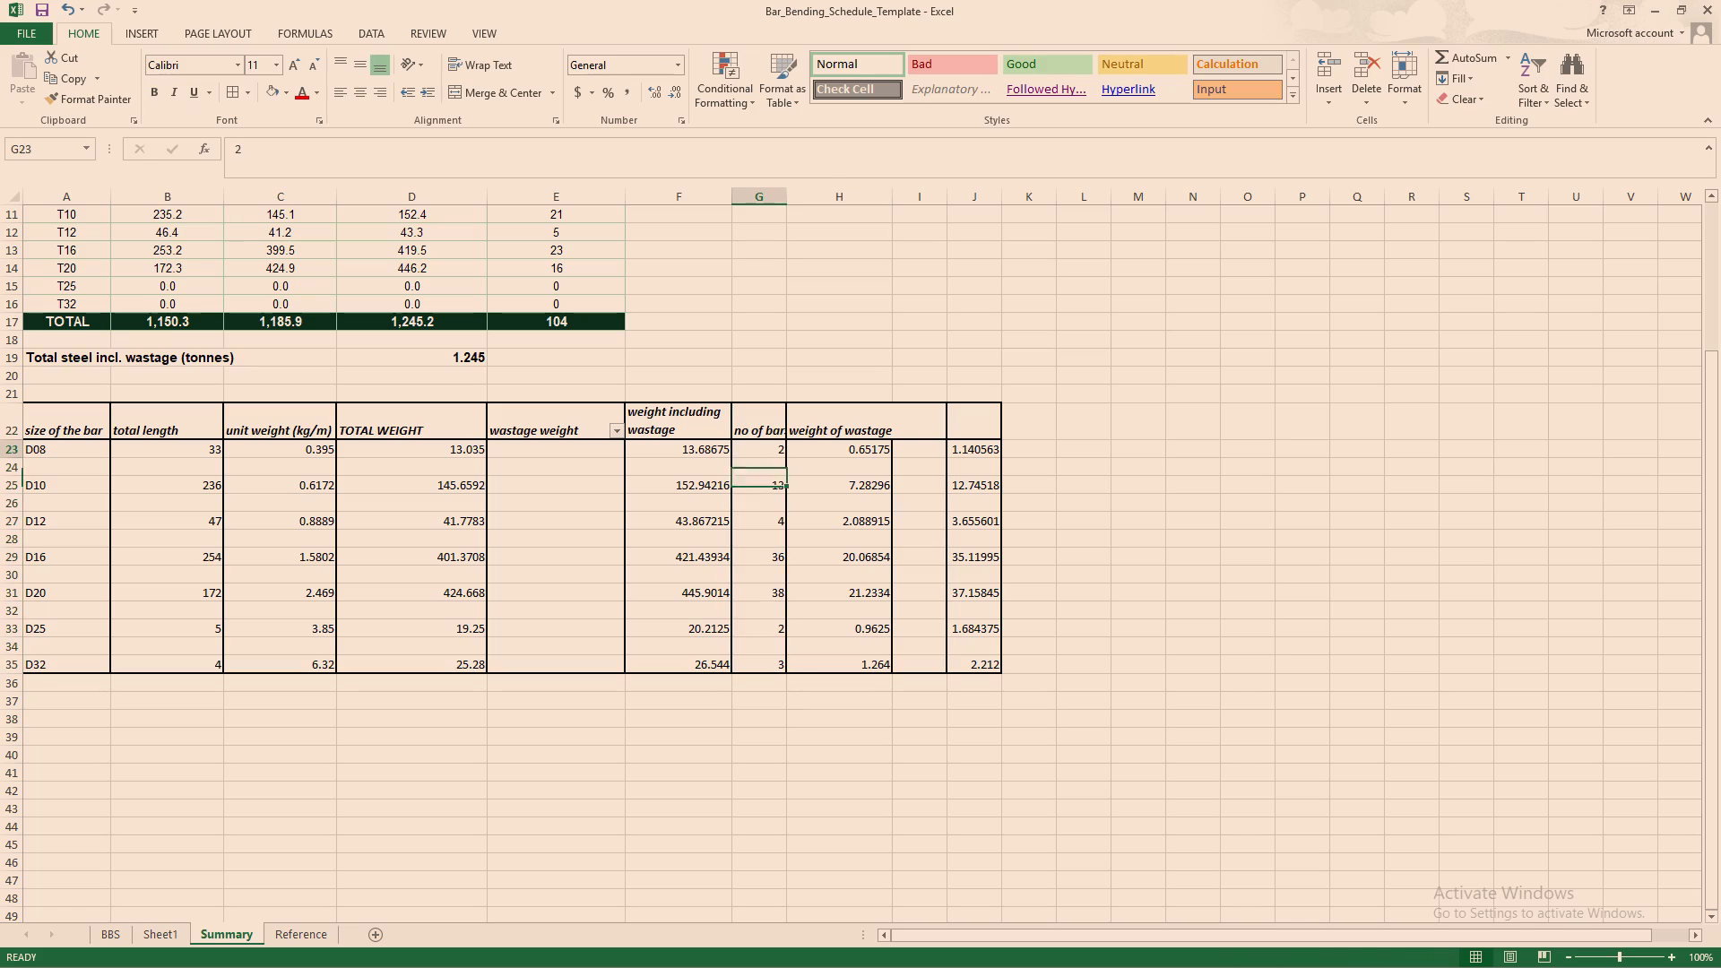
pyautogui.moveTo(760, 472); pyautogui.dragTo(761, 664)
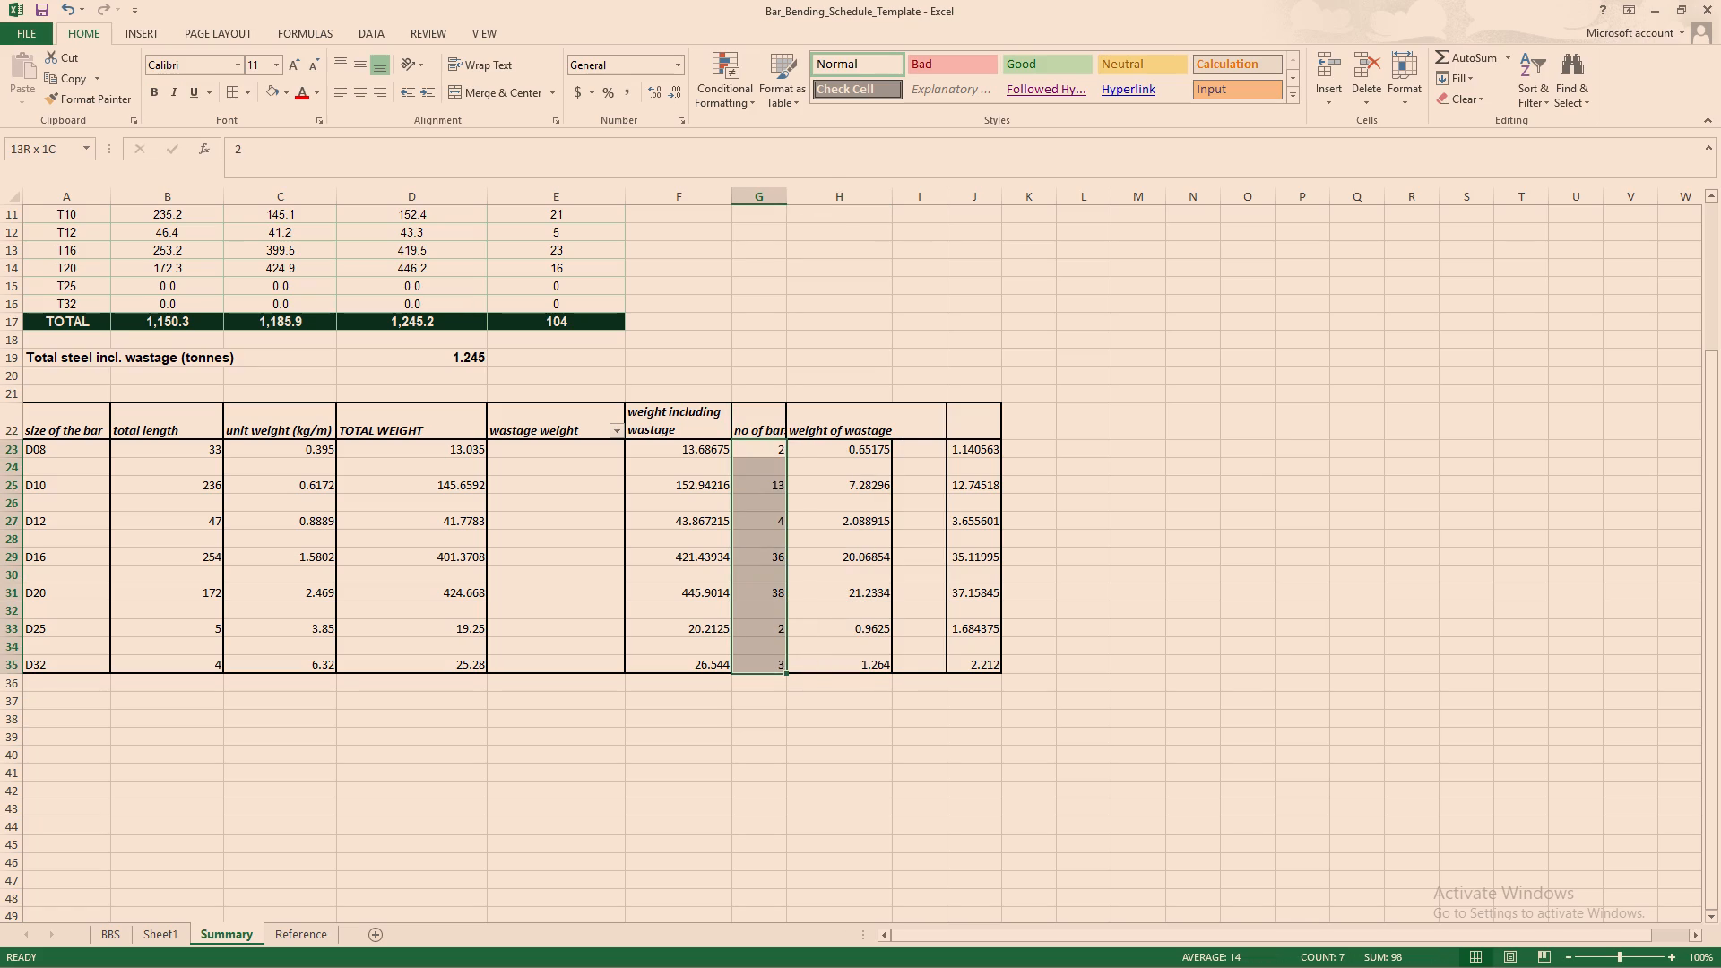
pyautogui.click(1008, 64)
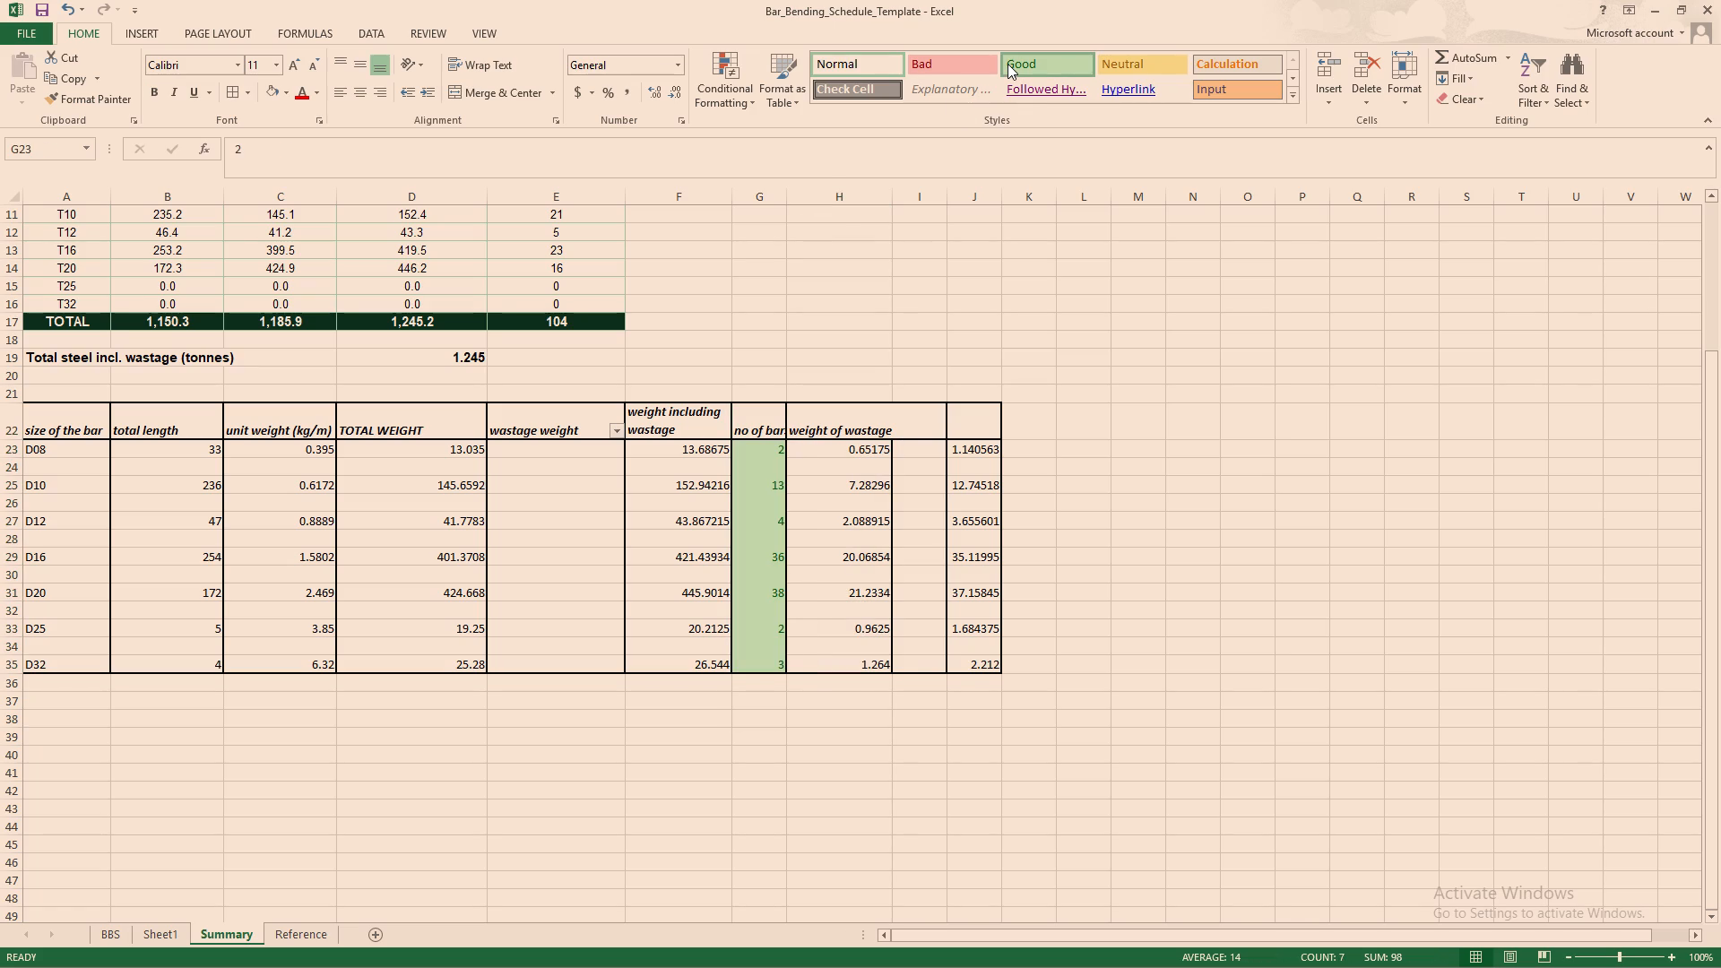
pyautogui.click(922, 781)
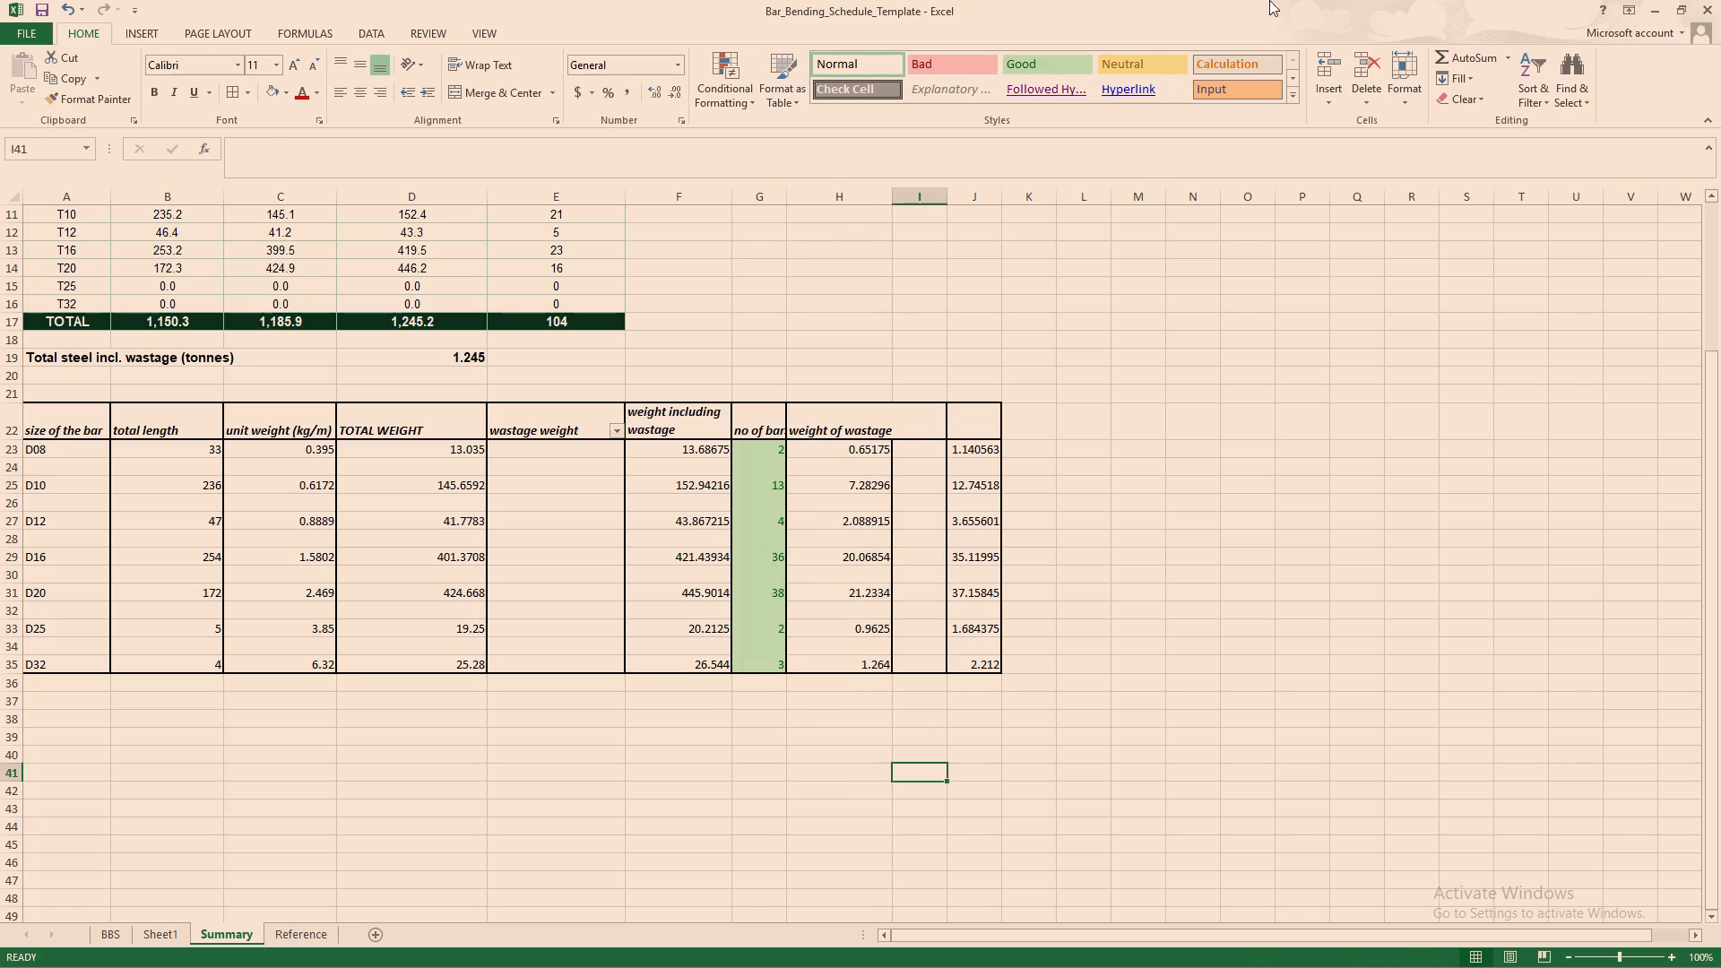
# Apply the Calculation cell style to the last table column, J22:J35.
pyautogui.click(1198, 65)
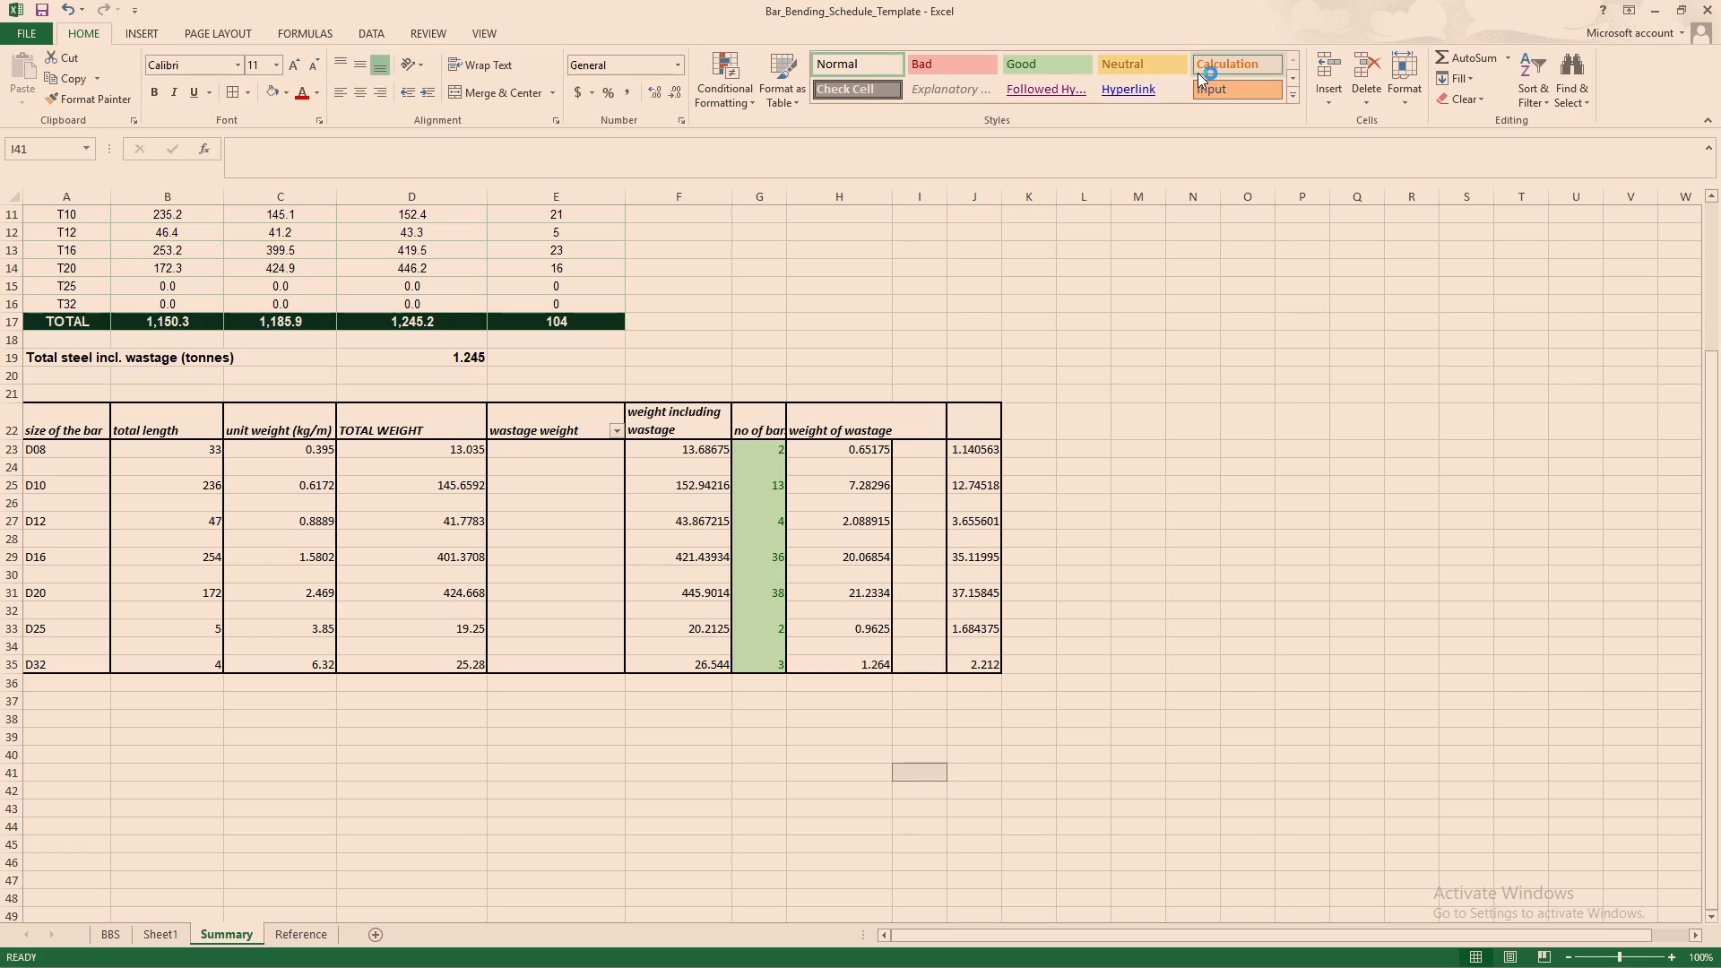
pyautogui.moveTo(954, 439); pyautogui.dragTo(990, 670)
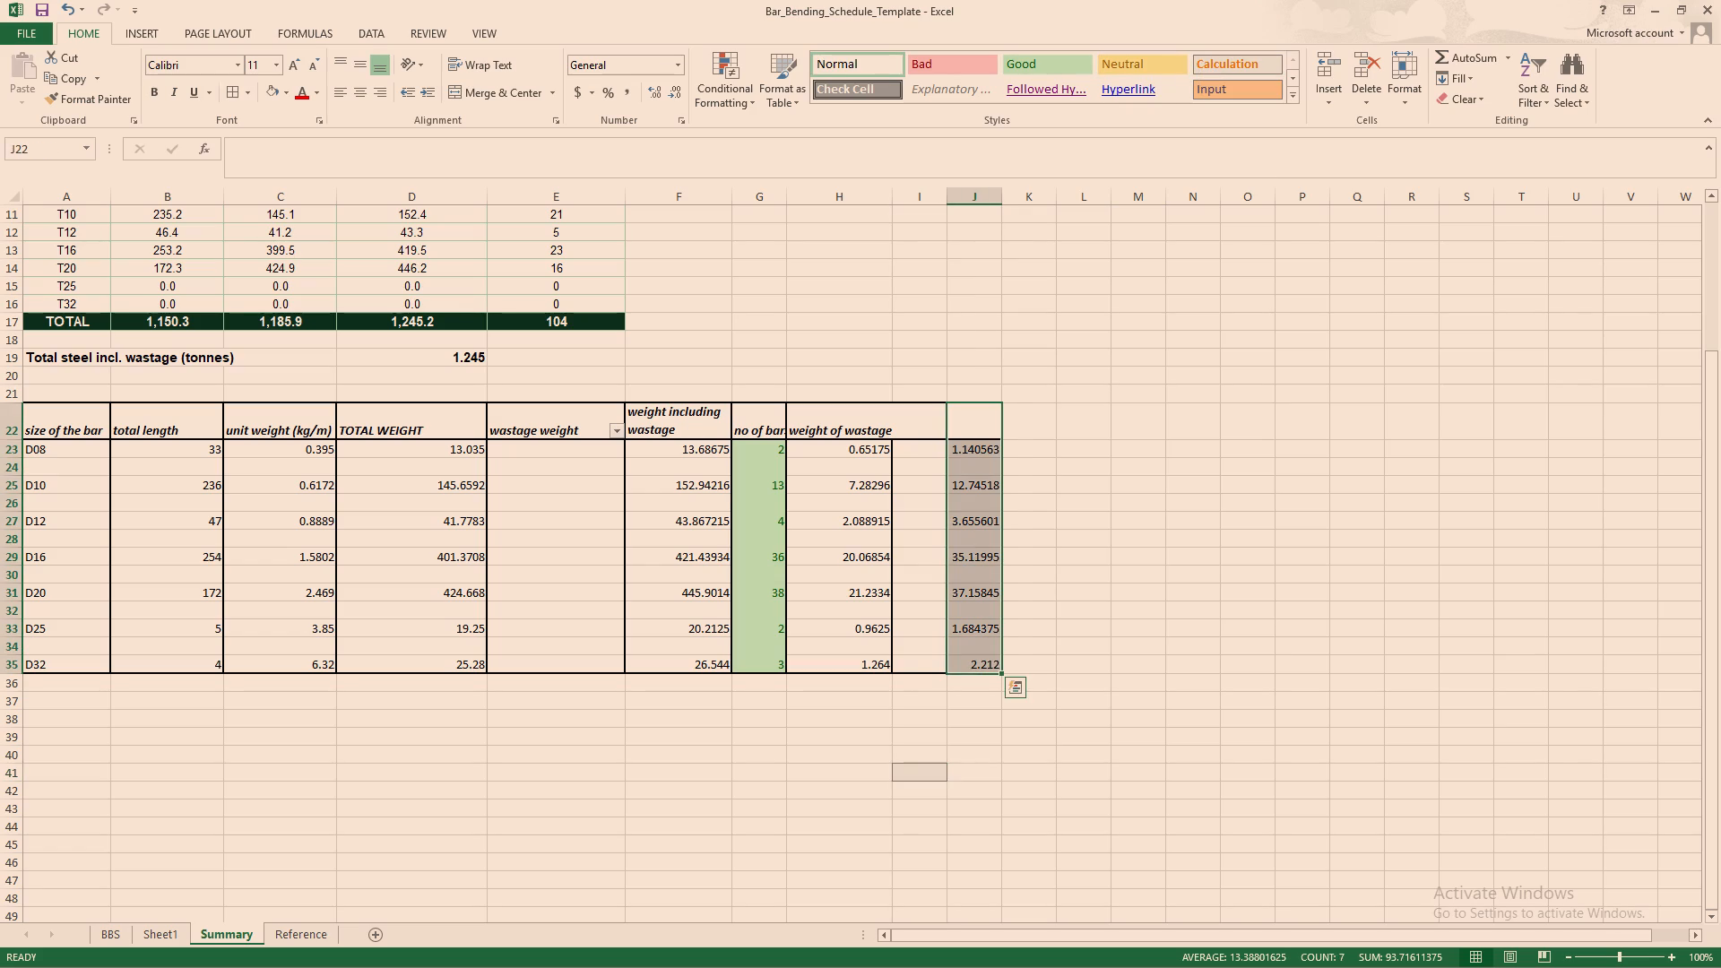
pyautogui.click(1232, 62)
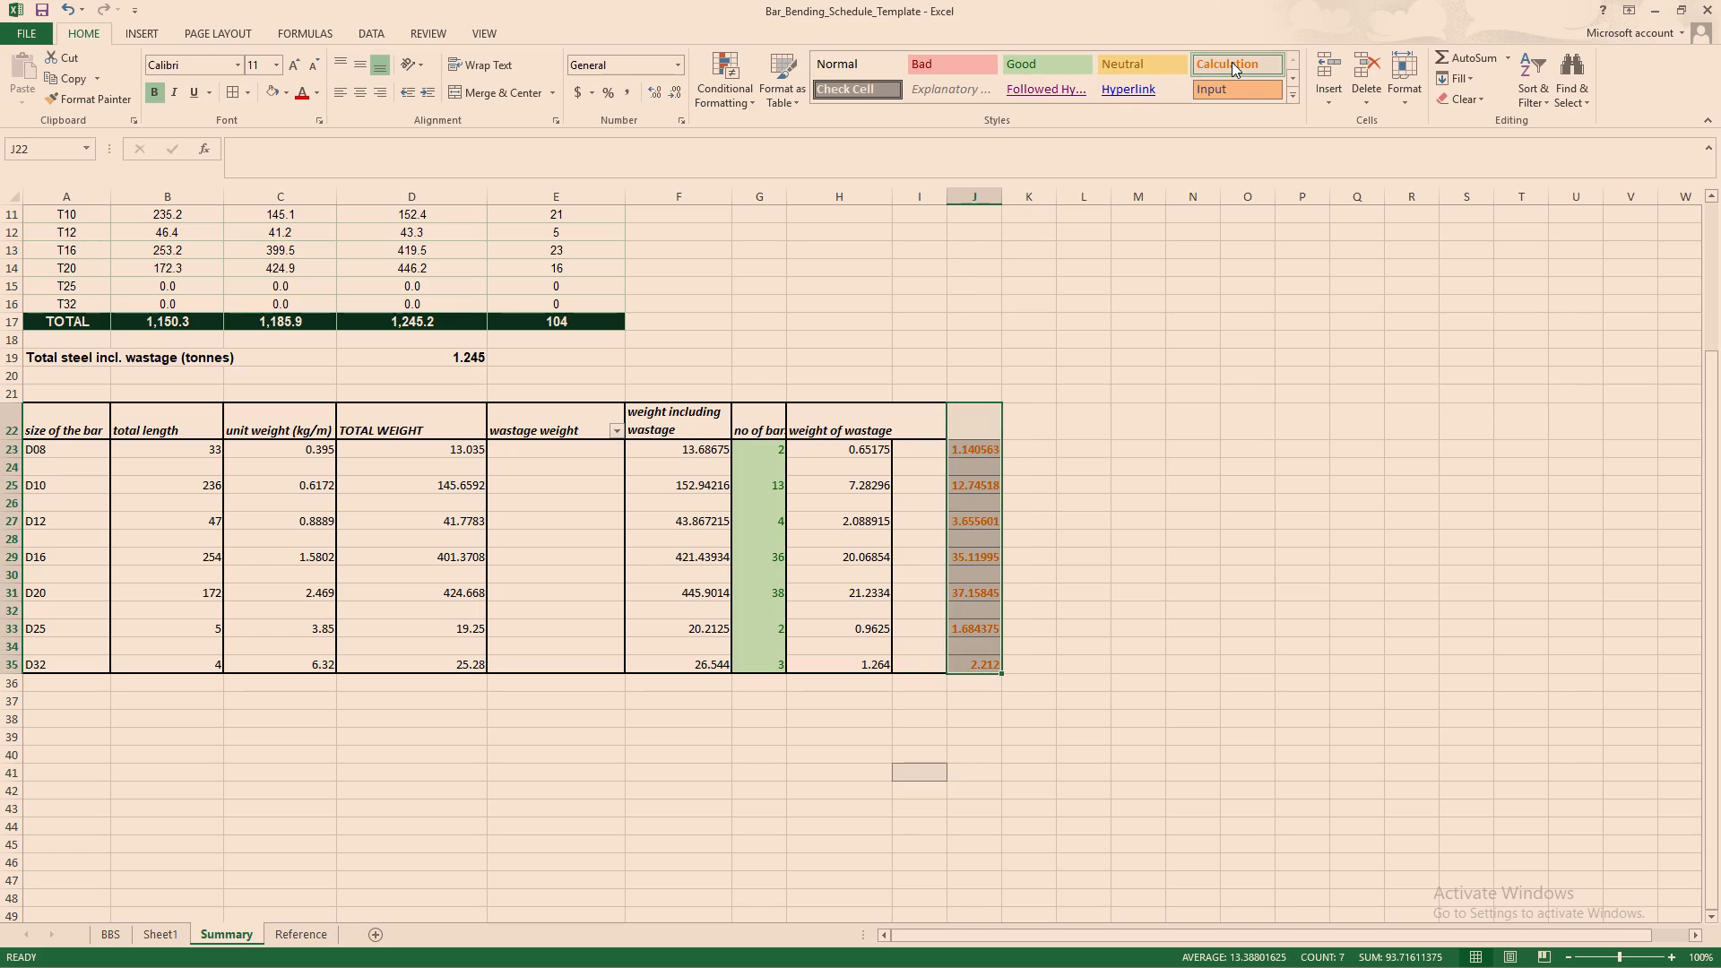
pyautogui.click(1172, 395)
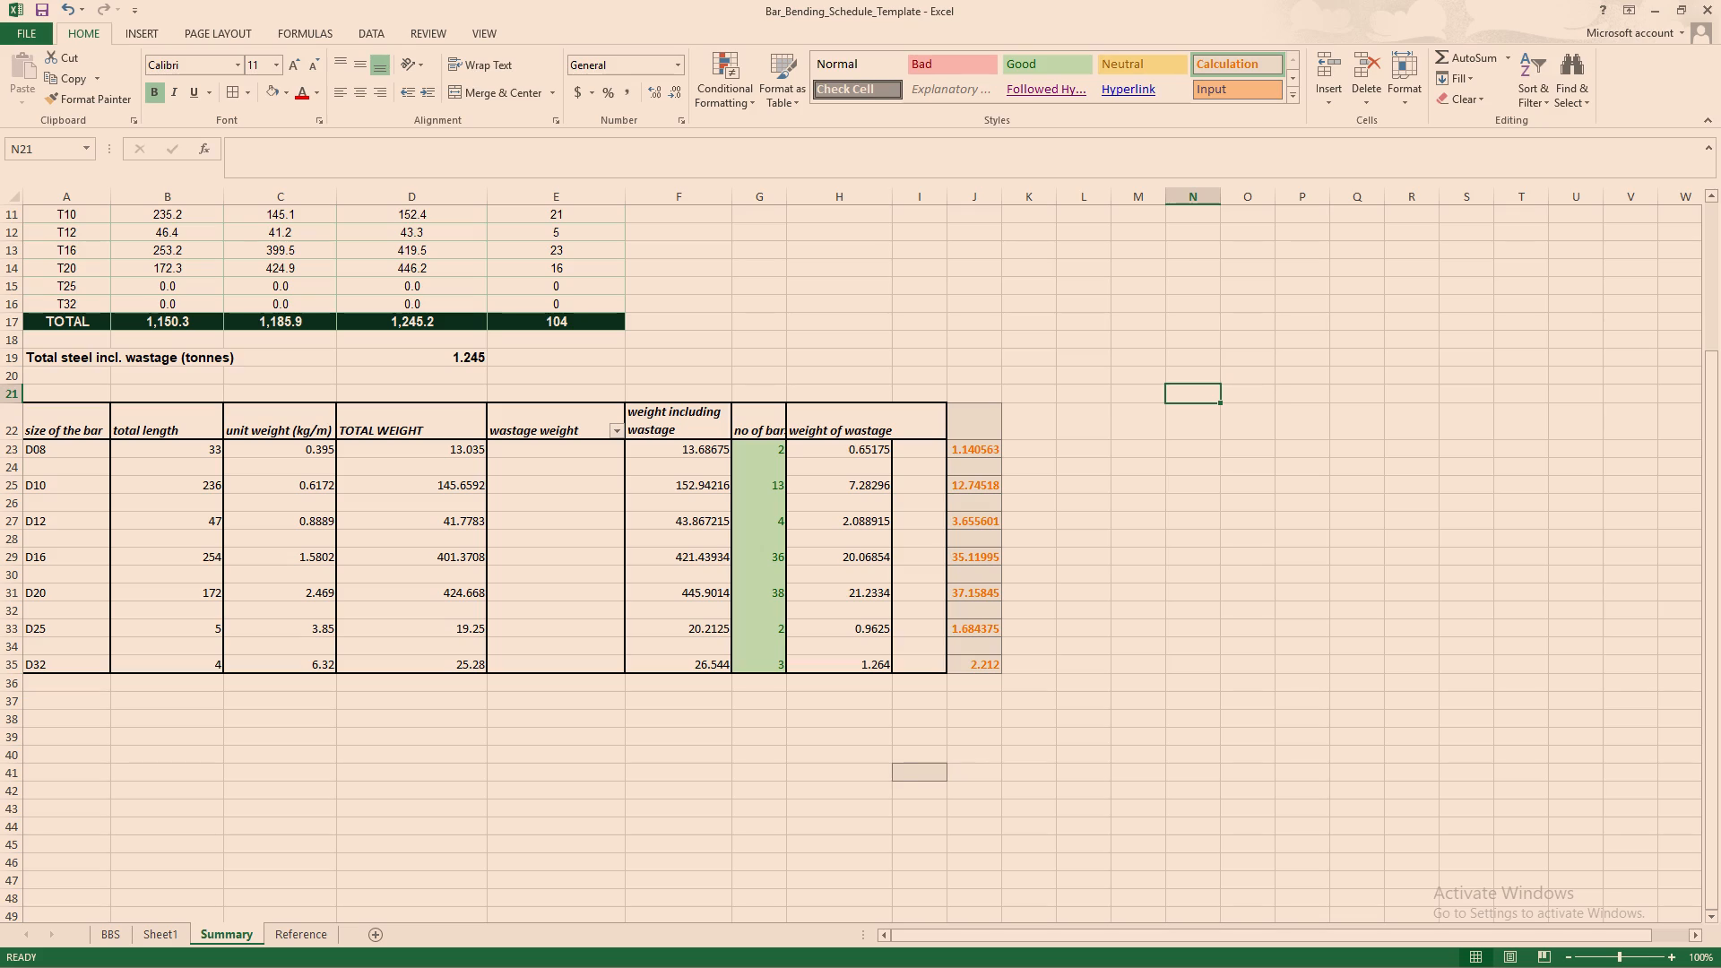
# Apply the Neutral cell style to the total length values in B23:B34.
pyautogui.moveTo(200, 443); pyautogui.dragTo(183, 681)
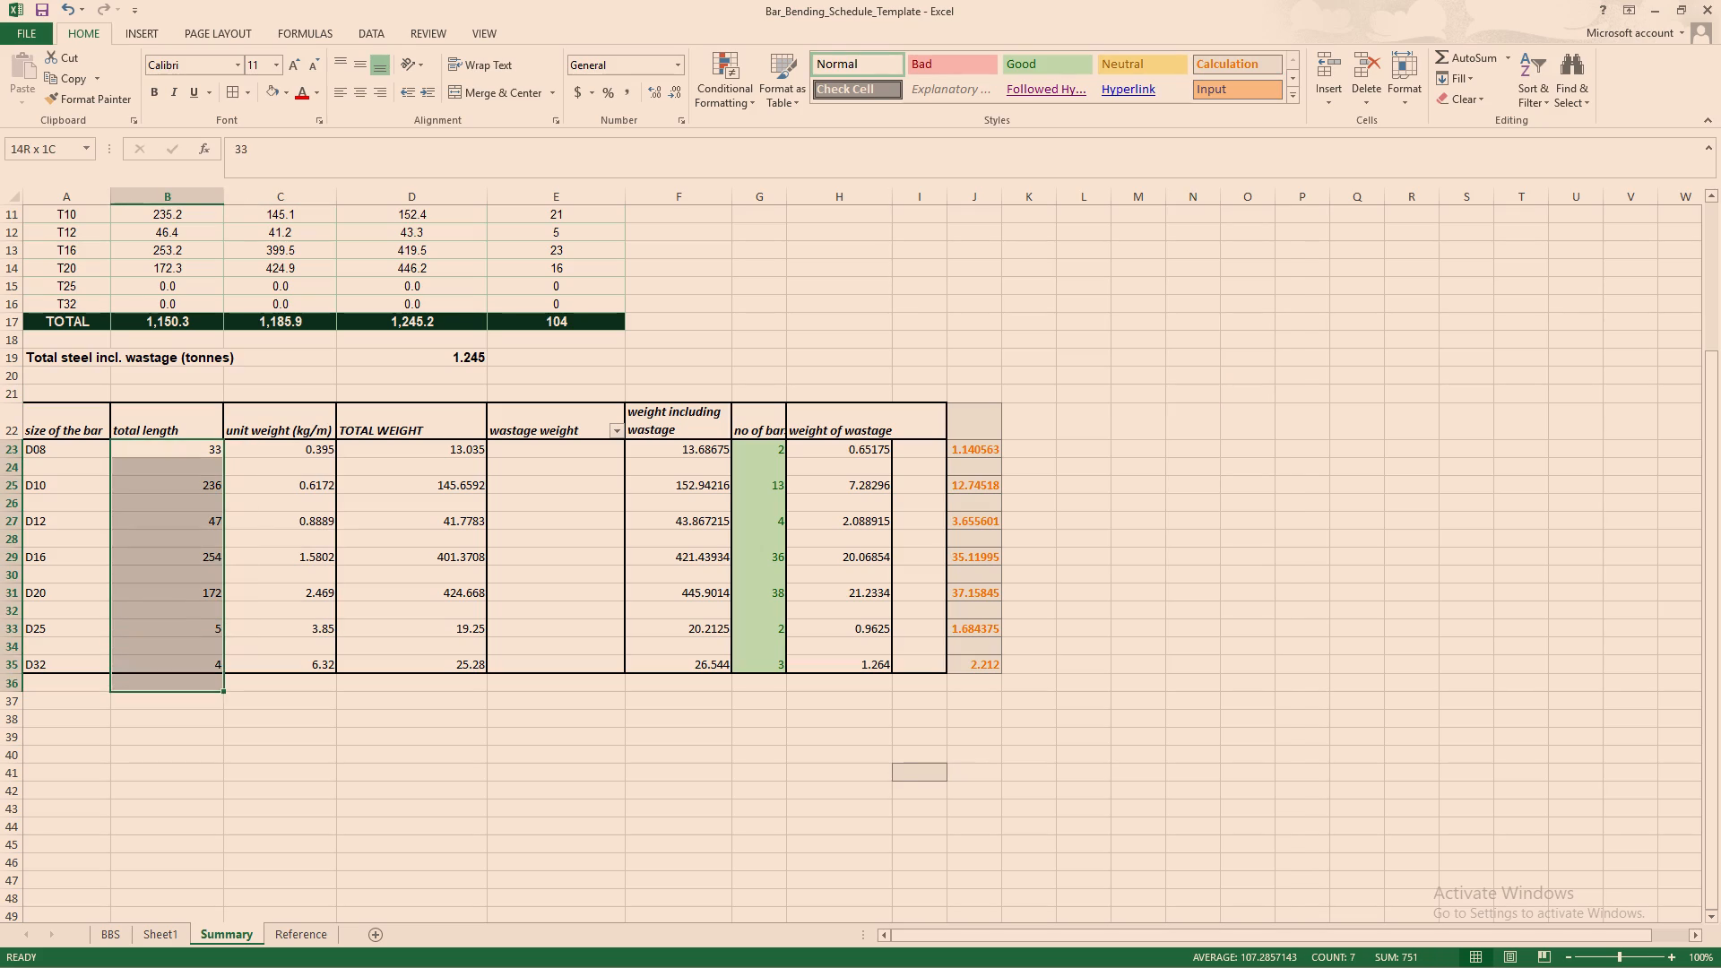
pyautogui.moveTo(183, 681); pyautogui.dragTo(186, 651)
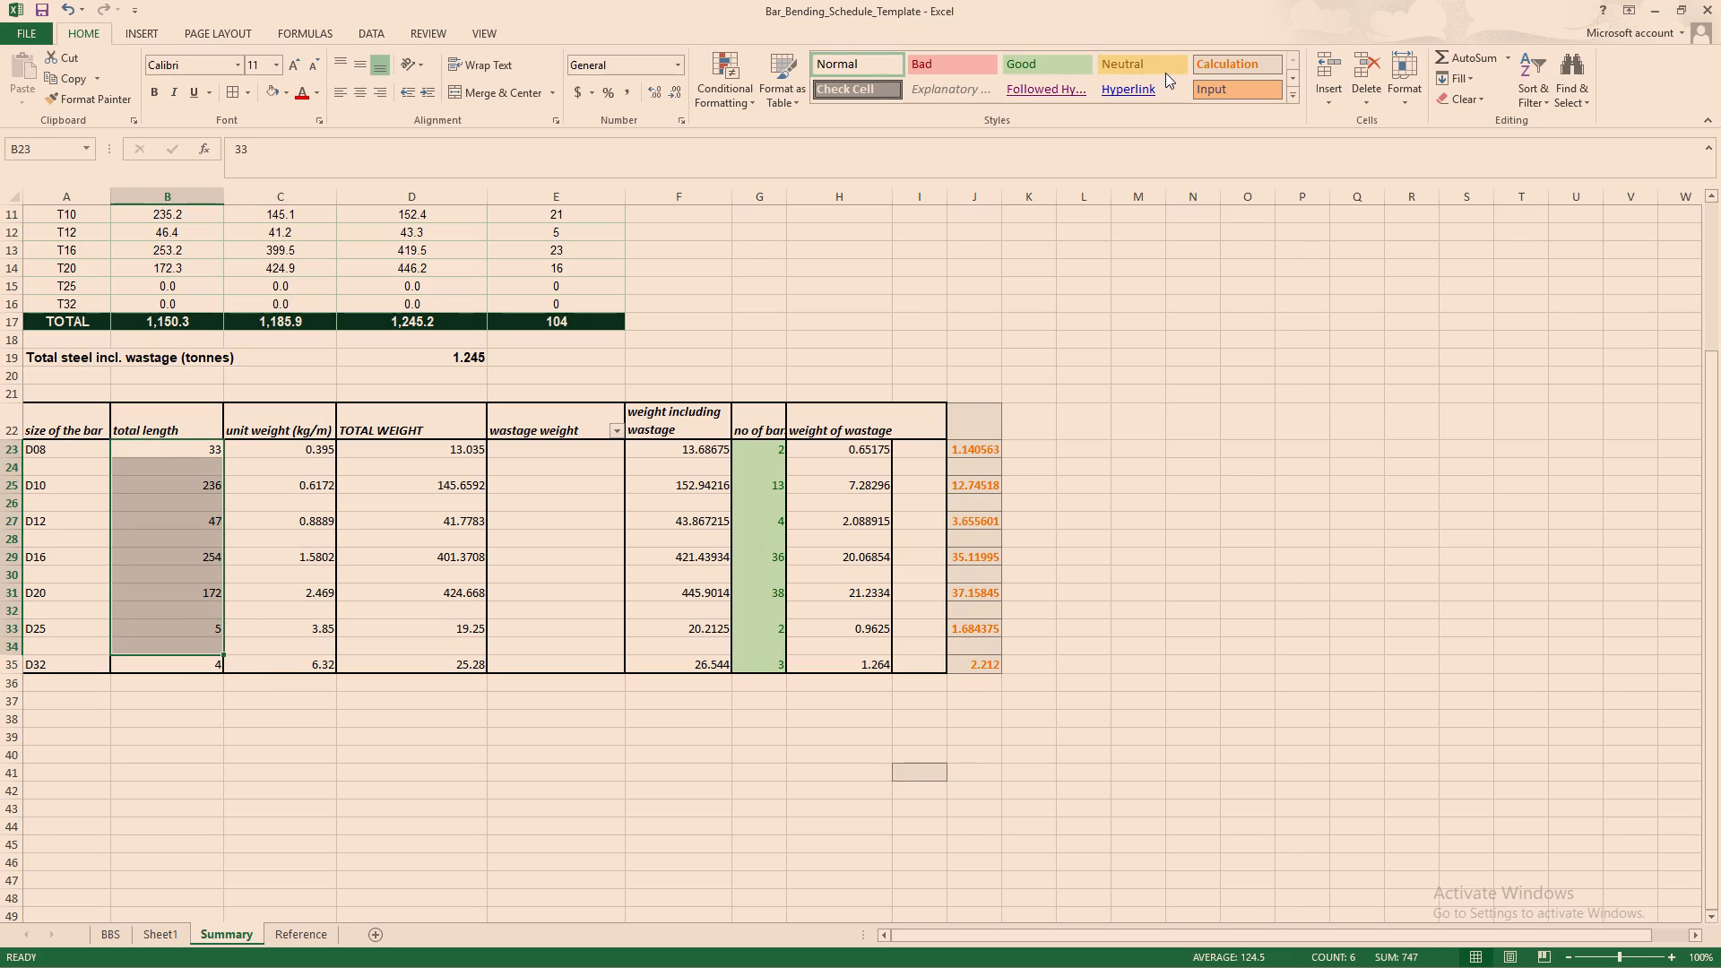
pyautogui.click(1115, 65)
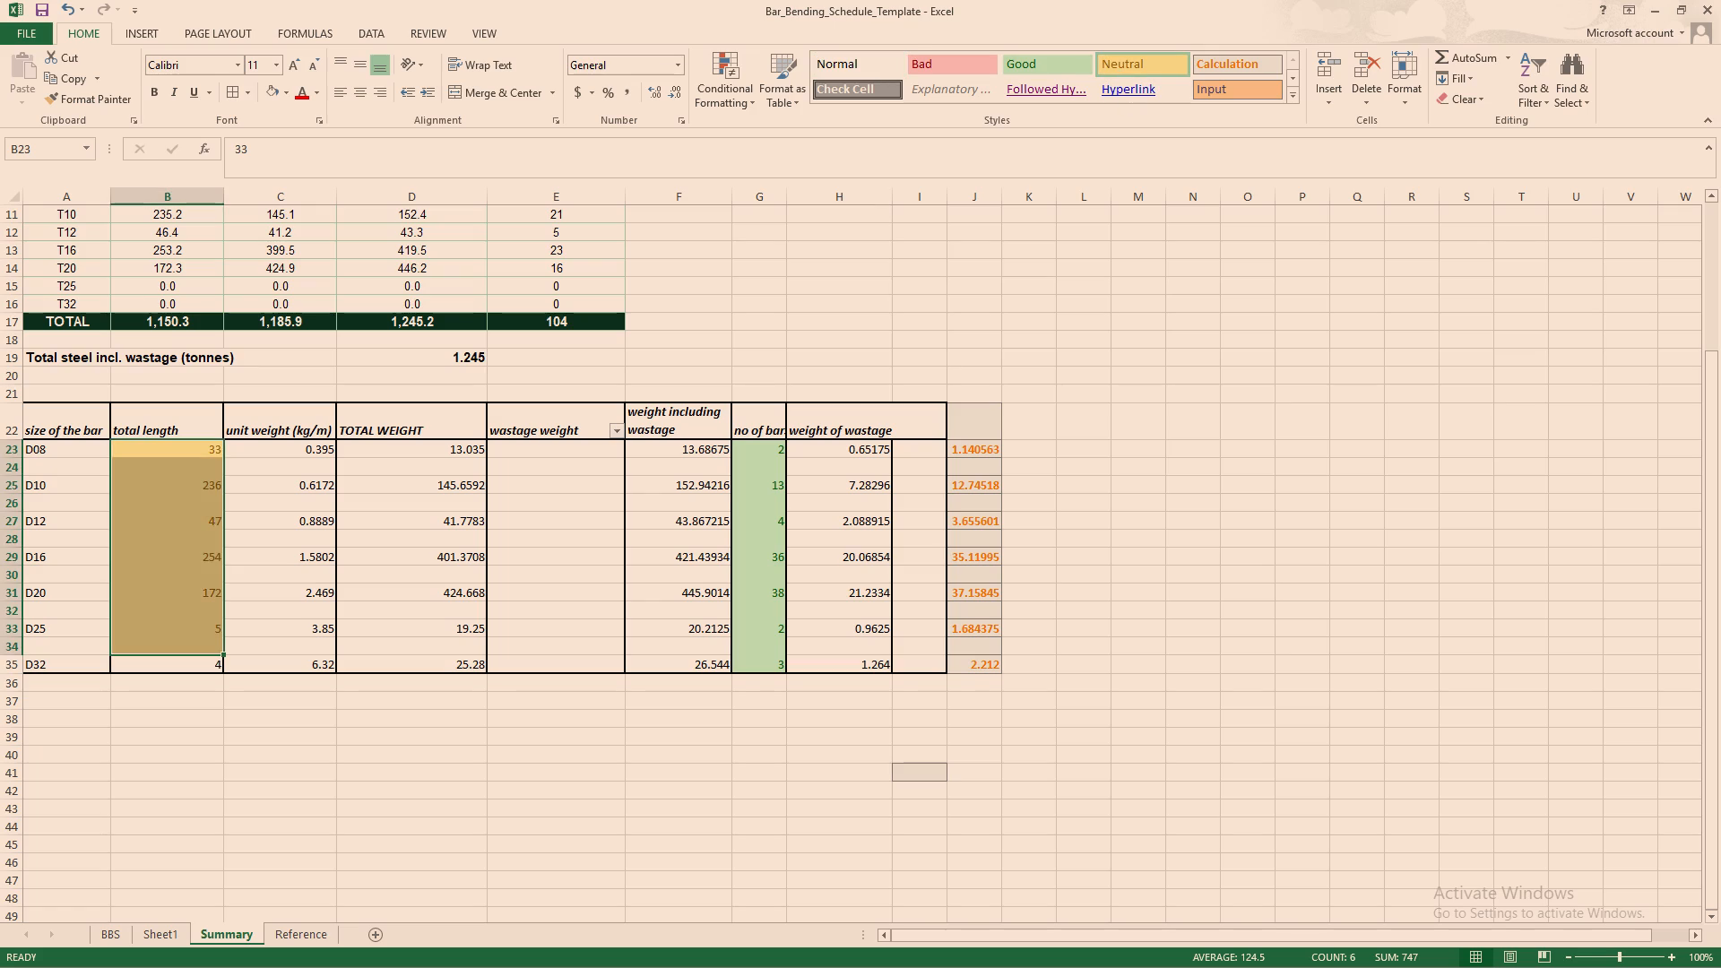
pyautogui.click(1151, 298)
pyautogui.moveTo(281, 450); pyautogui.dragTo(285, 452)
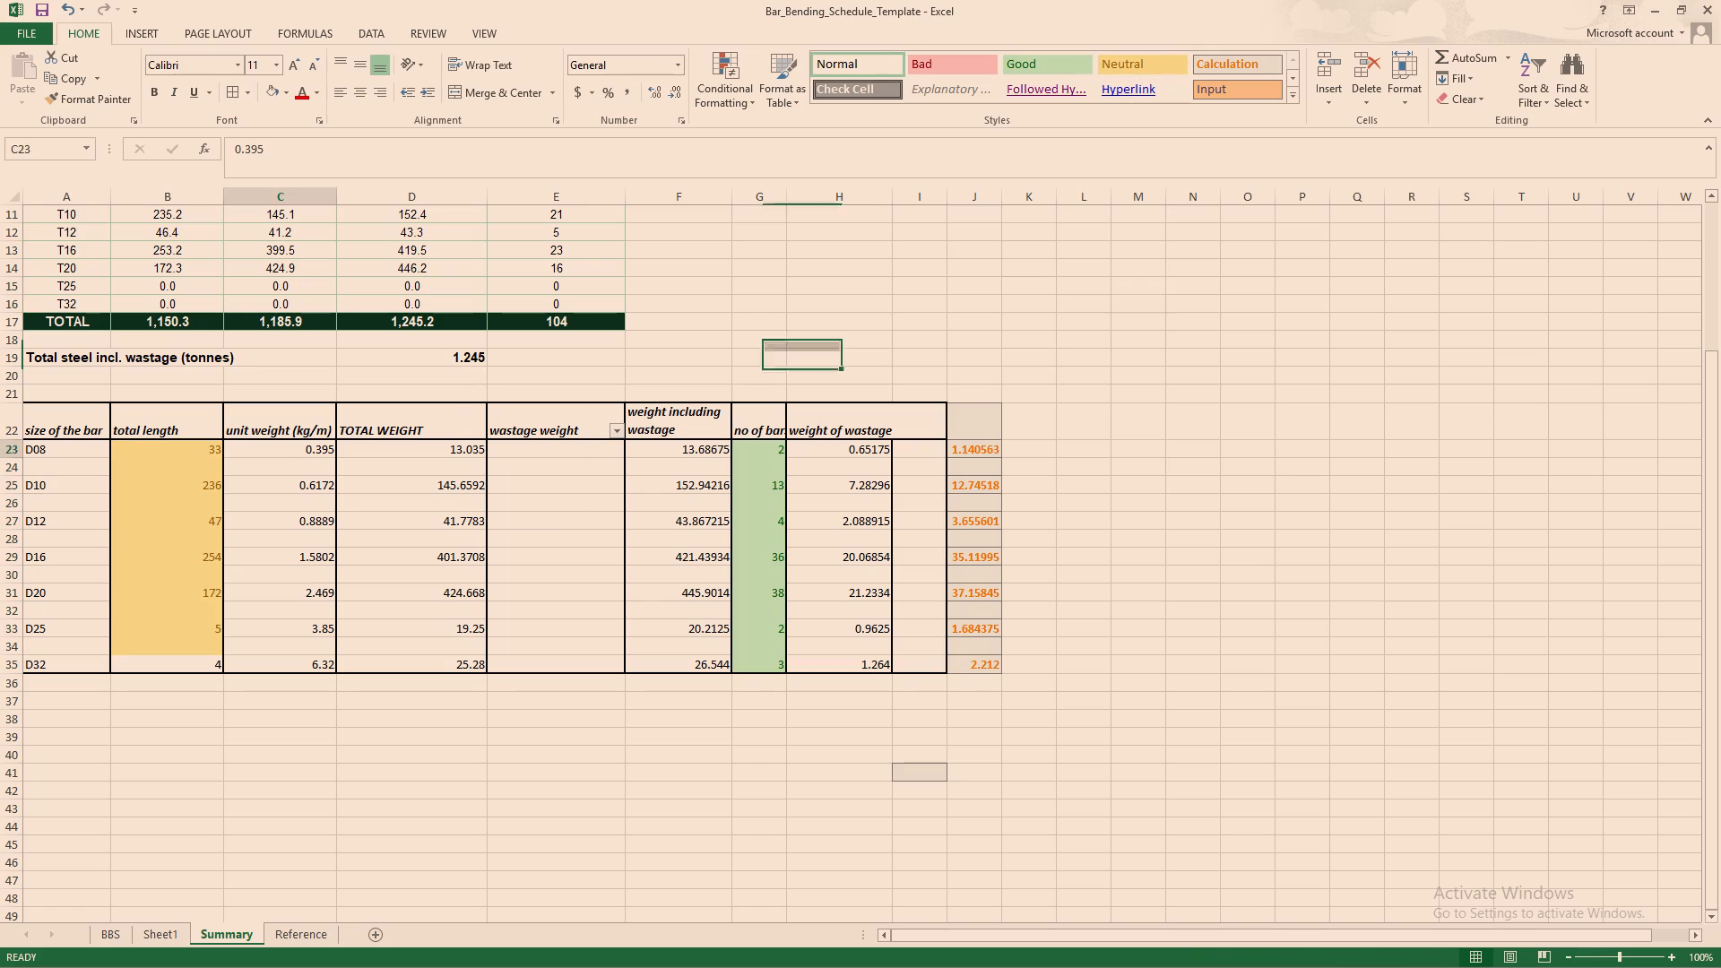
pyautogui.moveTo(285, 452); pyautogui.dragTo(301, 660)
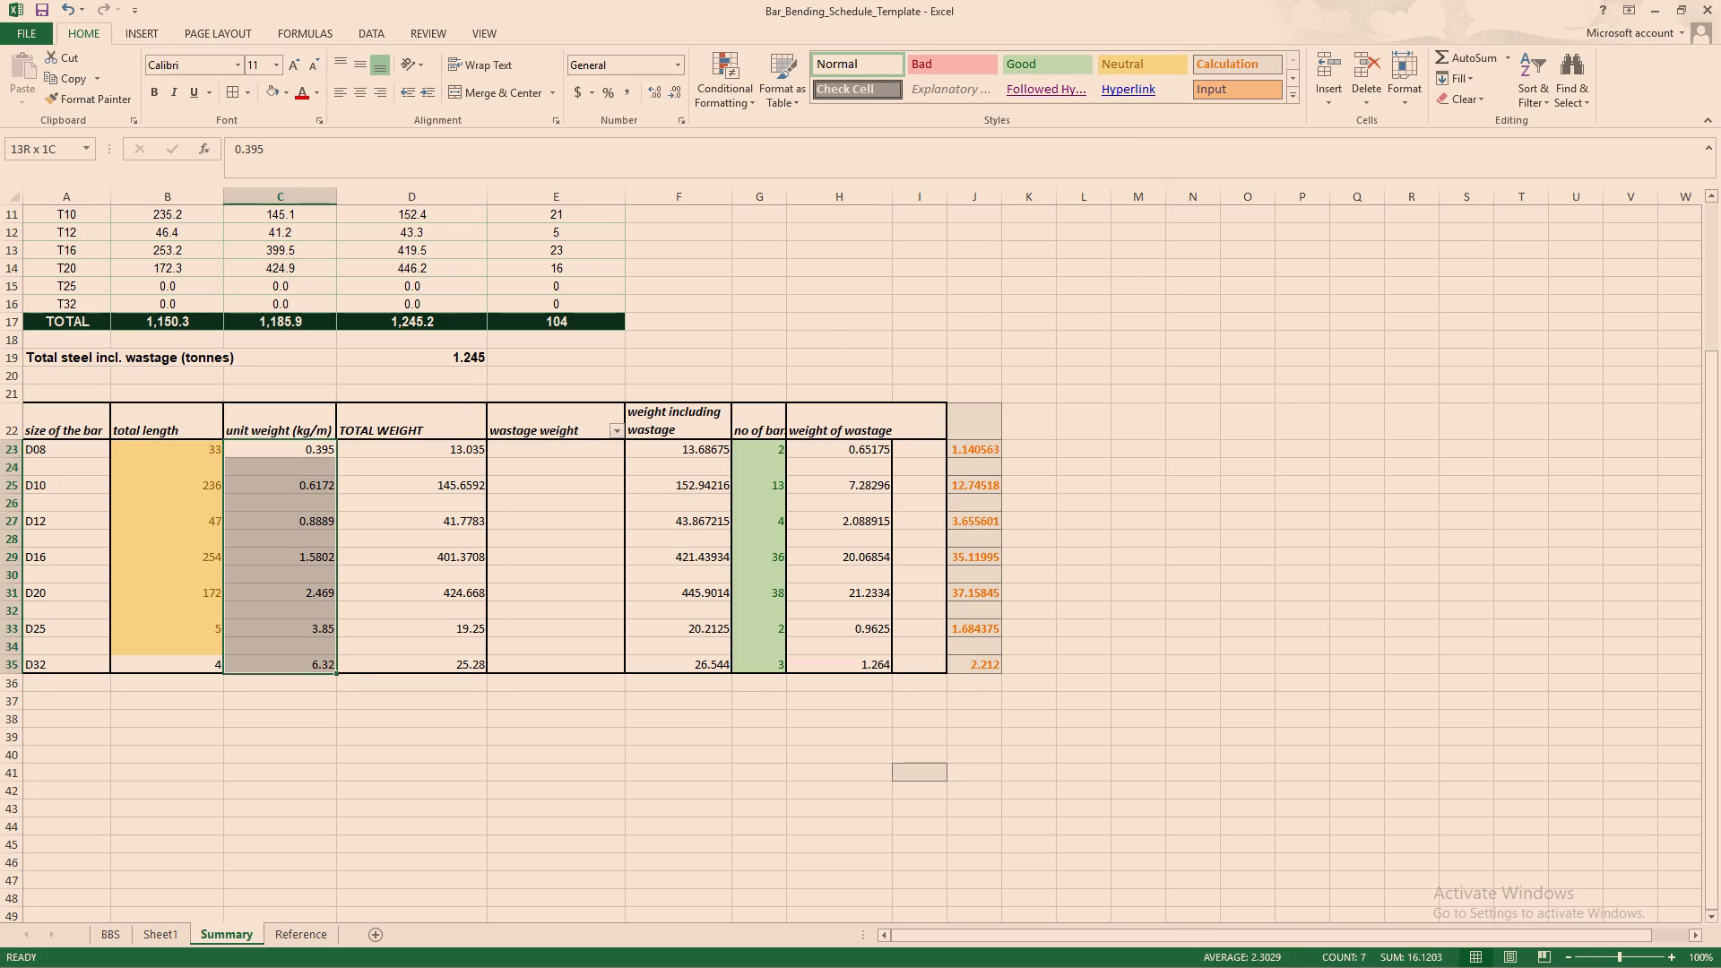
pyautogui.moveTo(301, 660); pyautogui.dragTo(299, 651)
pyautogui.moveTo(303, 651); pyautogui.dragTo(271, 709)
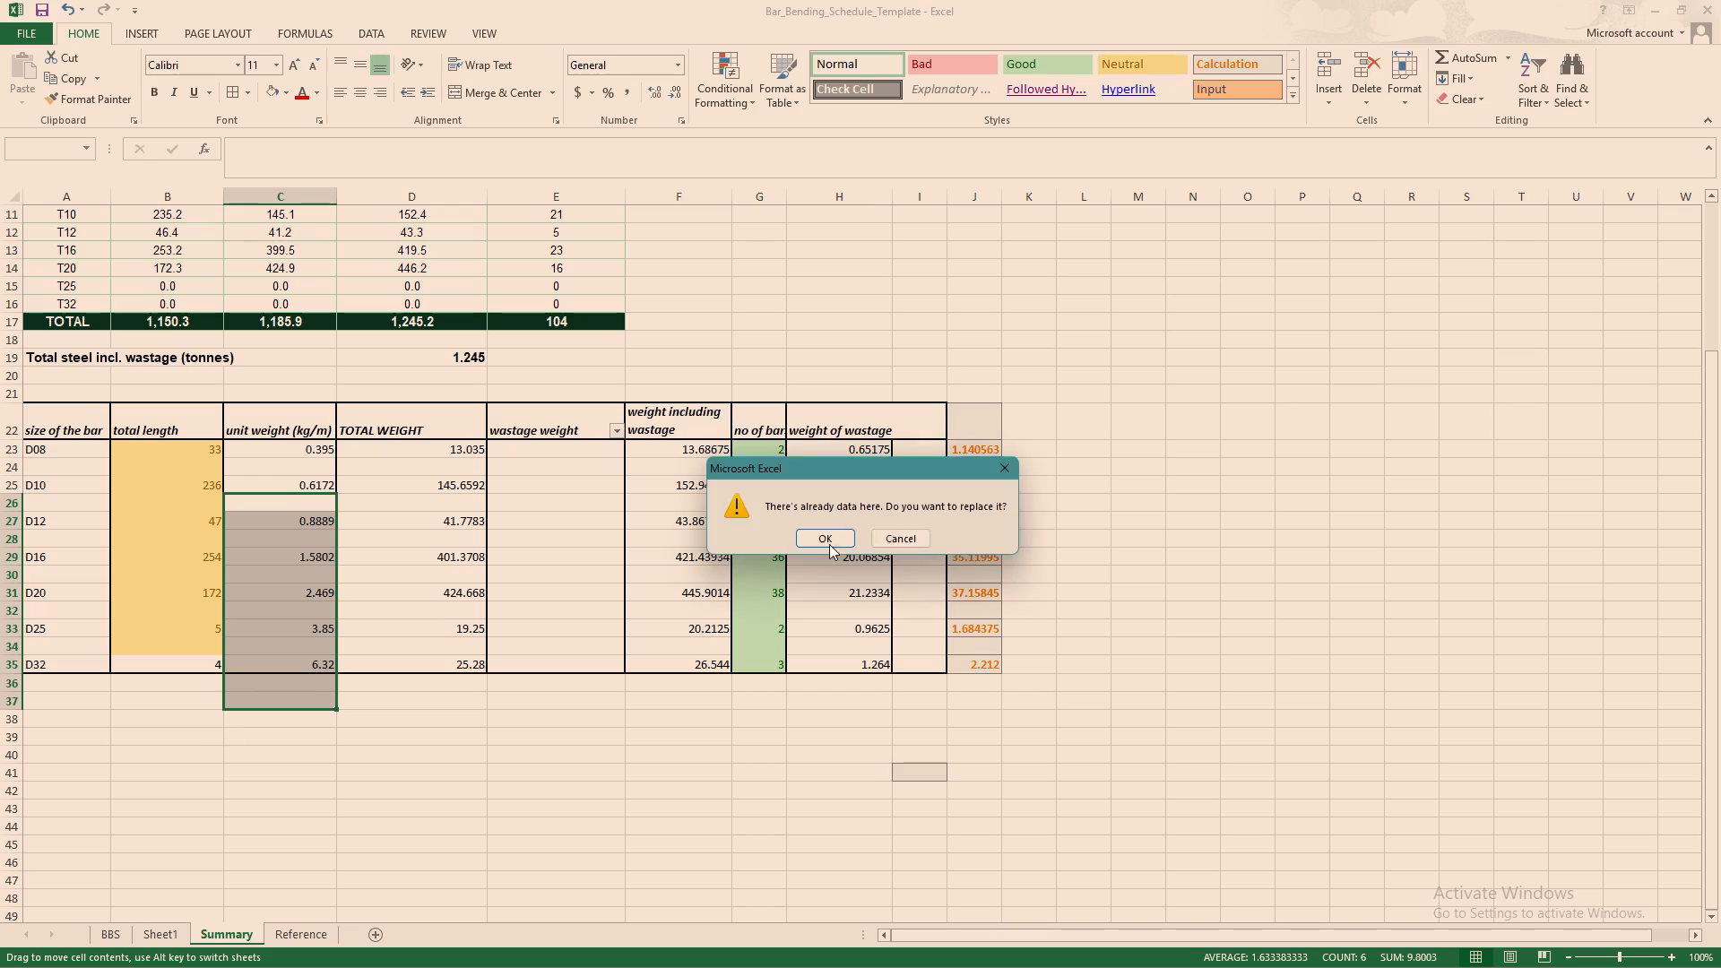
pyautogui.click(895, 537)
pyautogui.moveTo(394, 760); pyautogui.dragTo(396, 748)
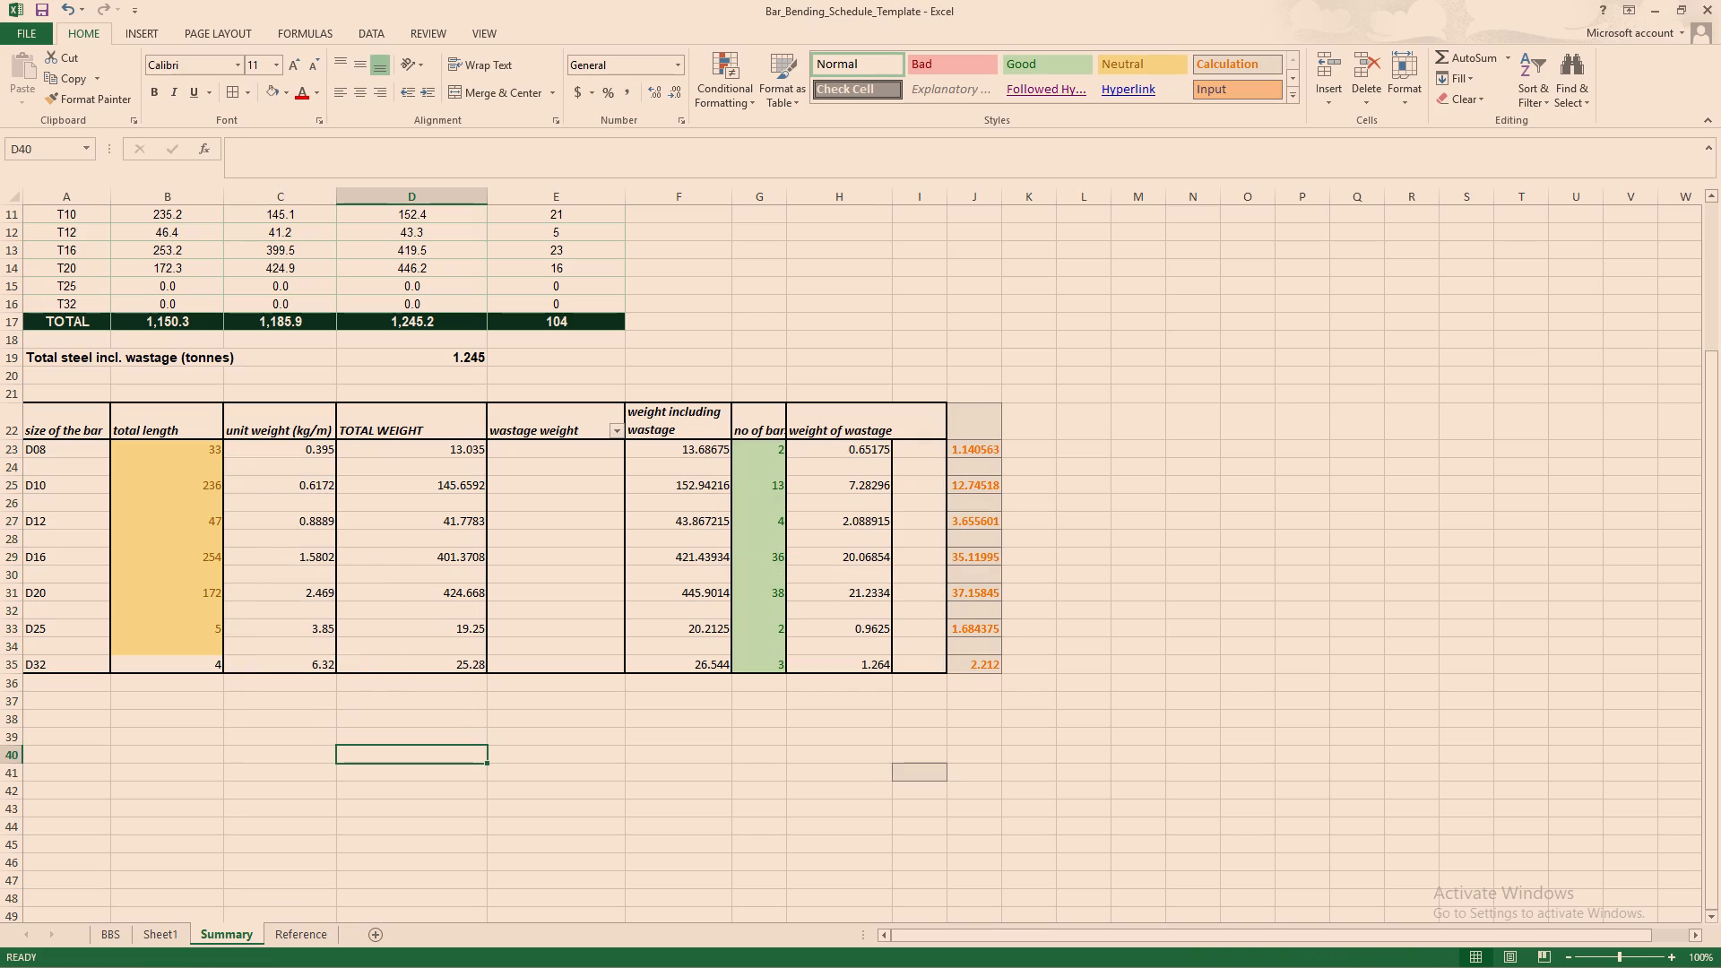
# Apply the Input cell style to the unit weight values in C23:C35.
pyautogui.moveTo(296, 440); pyautogui.dragTo(310, 666)
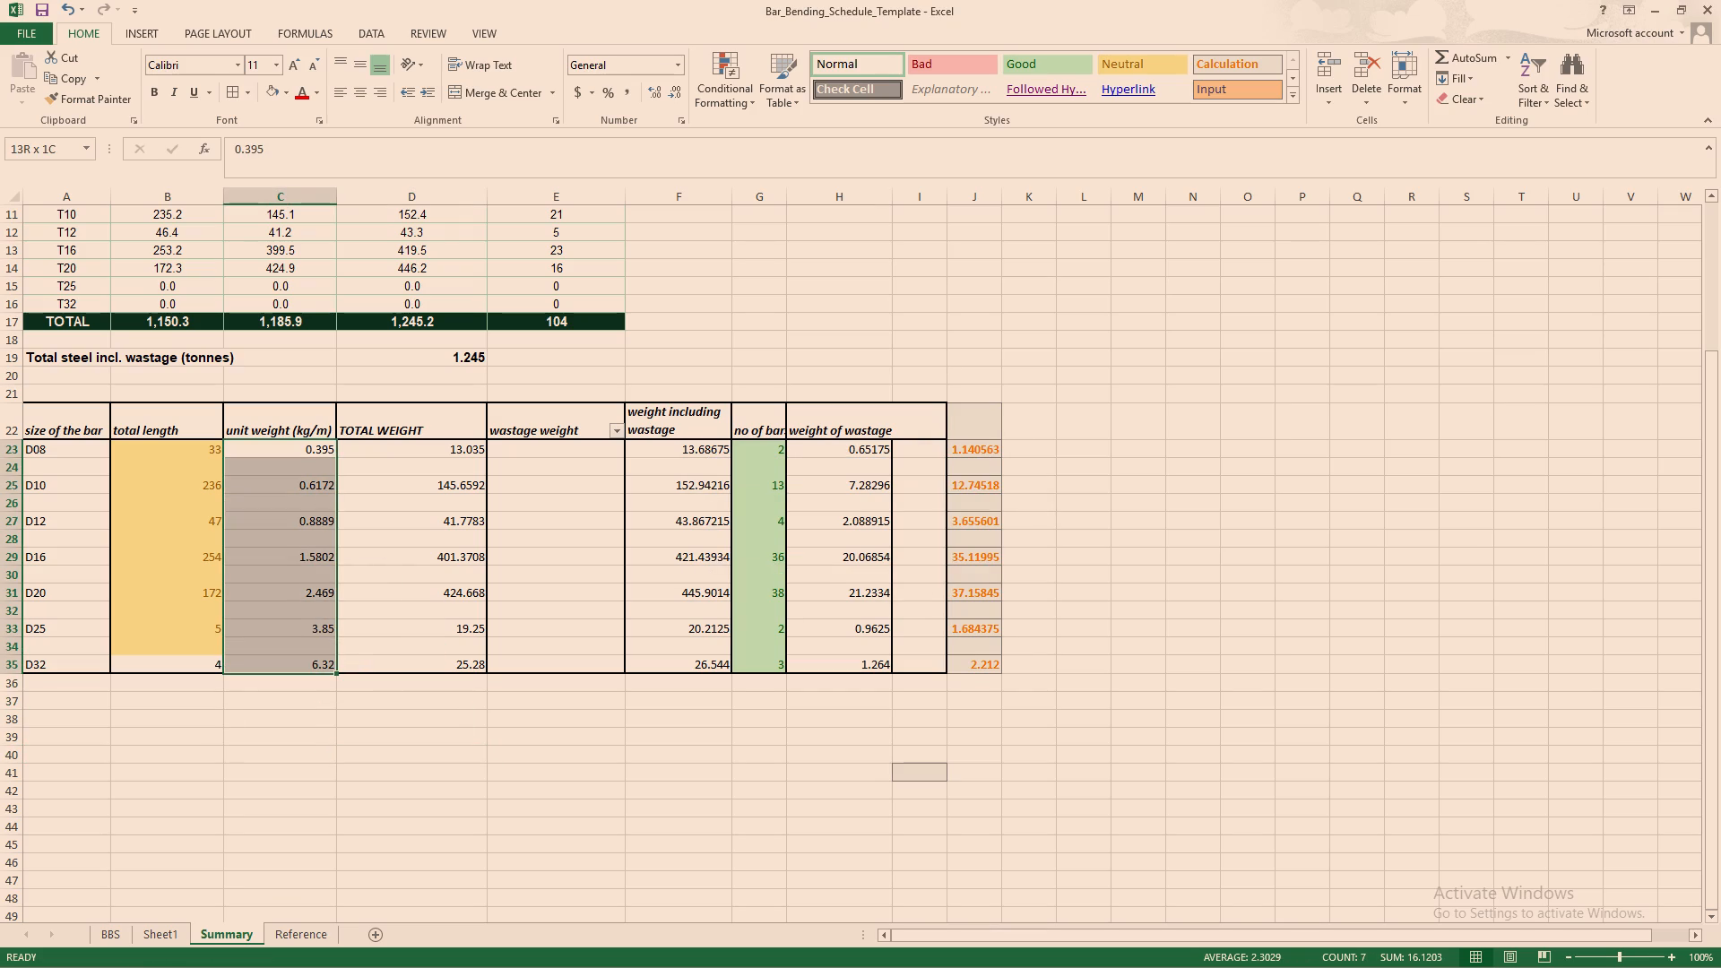
pyautogui.moveTo(310, 666); pyautogui.dragTo(309, 661)
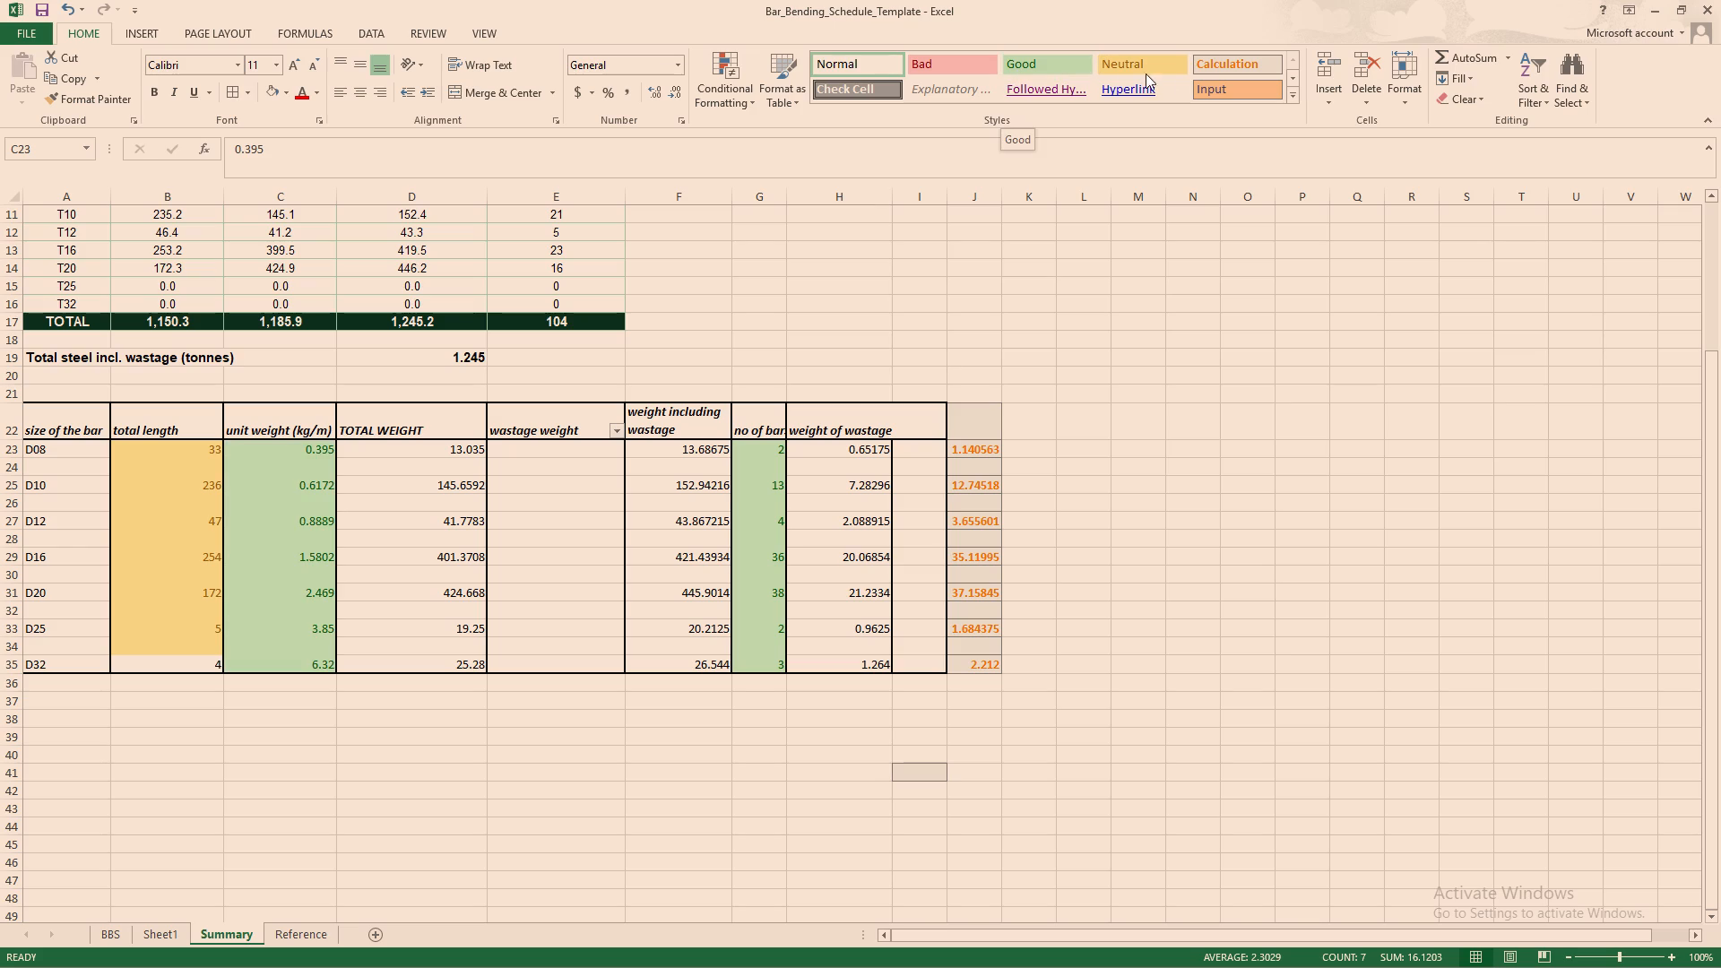
pyautogui.click(1210, 88)
pyautogui.click(535, 702)
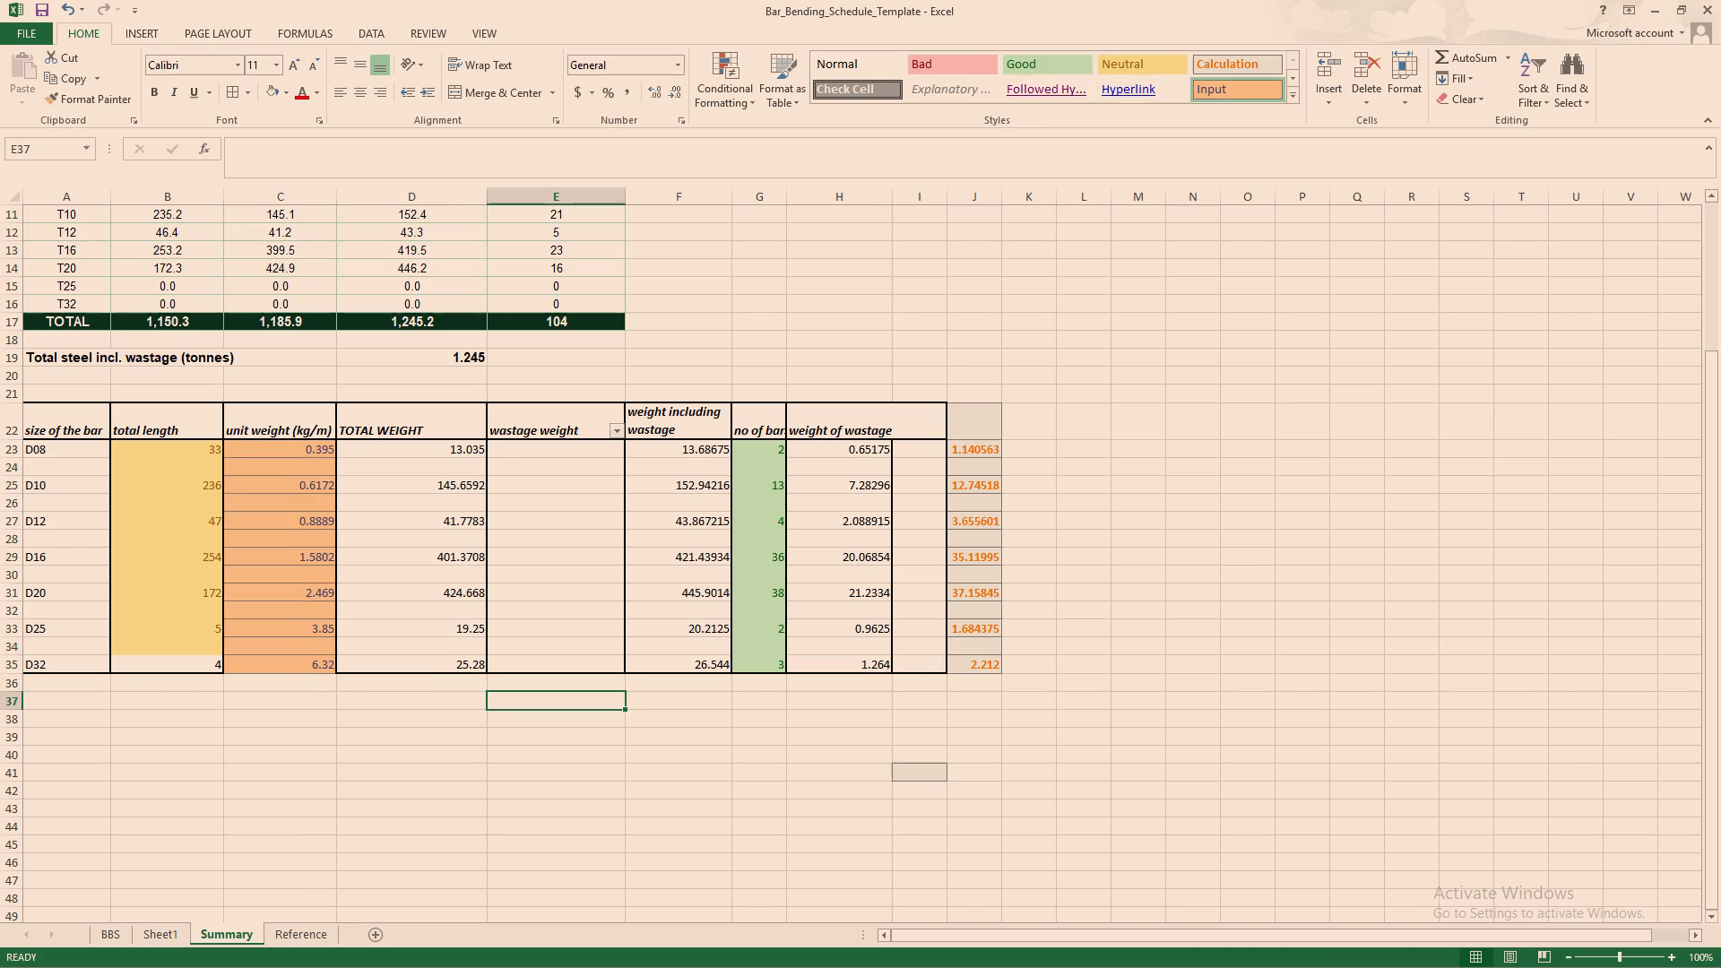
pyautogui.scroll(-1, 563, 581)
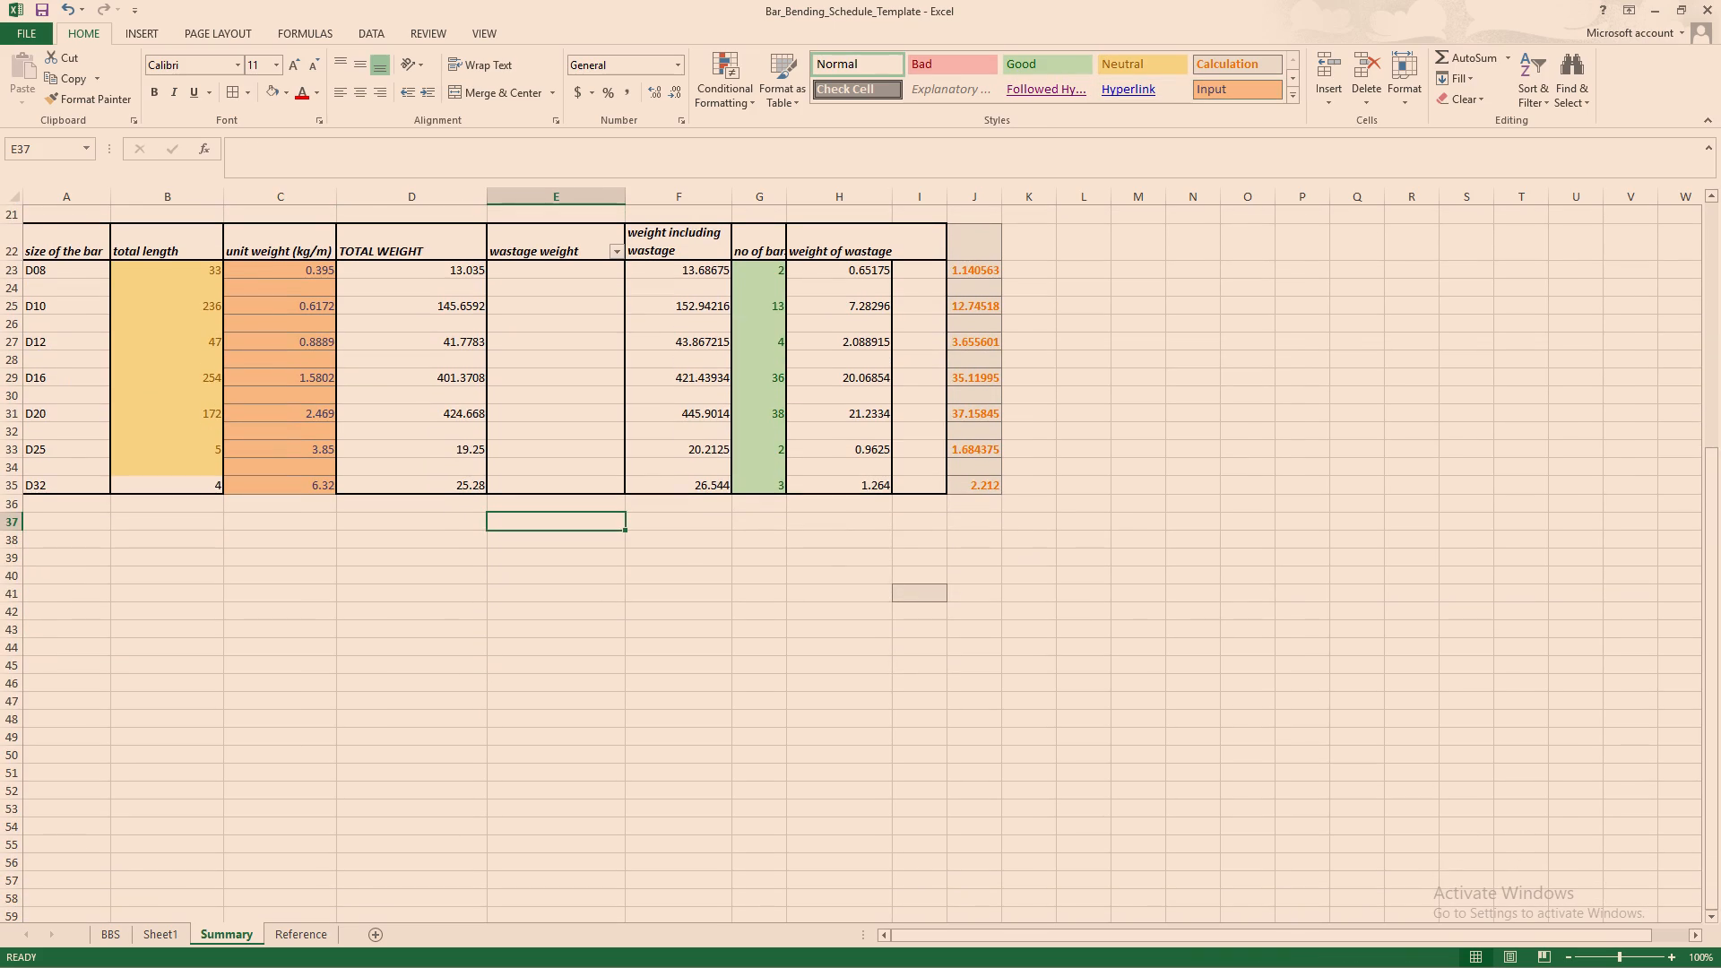
# Enter the label Total in cell A36, directly below the D32 row.
pyautogui.click(302, 539)
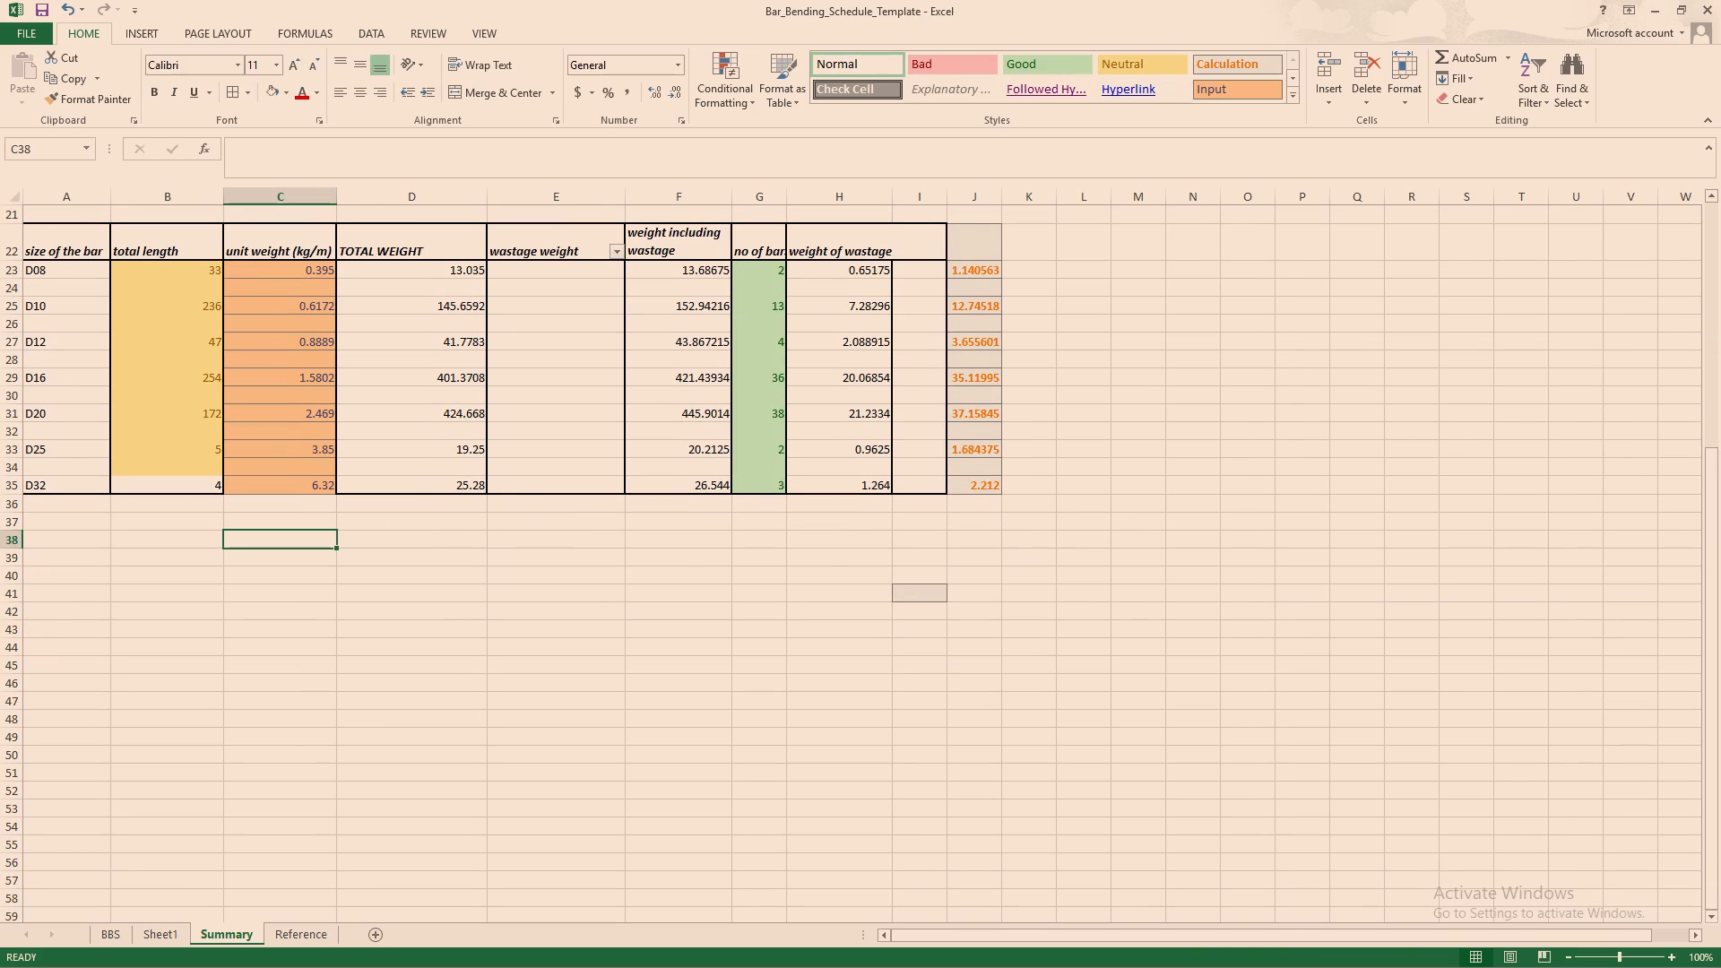
pyautogui.click(50, 510)
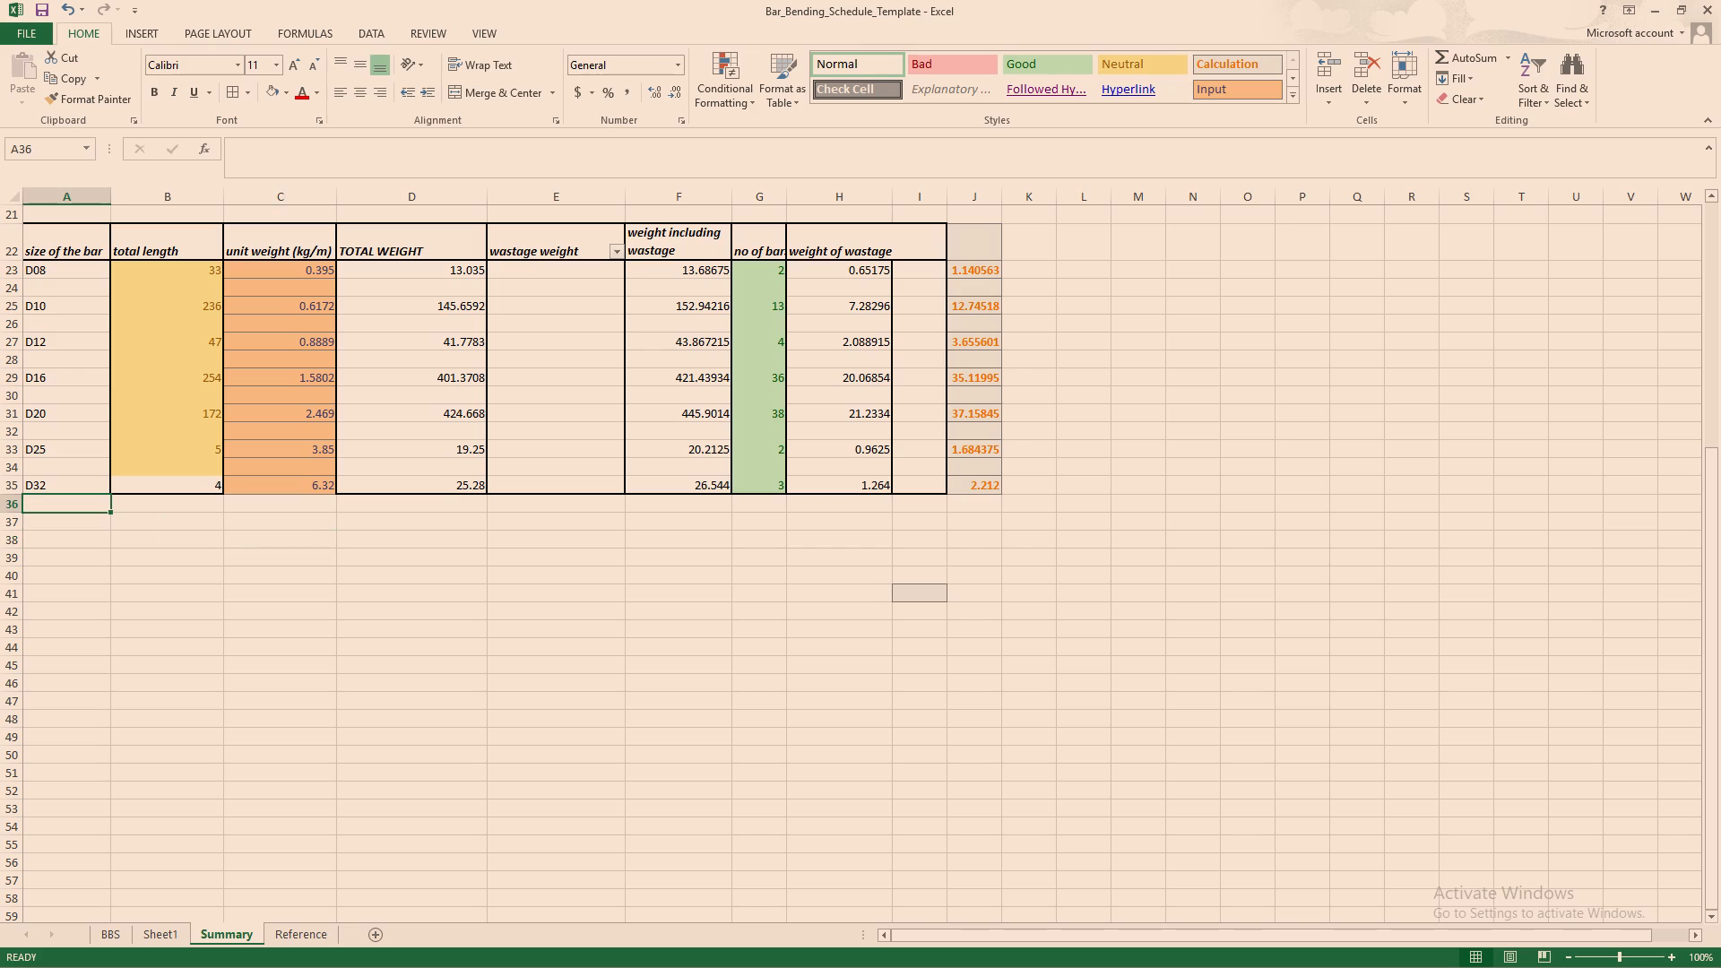
pyautogui.write('To')
pyautogui.write('tal')
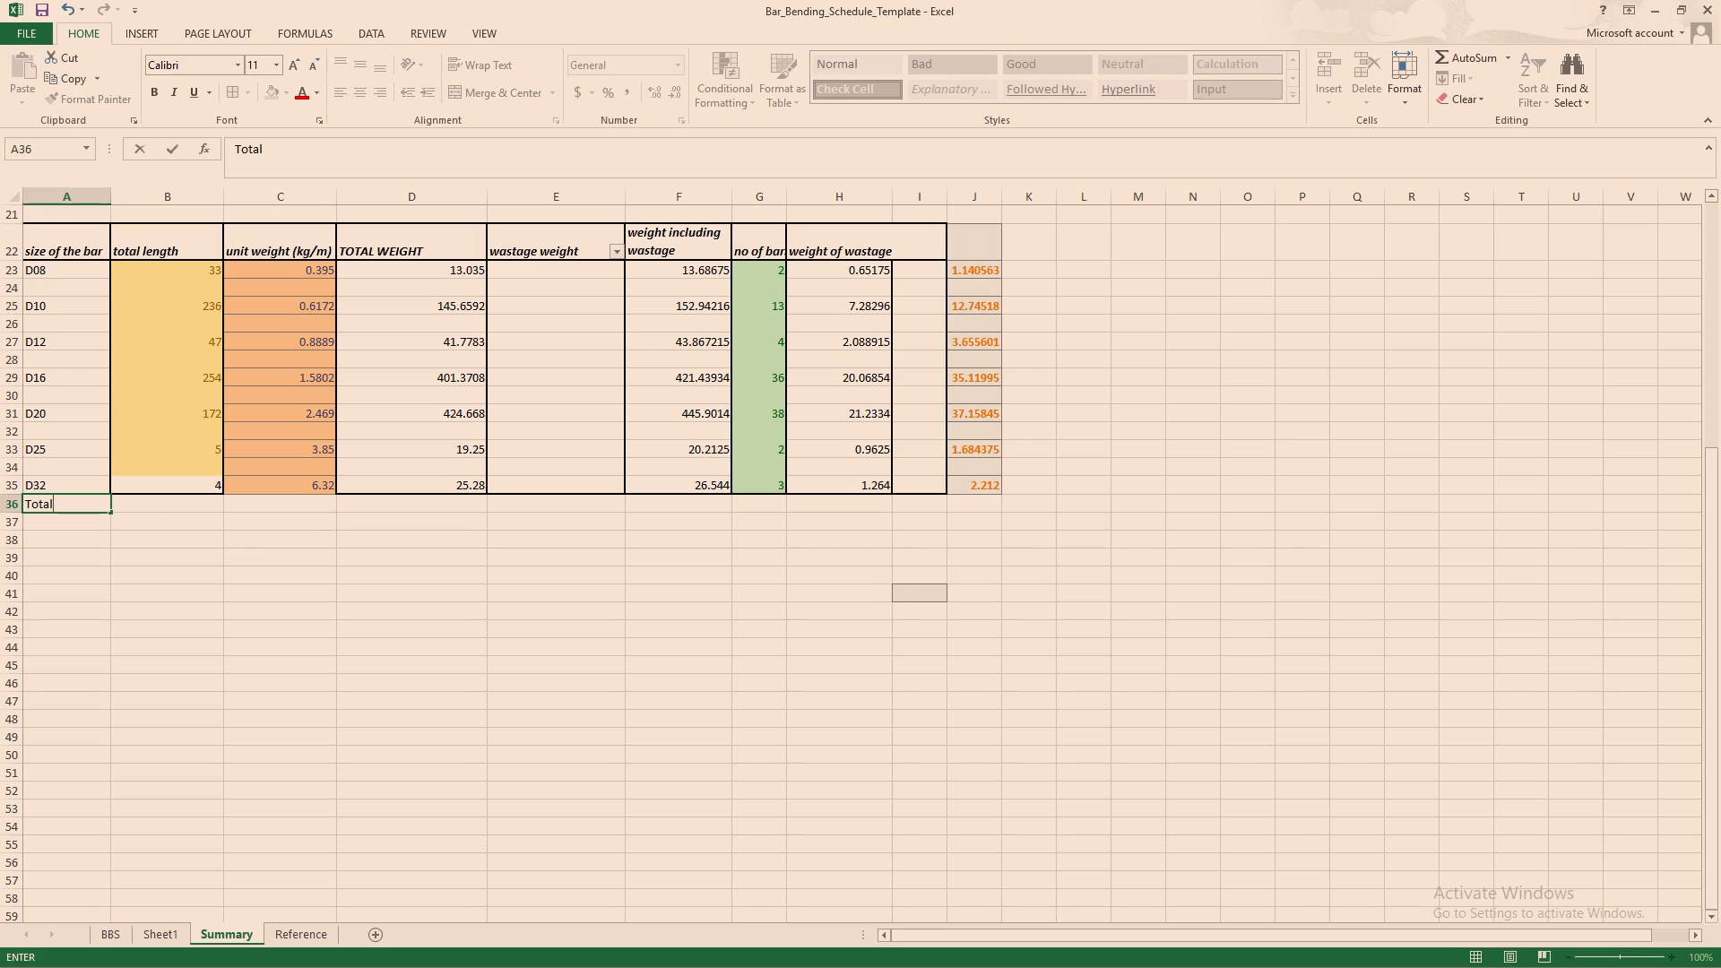
pyautogui.click(831, 513)
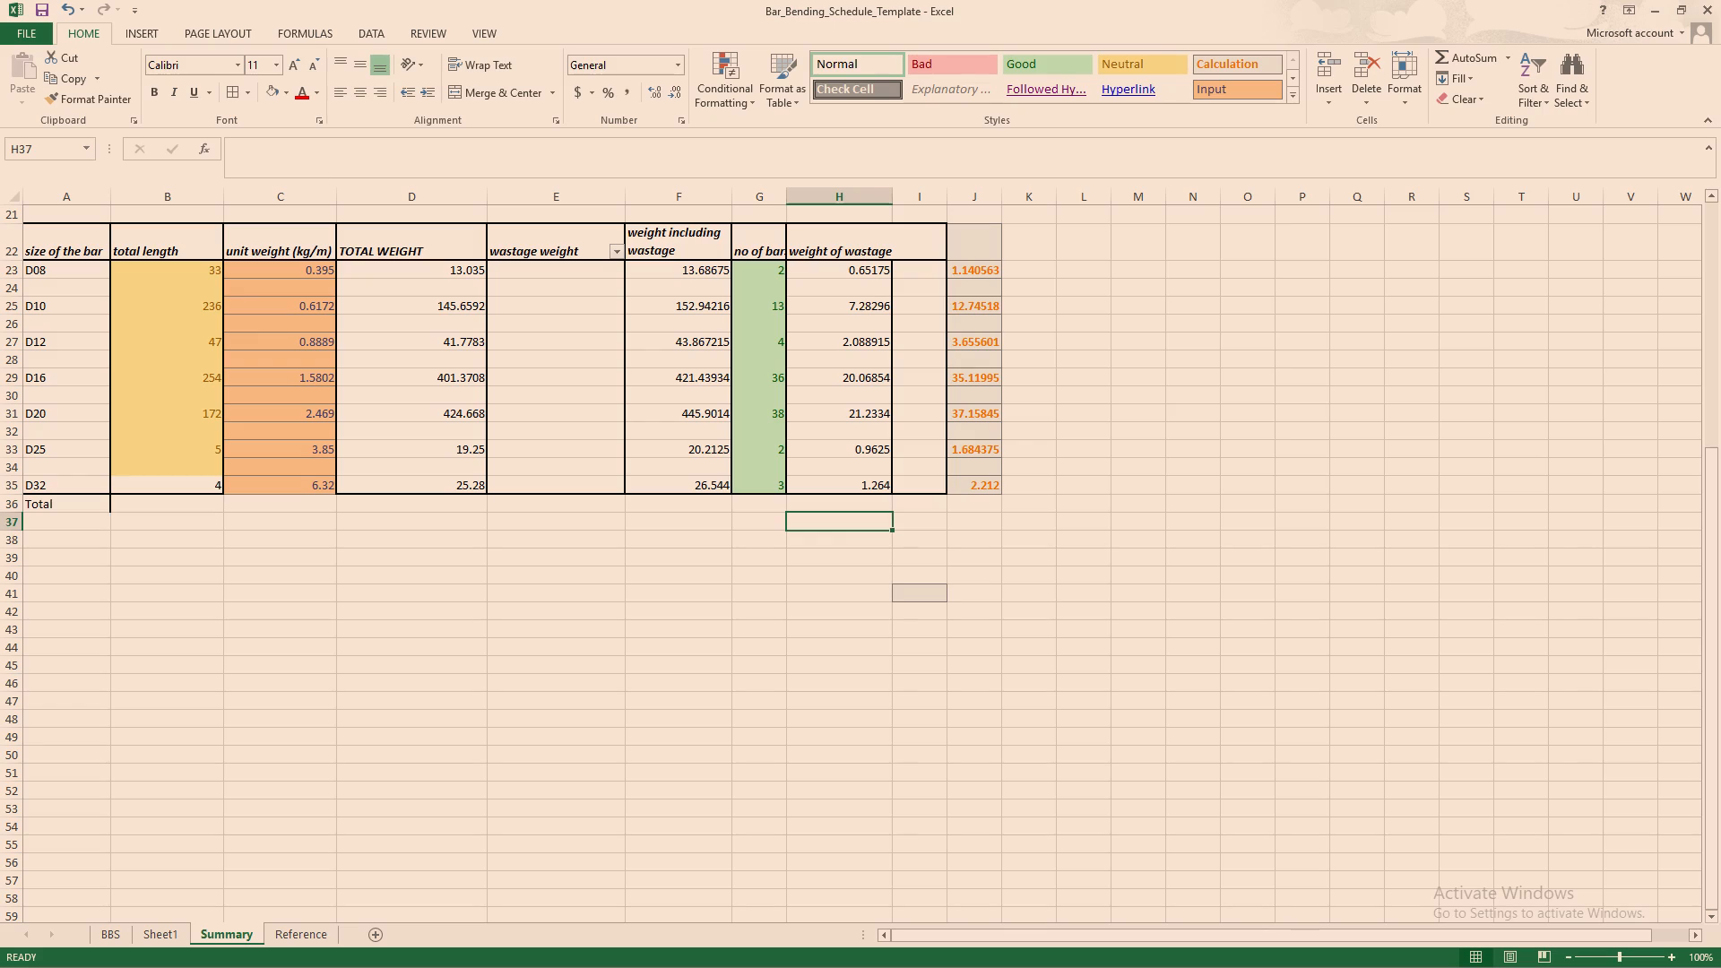
# Sum the number of bars column in G37 with a SUM formula over G22:G35.
pyautogui.click(763, 513)
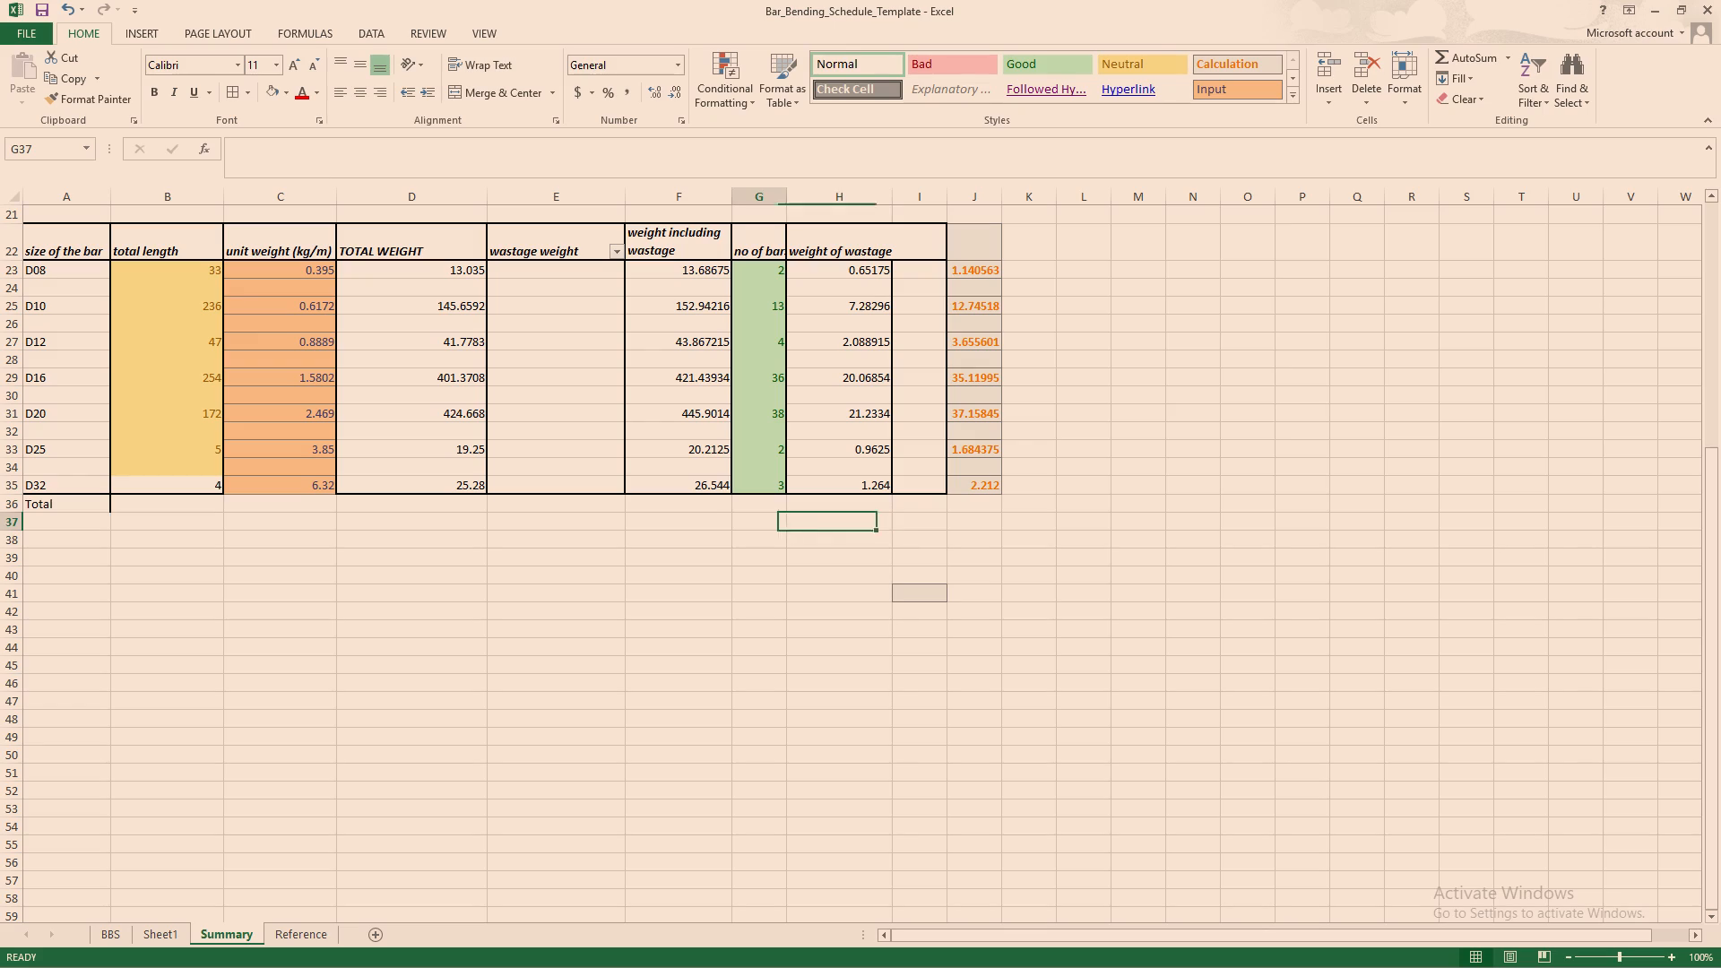
pyautogui.press('=')
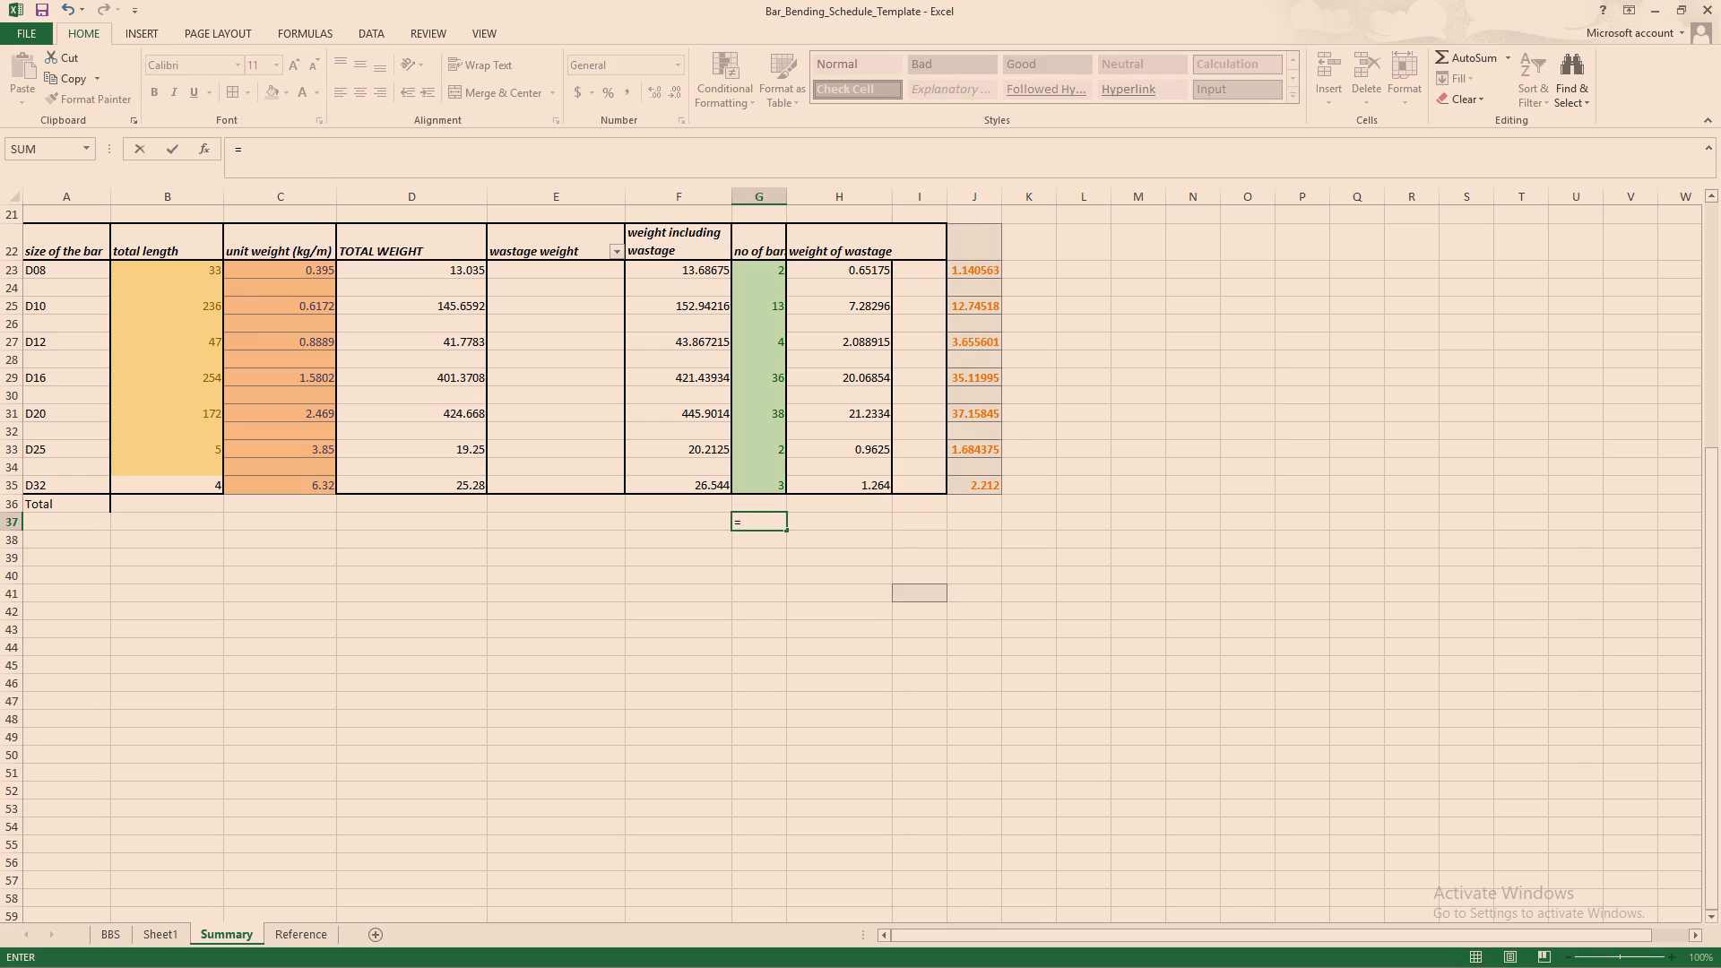
pyautogui.write('su')
pyautogui.press('m')
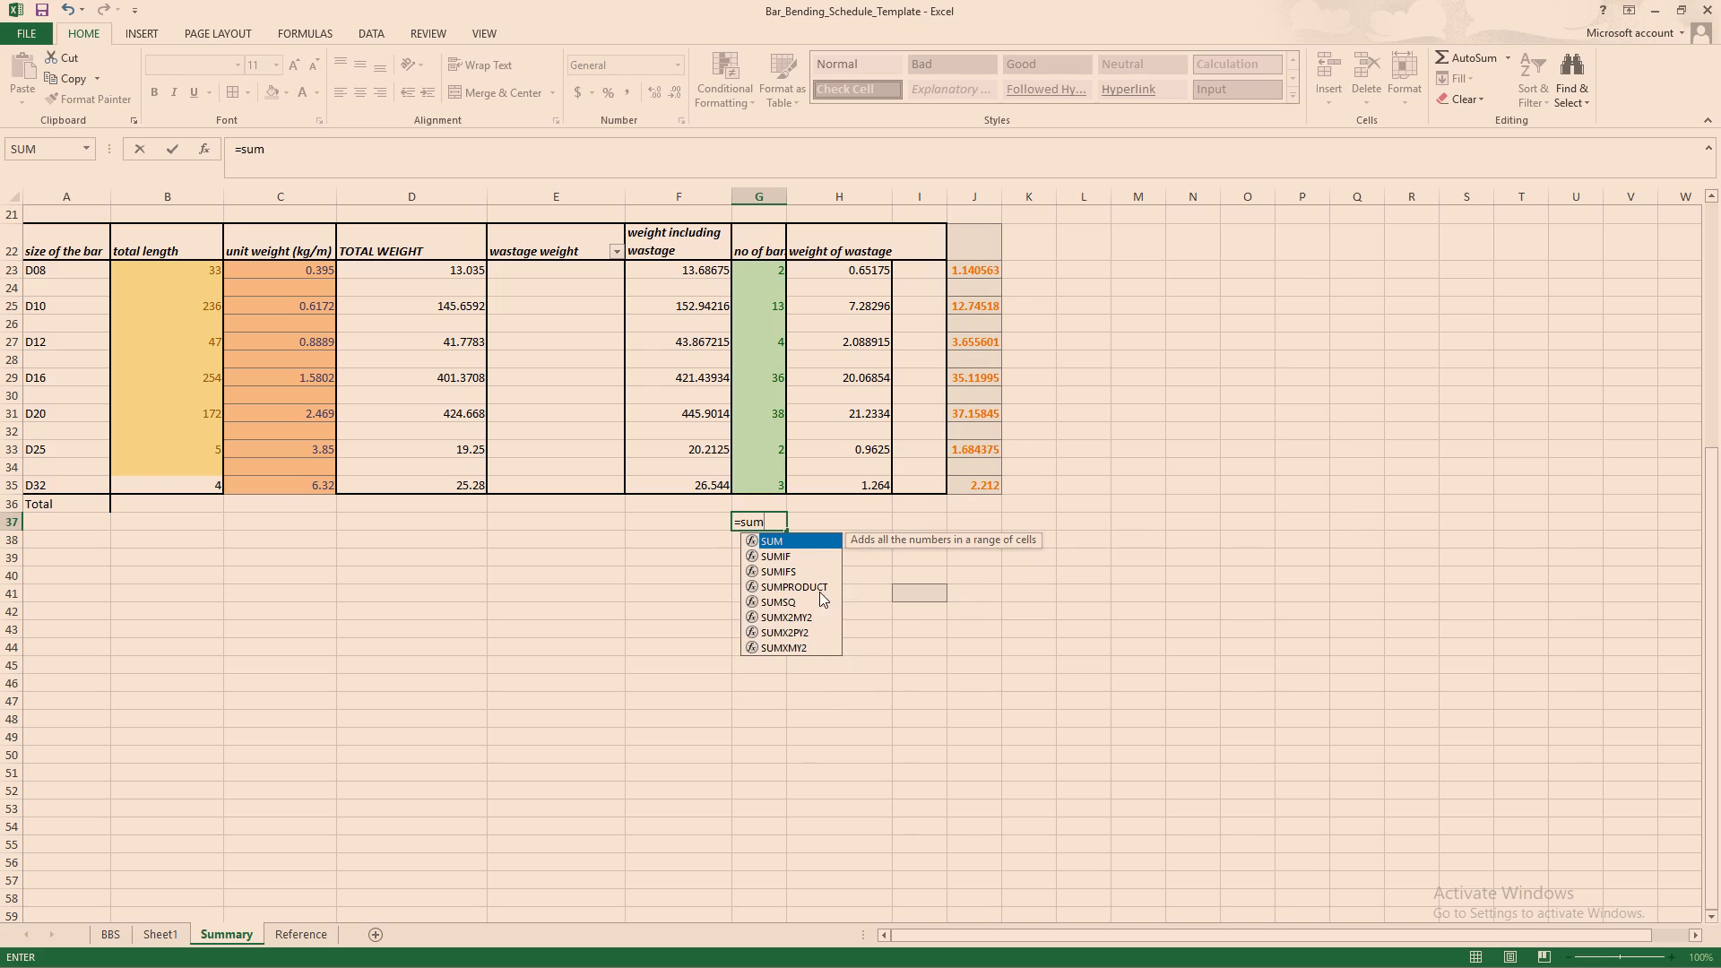
pyautogui.doubleClick(780, 535)
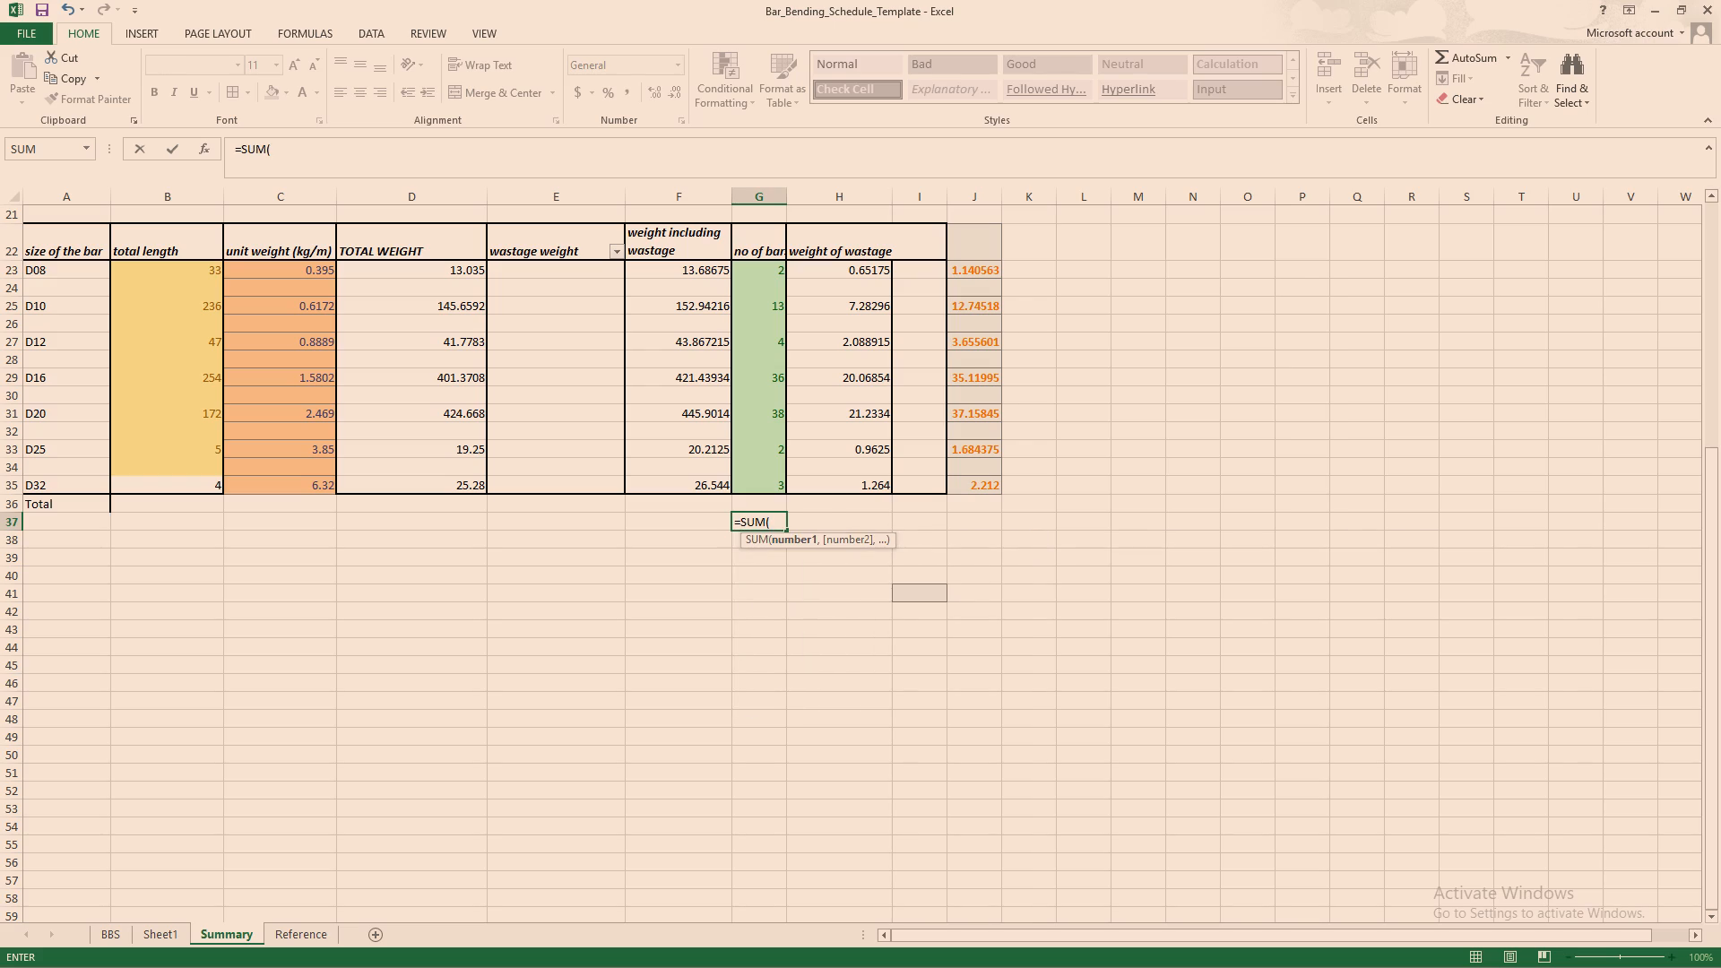
pyautogui.moveTo(763, 260); pyautogui.dragTo(780, 471)
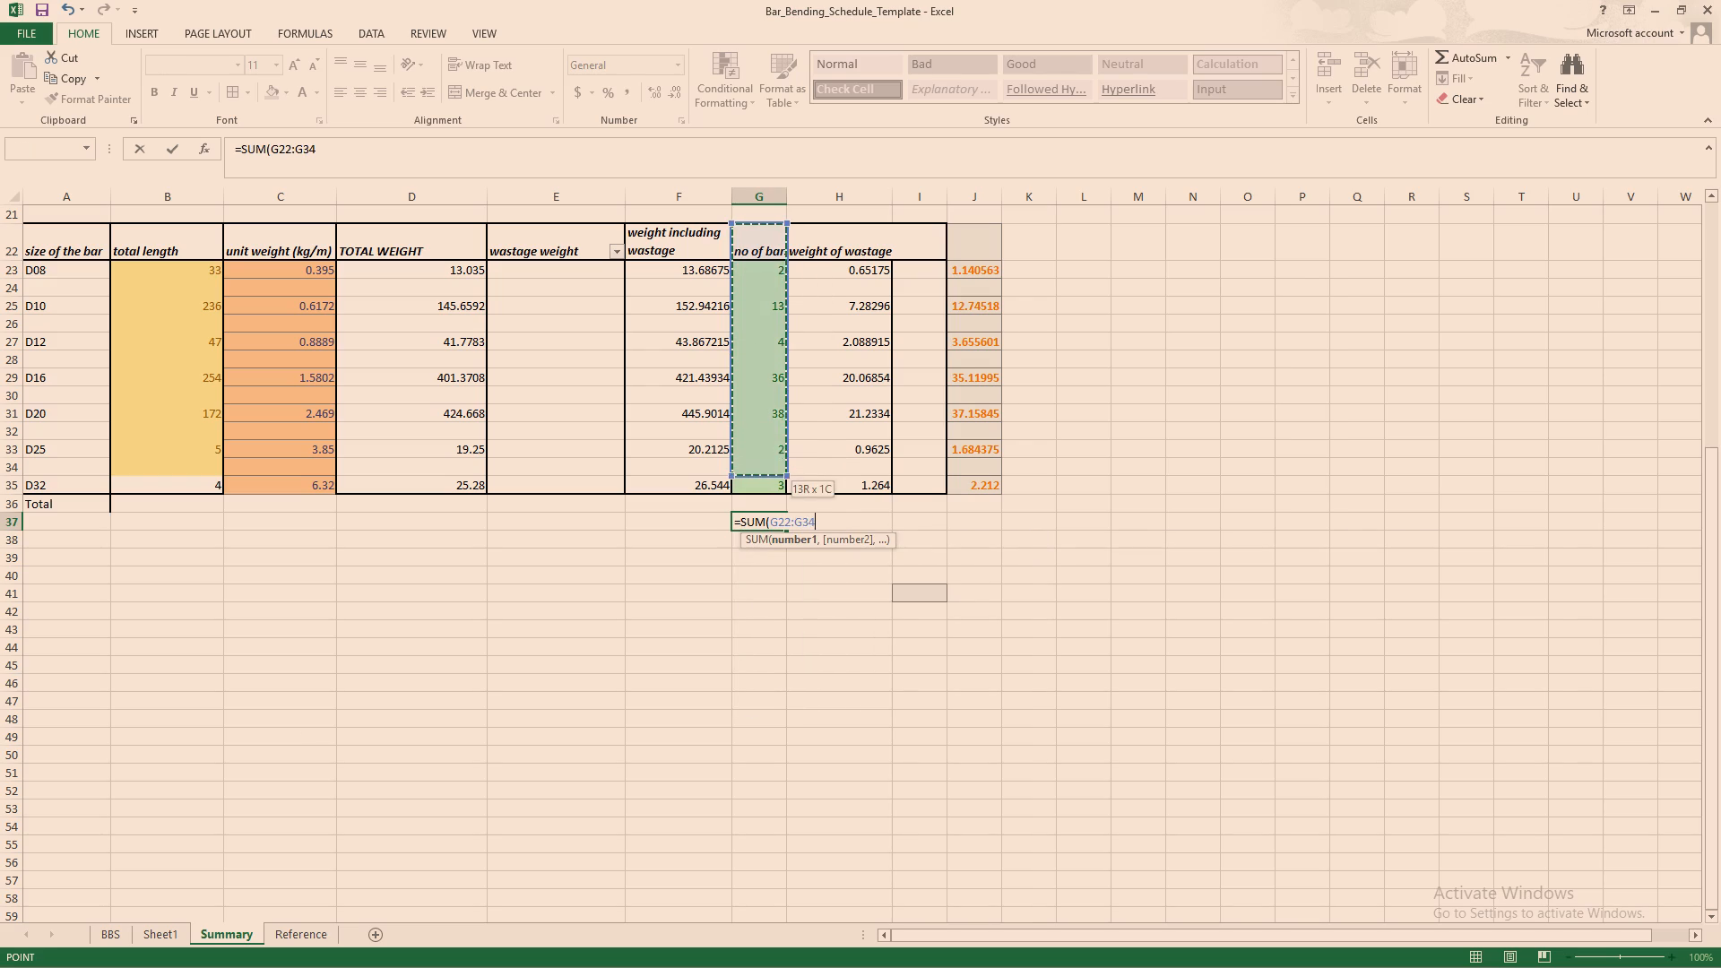
pyautogui.moveTo(780, 471); pyautogui.dragTo(780, 480)
pyautogui.press('Return')
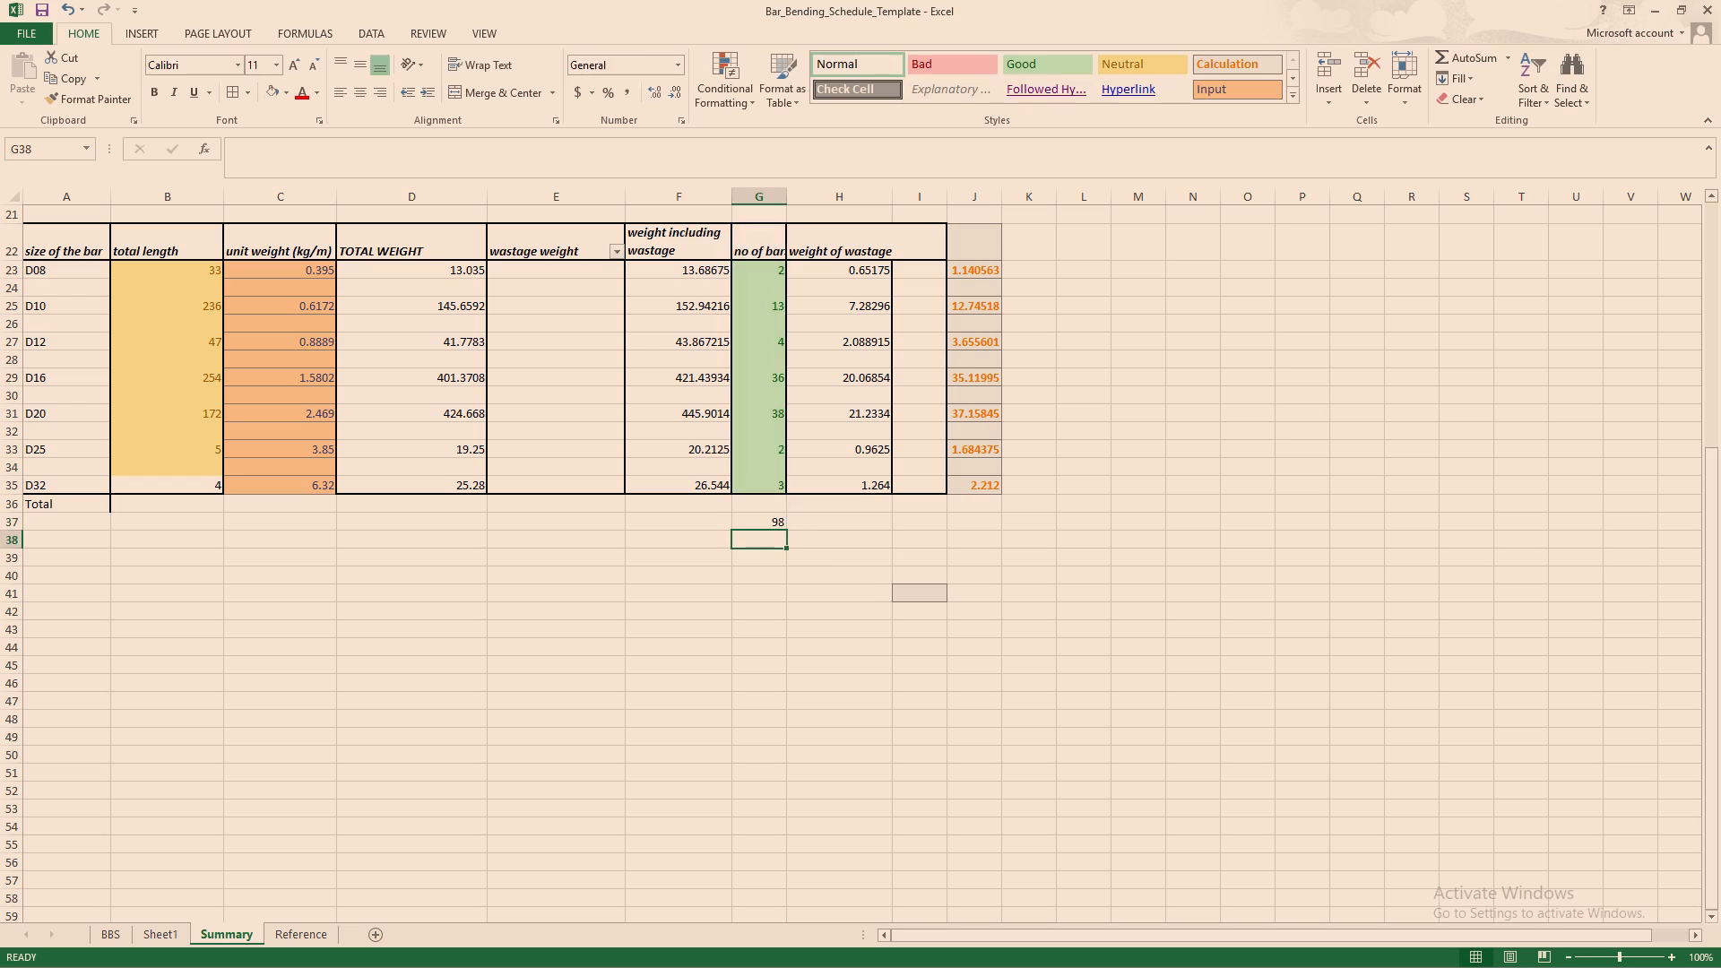
# Sum the weight of wastage column in H37 with a SUM formula over H23:H35.
pyautogui.click(820, 522)
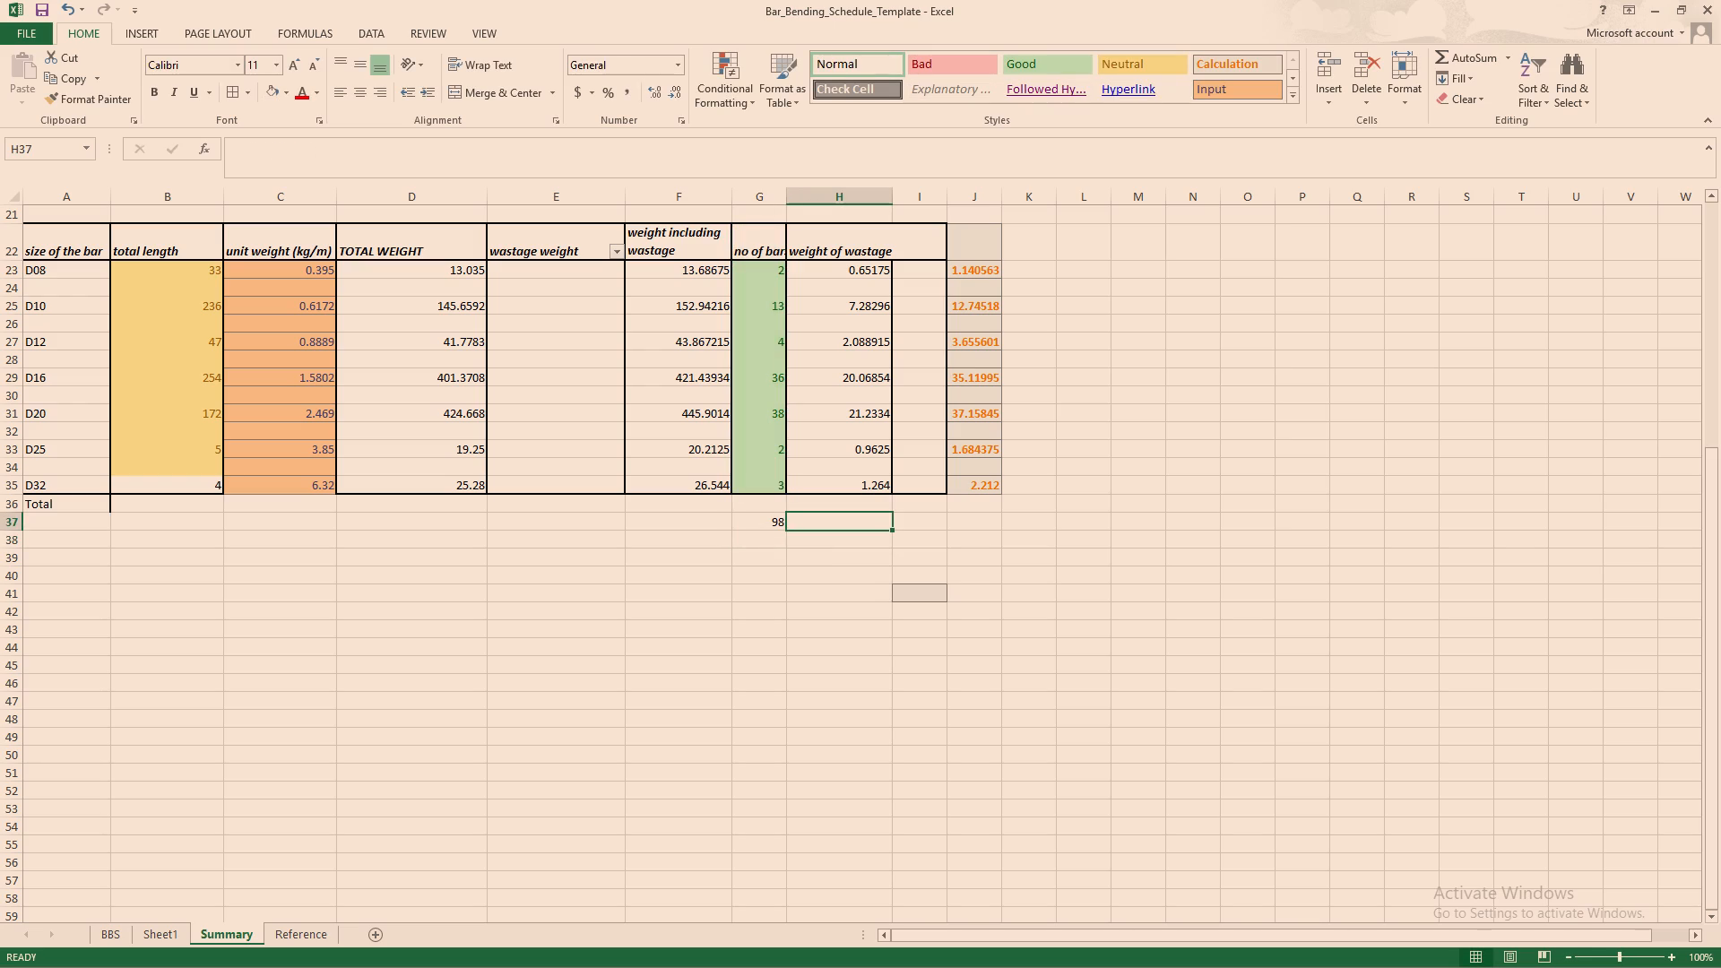
pyautogui.press('=')
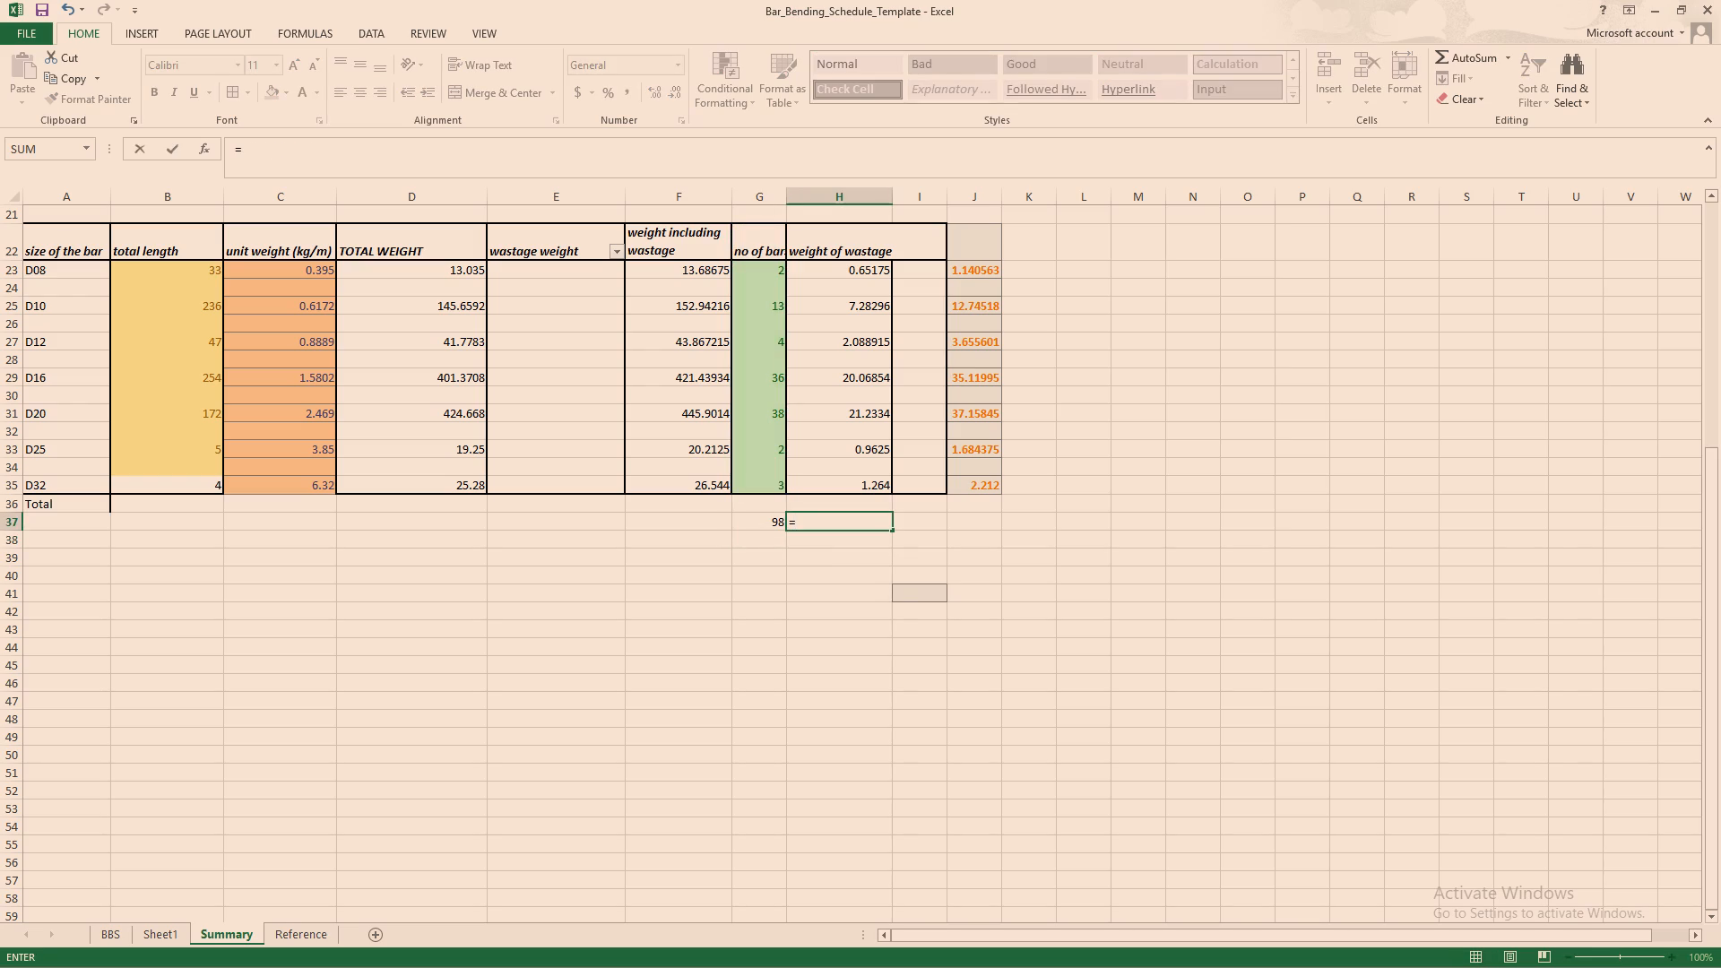
pyautogui.press('s')
pyautogui.press('u')
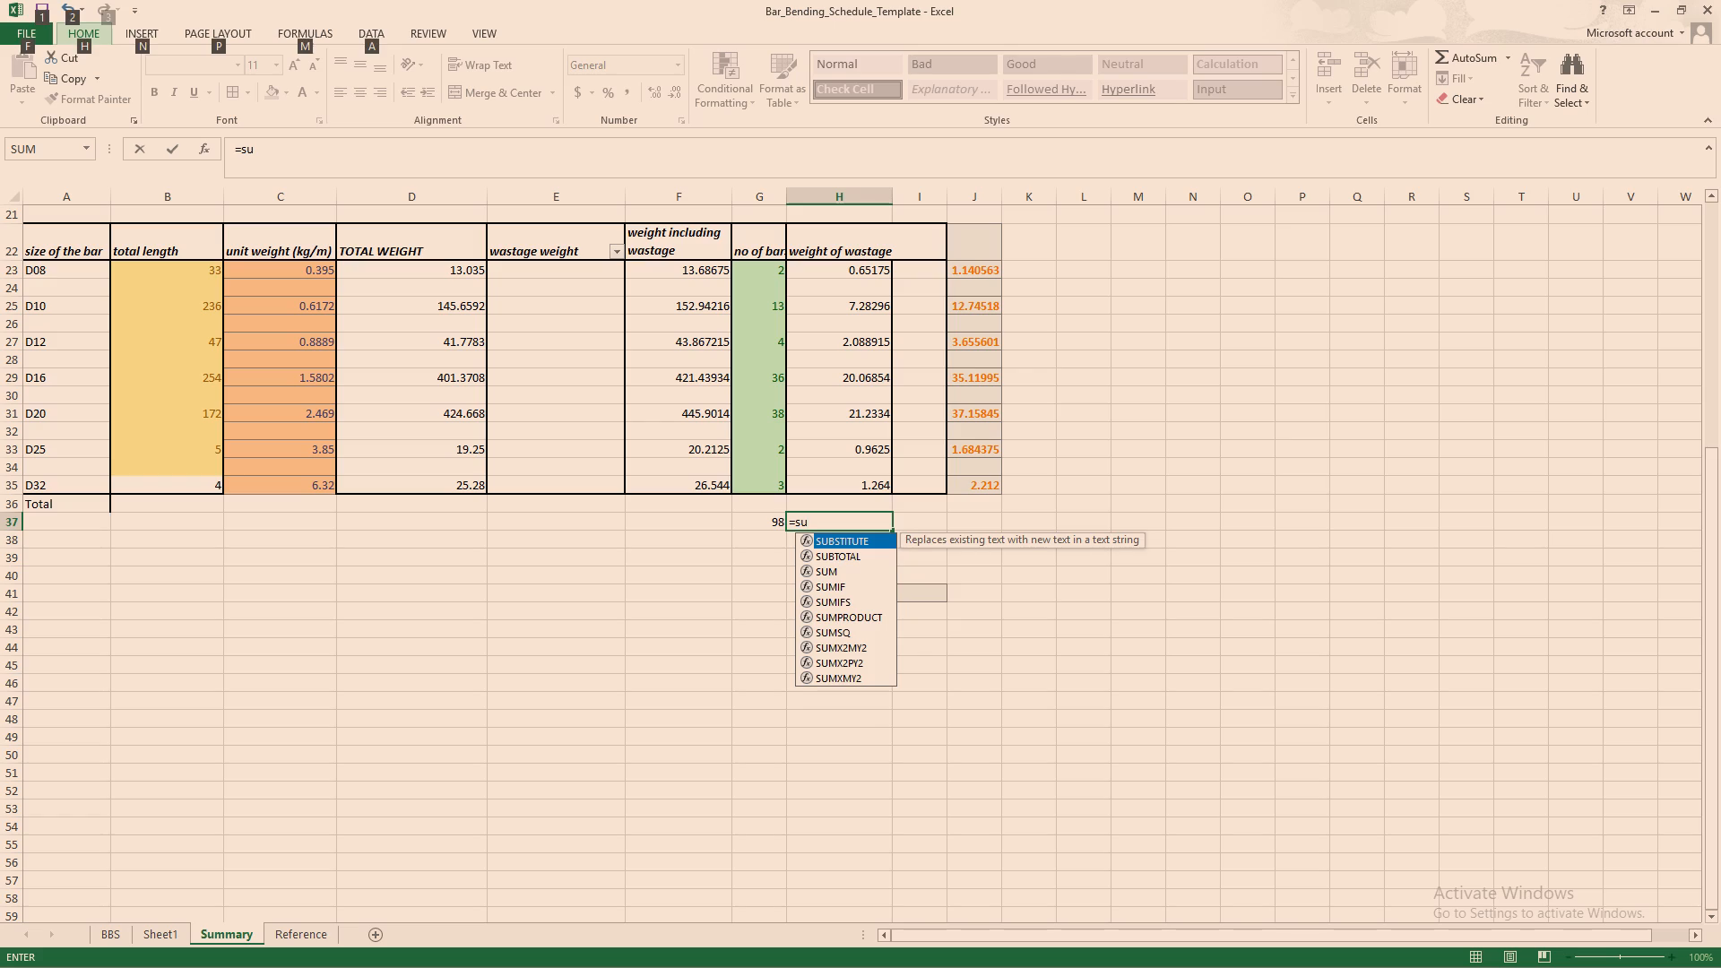
pyautogui.press('m')
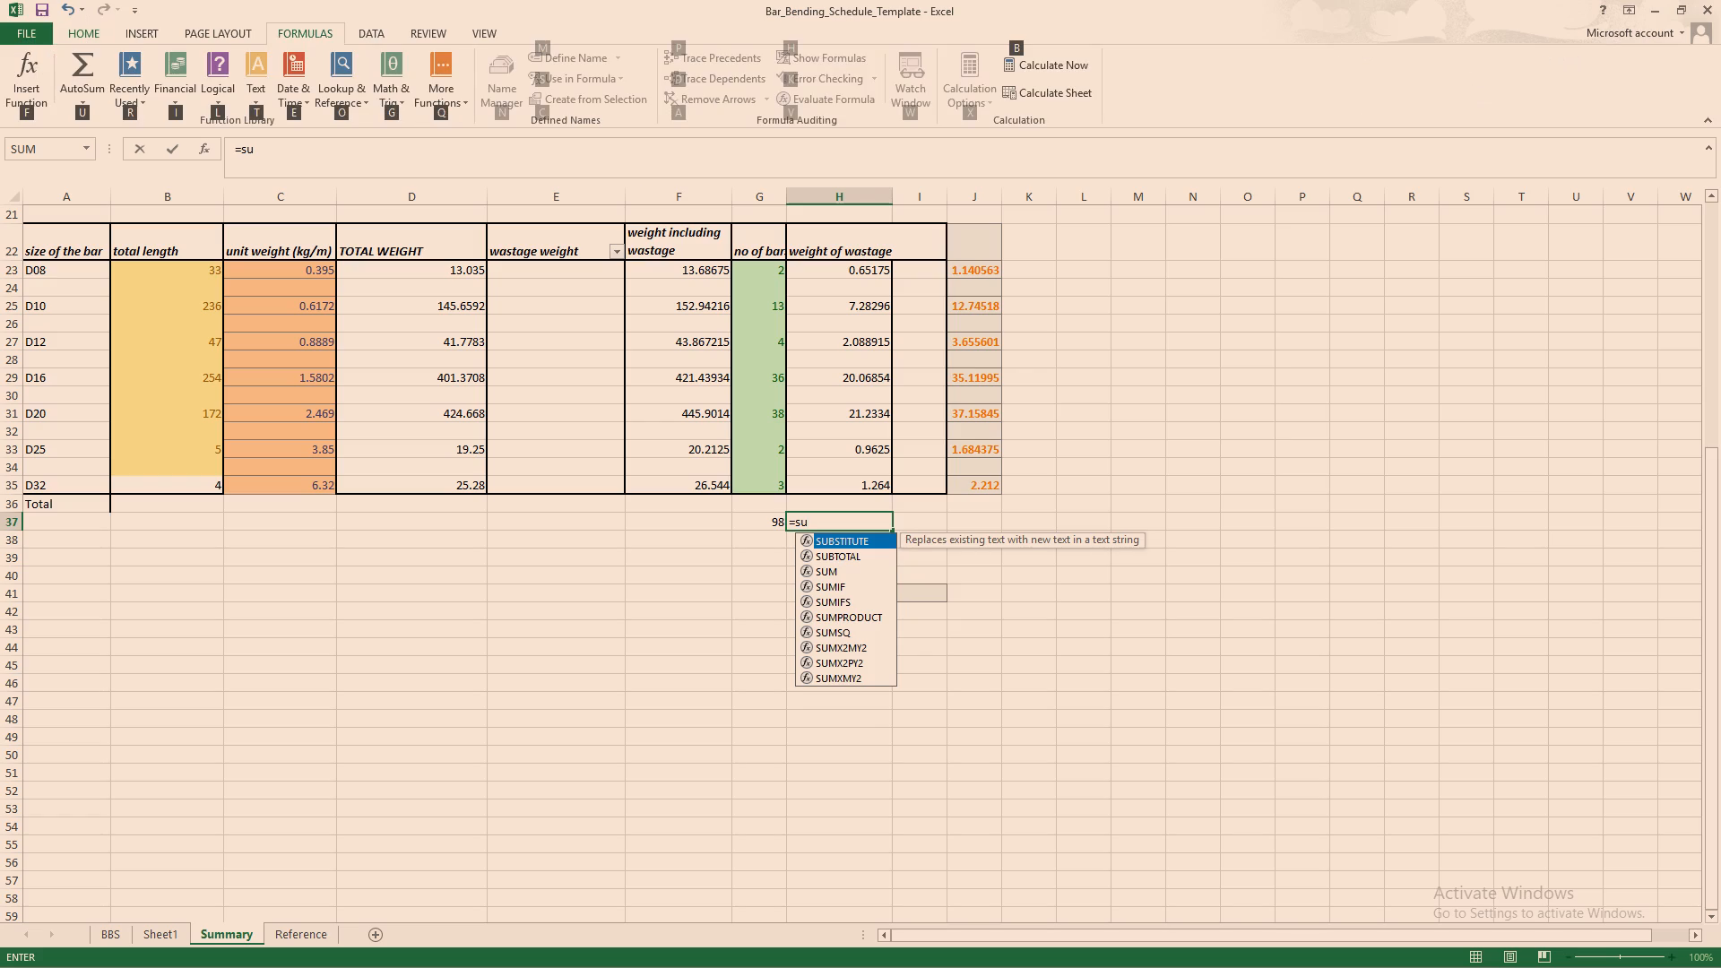
pyautogui.click(850, 521)
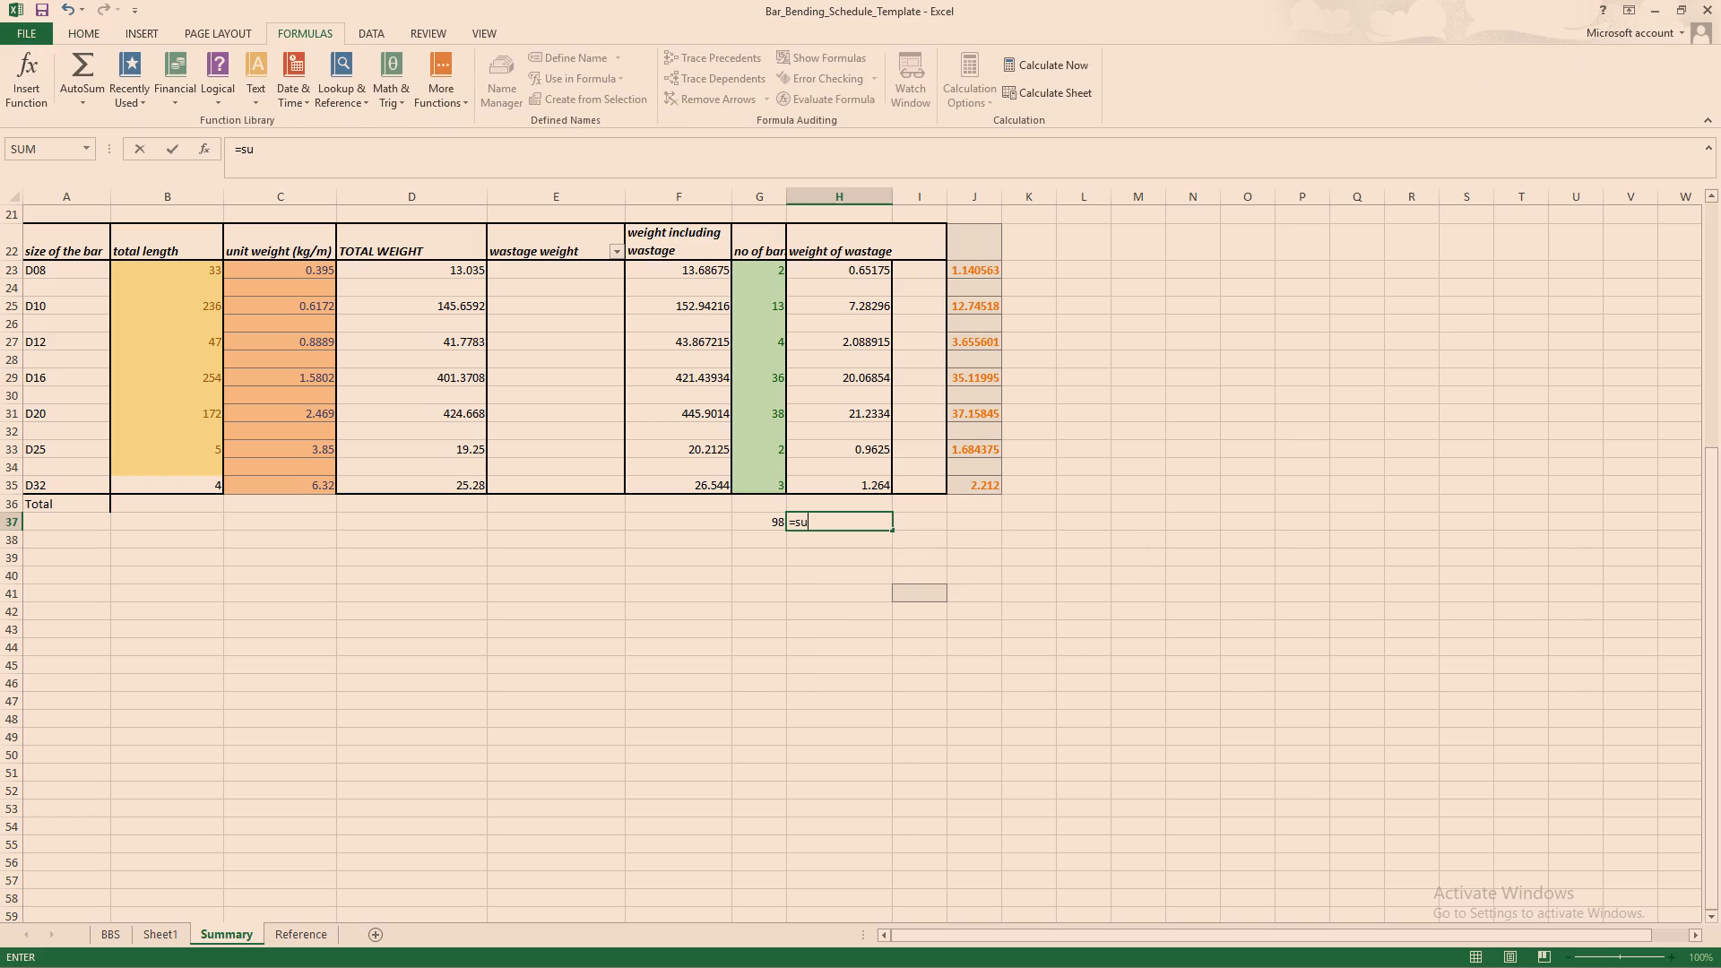
pyautogui.press('m')
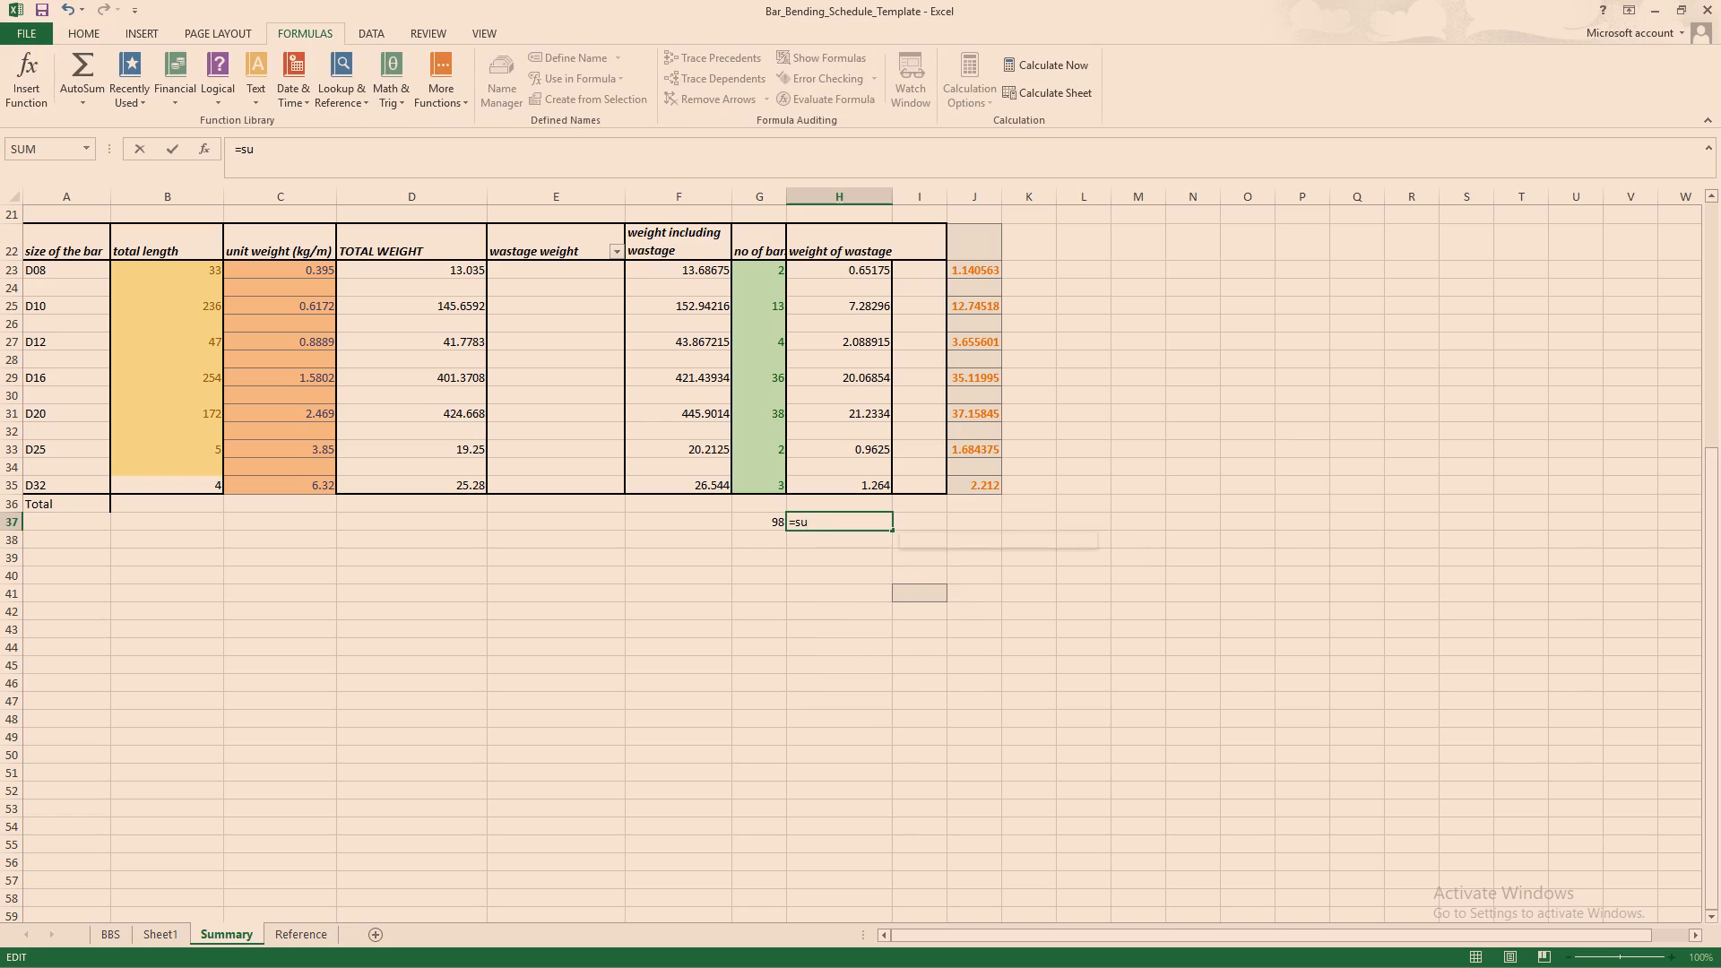
pyautogui.doubleClick(846, 538)
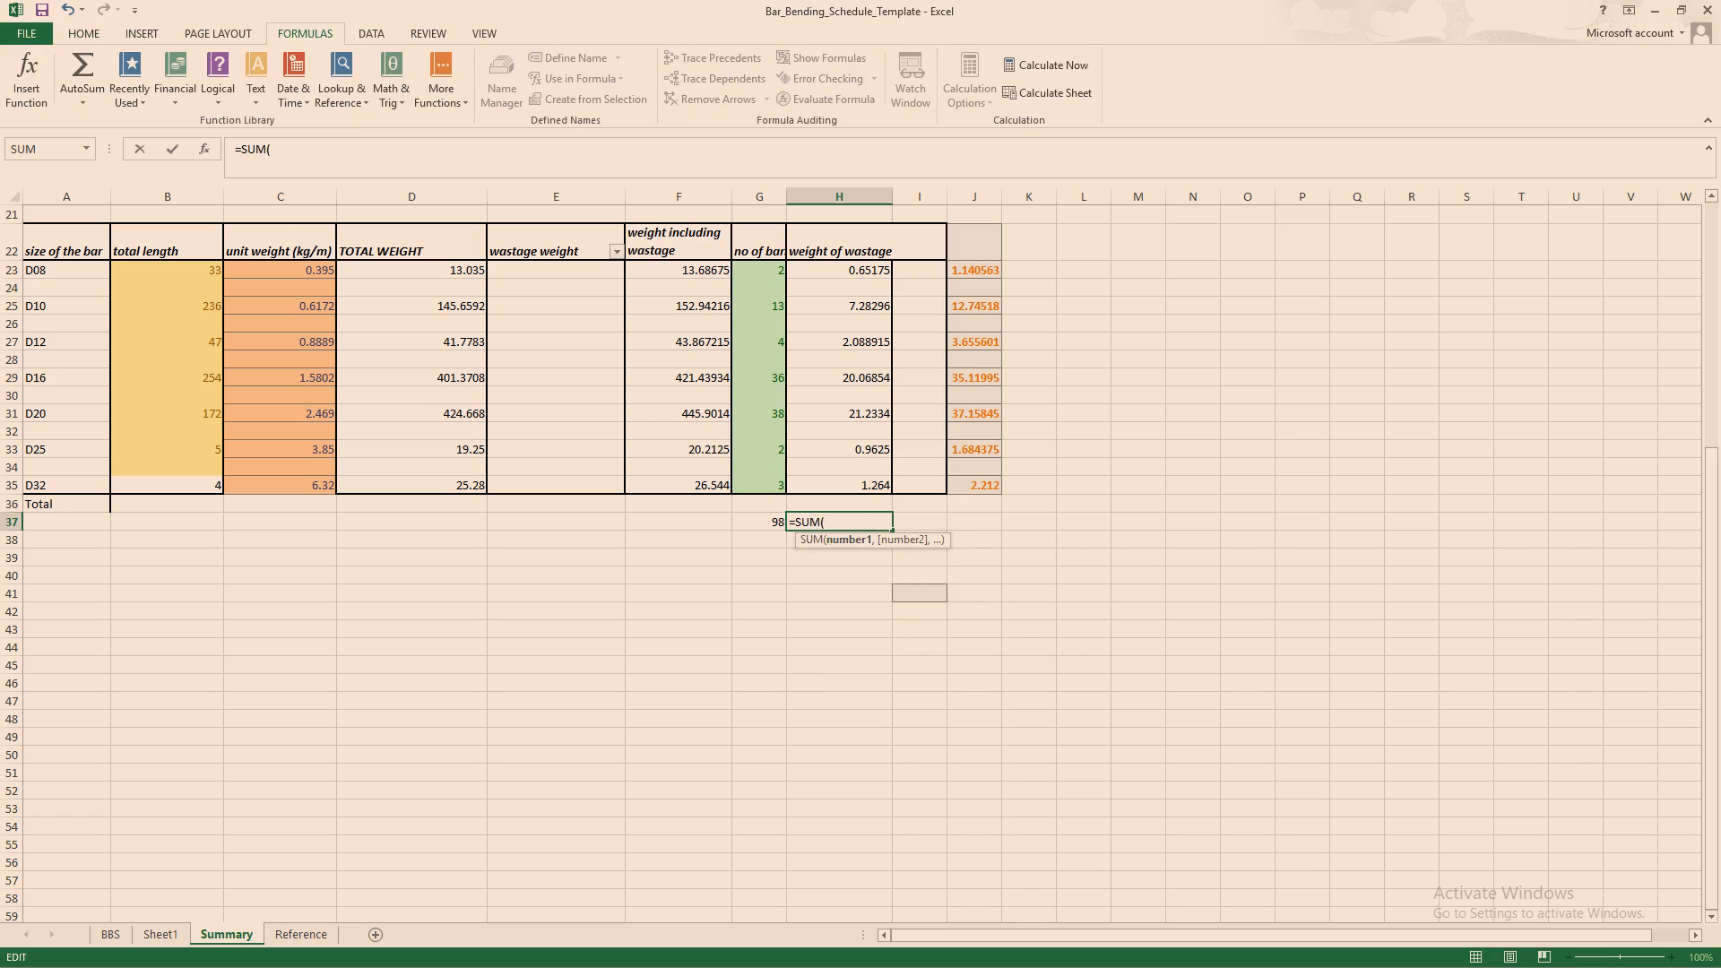
pyautogui.moveTo(843, 271); pyautogui.dragTo(875, 466)
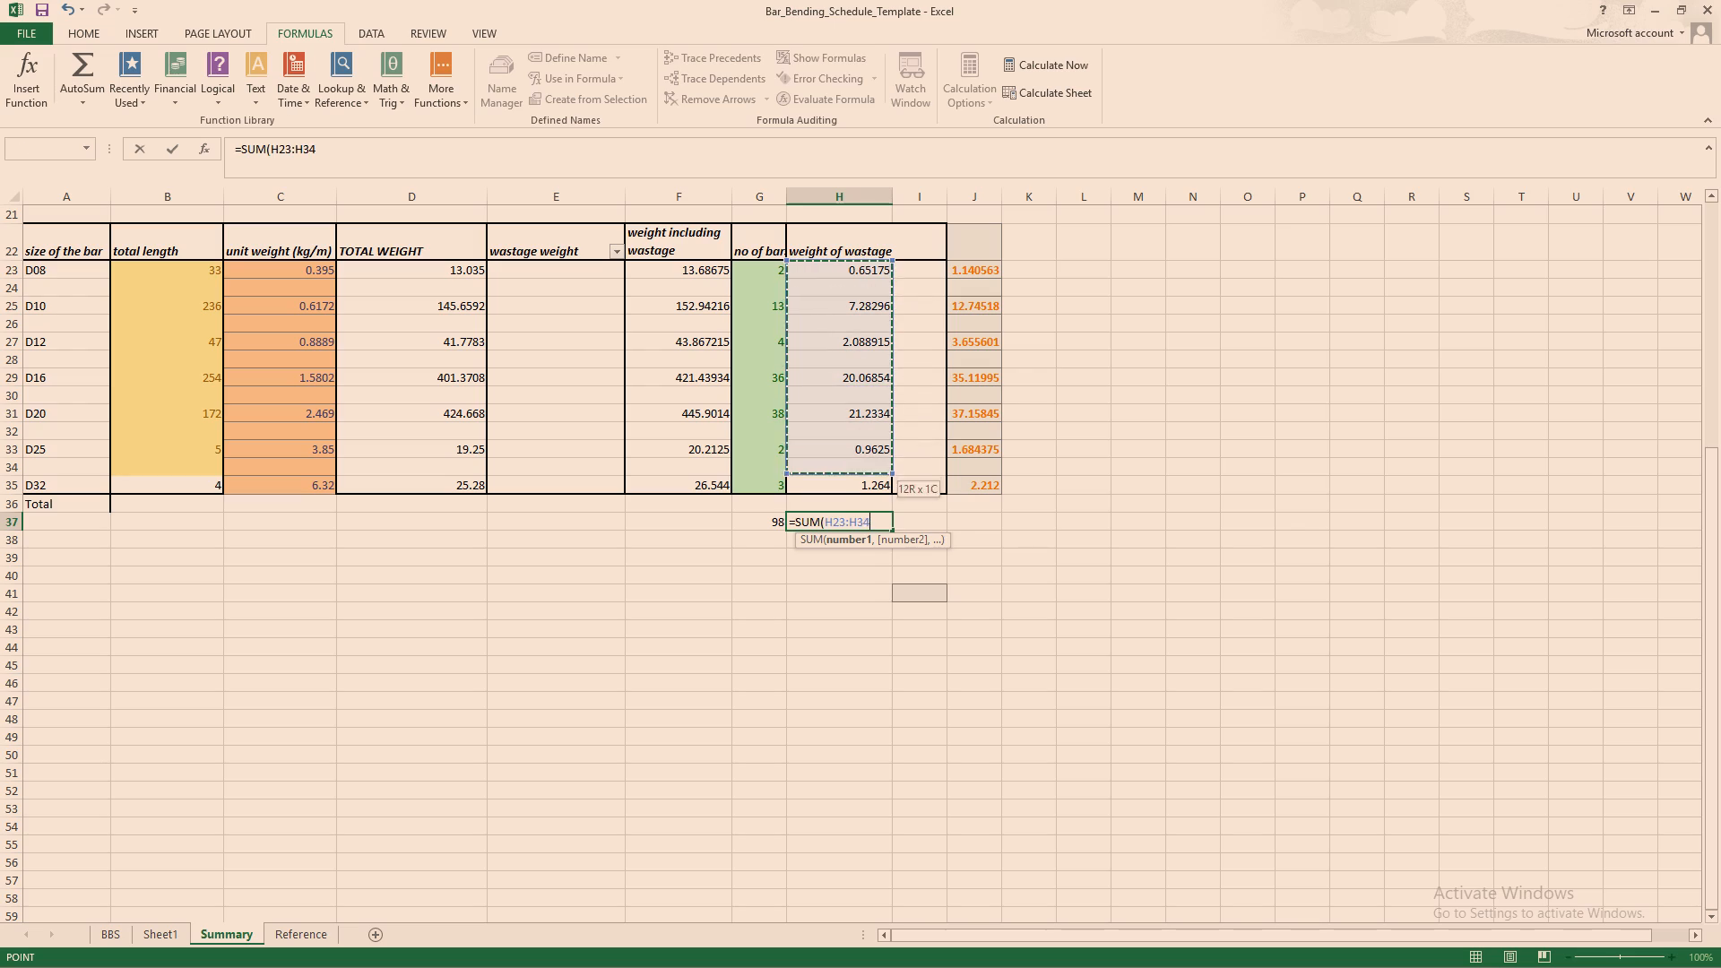
pyautogui.moveTo(875, 466); pyautogui.dragTo(878, 488)
pyautogui.press('Return')
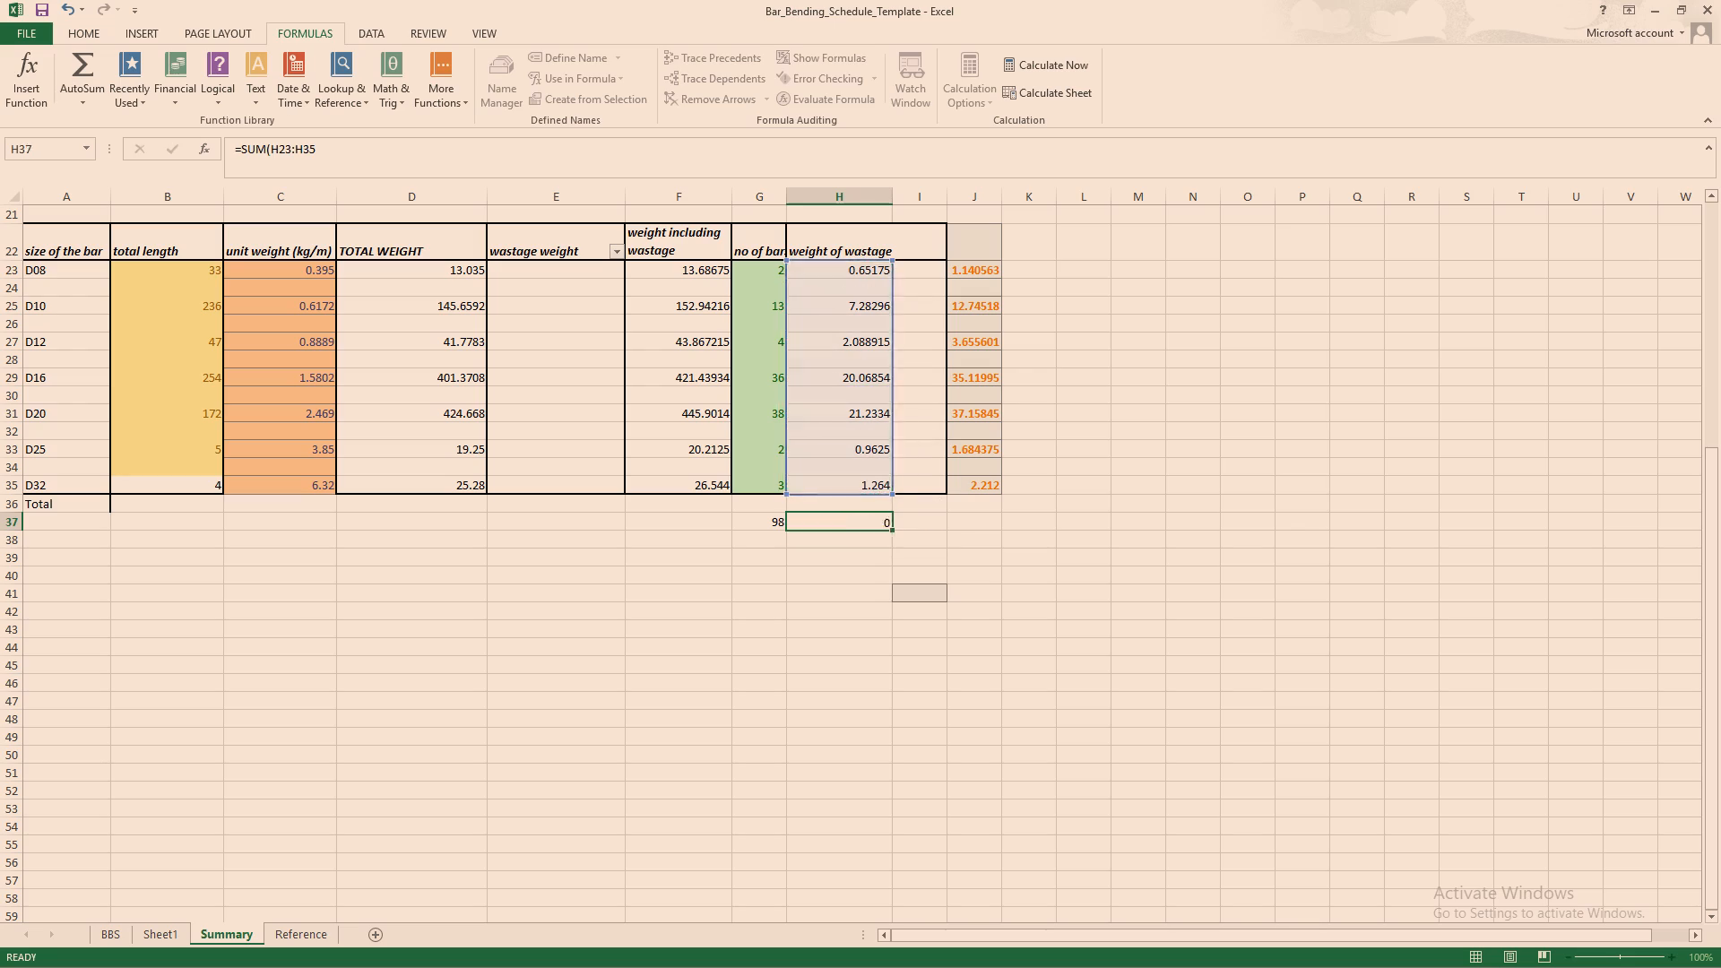
pyautogui.click(820, 576)
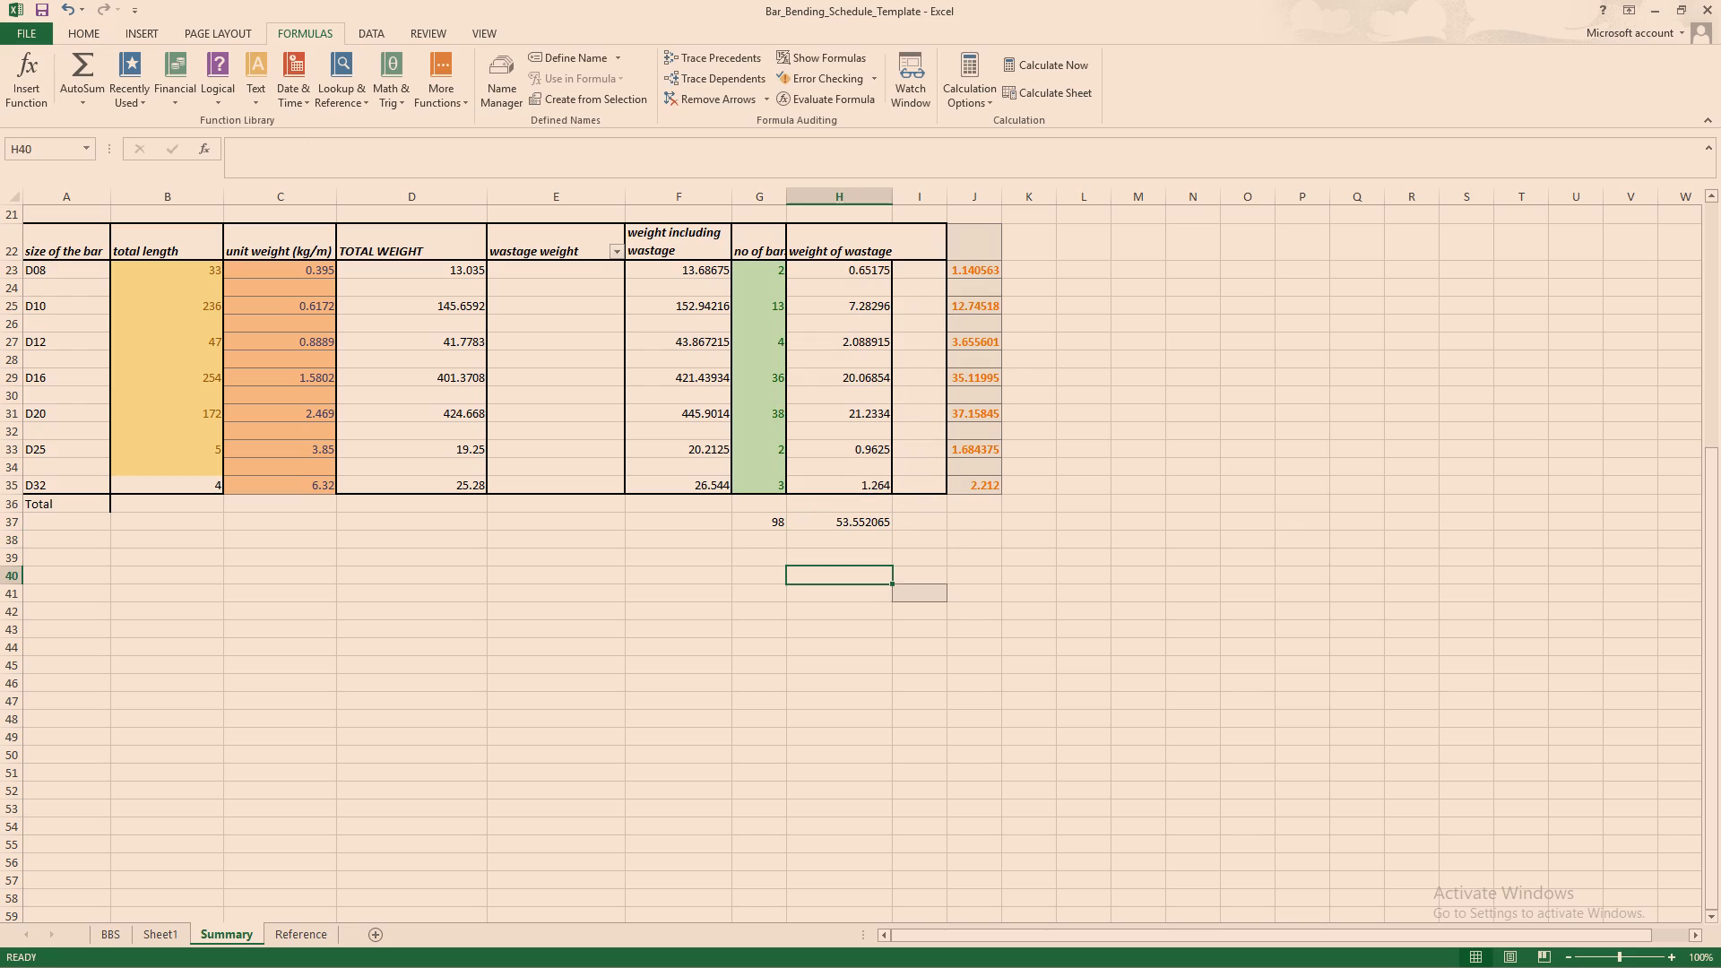
# Sum the weight including wastage column in F37 with a SUM formula over F23:F35.
pyautogui.click(710, 526)
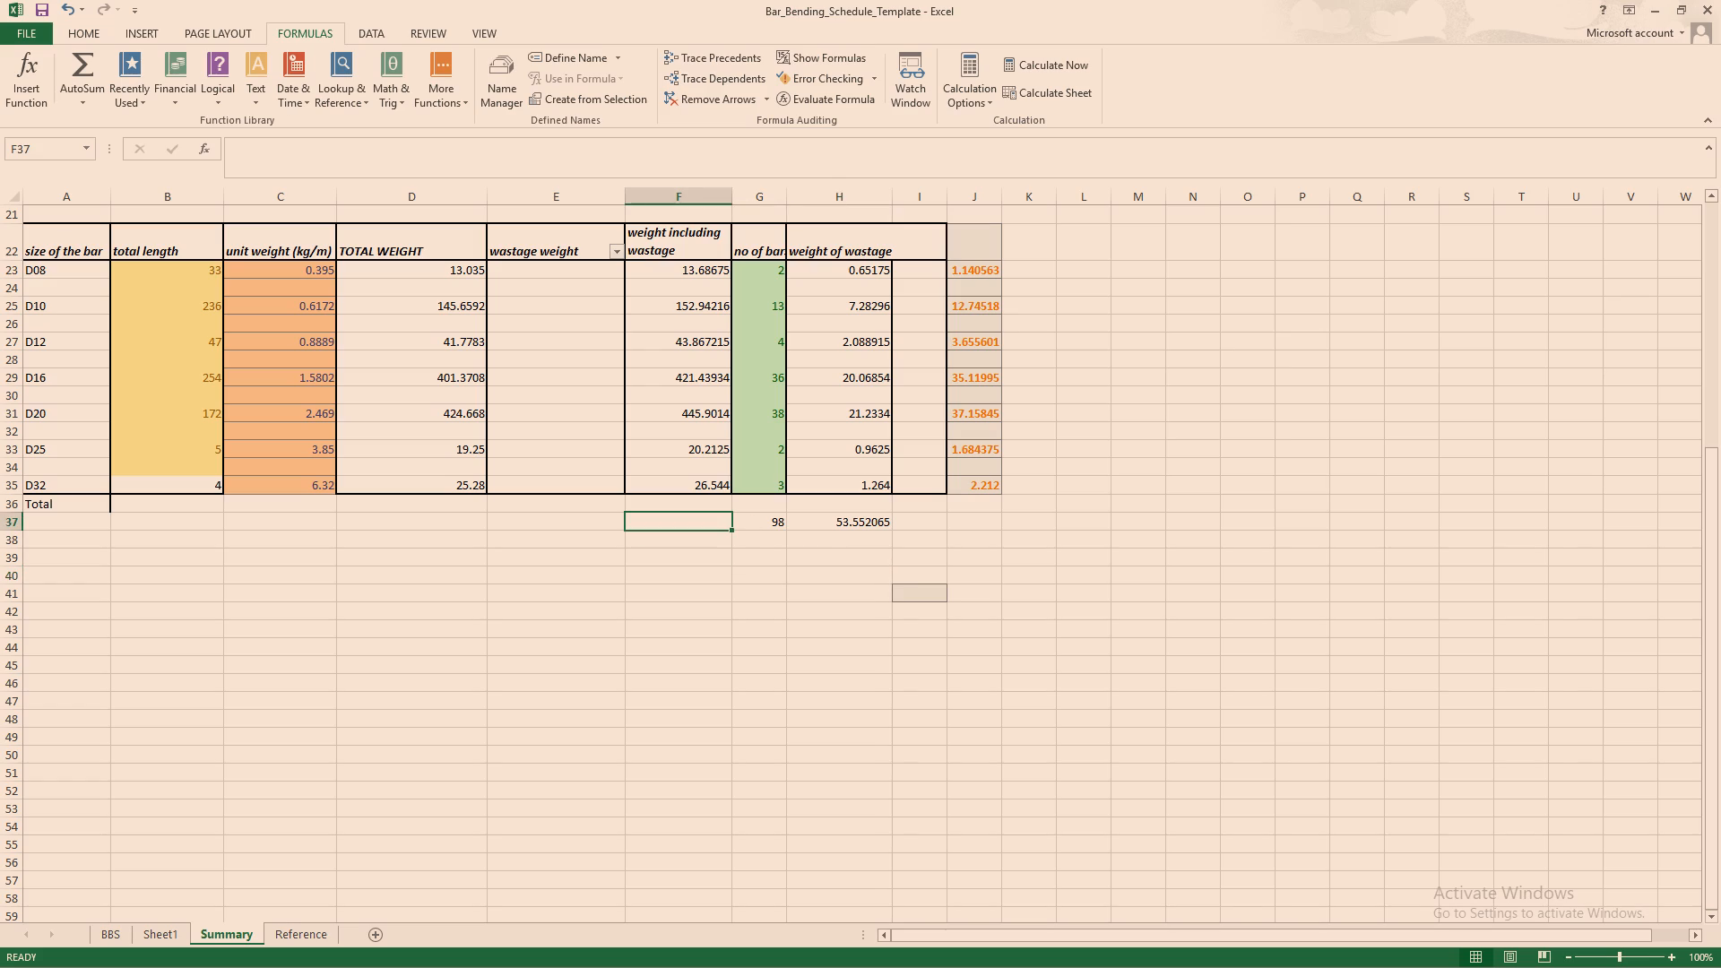
pyautogui.press('=')
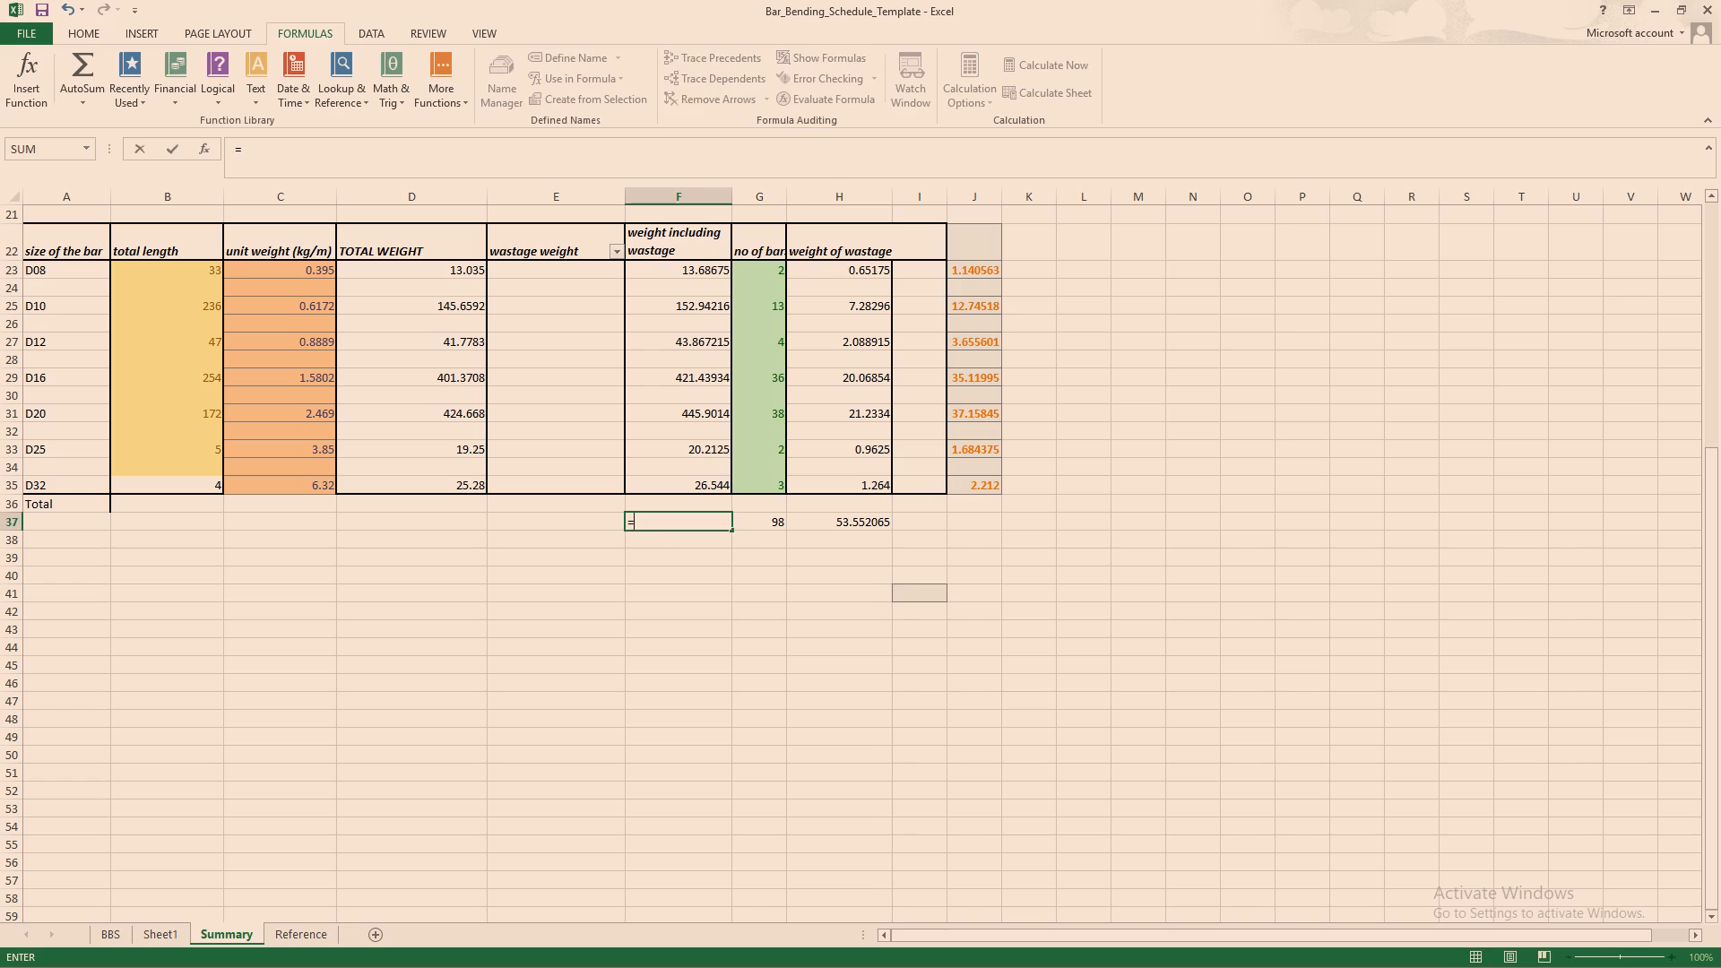
pyautogui.press('s')
pyautogui.press('u')
pyautogui.press('m')
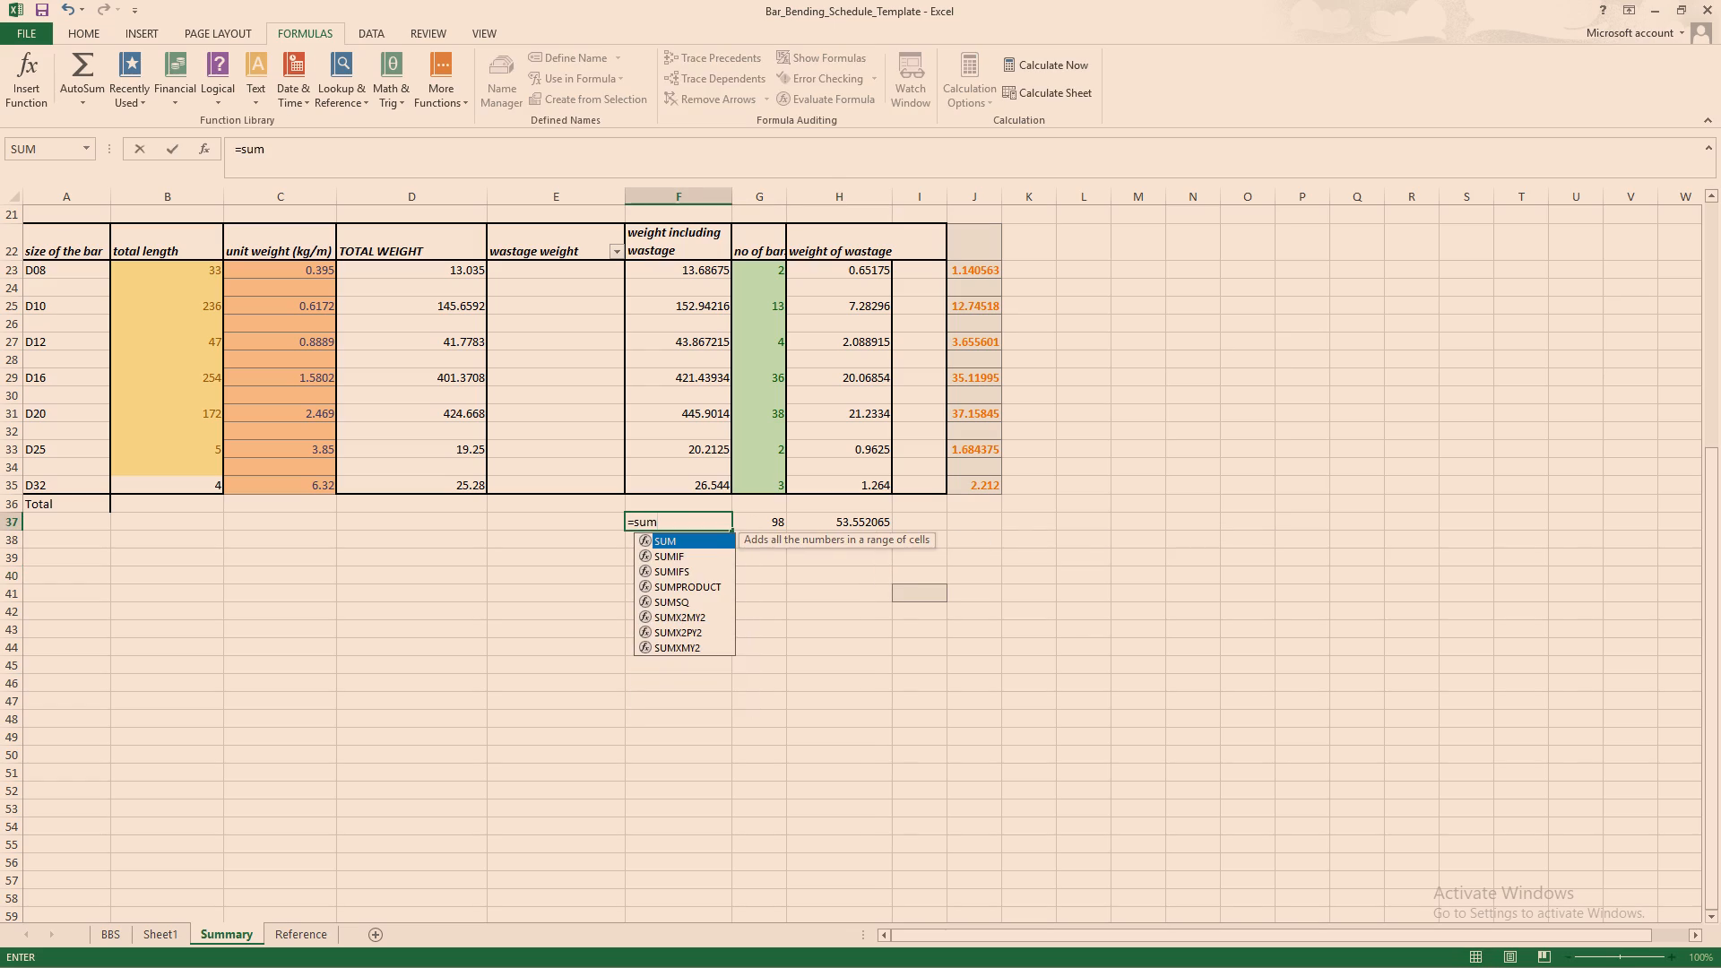
pyautogui.doubleClick(705, 540)
pyautogui.click(704, 538)
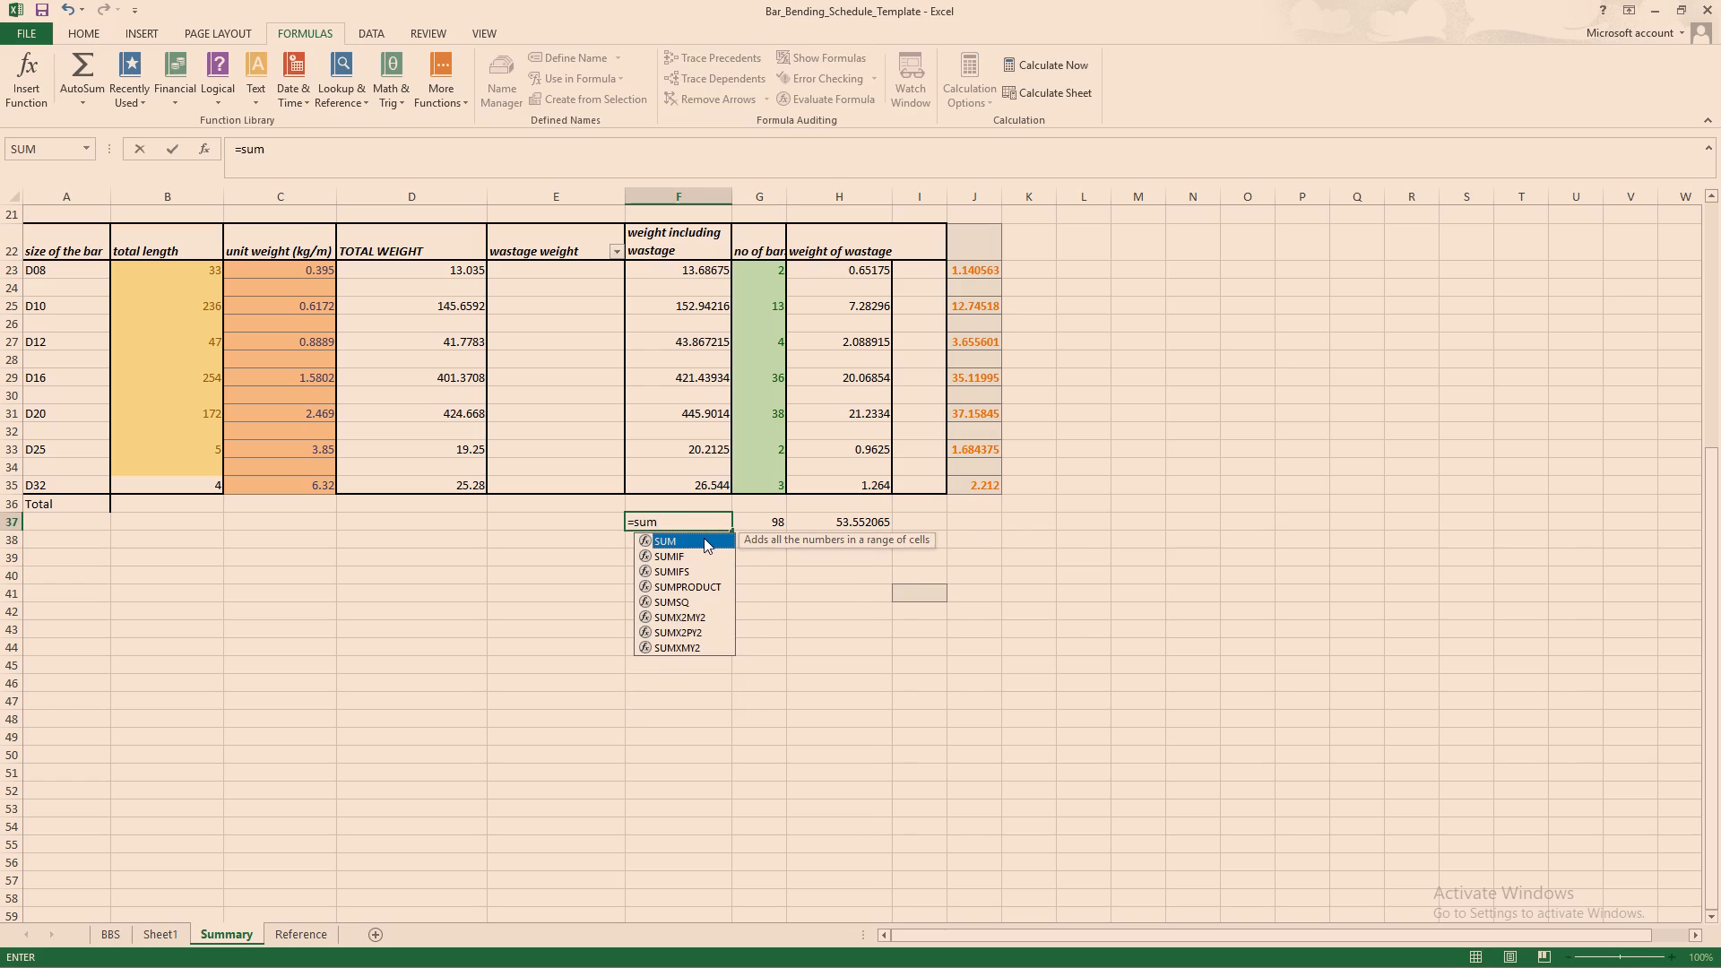
pyautogui.doubleClick(704, 537)
pyautogui.doubleClick(676, 540)
pyautogui.moveTo(688, 261); pyautogui.dragTo(701, 482)
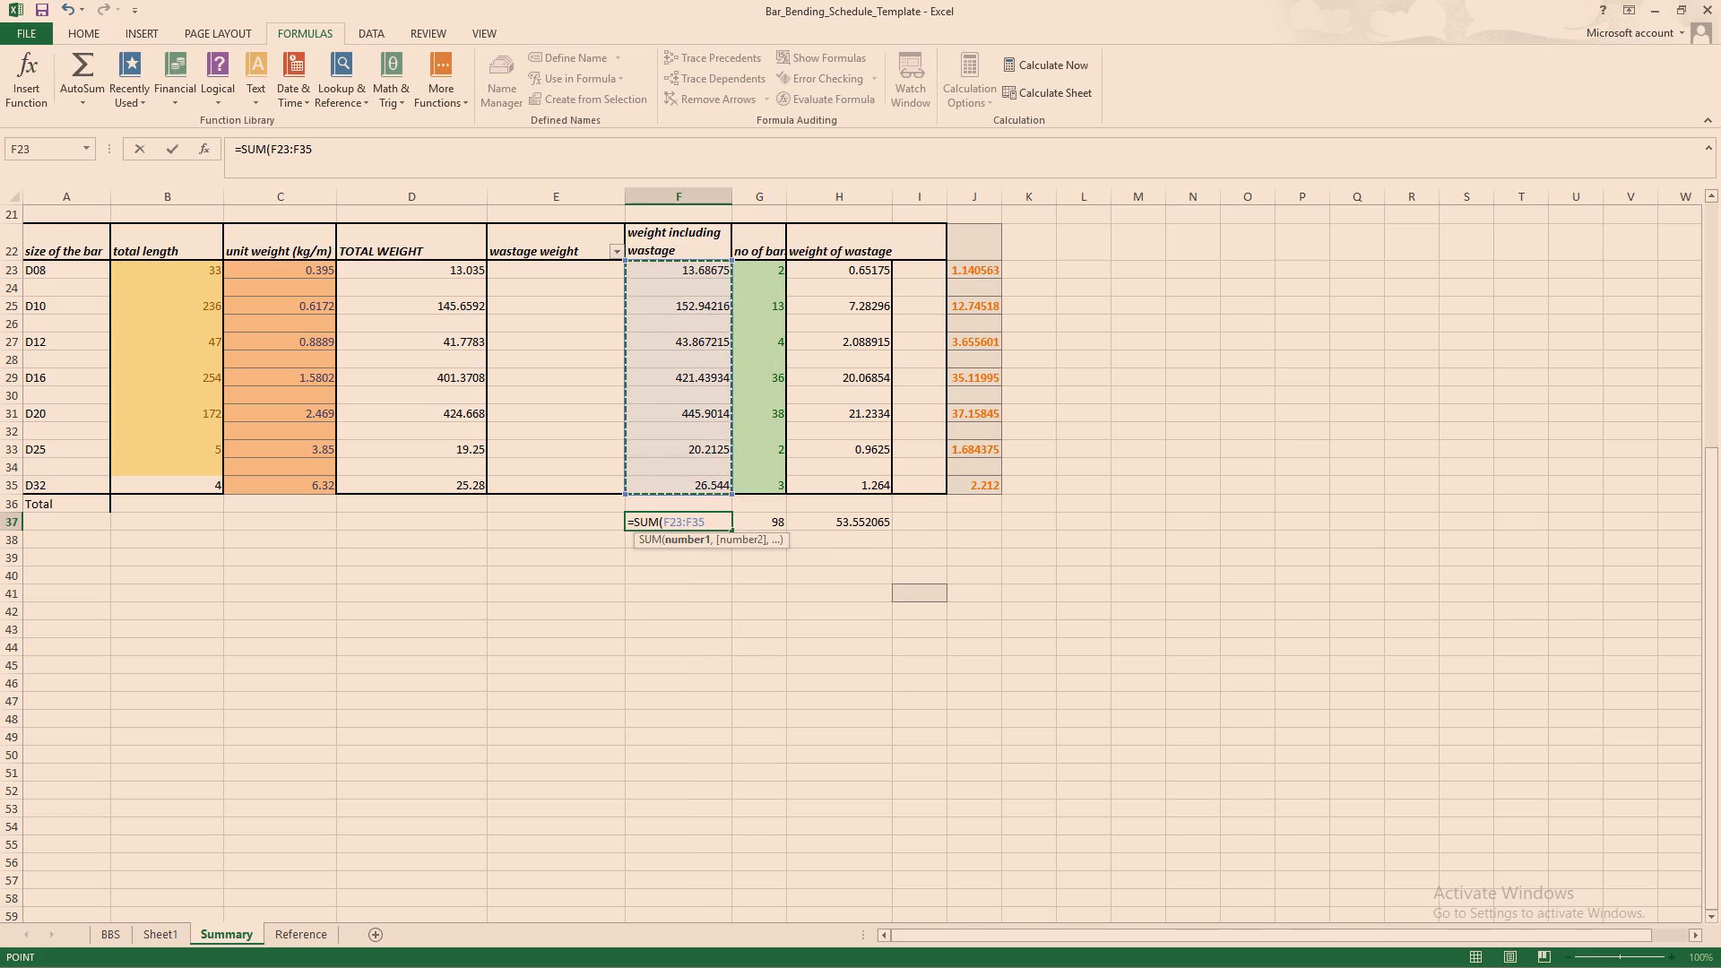
pyautogui.press('Return')
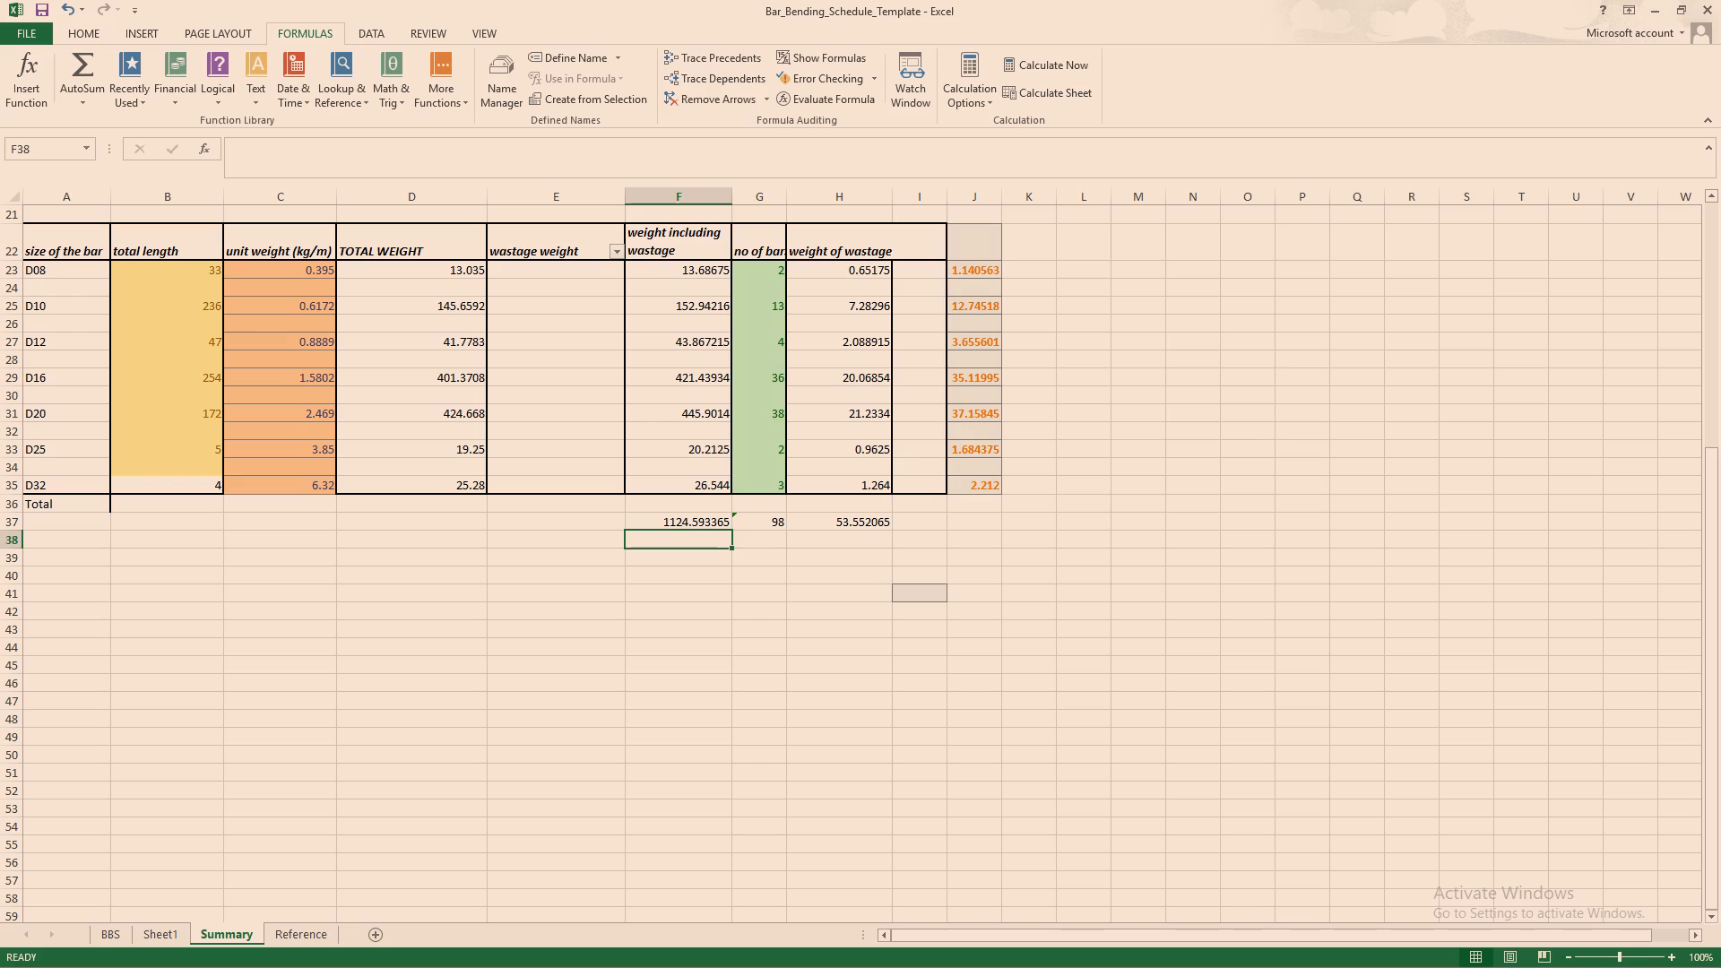
pyautogui.click(745, 572)
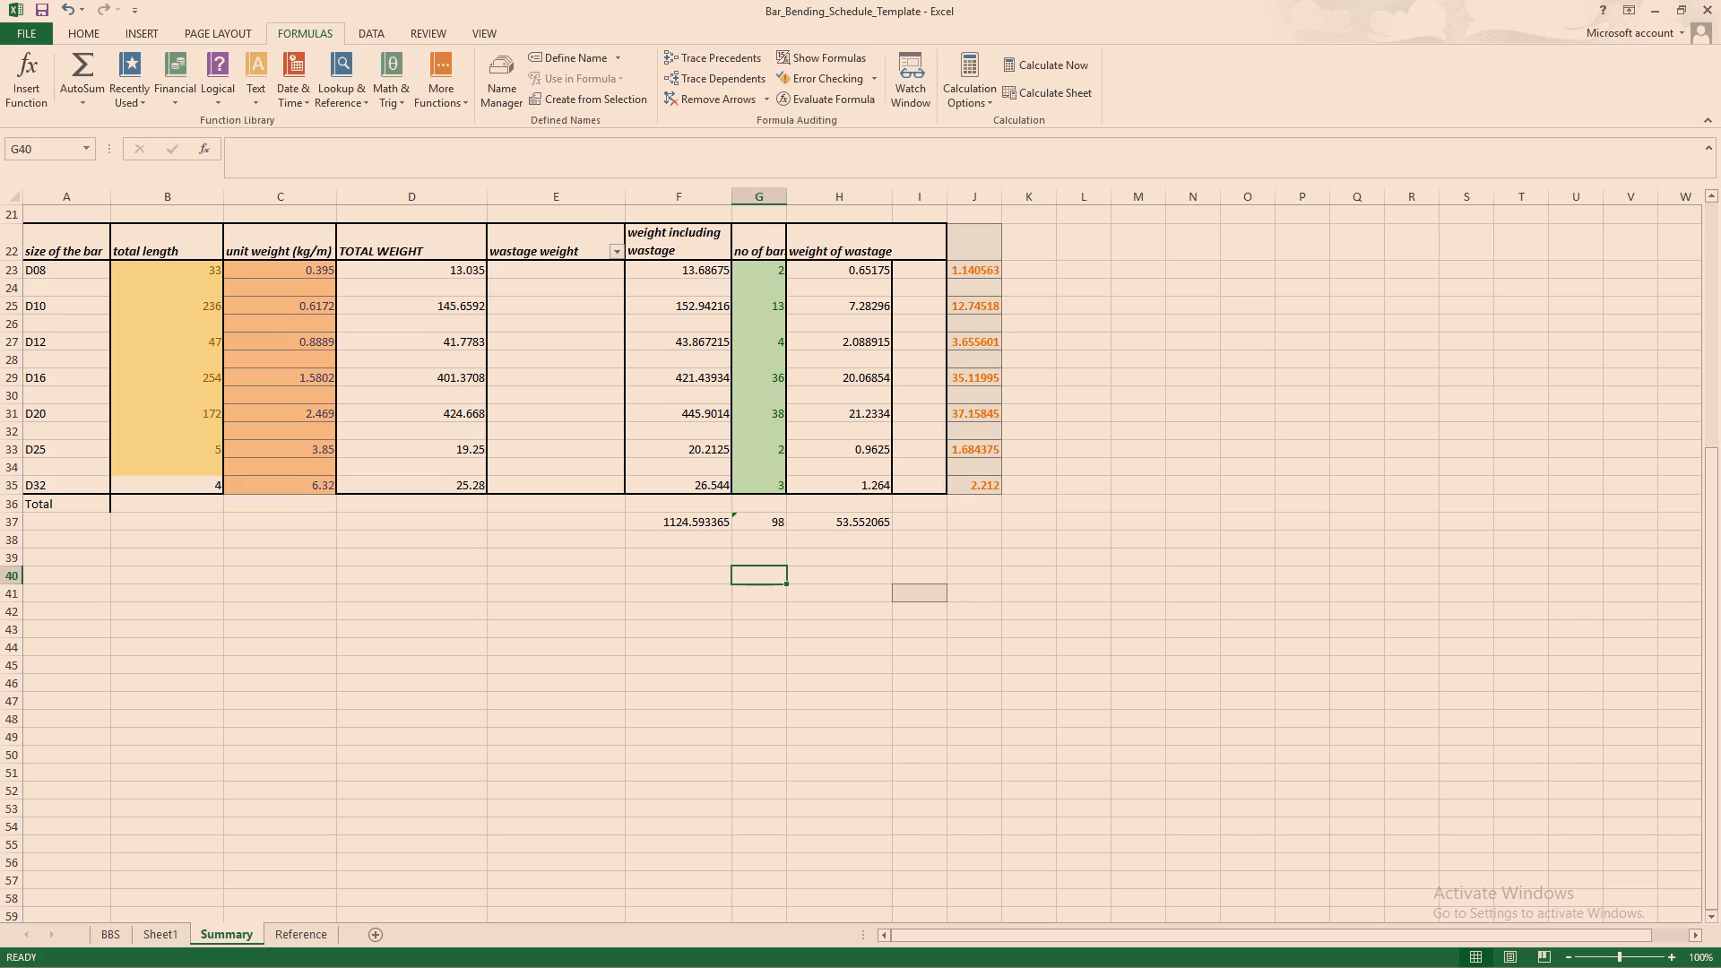
# Change the font of the totals row cells E37:H37 to Times New Roman.
pyautogui.moveTo(616, 522); pyautogui.dragTo(799, 525)
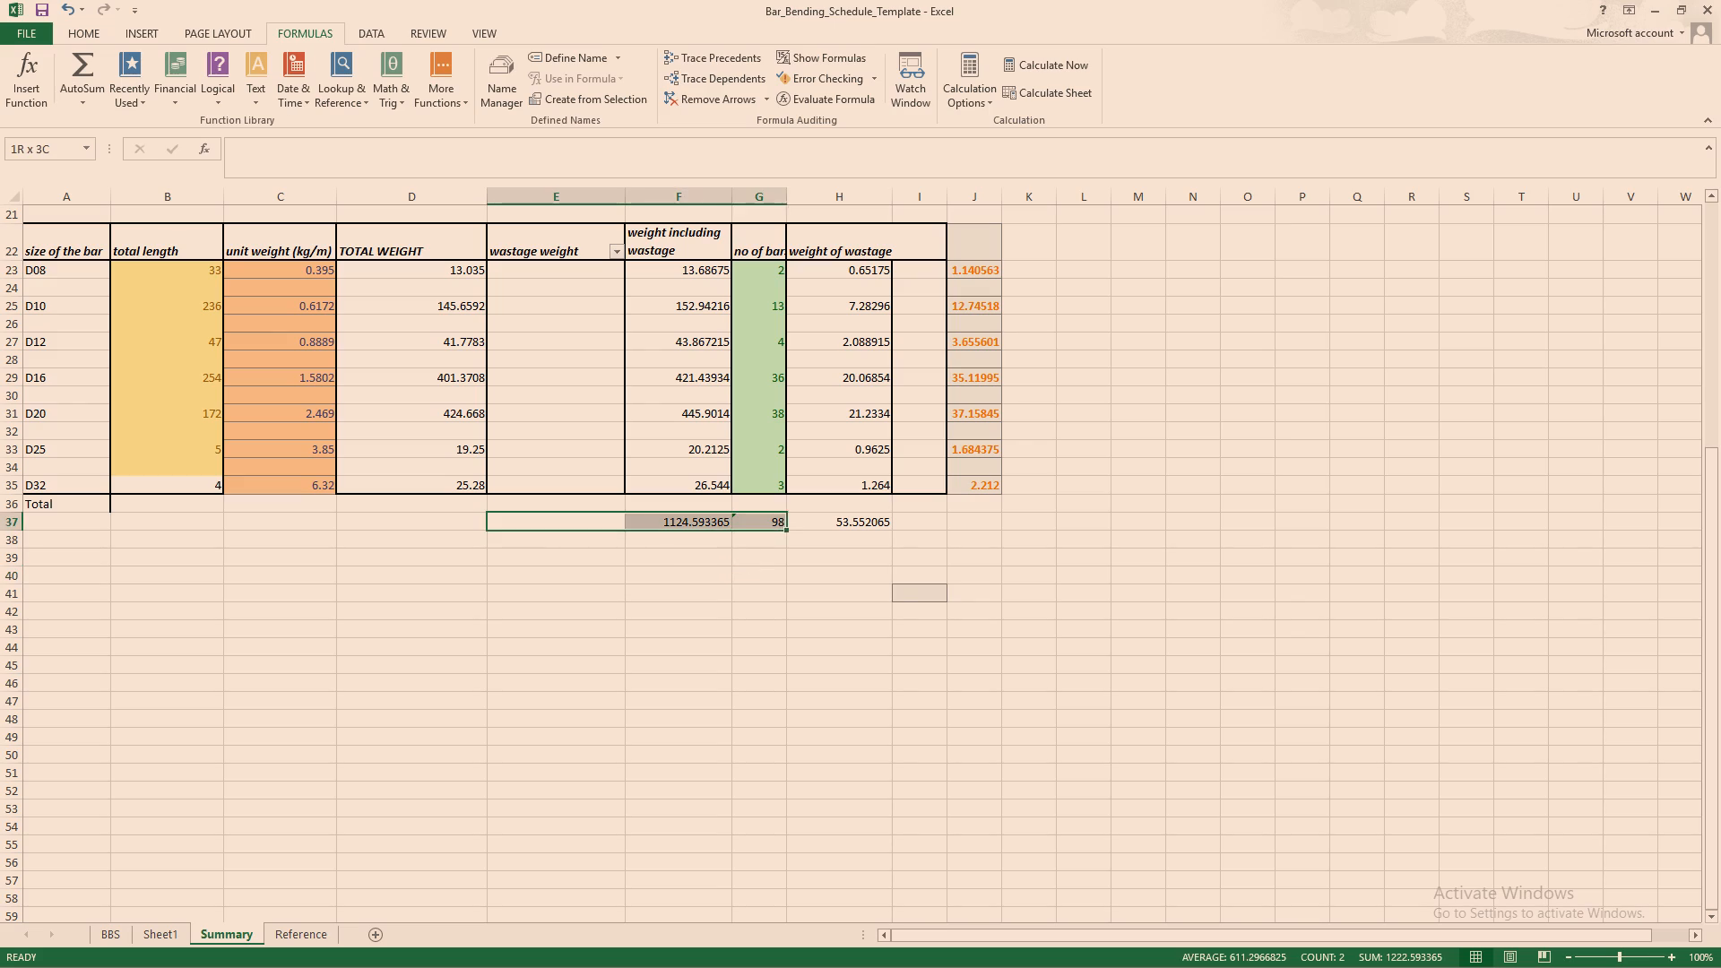
pyautogui.moveTo(799, 525); pyautogui.dragTo(832, 527)
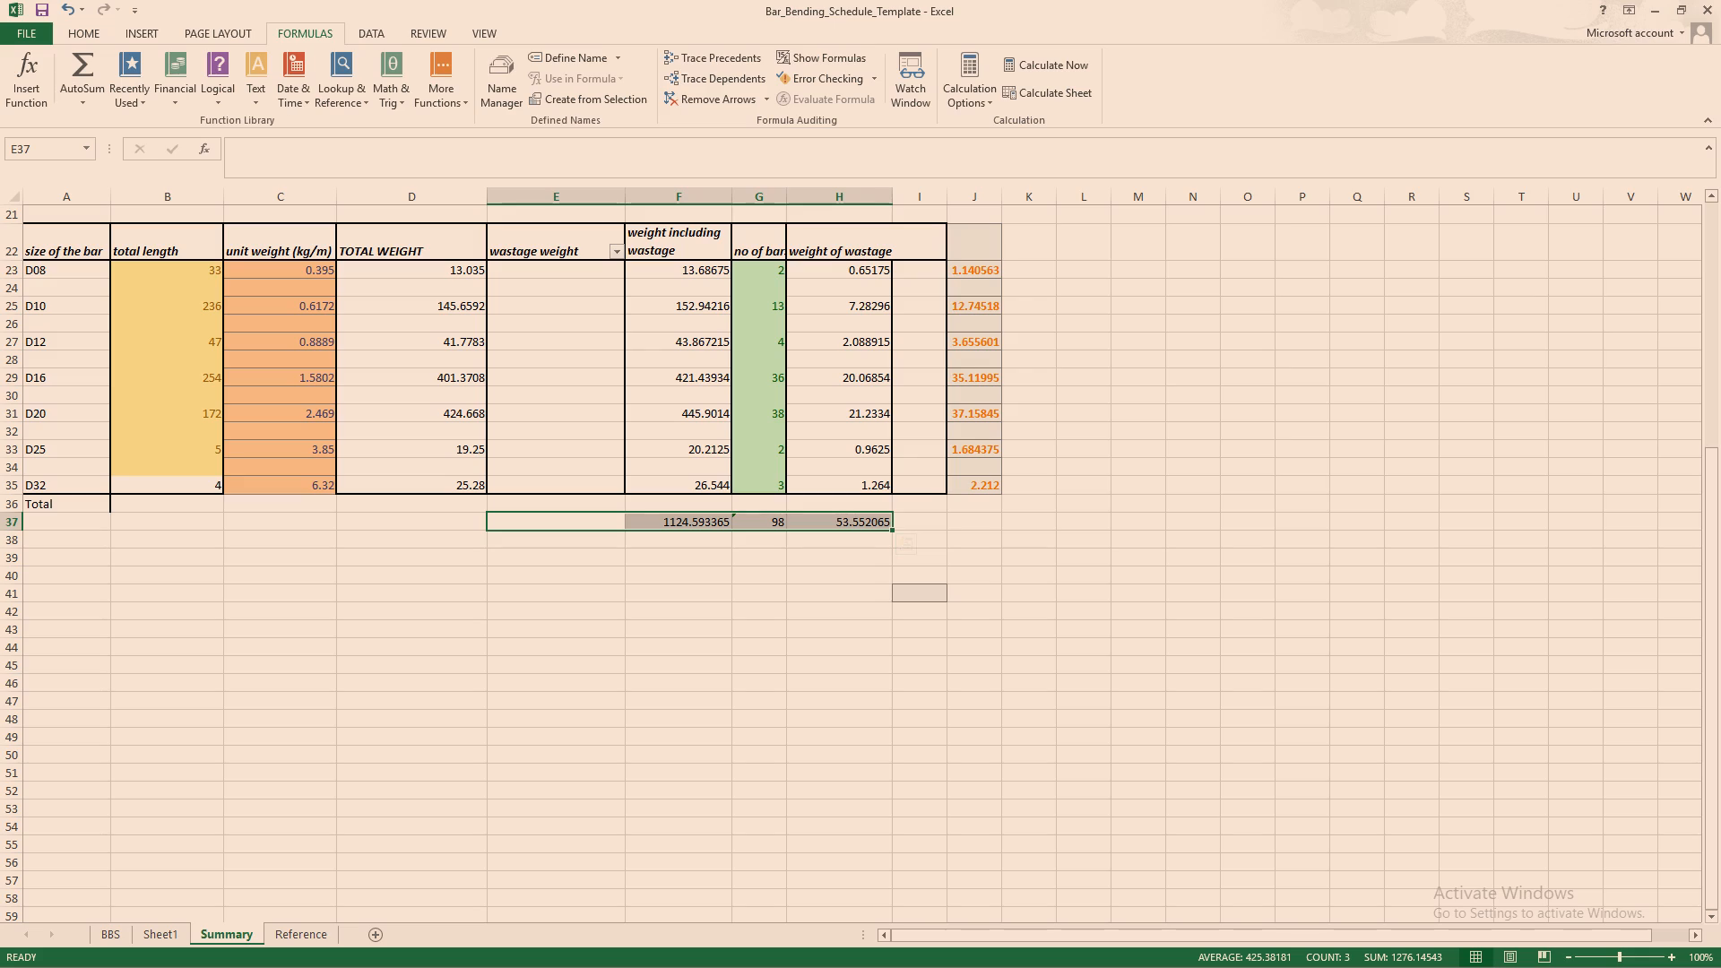
pyautogui.click(78, 27)
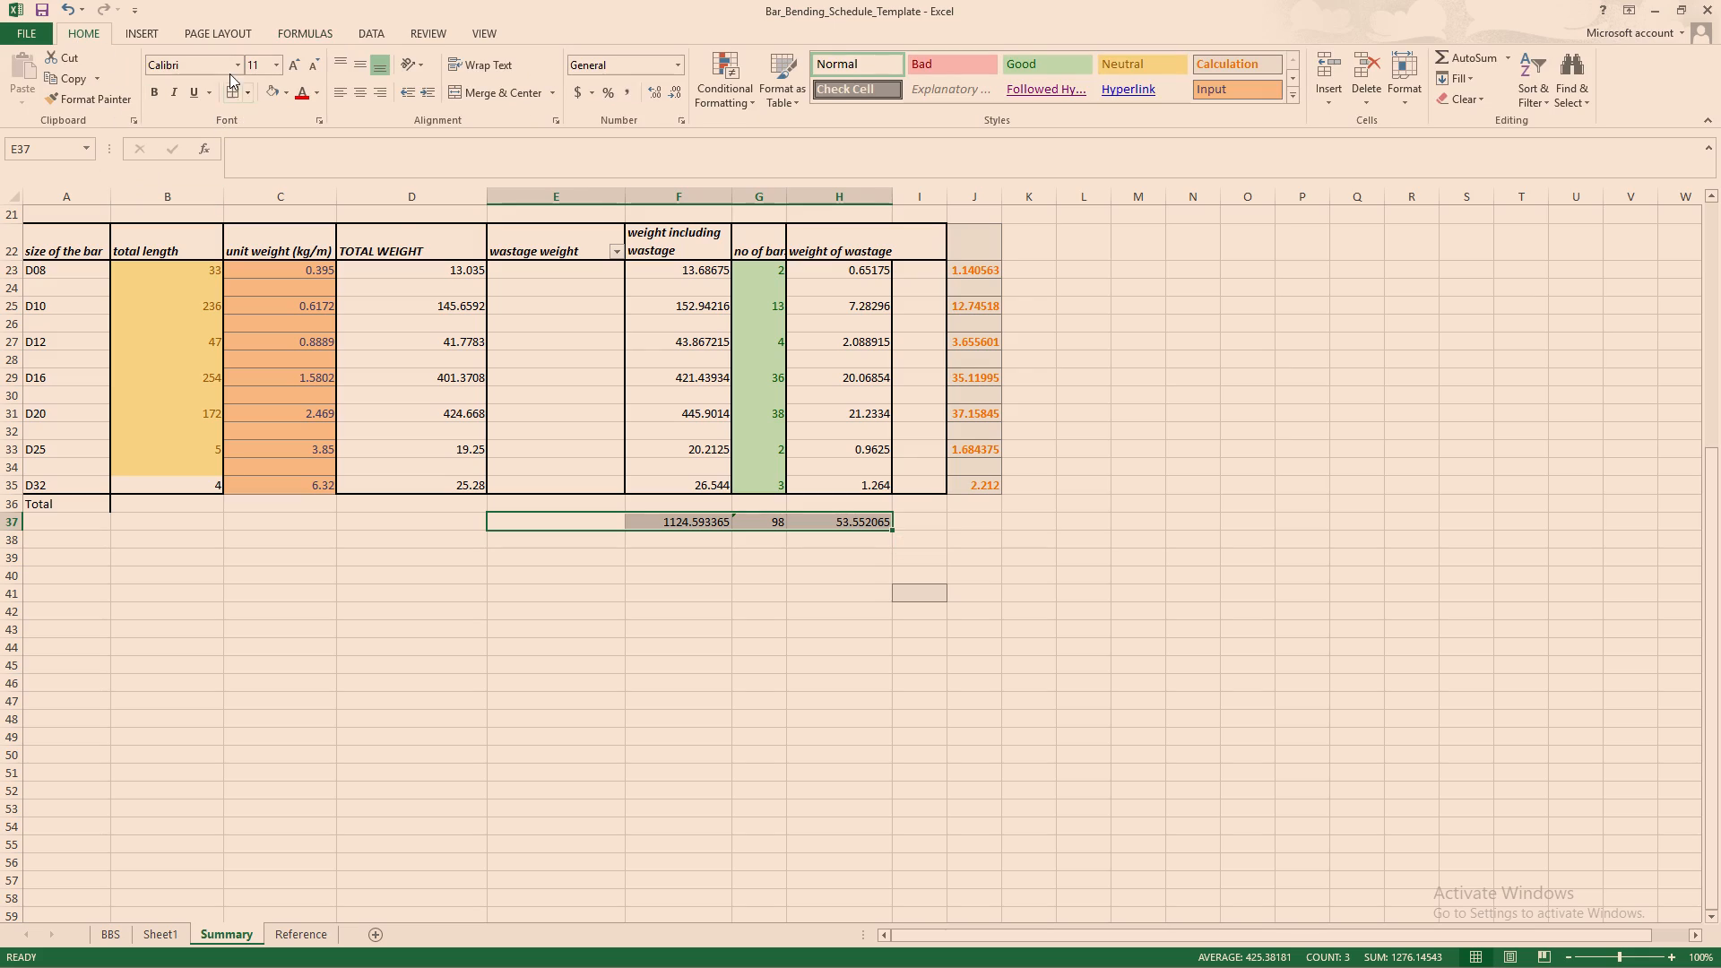
pyautogui.click(236, 61)
pyautogui.scroll(-5, 288, 434)
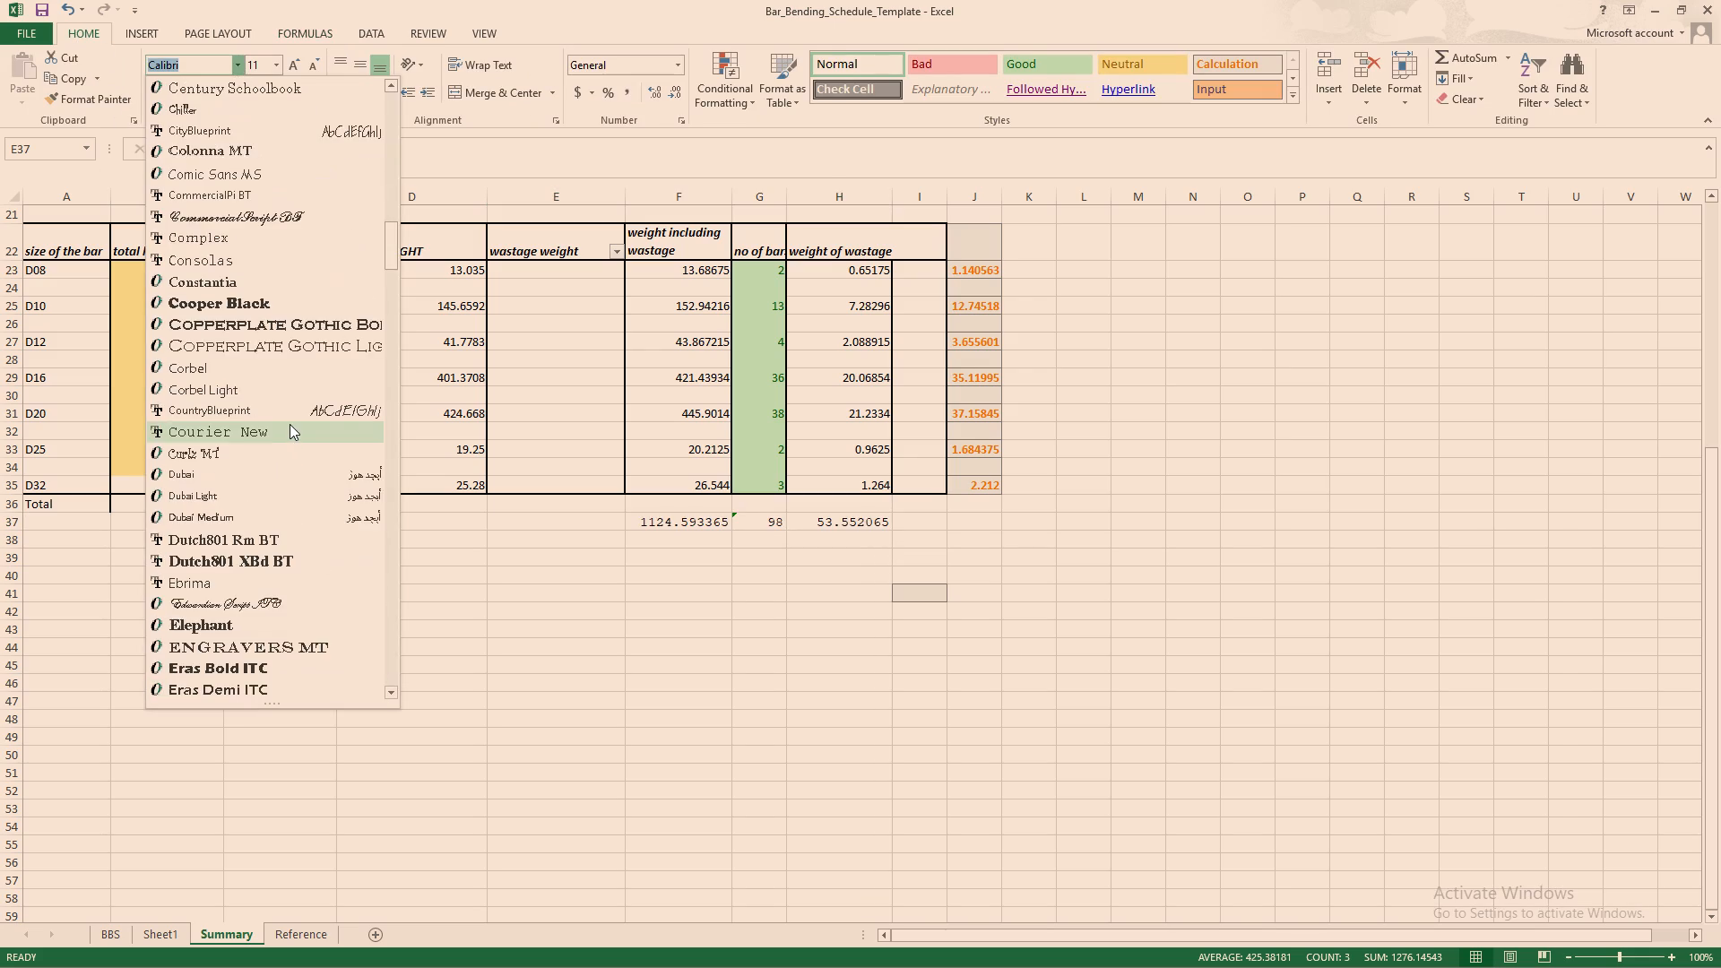
pyautogui.scroll(-13, 290, 424)
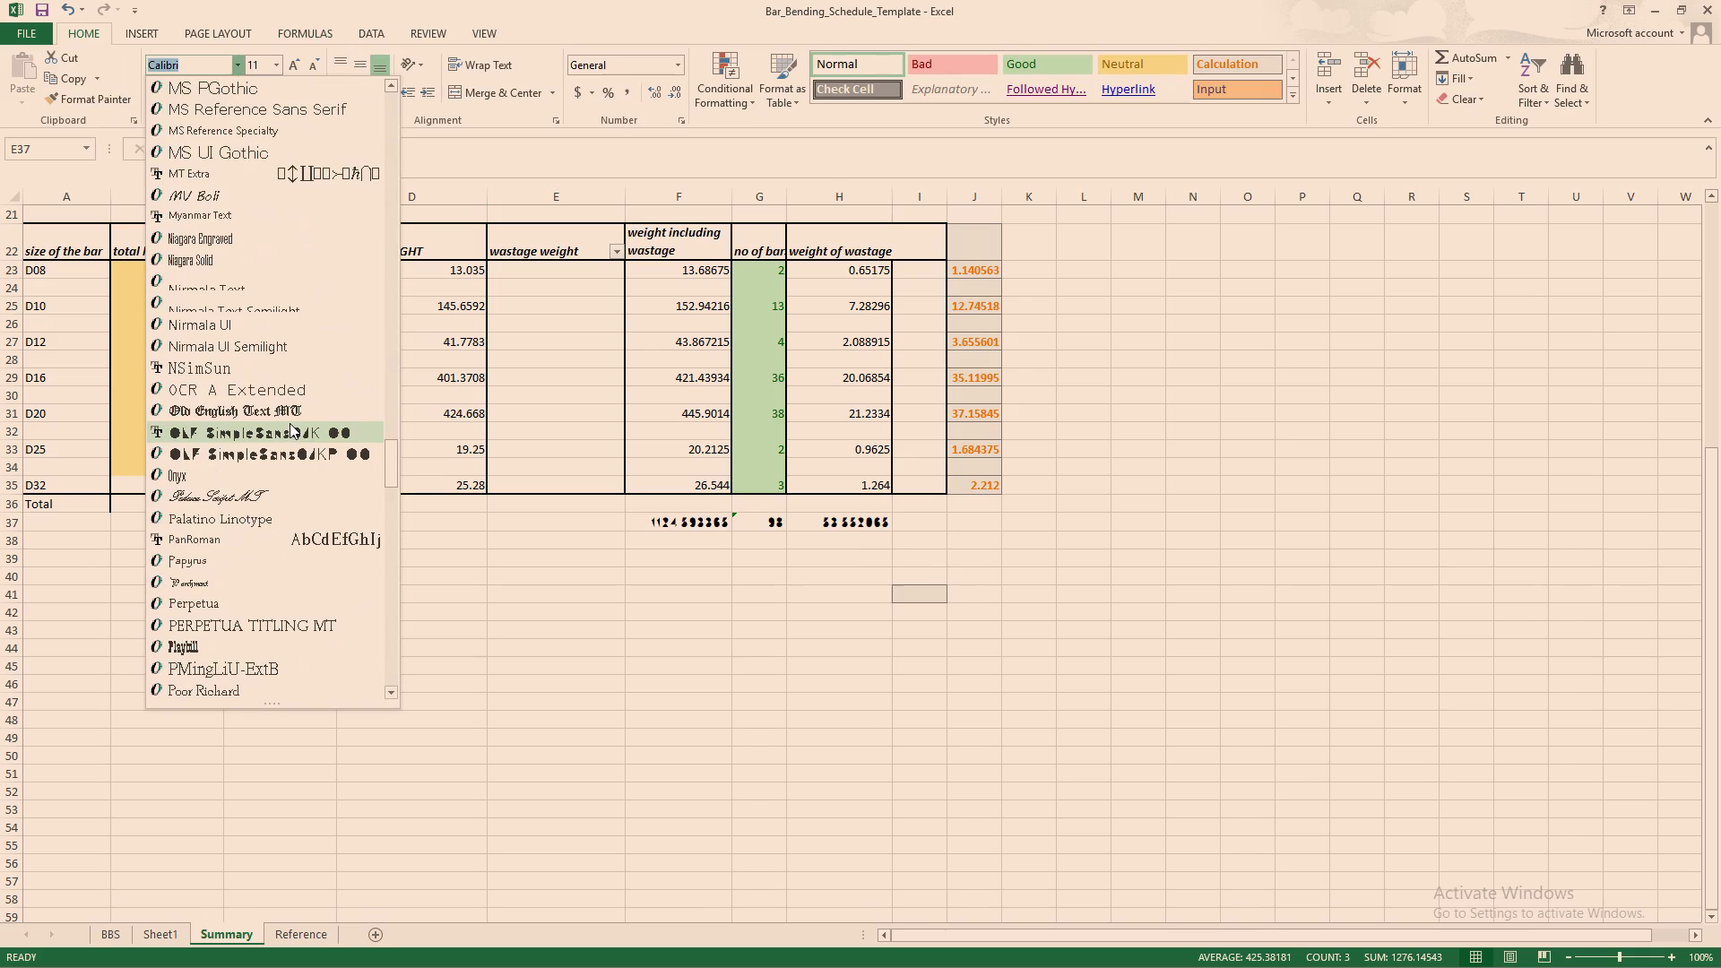
pyautogui.scroll(-8, 290, 423)
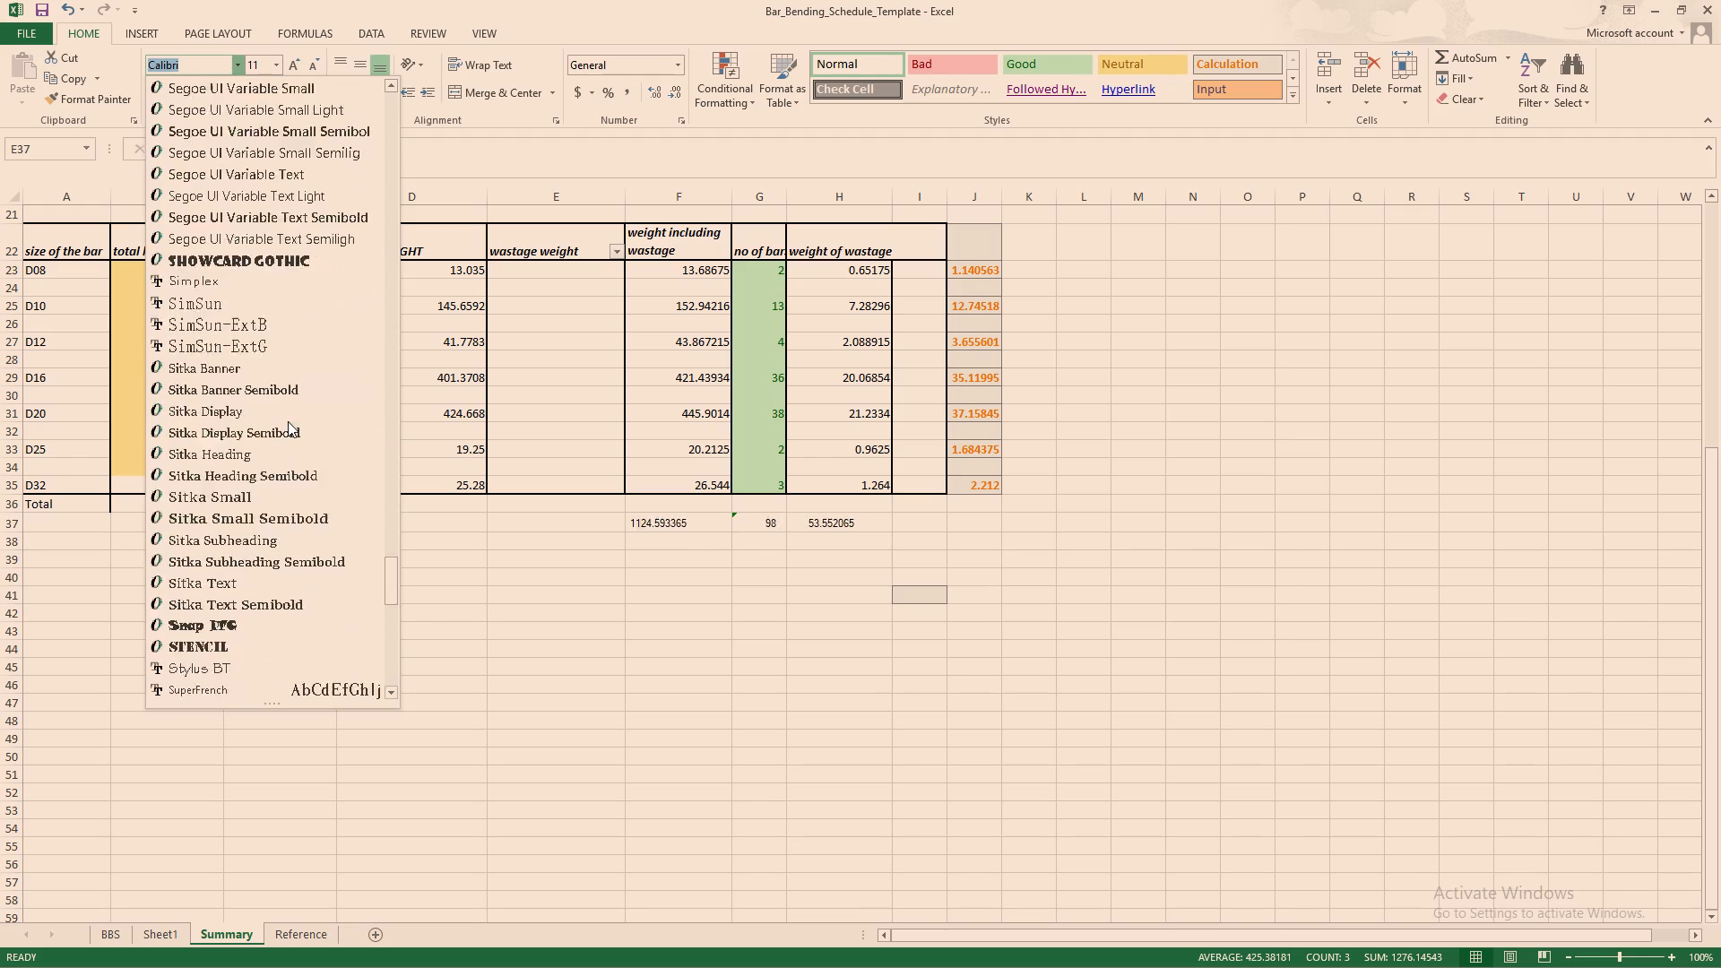
pyautogui.scroll(-12, 288, 420)
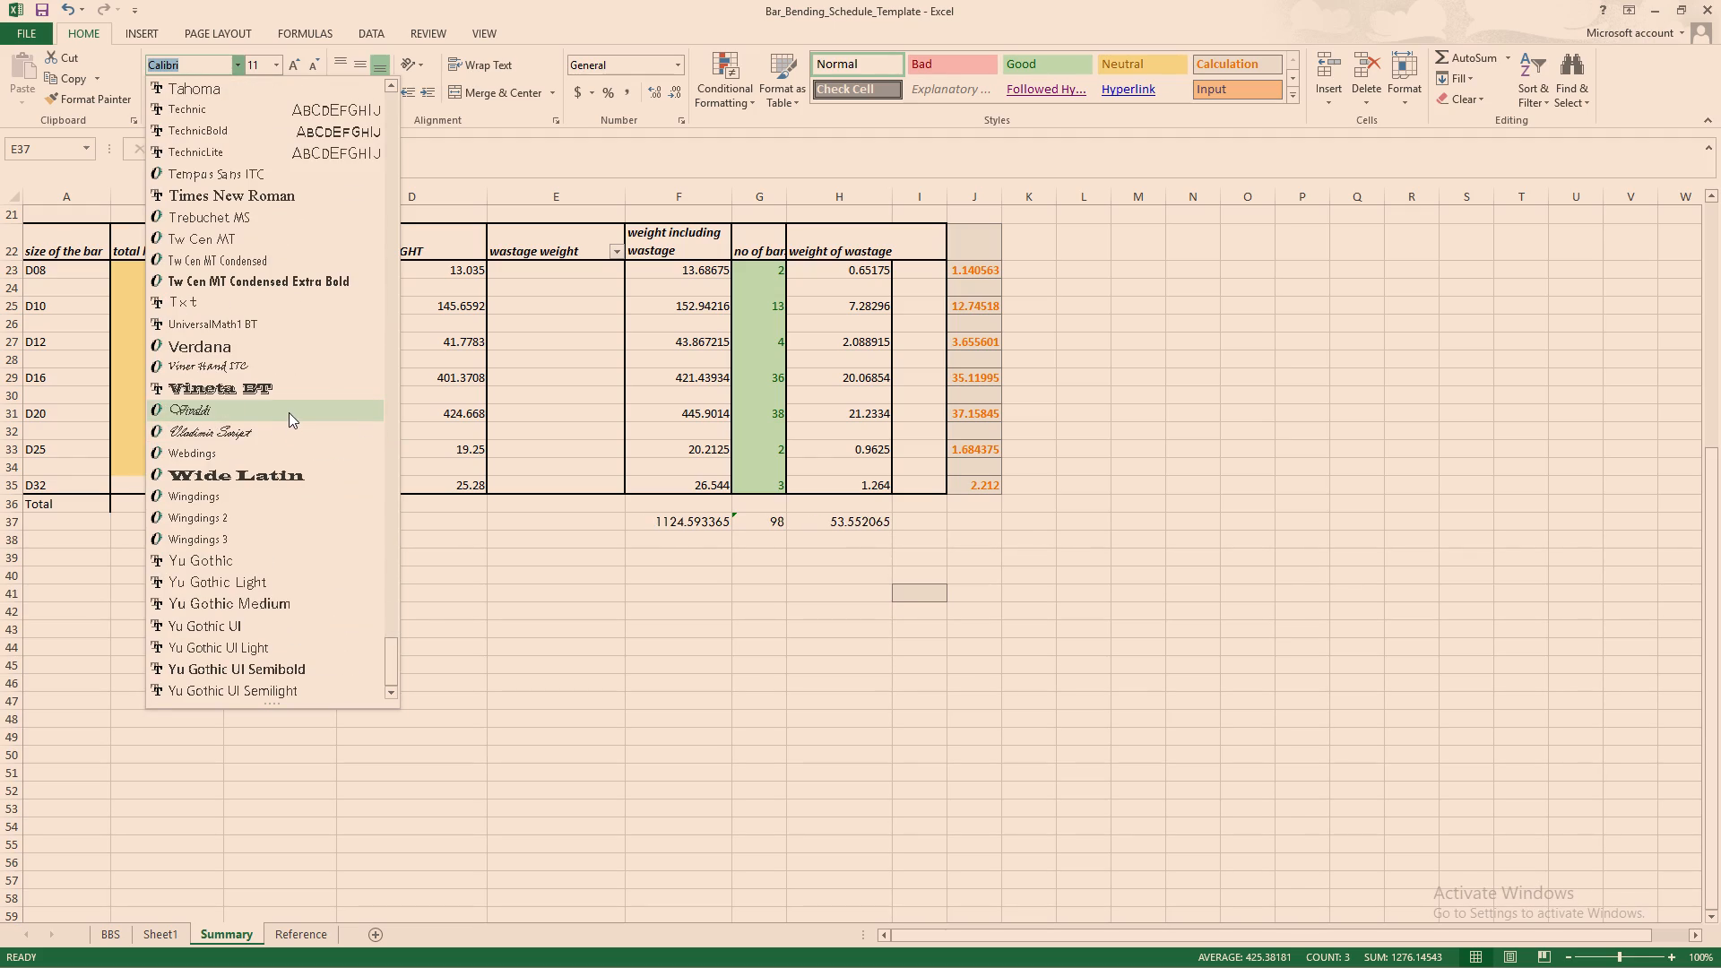
pyautogui.scroll(2, 289, 412)
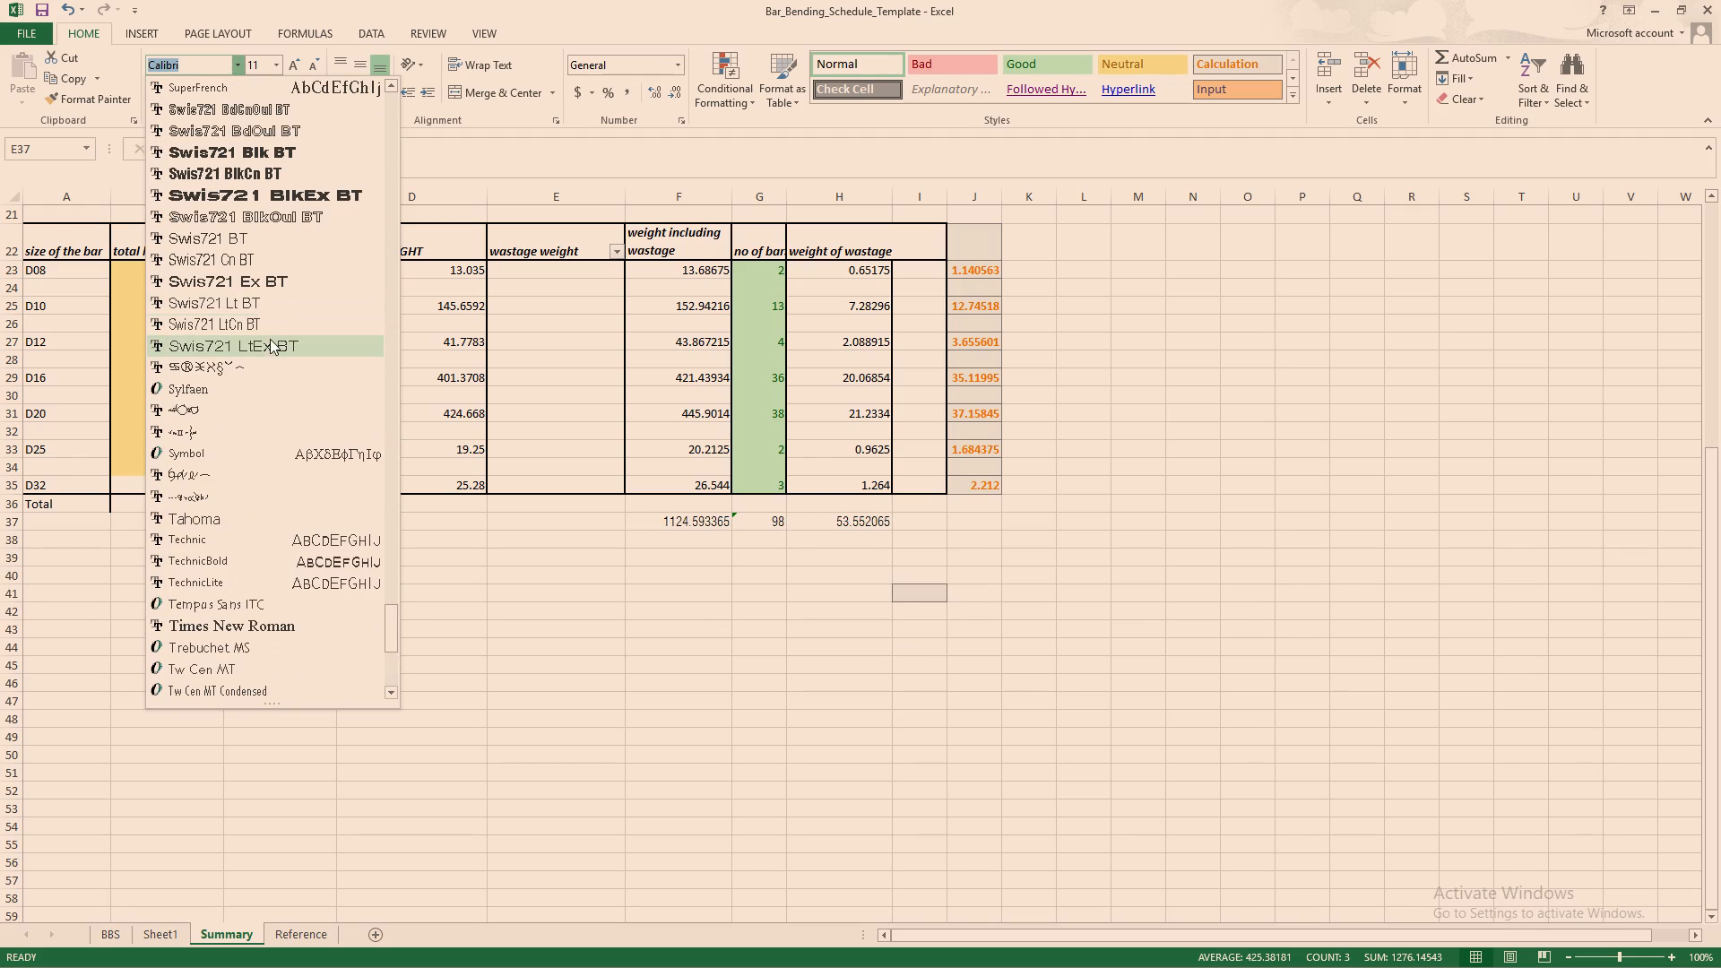
pyautogui.click(284, 620)
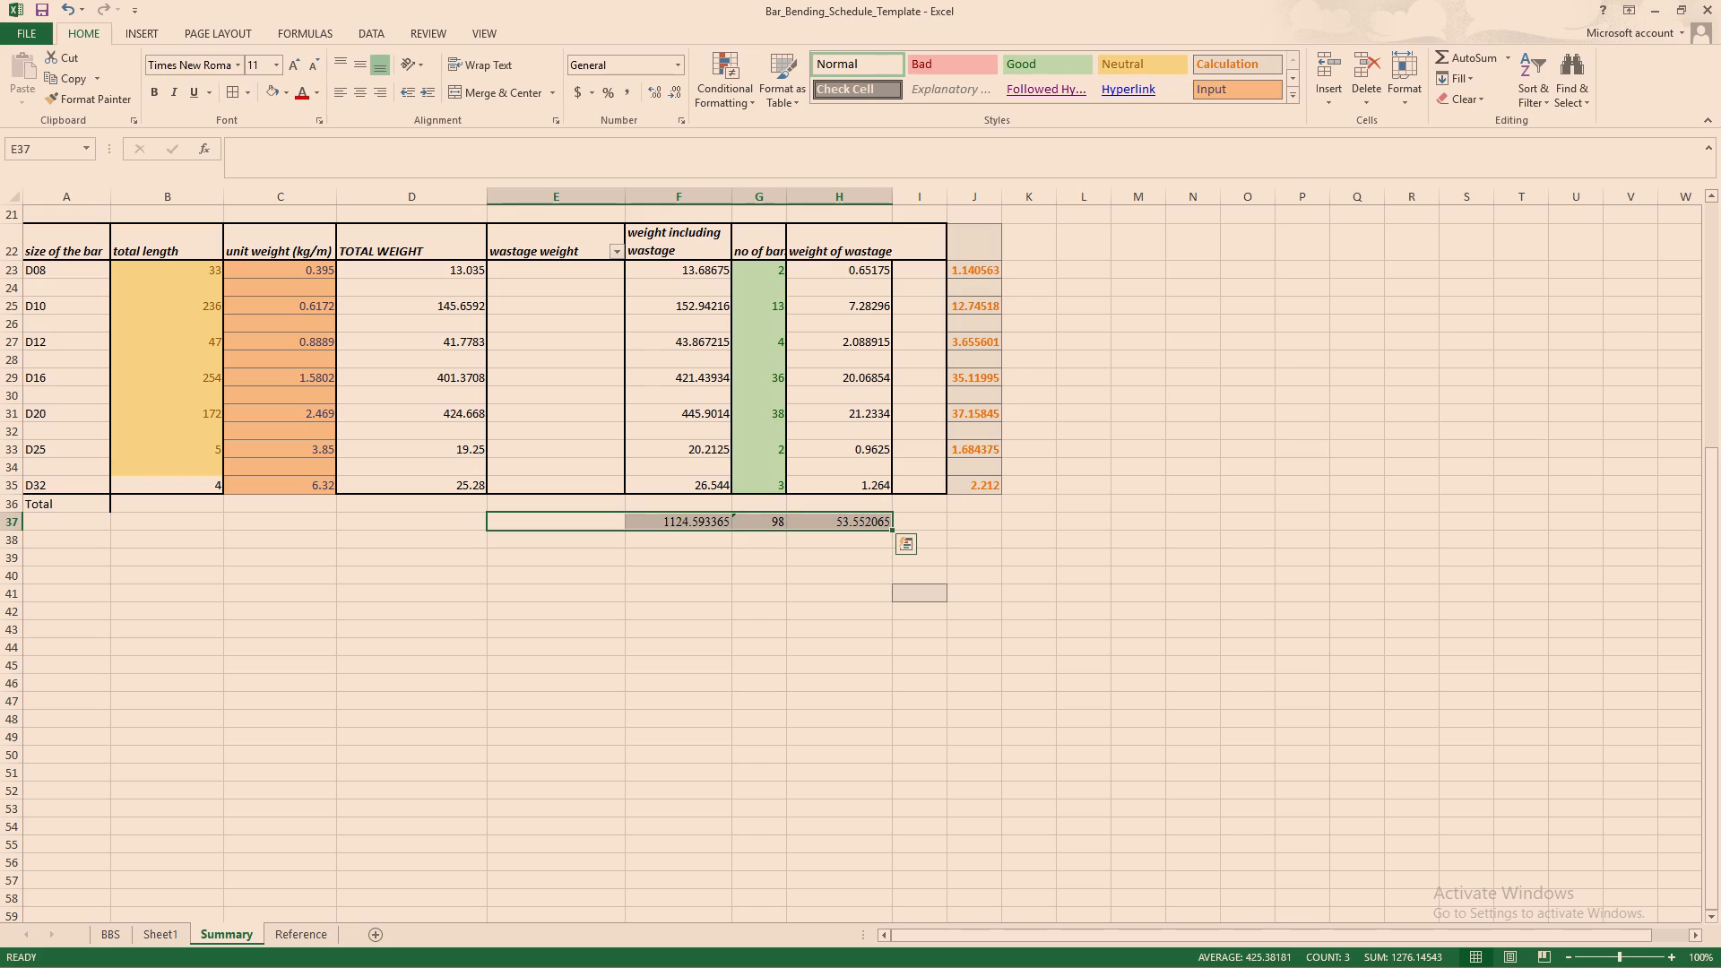
pyautogui.click(794, 585)
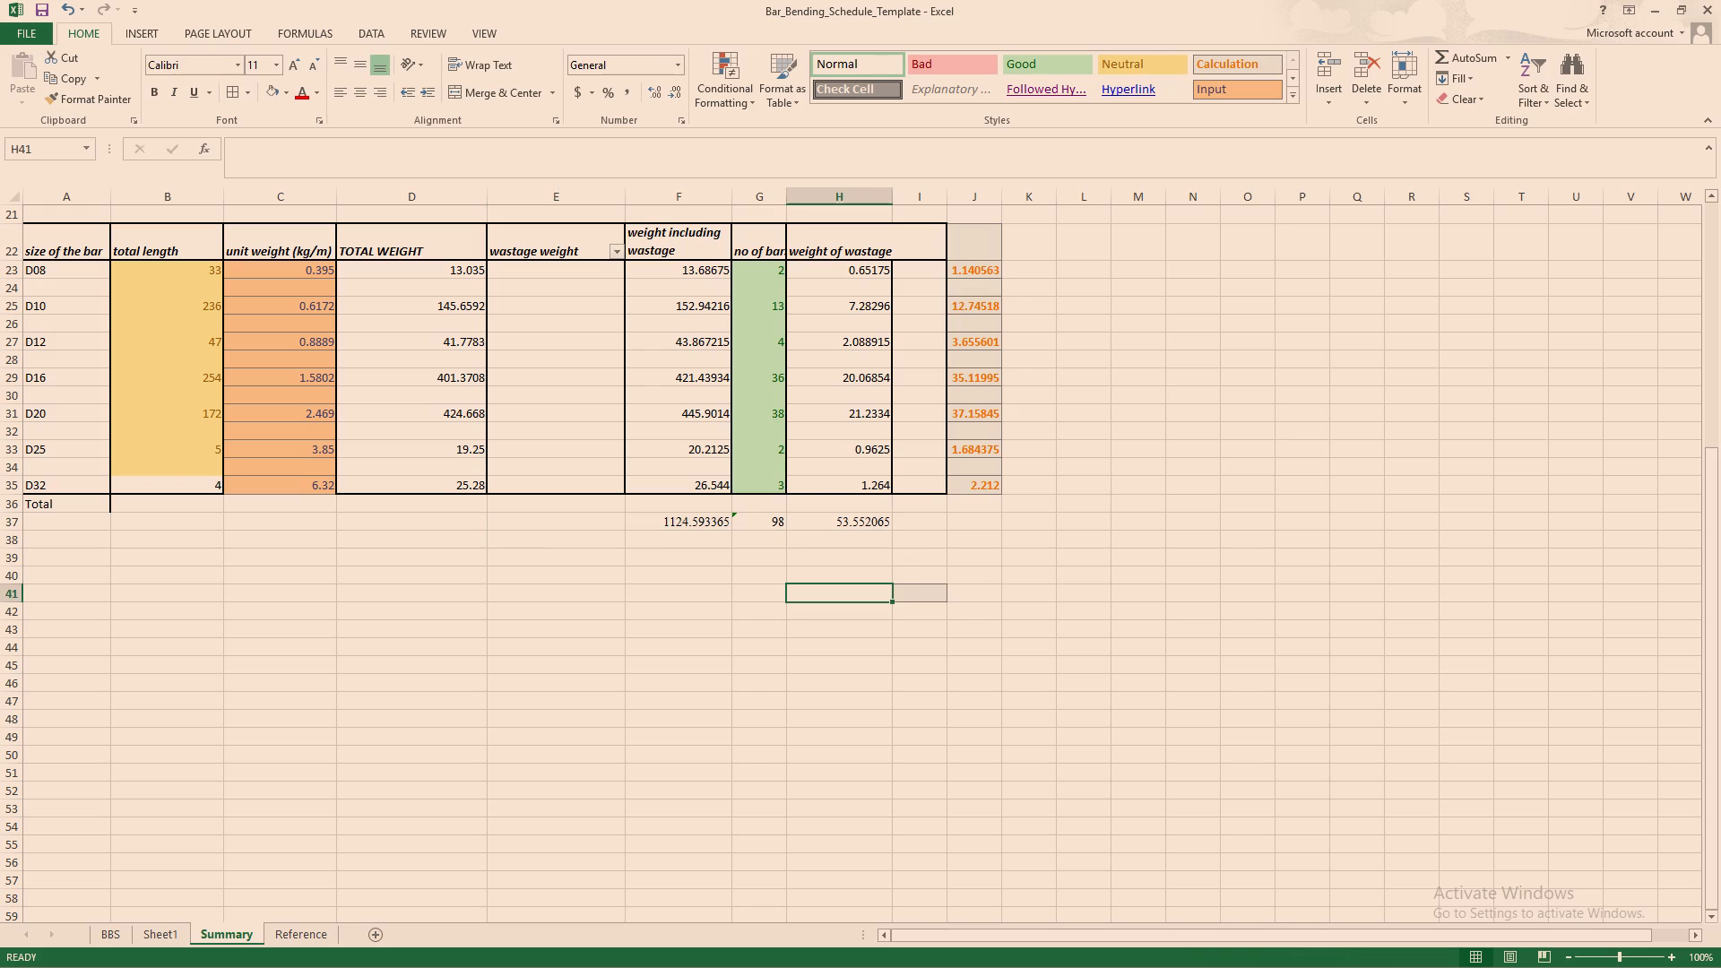
# Save the Bar_Bending_Schedule_Template workbook under its existing name.
pyautogui.scroll(1, 482, 575)
pyautogui.scroll(-3, 483, 578)
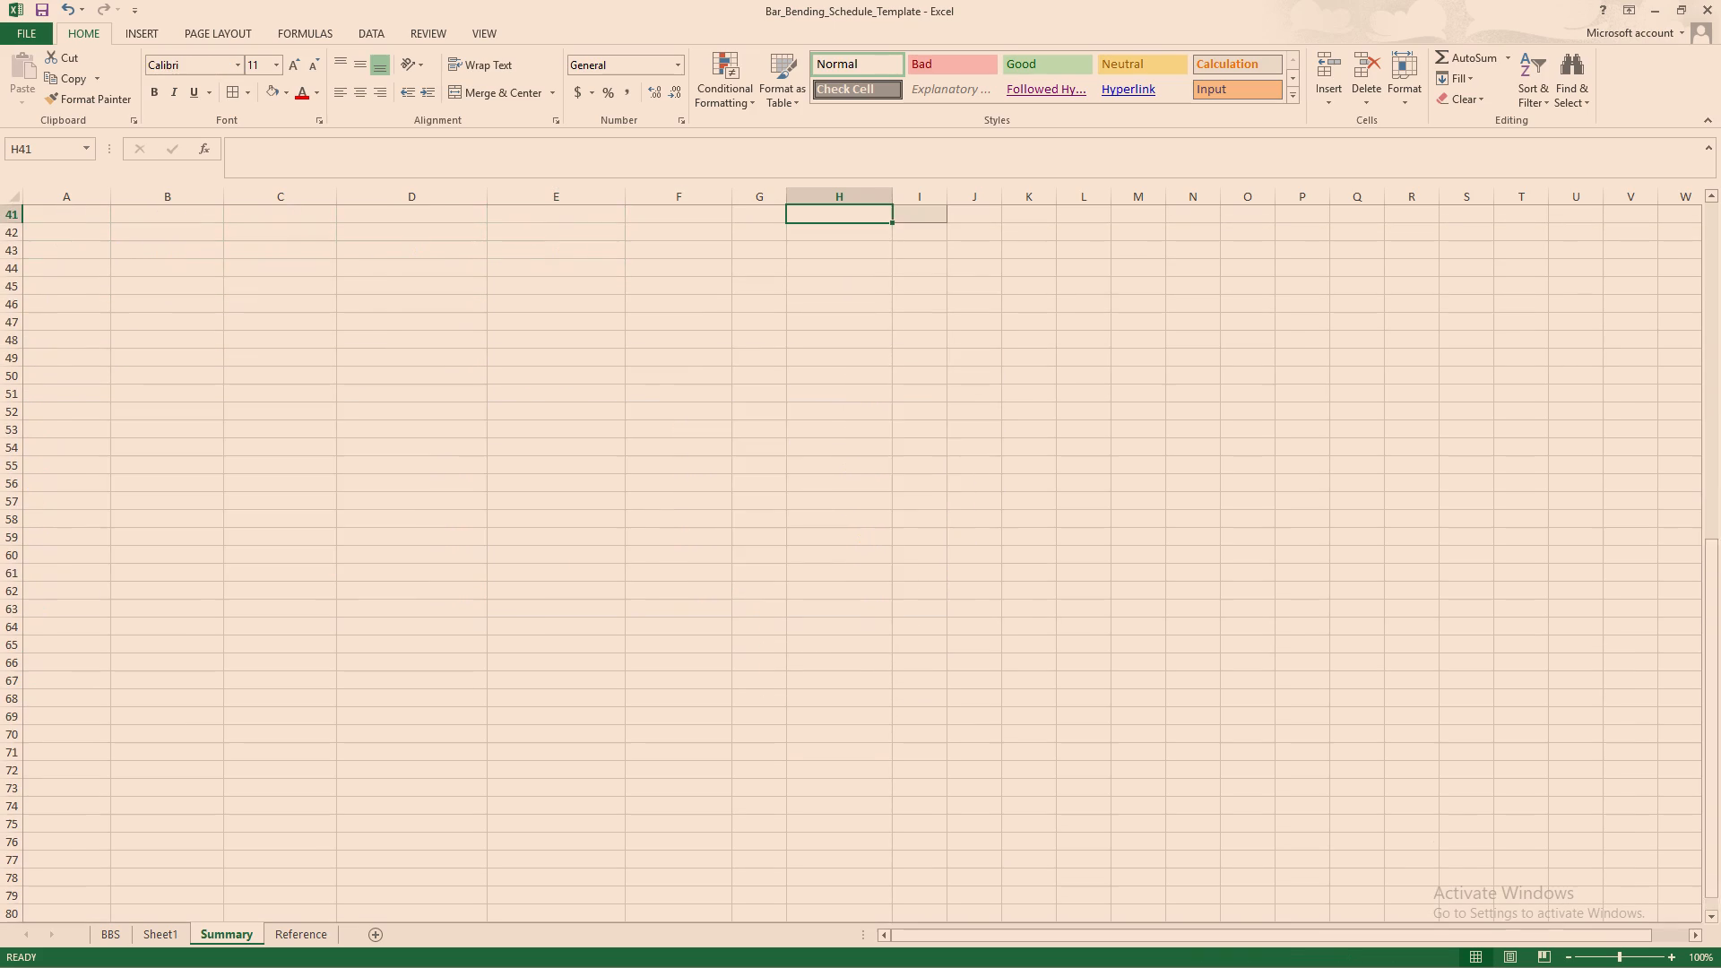
pyautogui.scroll(3, 133, 225)
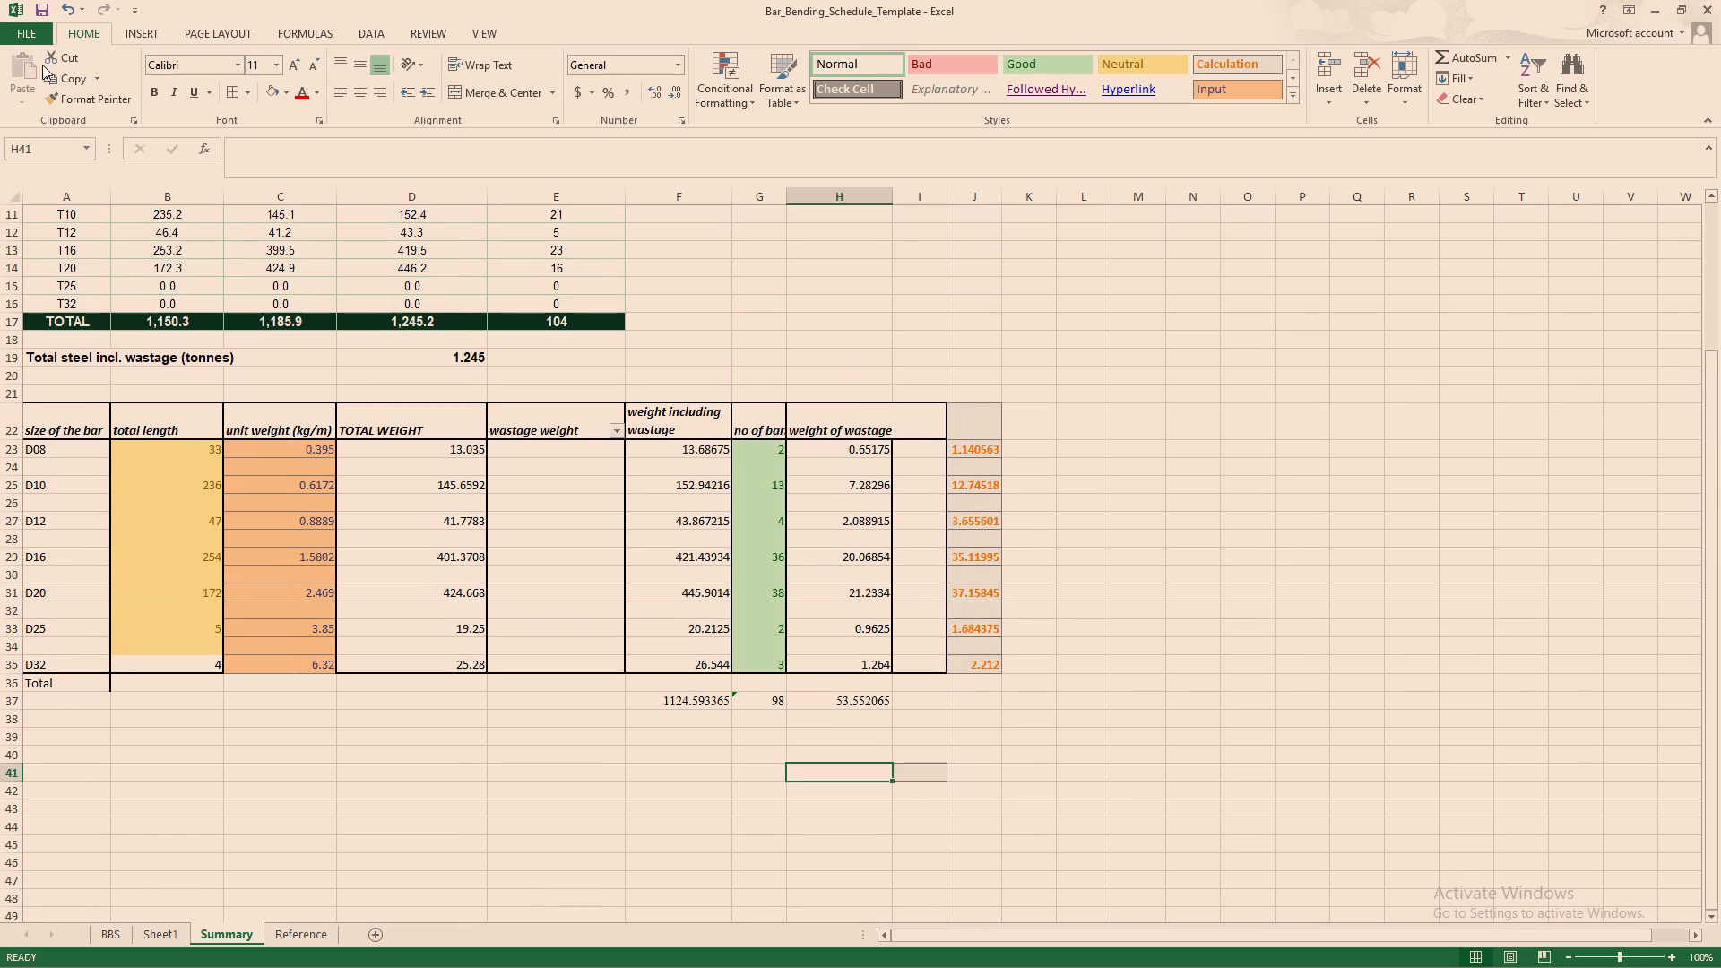
pyautogui.click(28, 30)
pyautogui.click(54, 176)
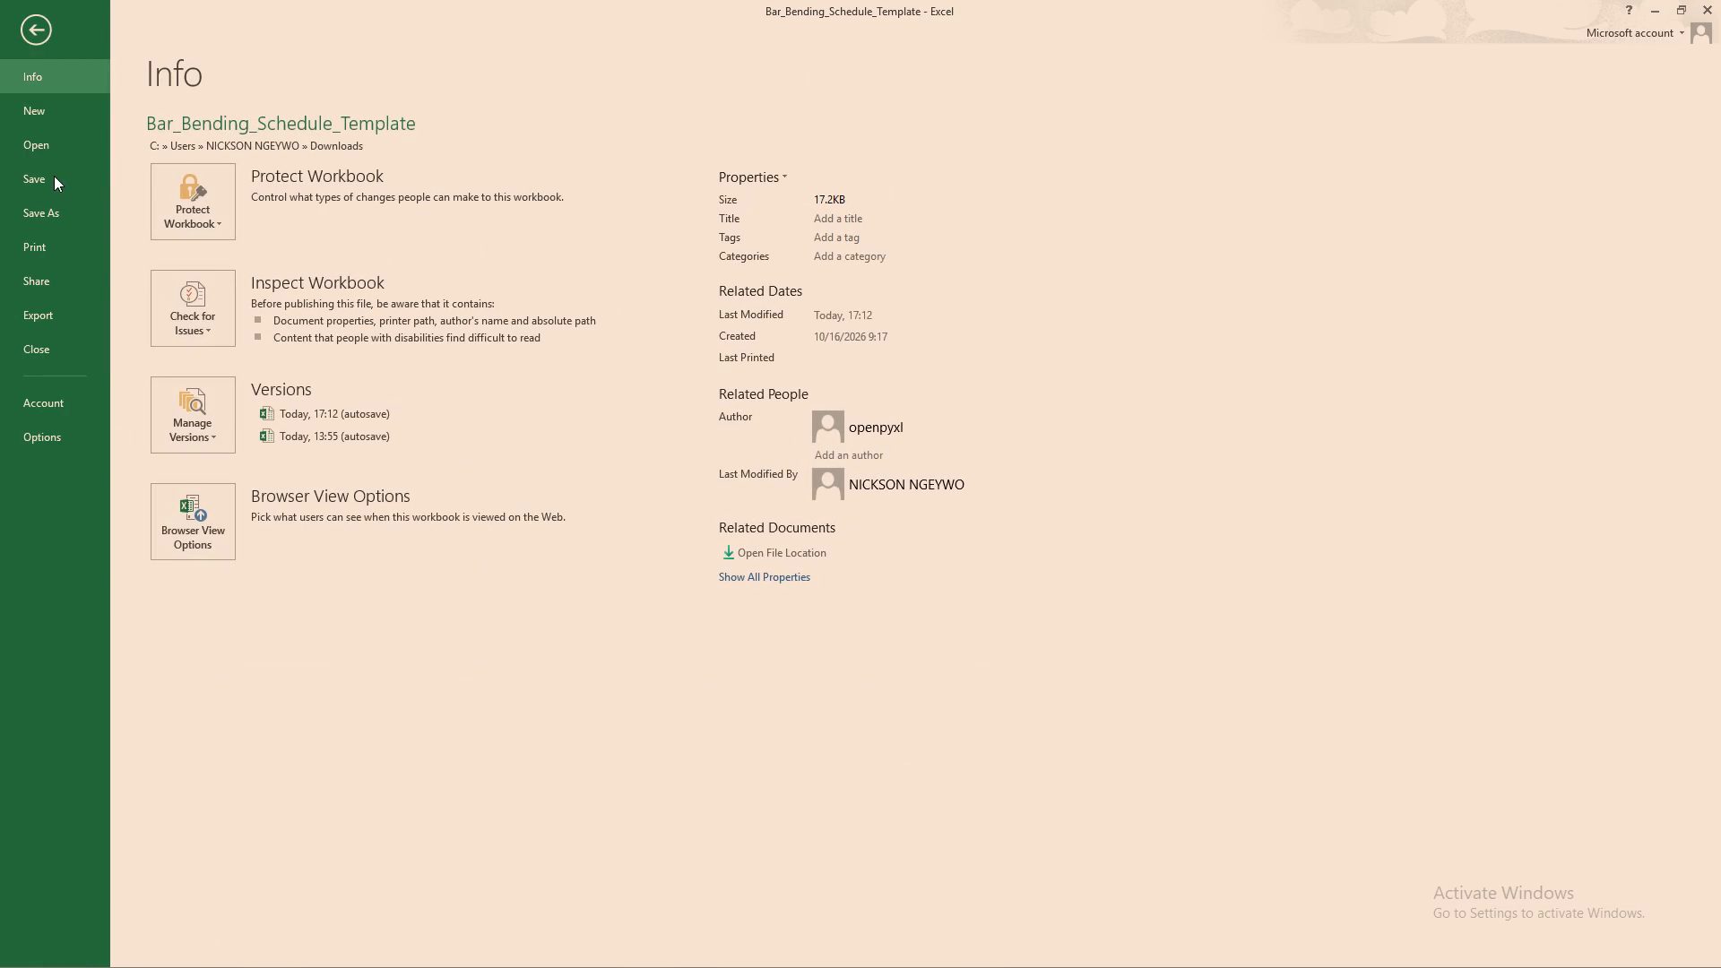
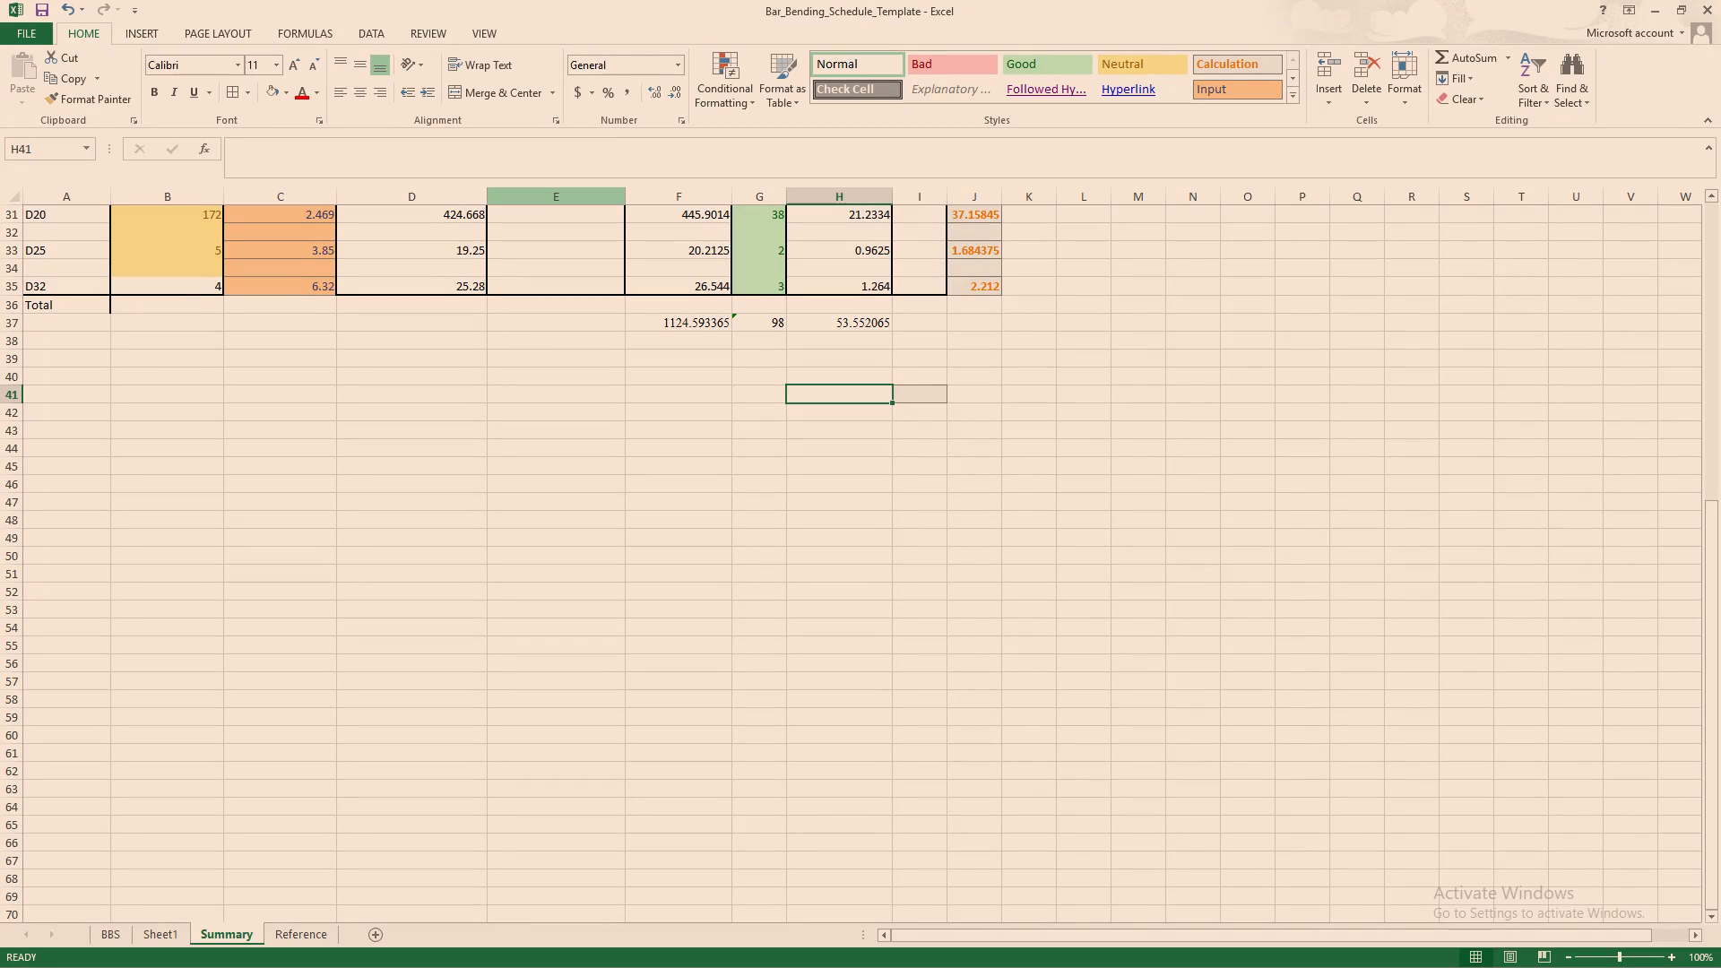
# On Sheet1, enter bend/hook values of 300 mm for D10 in F9 and 150 mm for D12 in F11.
pyautogui.click(296, 937)
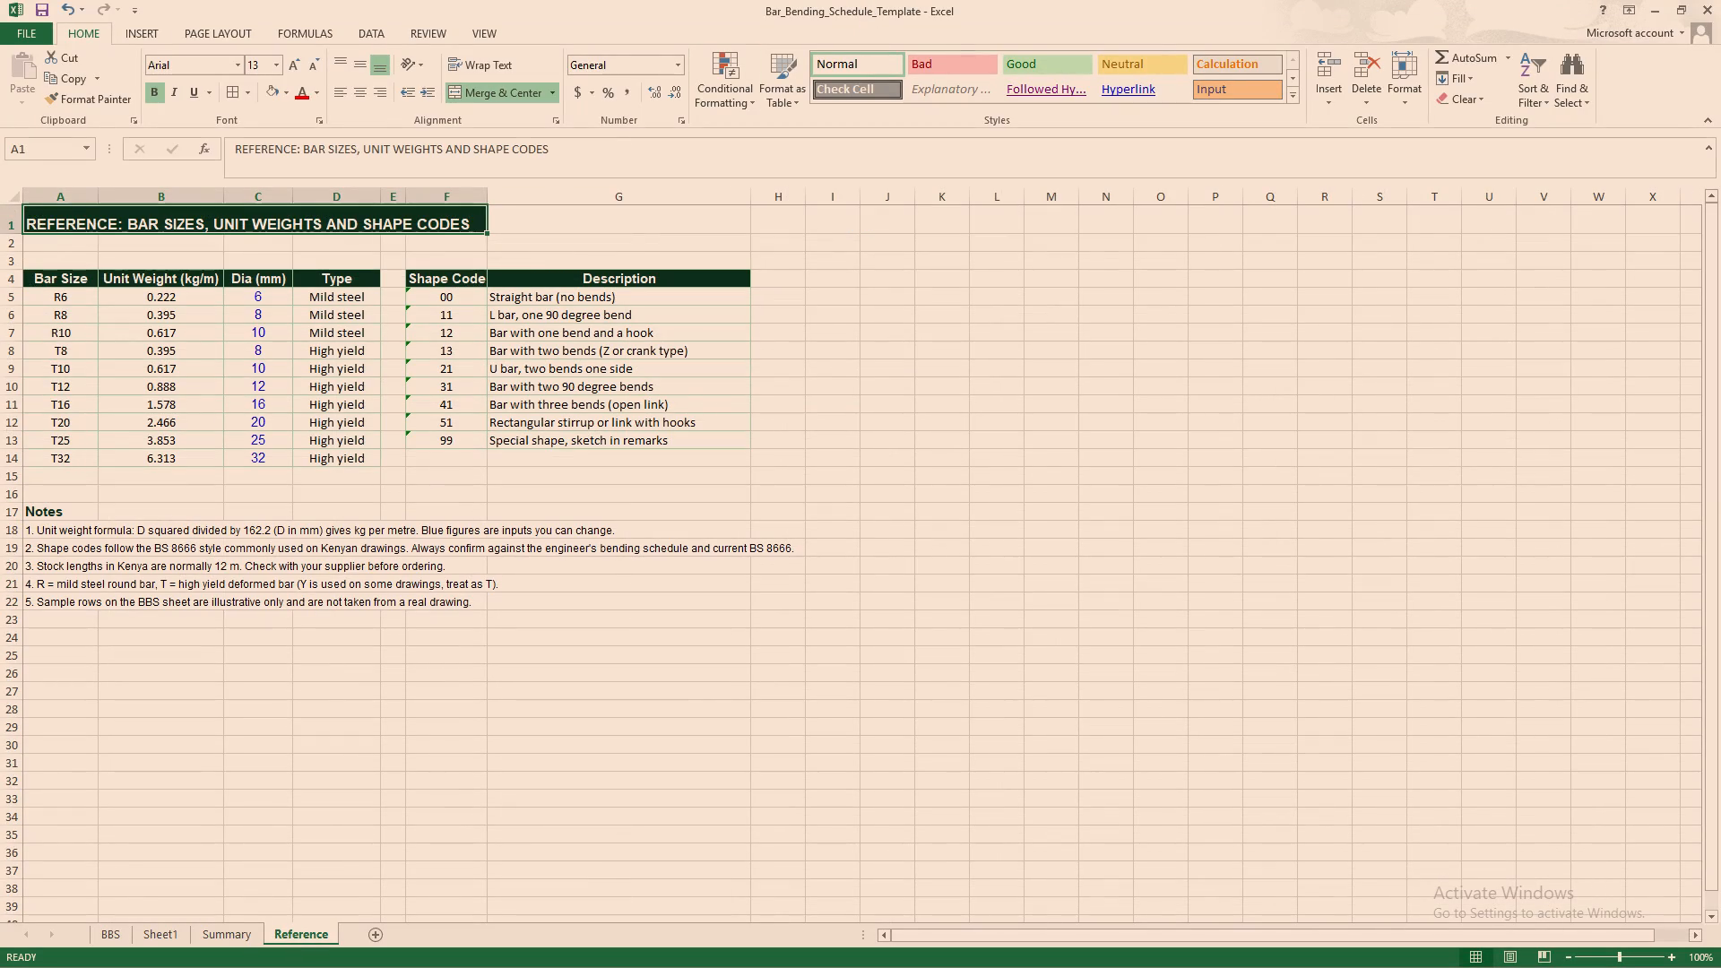
pyautogui.click(156, 934)
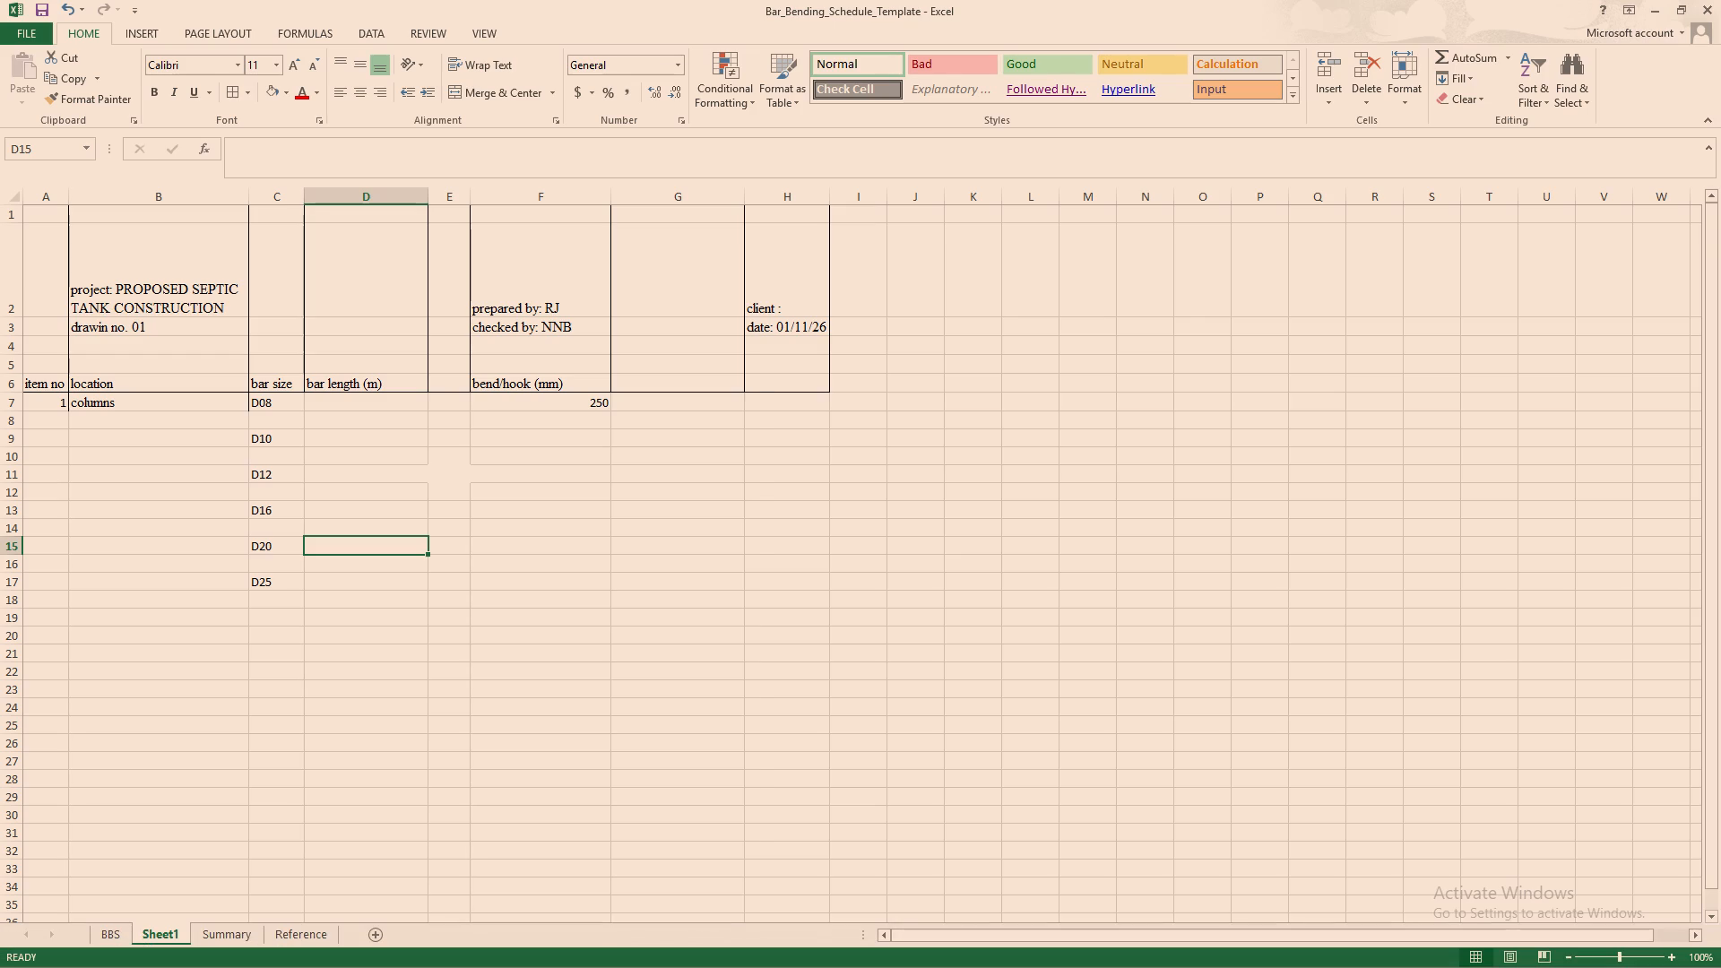
pyautogui.click(331, 650)
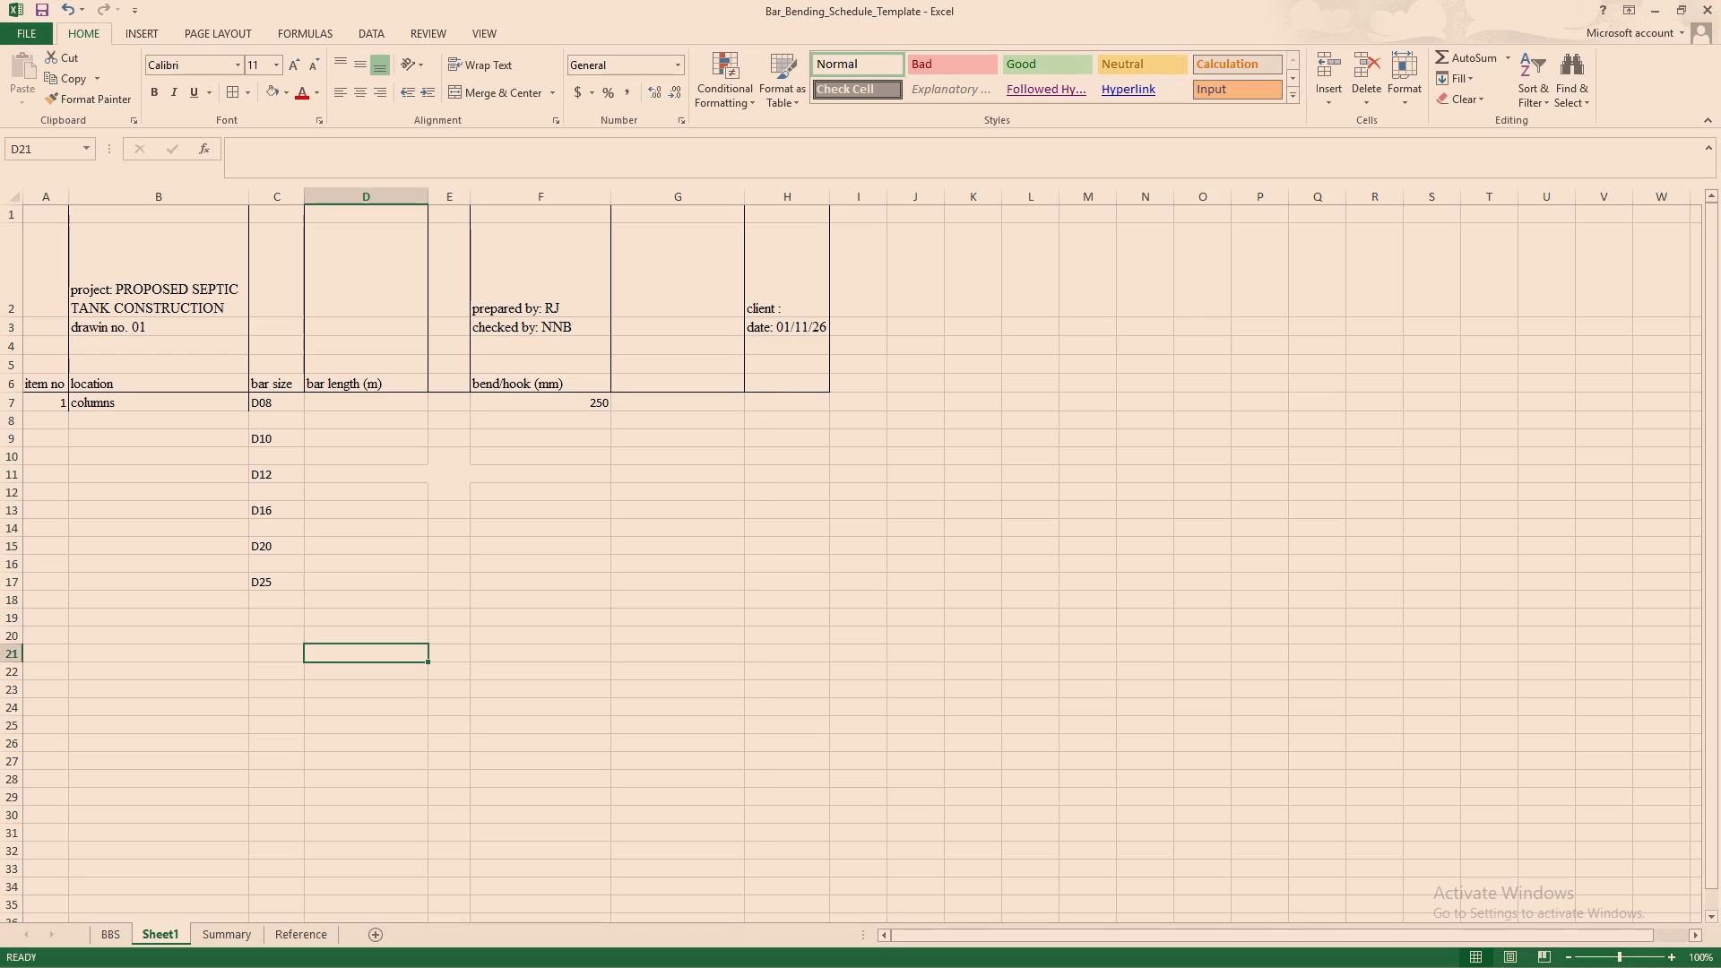
pyautogui.scroll(1, 331, 653)
pyautogui.scroll(-1, 327, 660)
pyautogui.scroll(2, 327, 660)
pyautogui.click(374, 407)
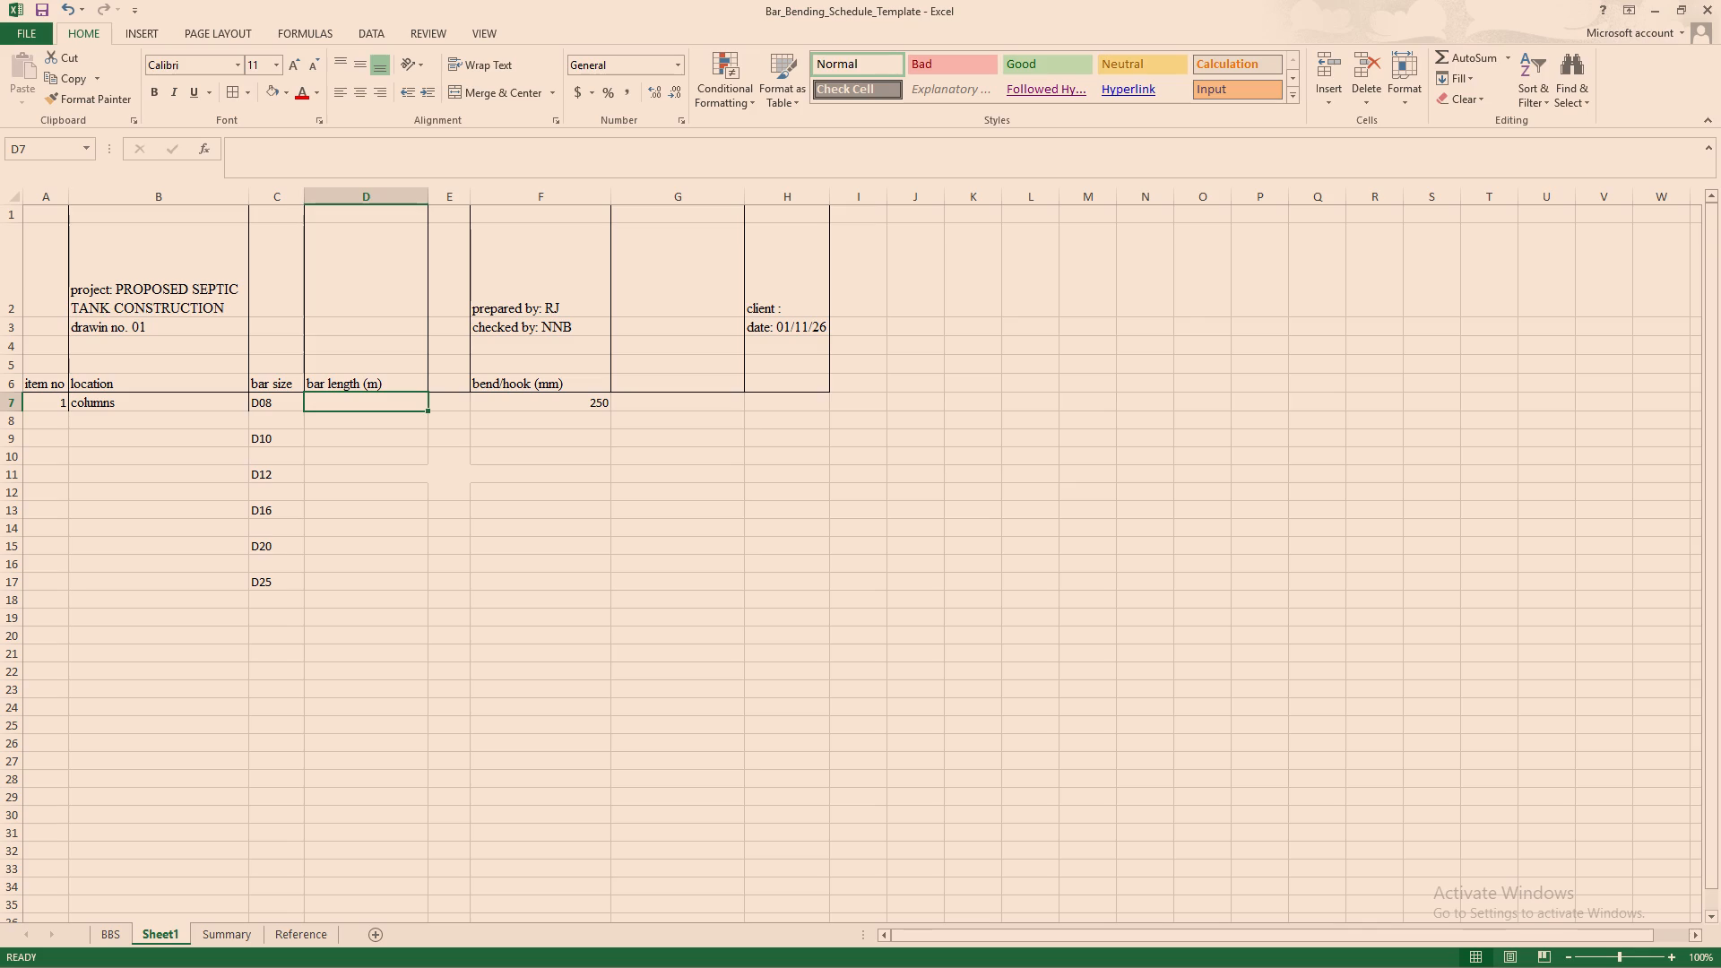
pyautogui.click(500, 445)
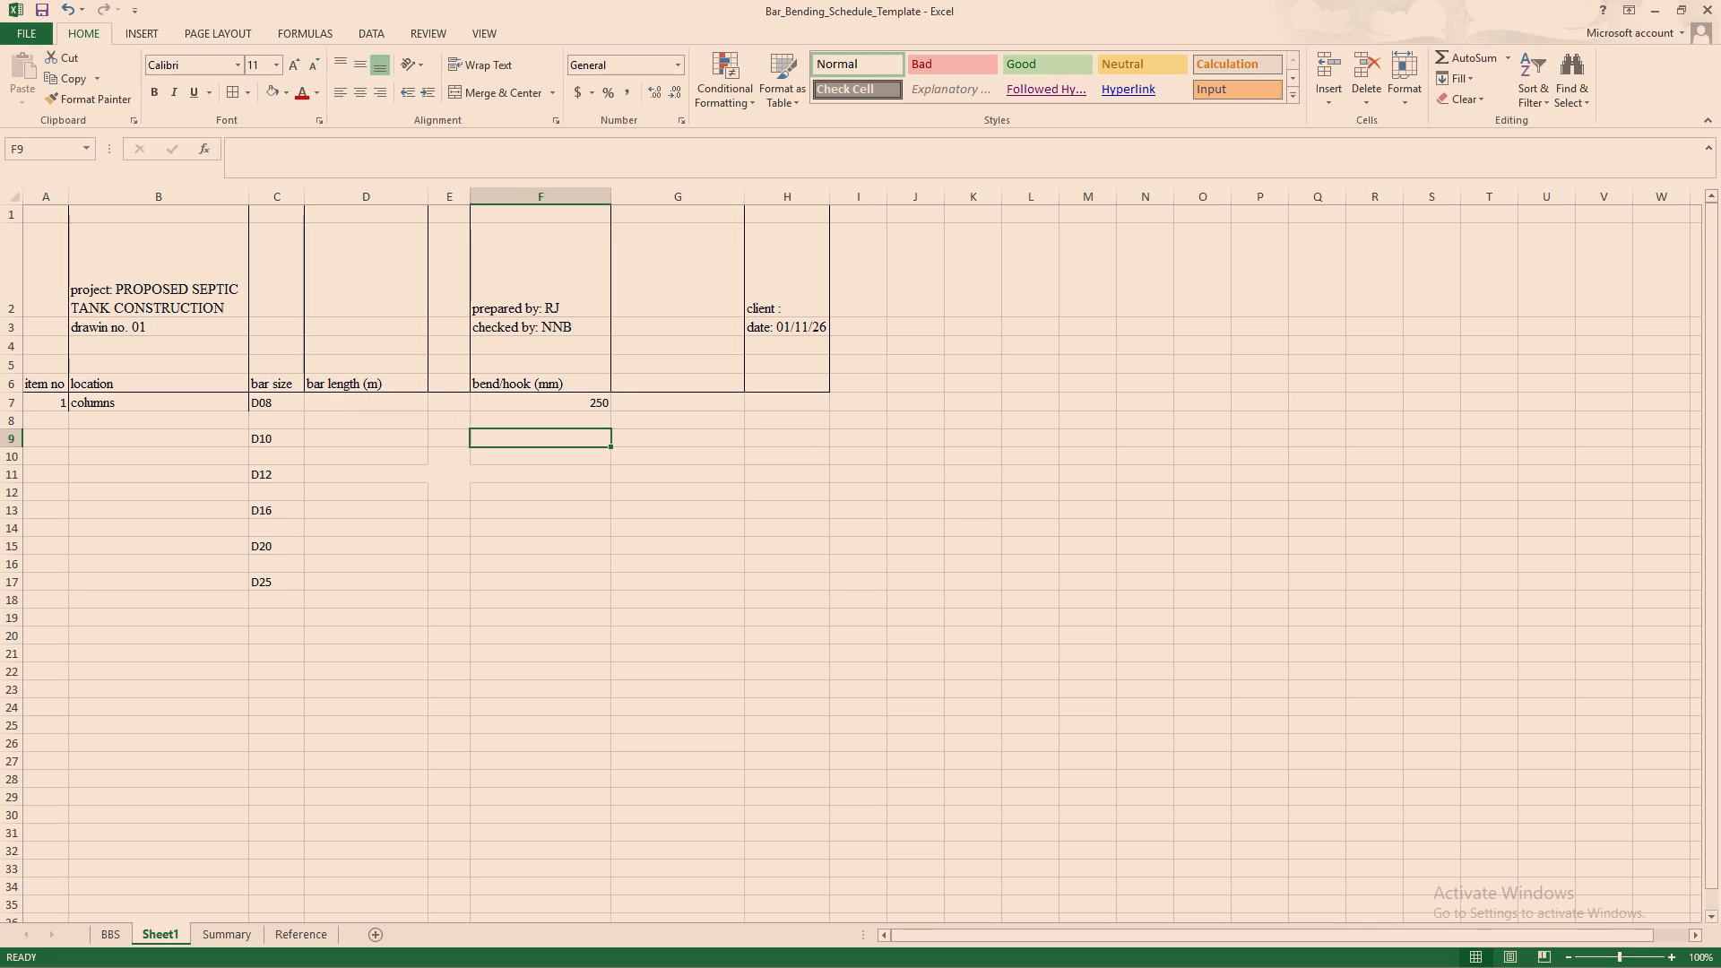
pyautogui.press('3')
pyautogui.press('0')
pyautogui.press('0')
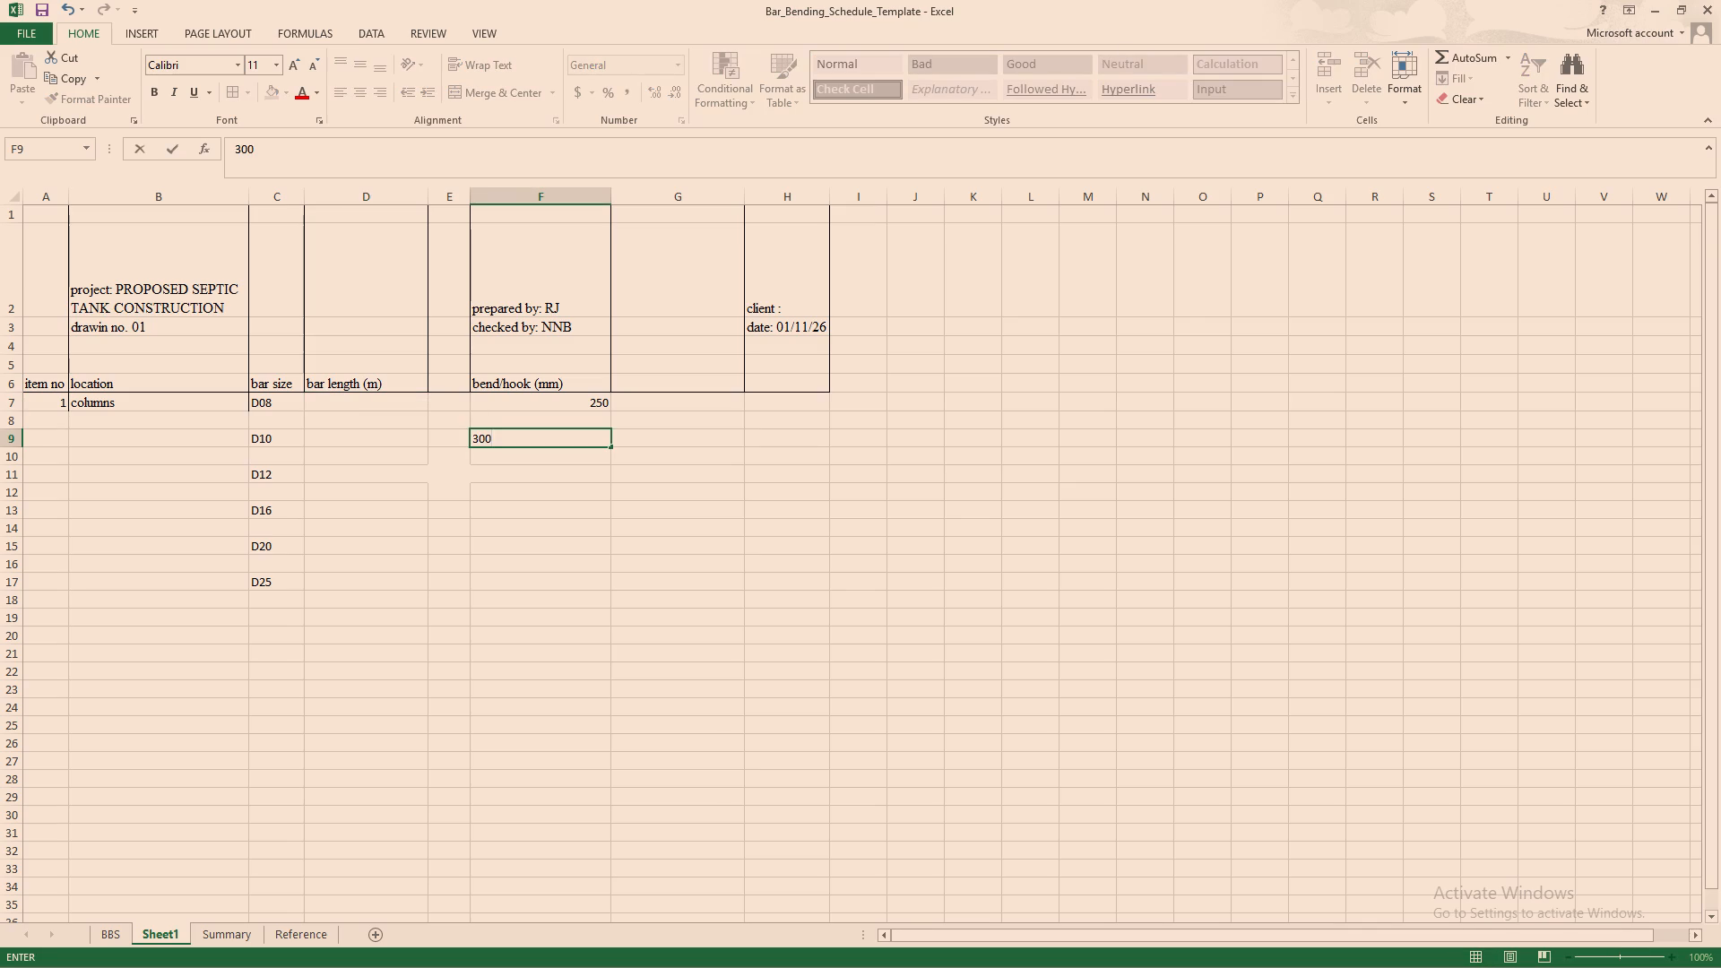
pyautogui.click(538, 480)
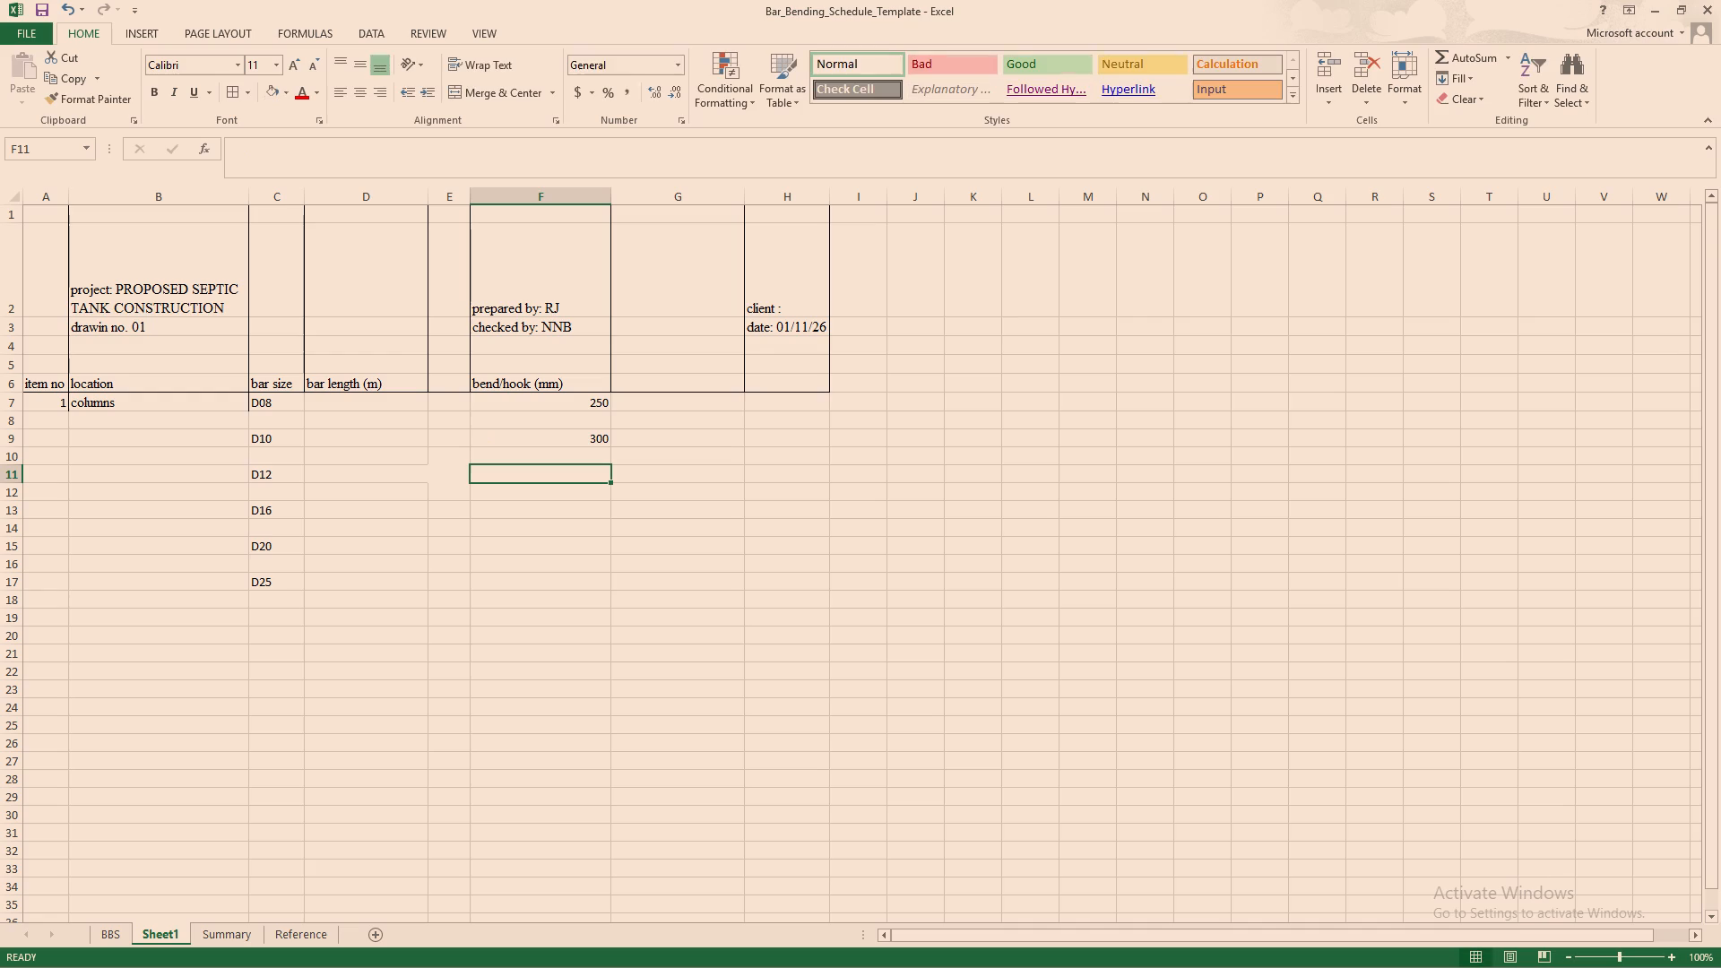
pyautogui.press('1')
pyautogui.press('5')
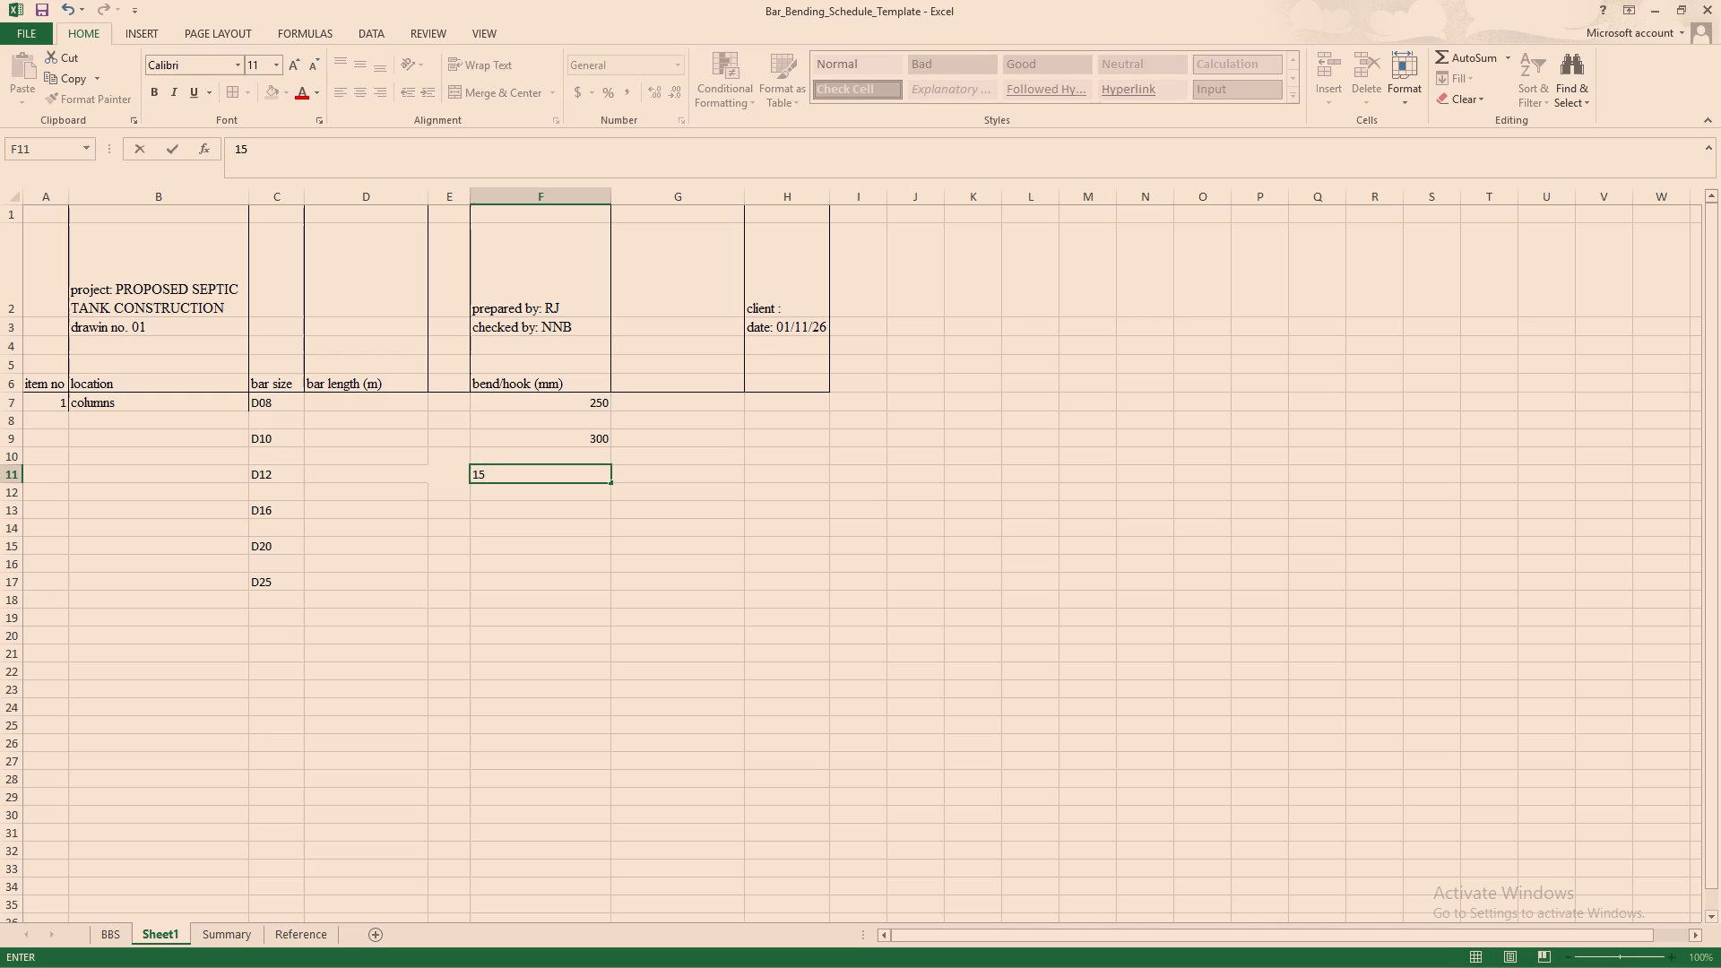
pyautogui.press('0')
# Enter bend/hook values of 100 mm for D16 in F13 and 200 mm for D20 in F15.
pyautogui.click(495, 503)
pyautogui.click(495, 515)
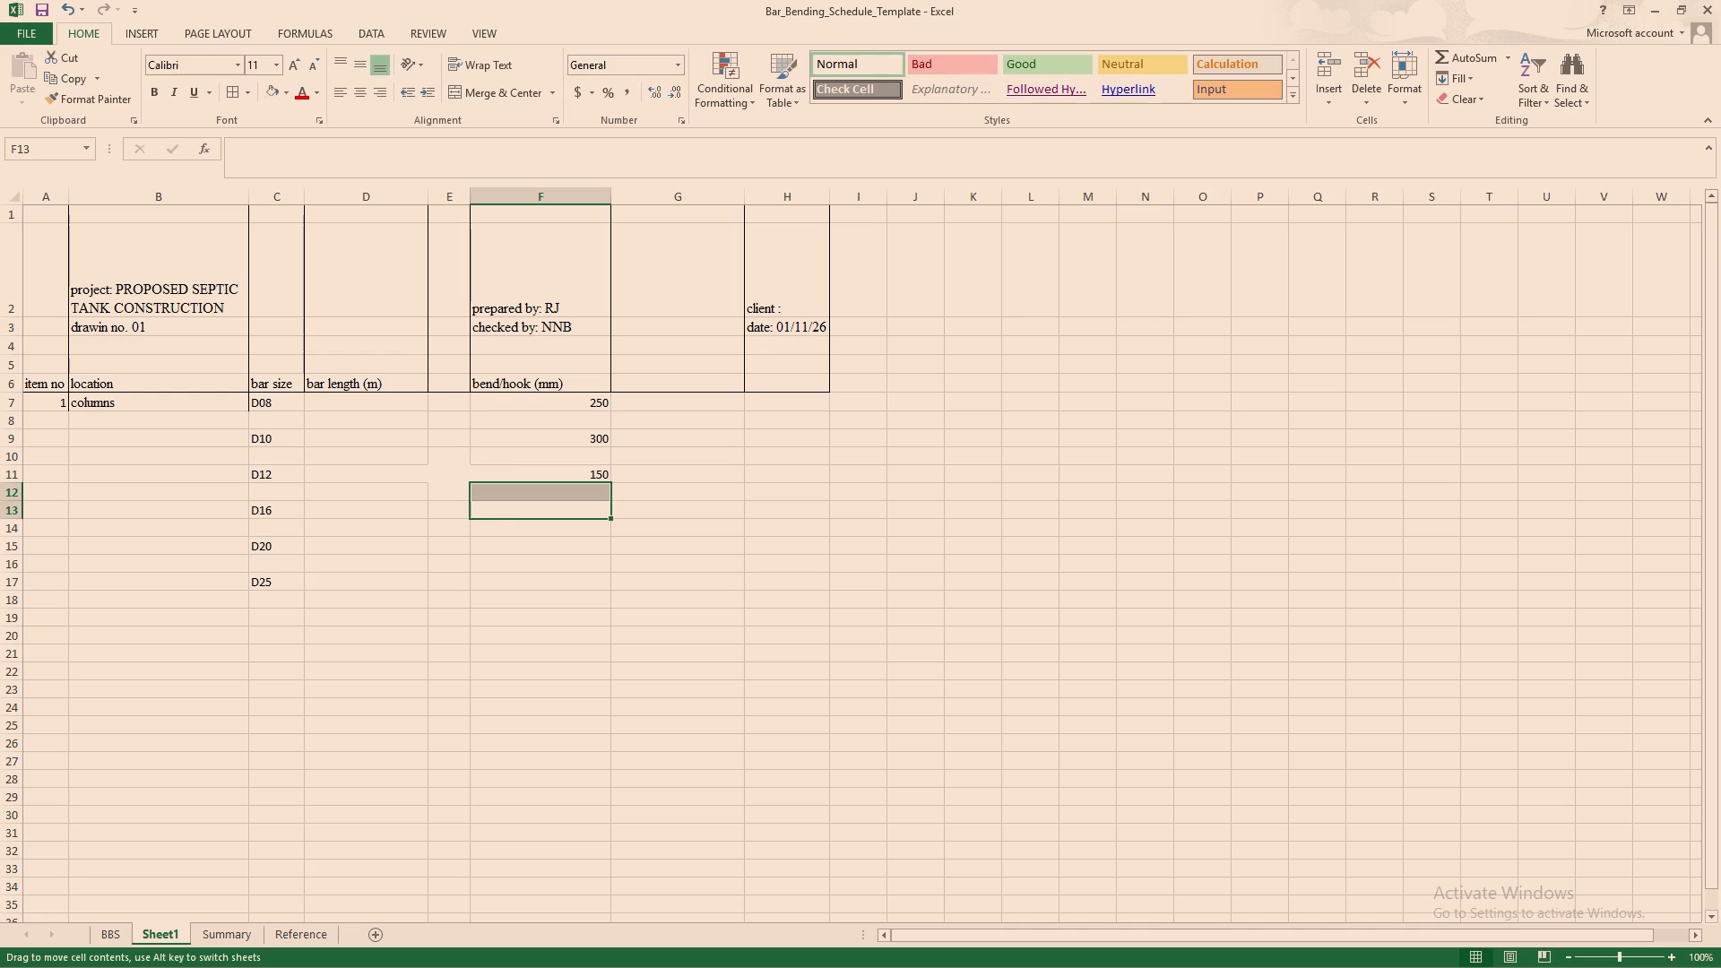
pyautogui.click(497, 536)
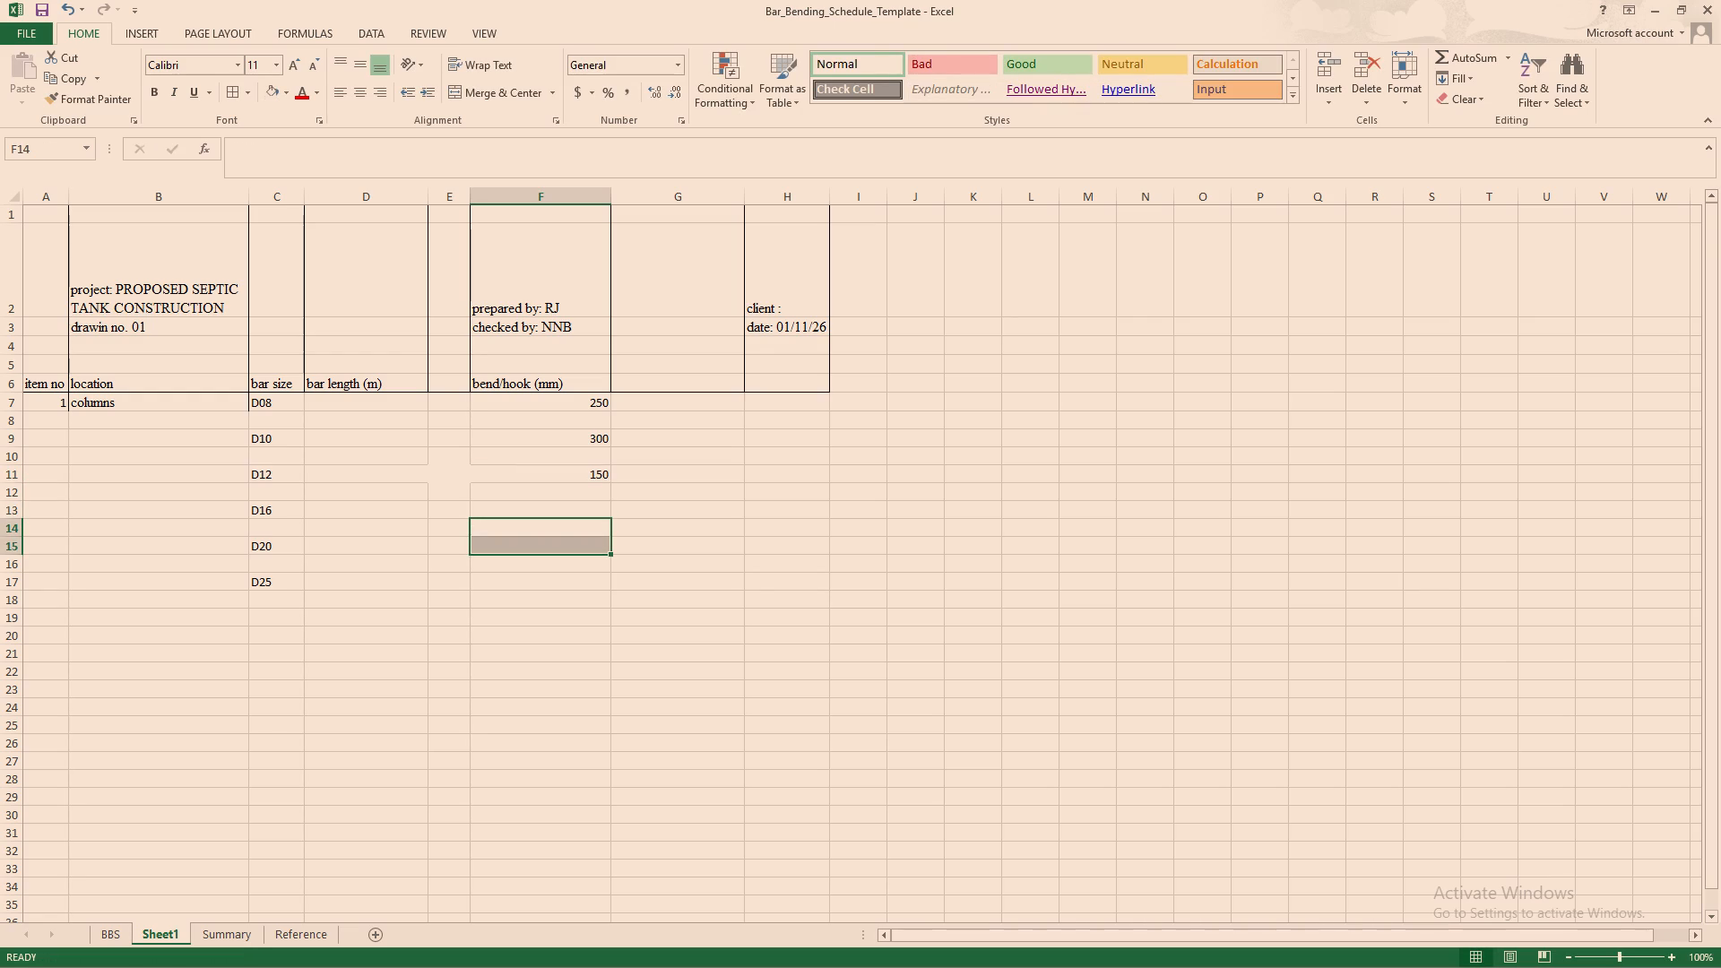
pyautogui.click(505, 511)
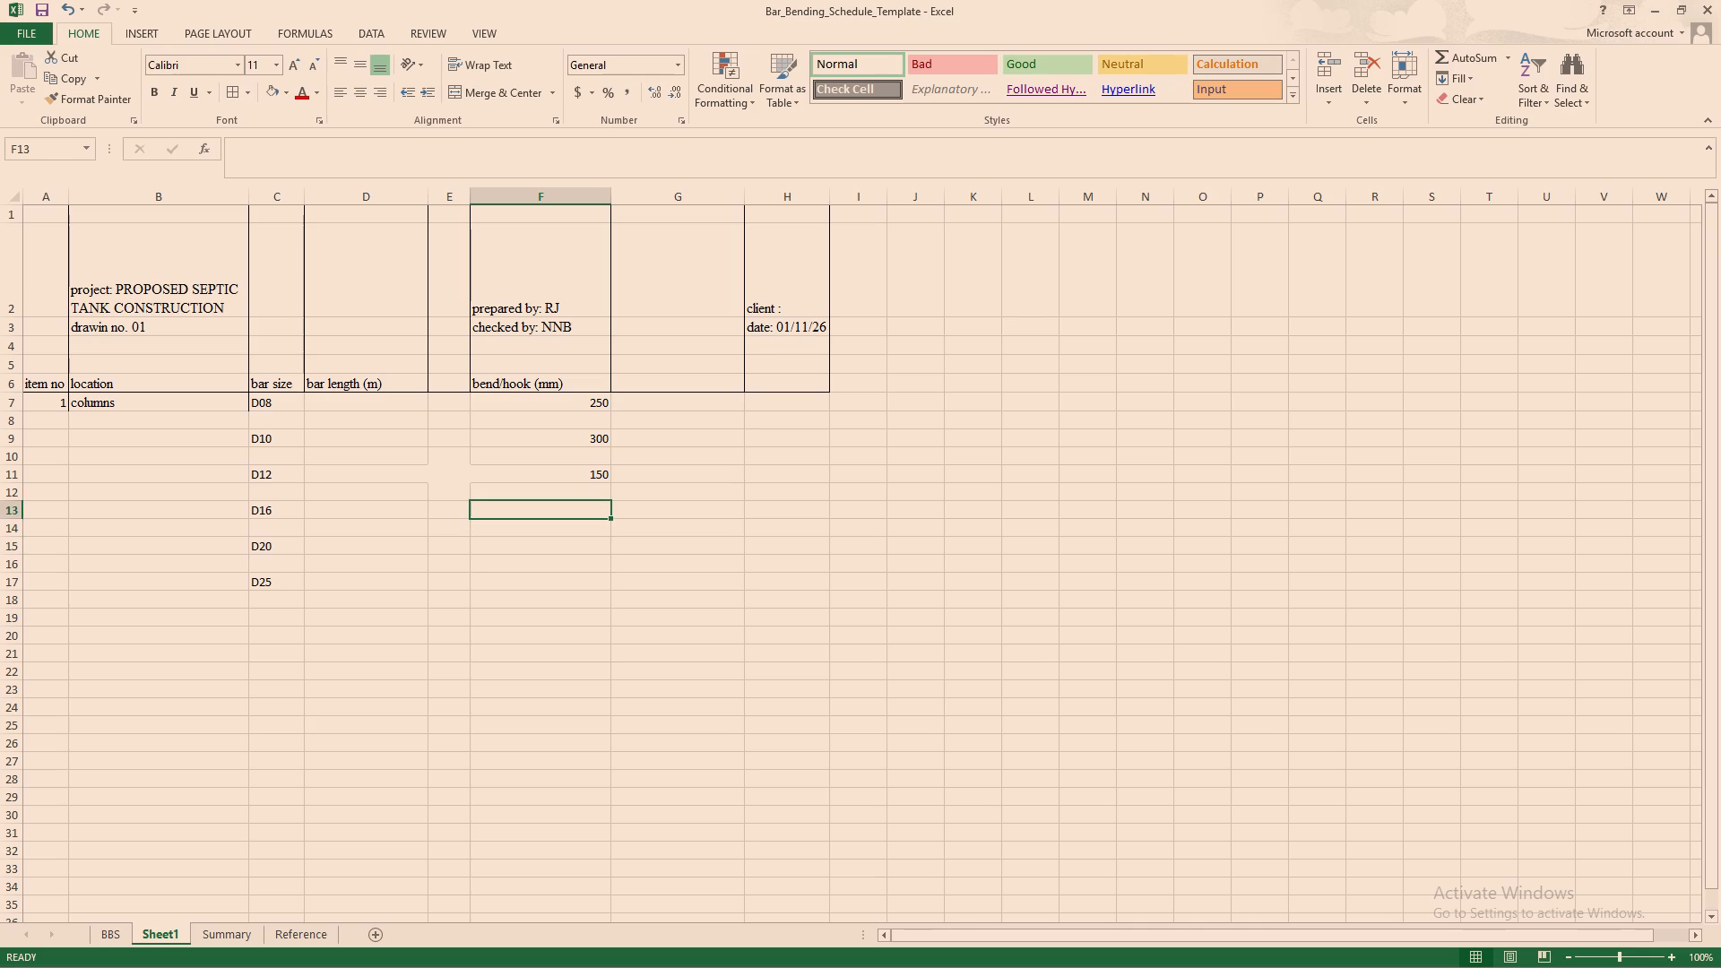
pyautogui.press('1')
pyautogui.write('00')
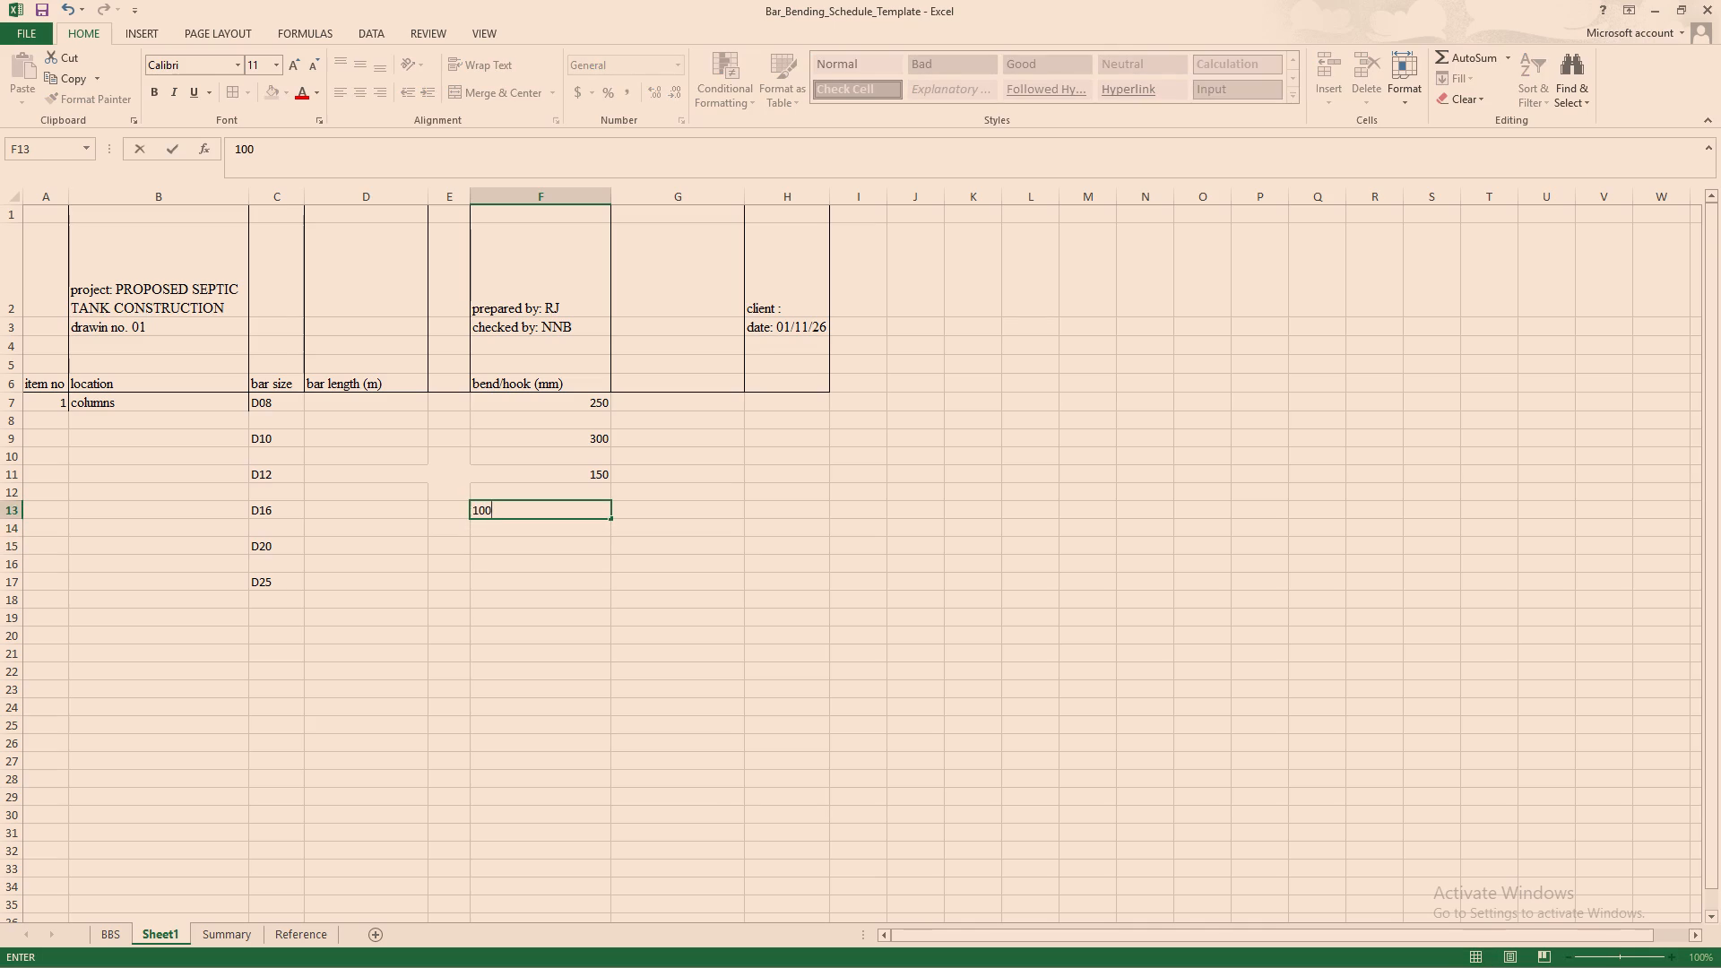
pyautogui.click(495, 555)
pyautogui.click(495, 551)
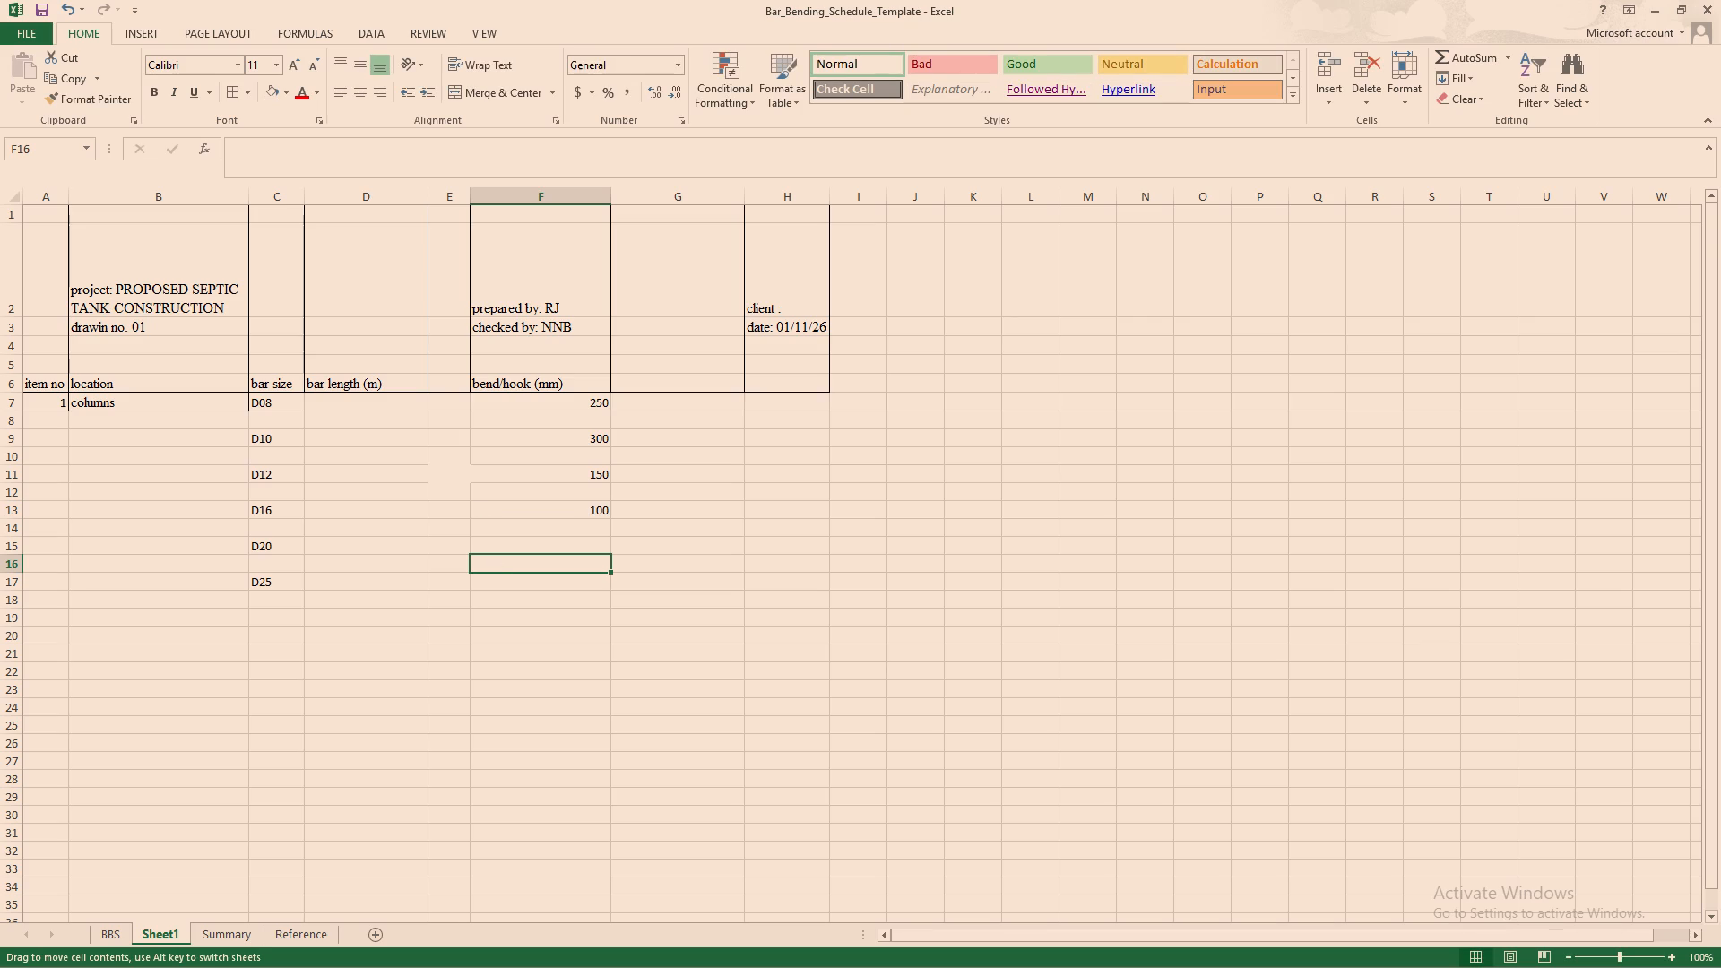
pyautogui.click(517, 542)
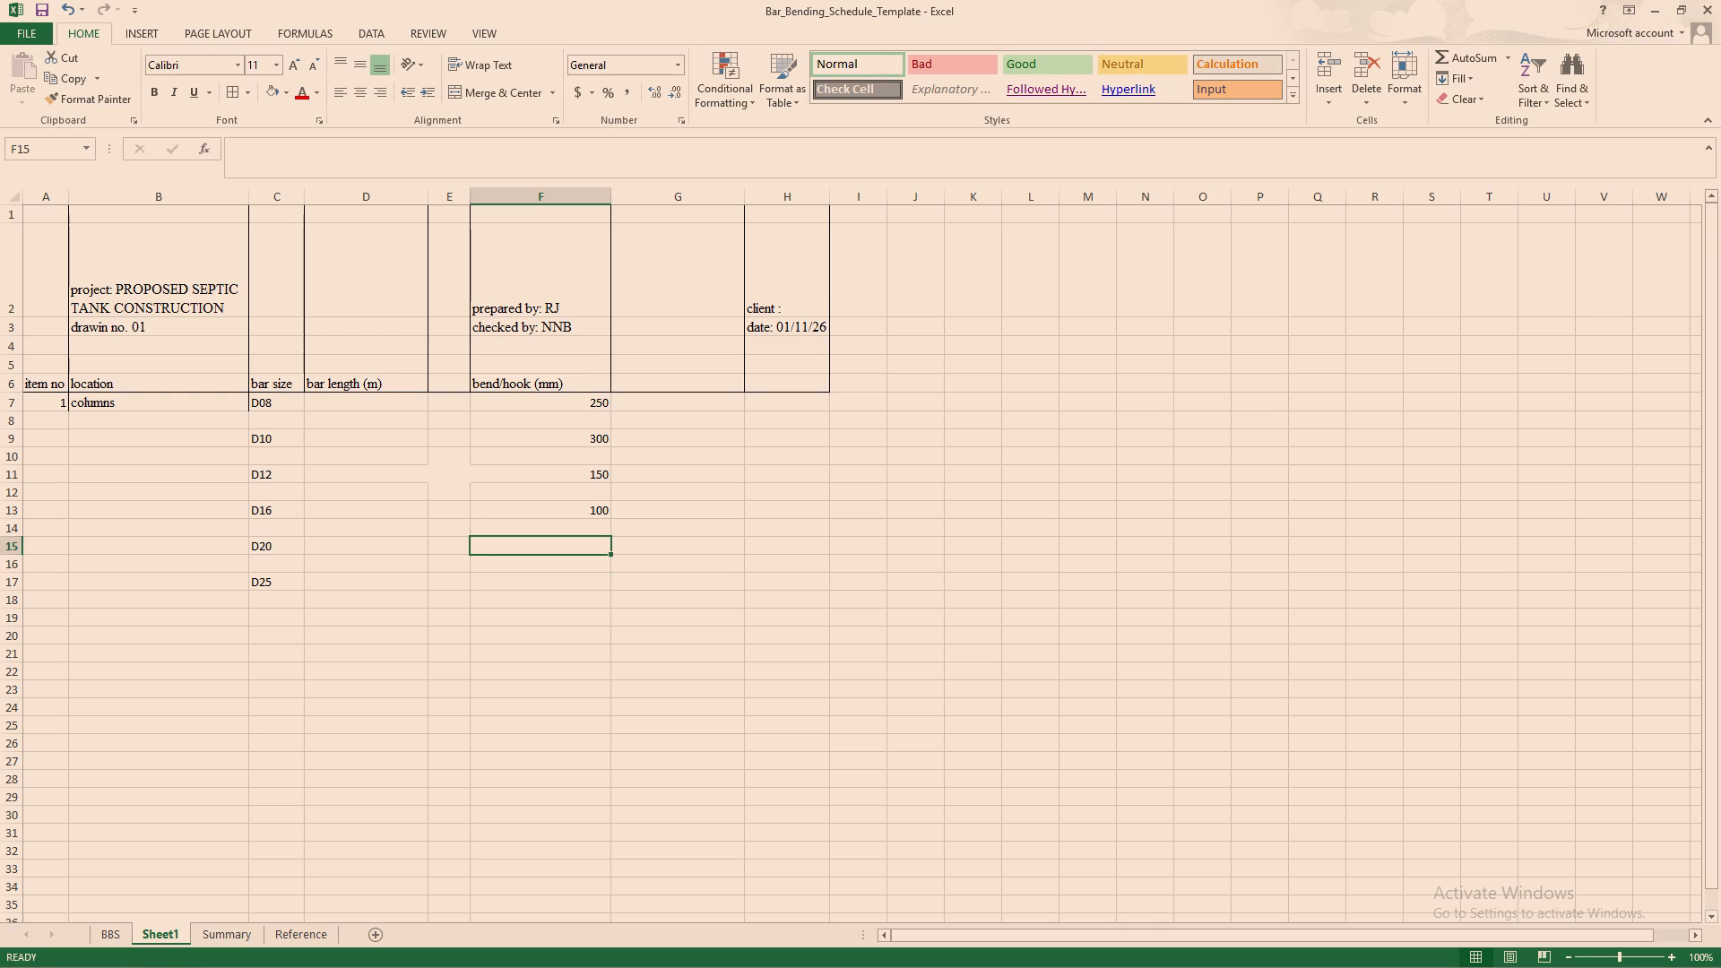
pyautogui.press('2')
pyautogui.press('0')
pyautogui.press('0')
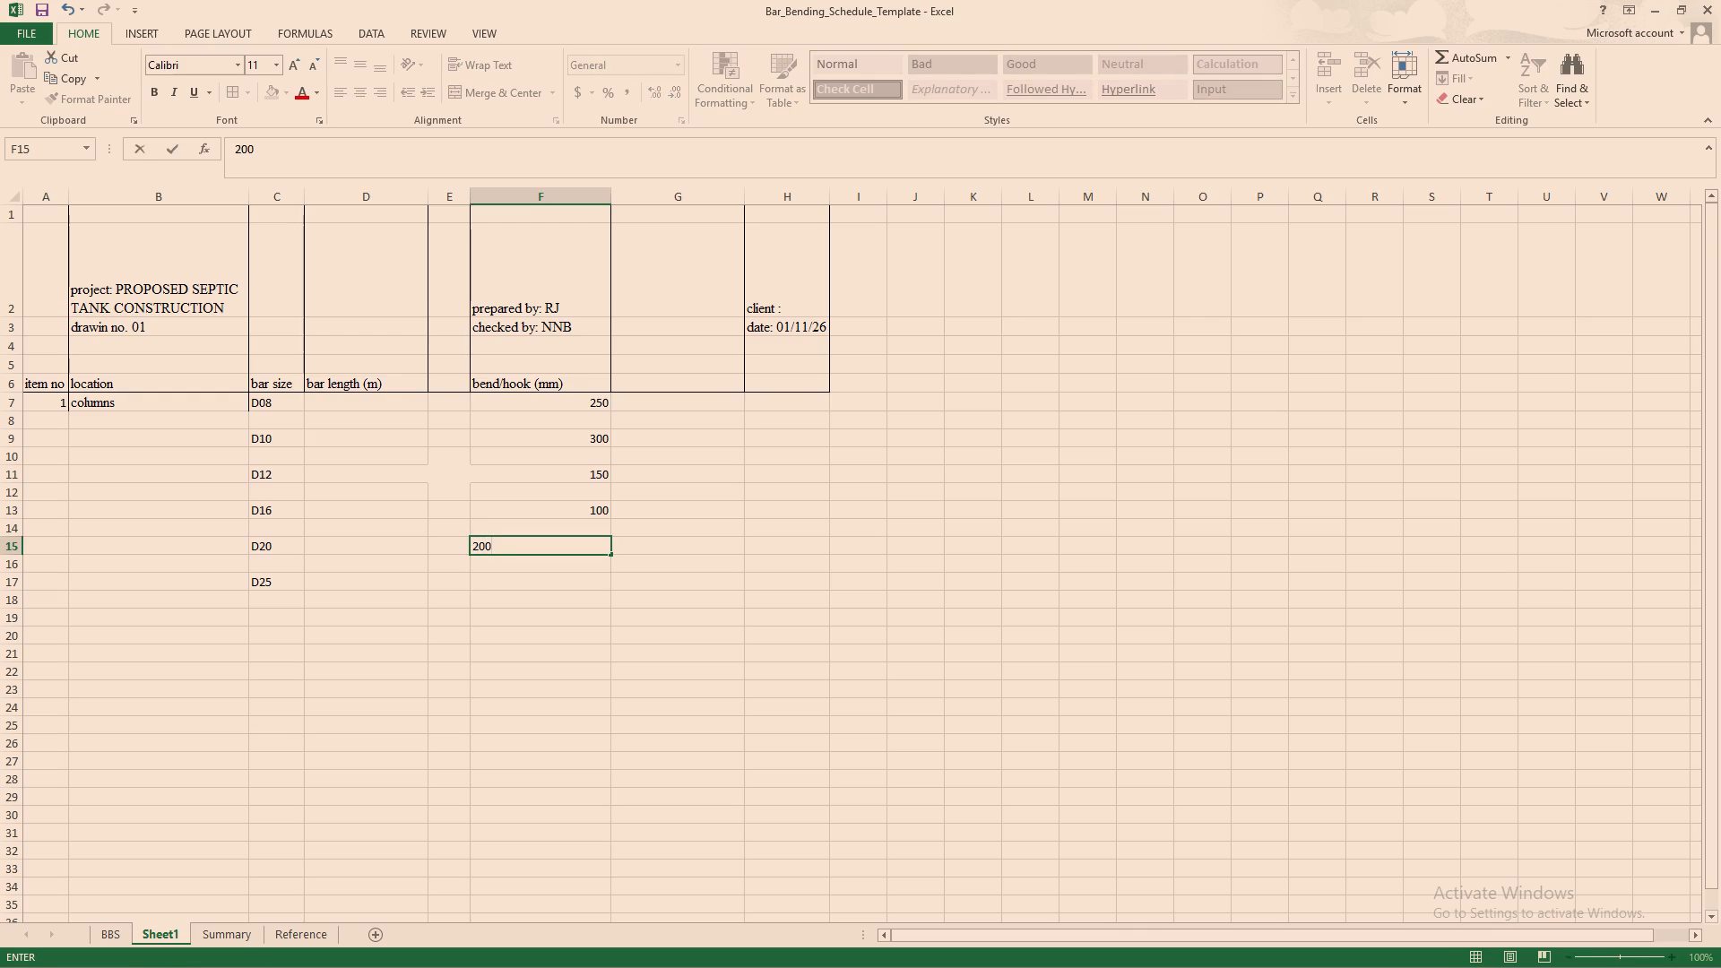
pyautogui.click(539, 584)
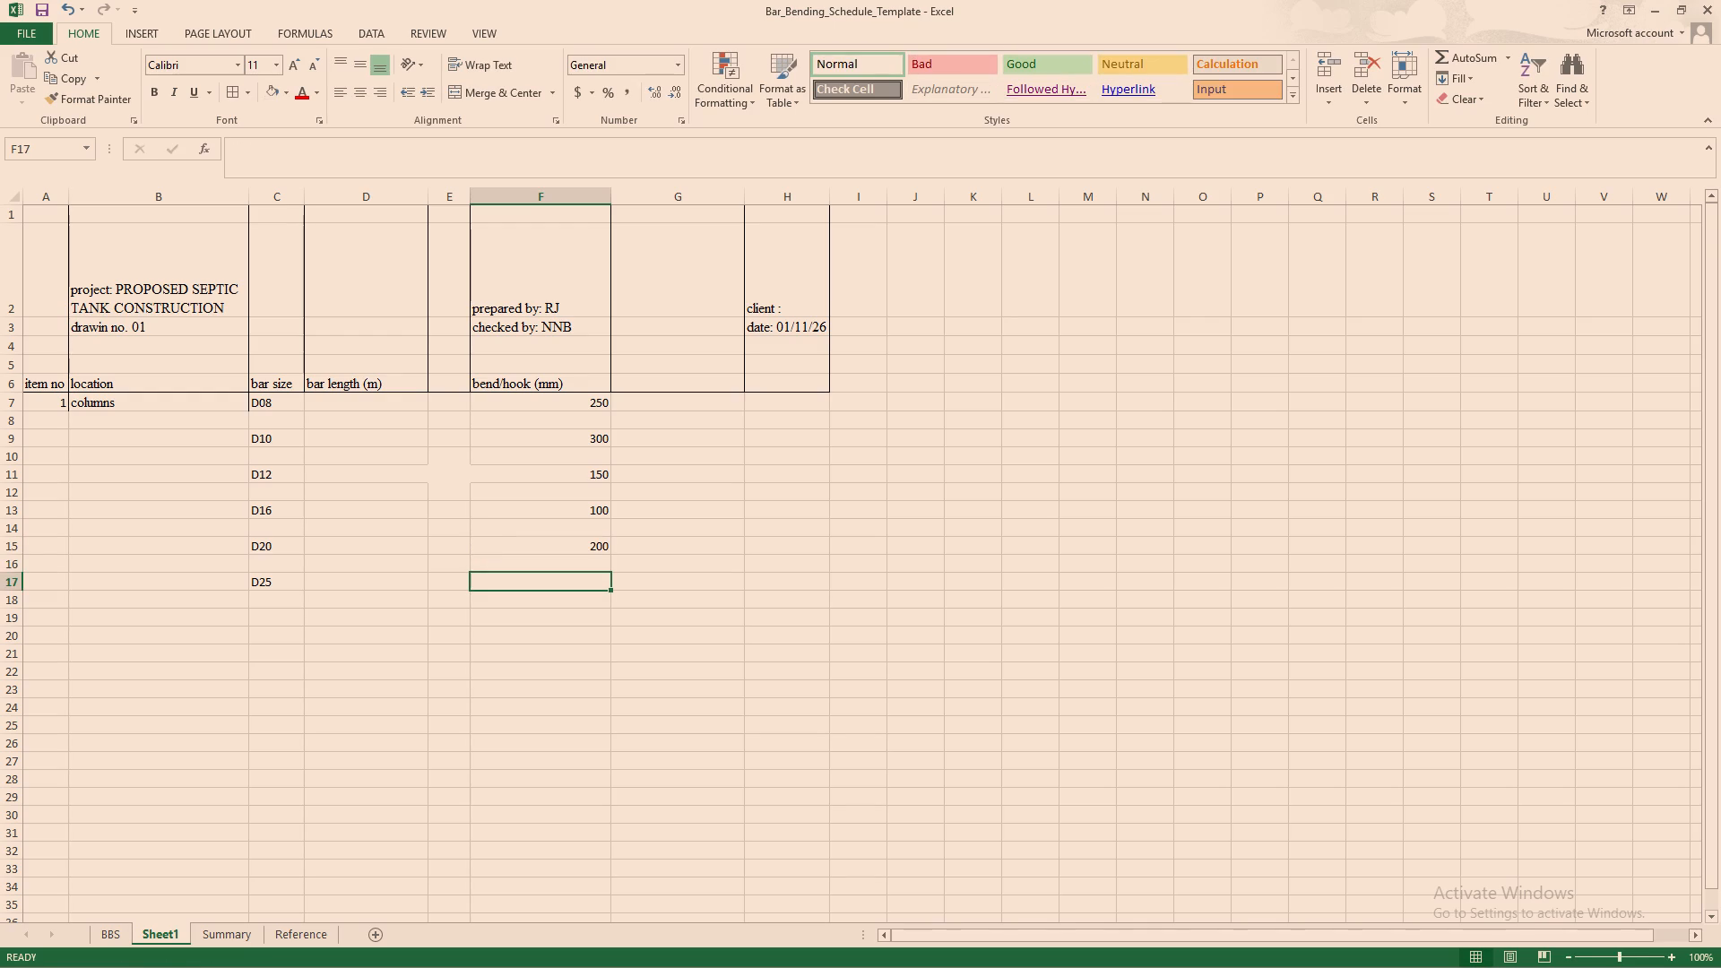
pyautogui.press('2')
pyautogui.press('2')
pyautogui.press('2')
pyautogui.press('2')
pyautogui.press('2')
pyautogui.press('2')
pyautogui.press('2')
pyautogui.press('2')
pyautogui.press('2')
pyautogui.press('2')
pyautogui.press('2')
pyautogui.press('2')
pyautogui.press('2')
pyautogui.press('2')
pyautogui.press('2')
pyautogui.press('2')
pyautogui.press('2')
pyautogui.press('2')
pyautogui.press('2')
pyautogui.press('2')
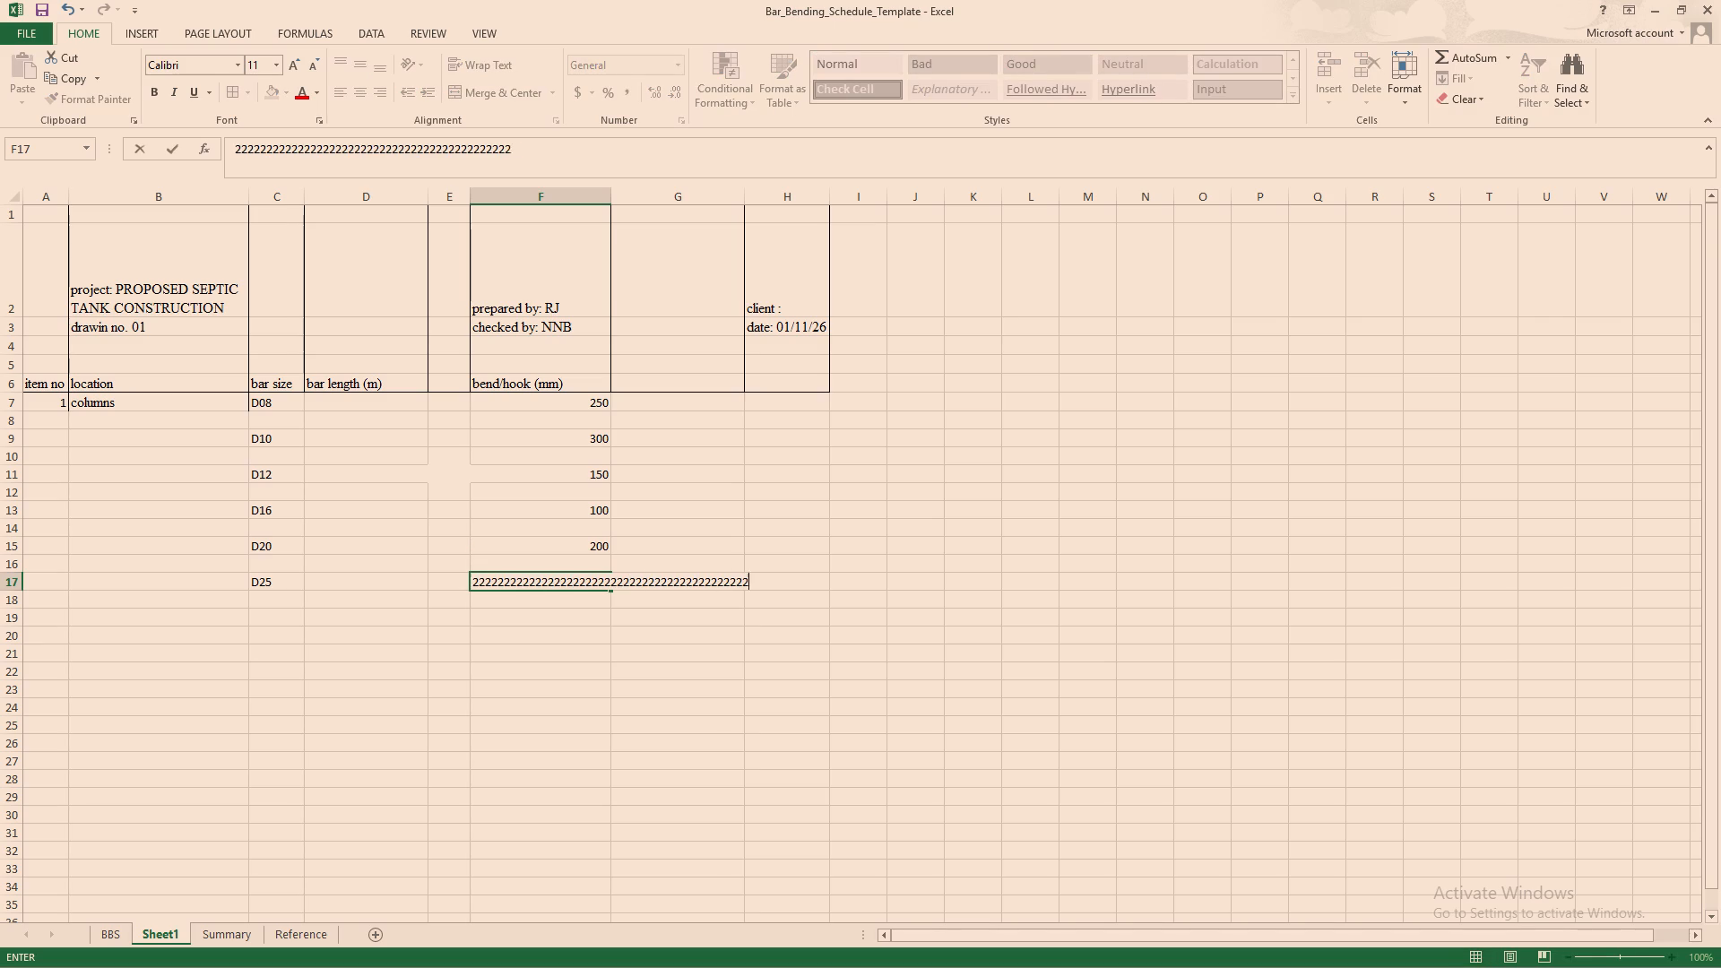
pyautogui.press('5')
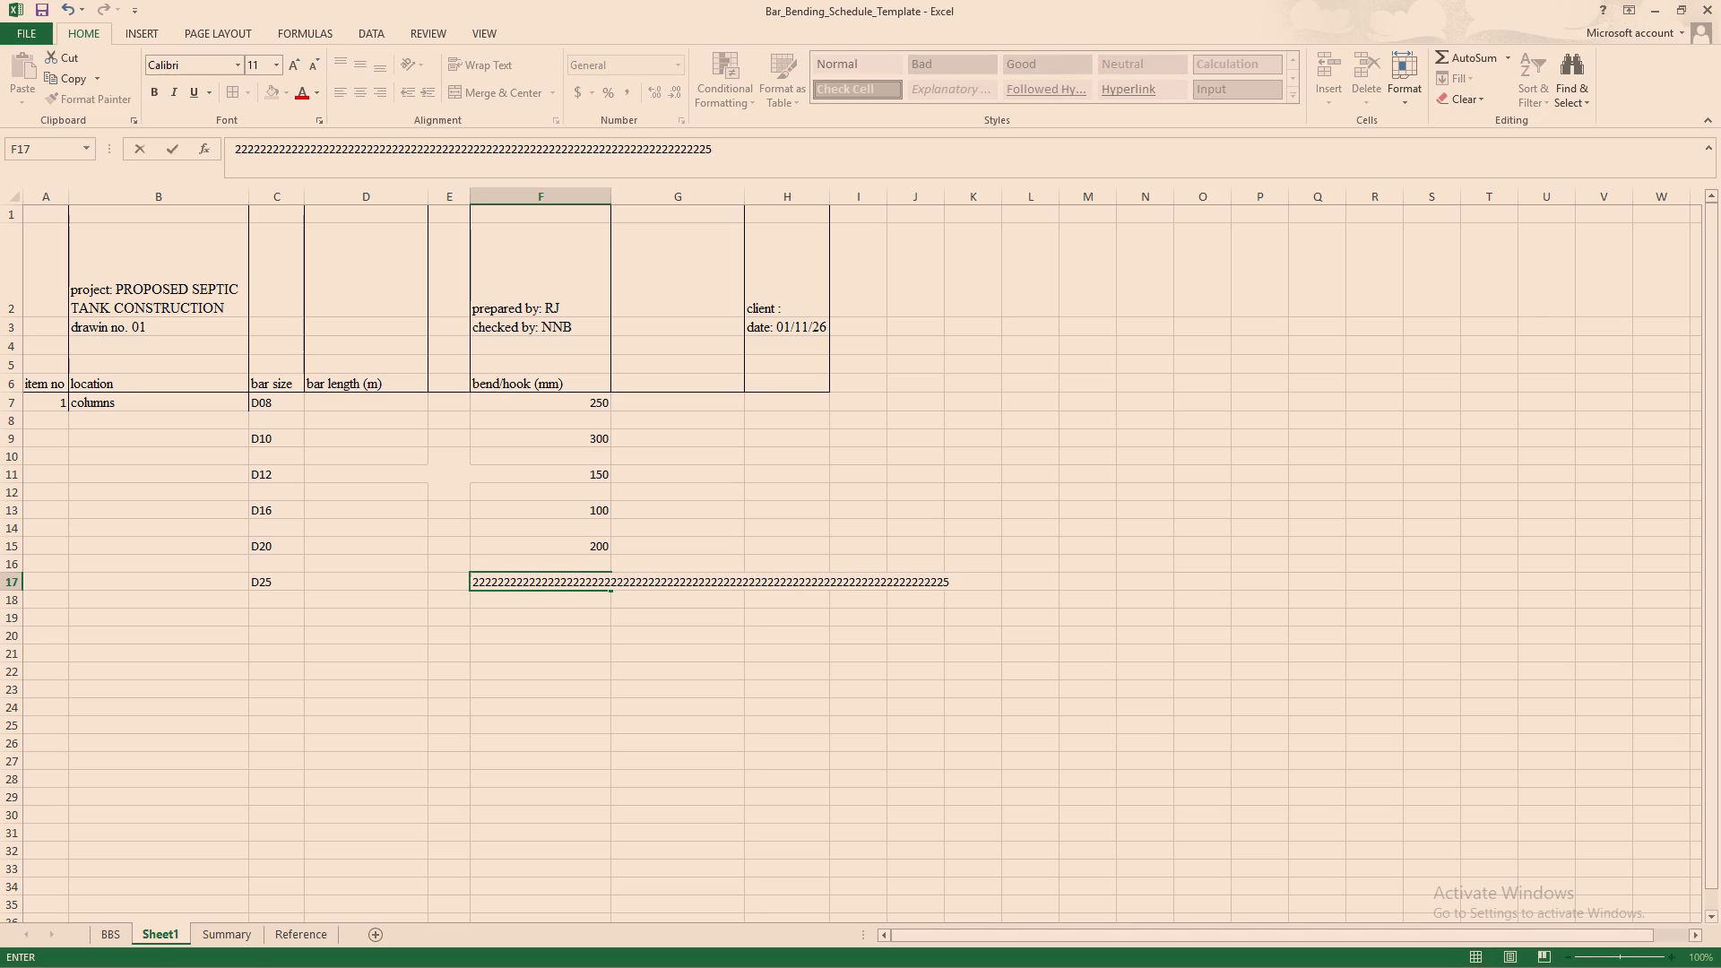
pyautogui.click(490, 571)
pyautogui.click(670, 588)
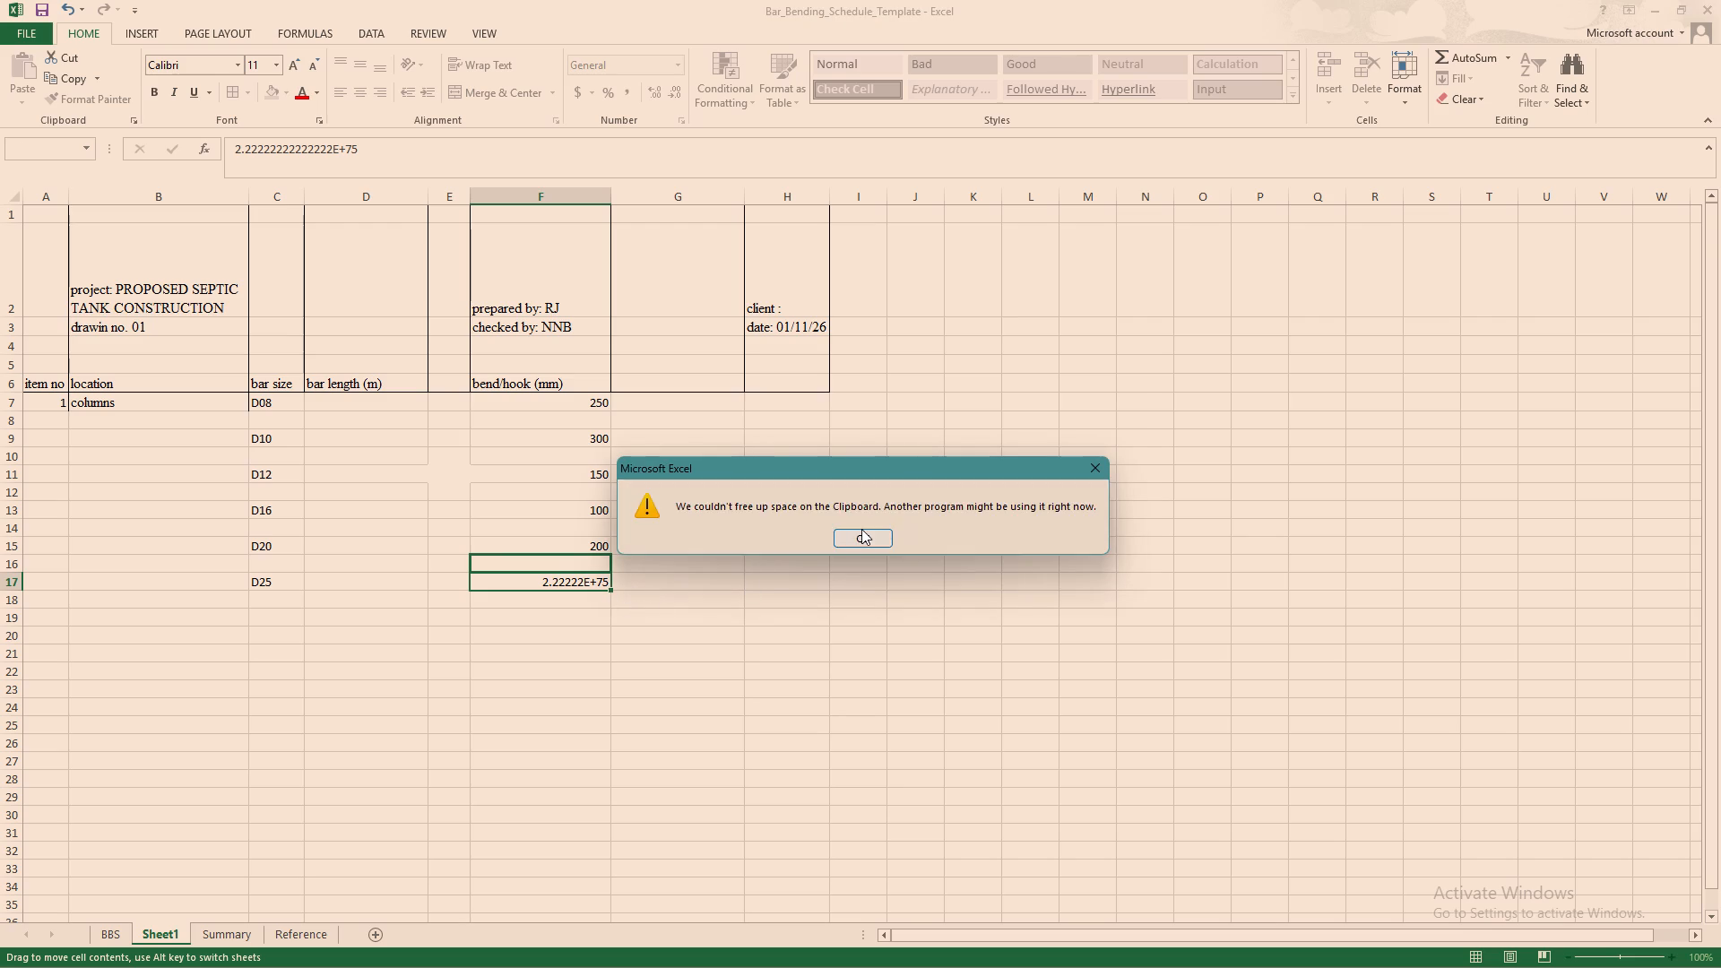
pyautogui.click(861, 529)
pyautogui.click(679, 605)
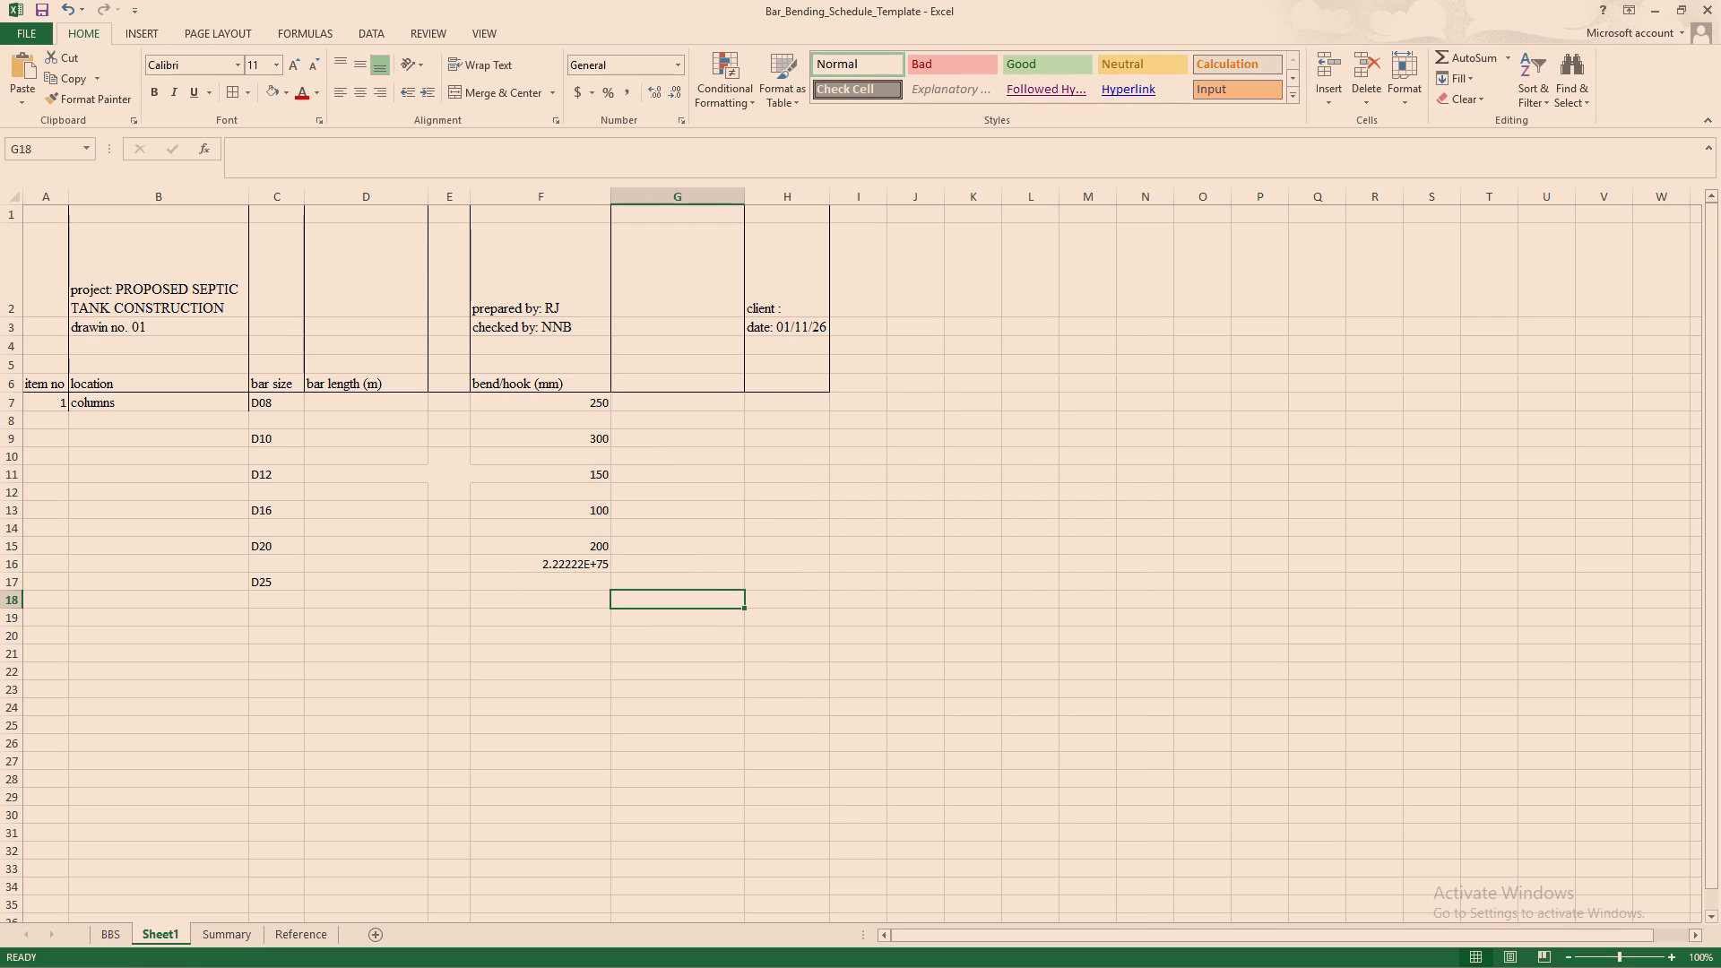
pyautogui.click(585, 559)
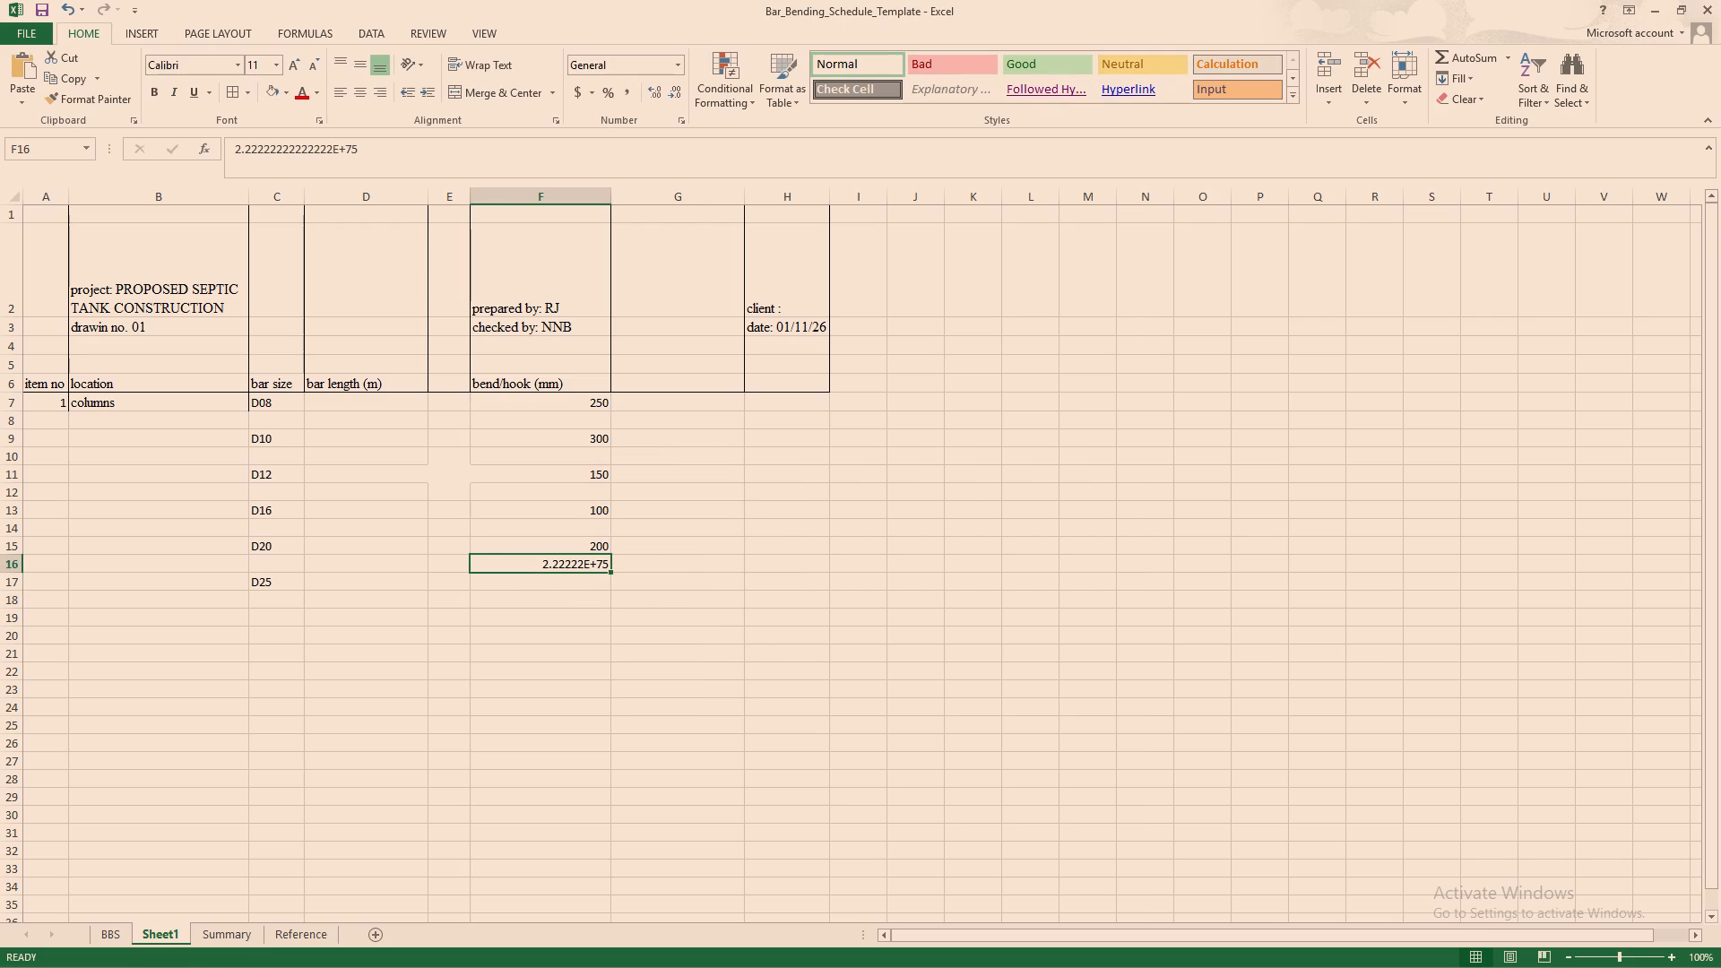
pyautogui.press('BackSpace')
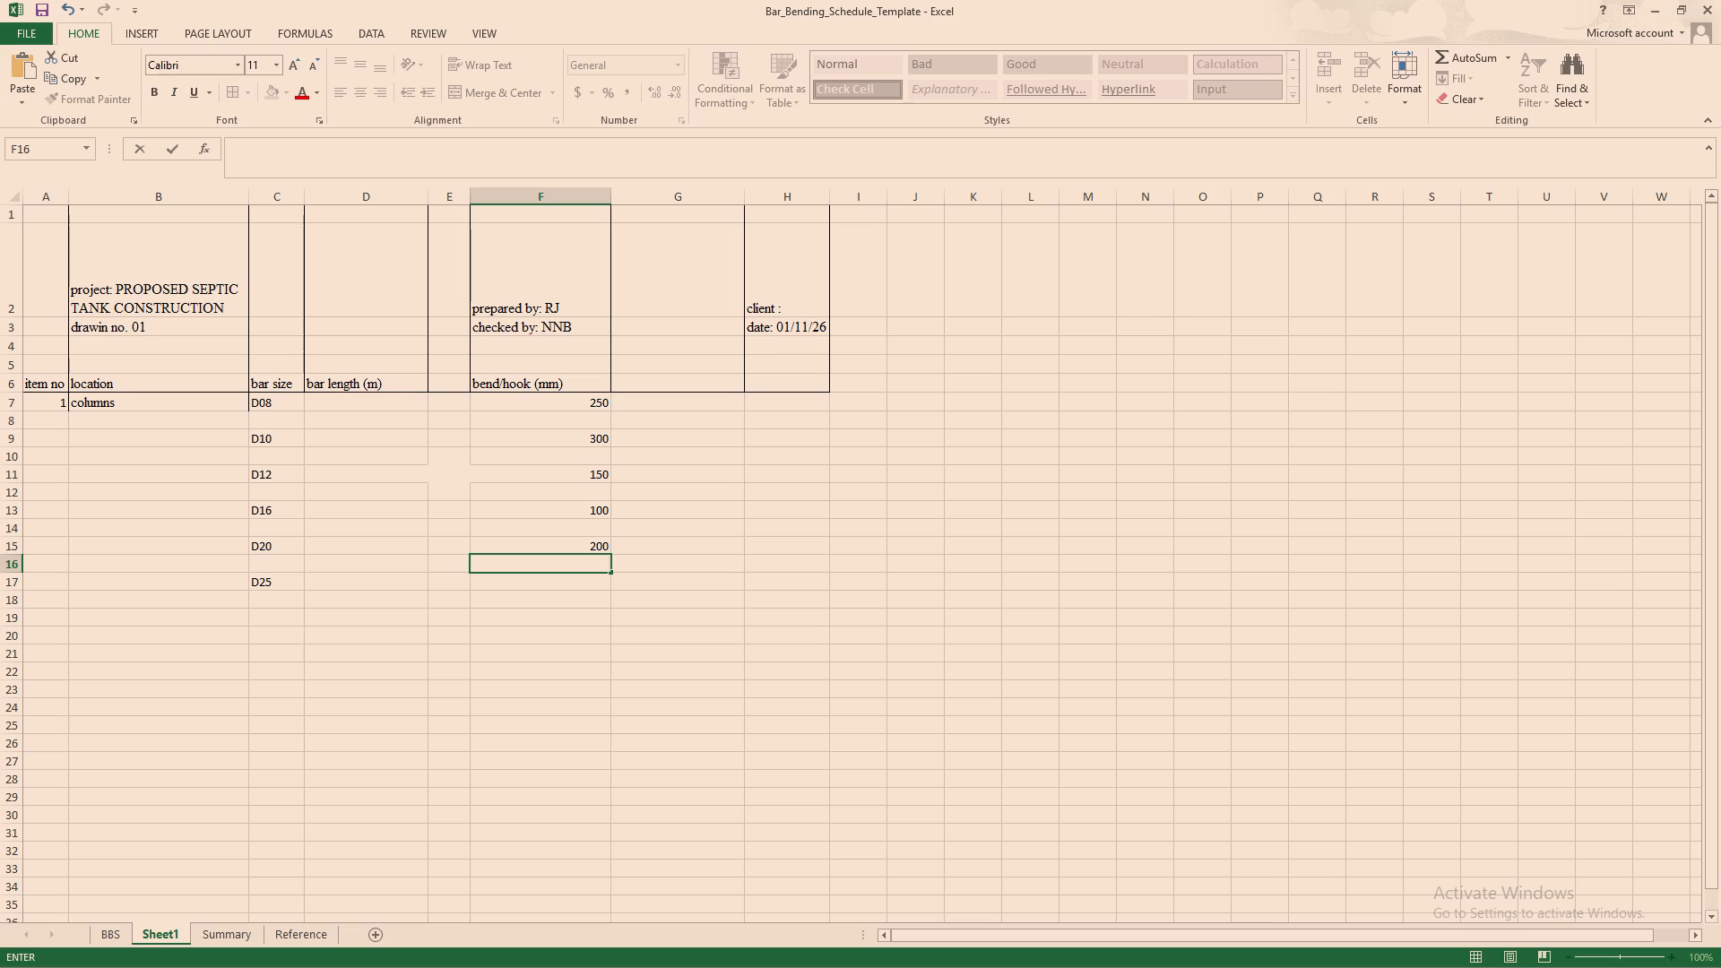
# Enter a bend/hook value of 300 in cell F18, one row below the D25 row.
pyautogui.click(556, 602)
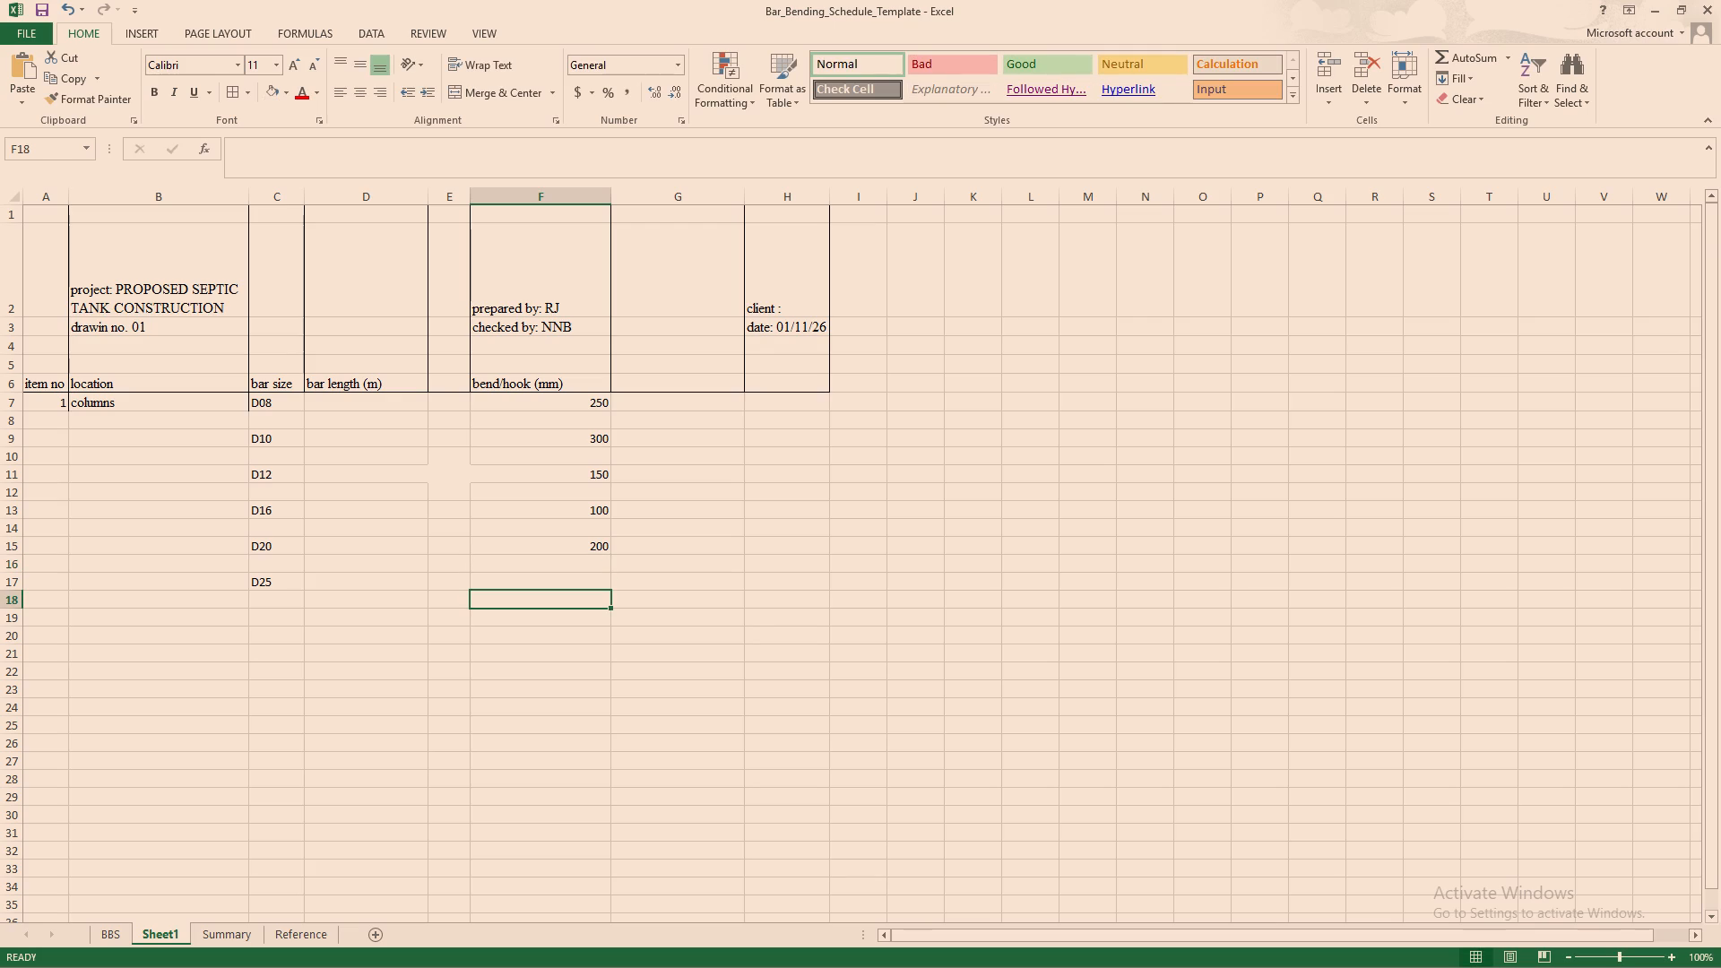
pyautogui.click(689, 599)
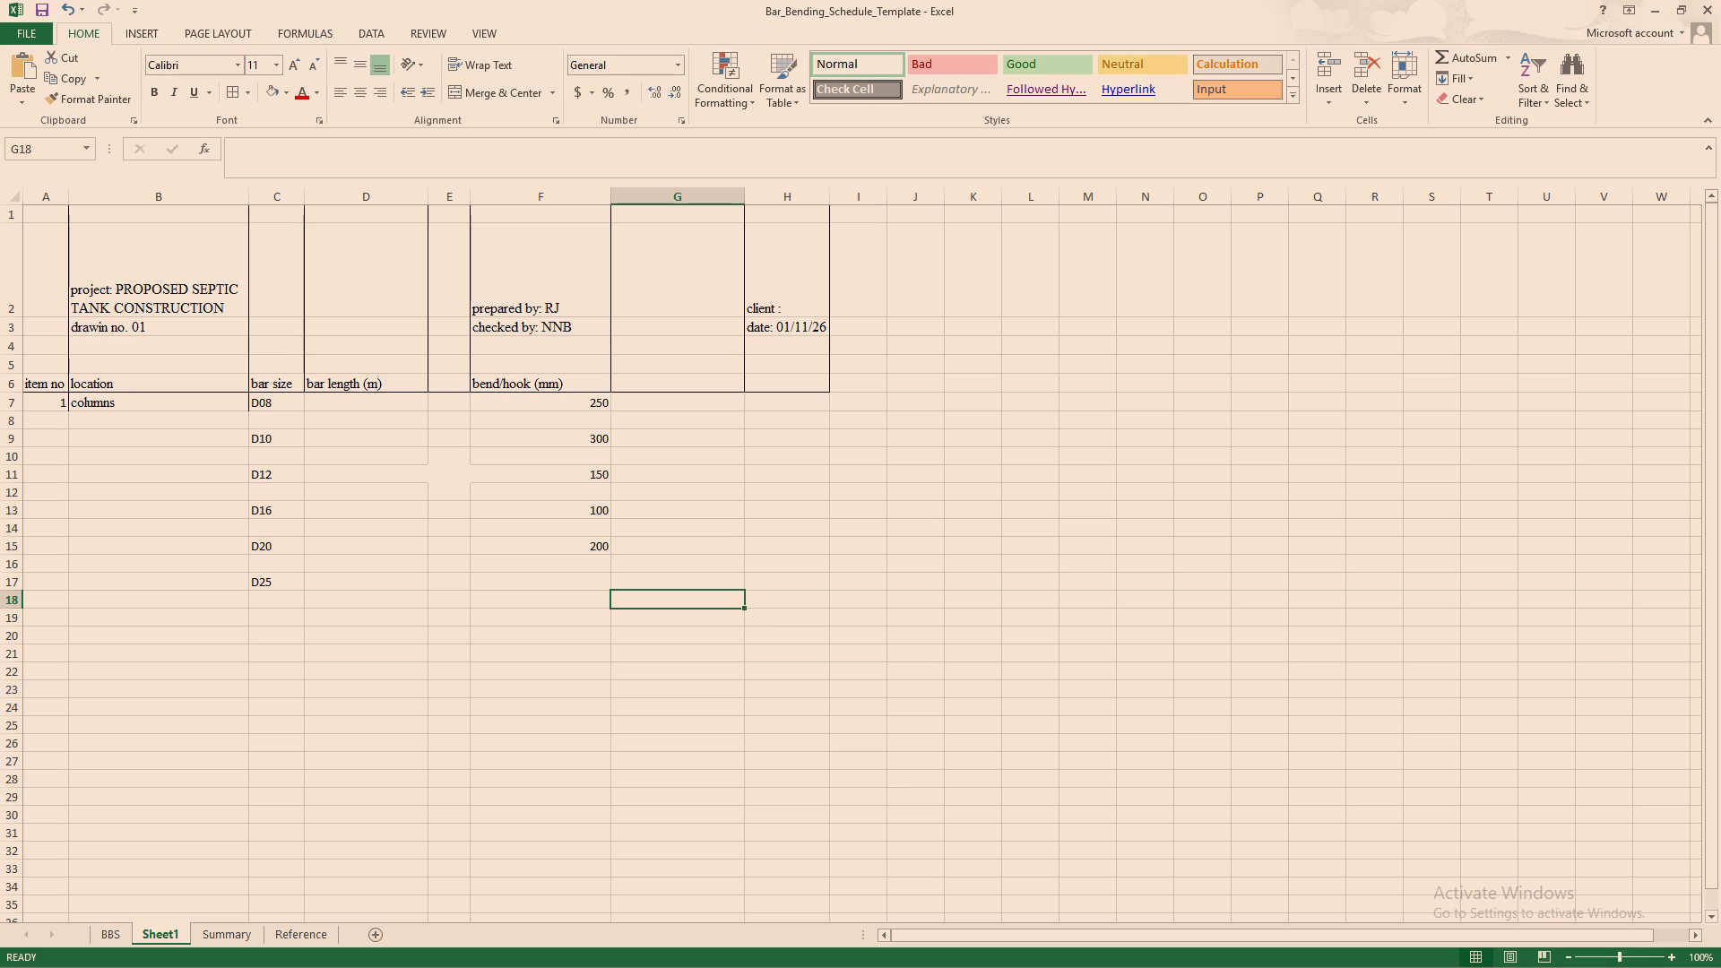
pyautogui.click(611, 582)
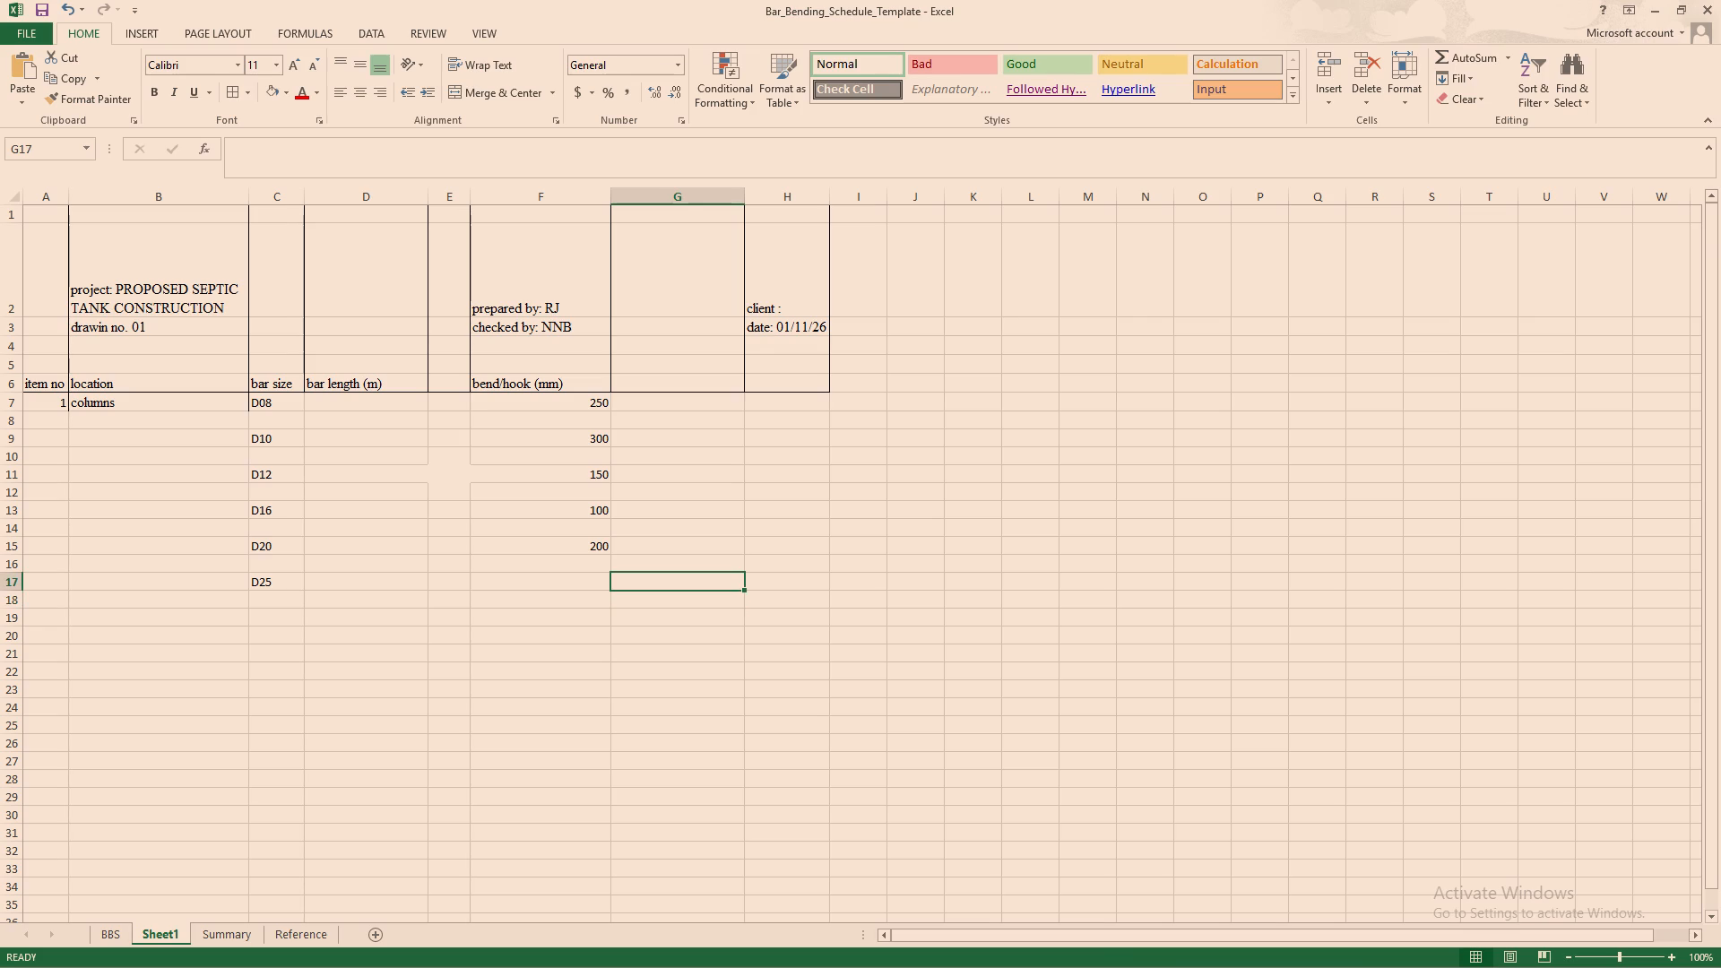
pyautogui.click(591, 580)
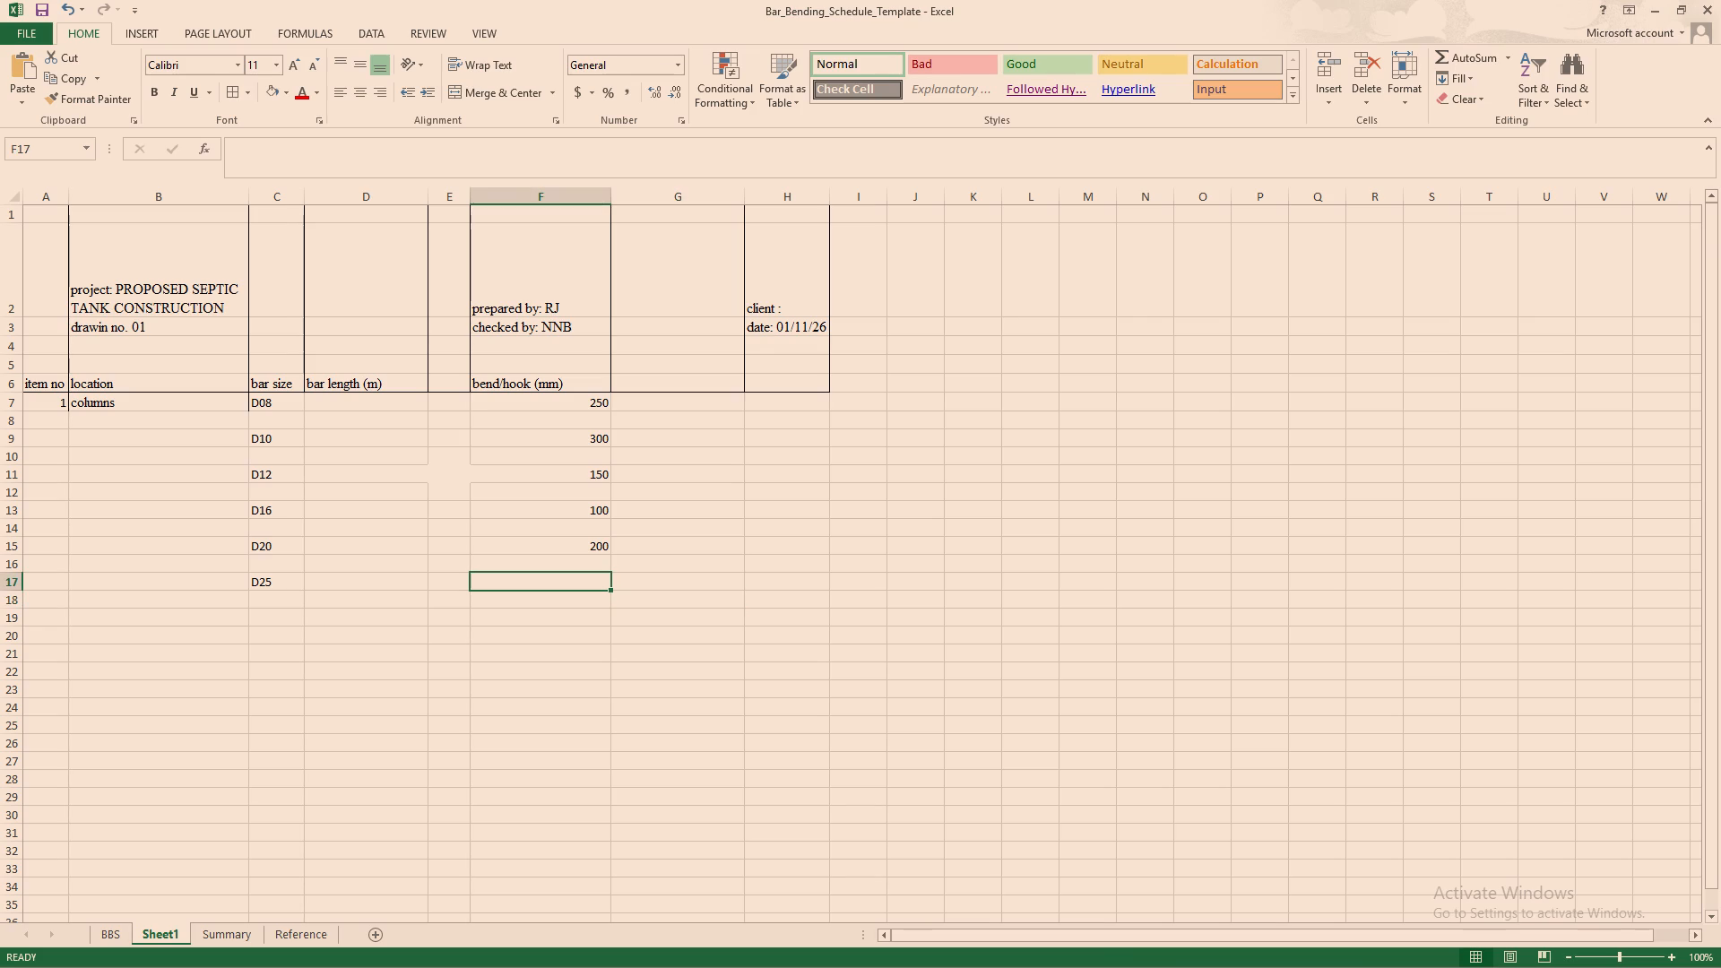
pyautogui.click(575, 601)
pyautogui.press('3')
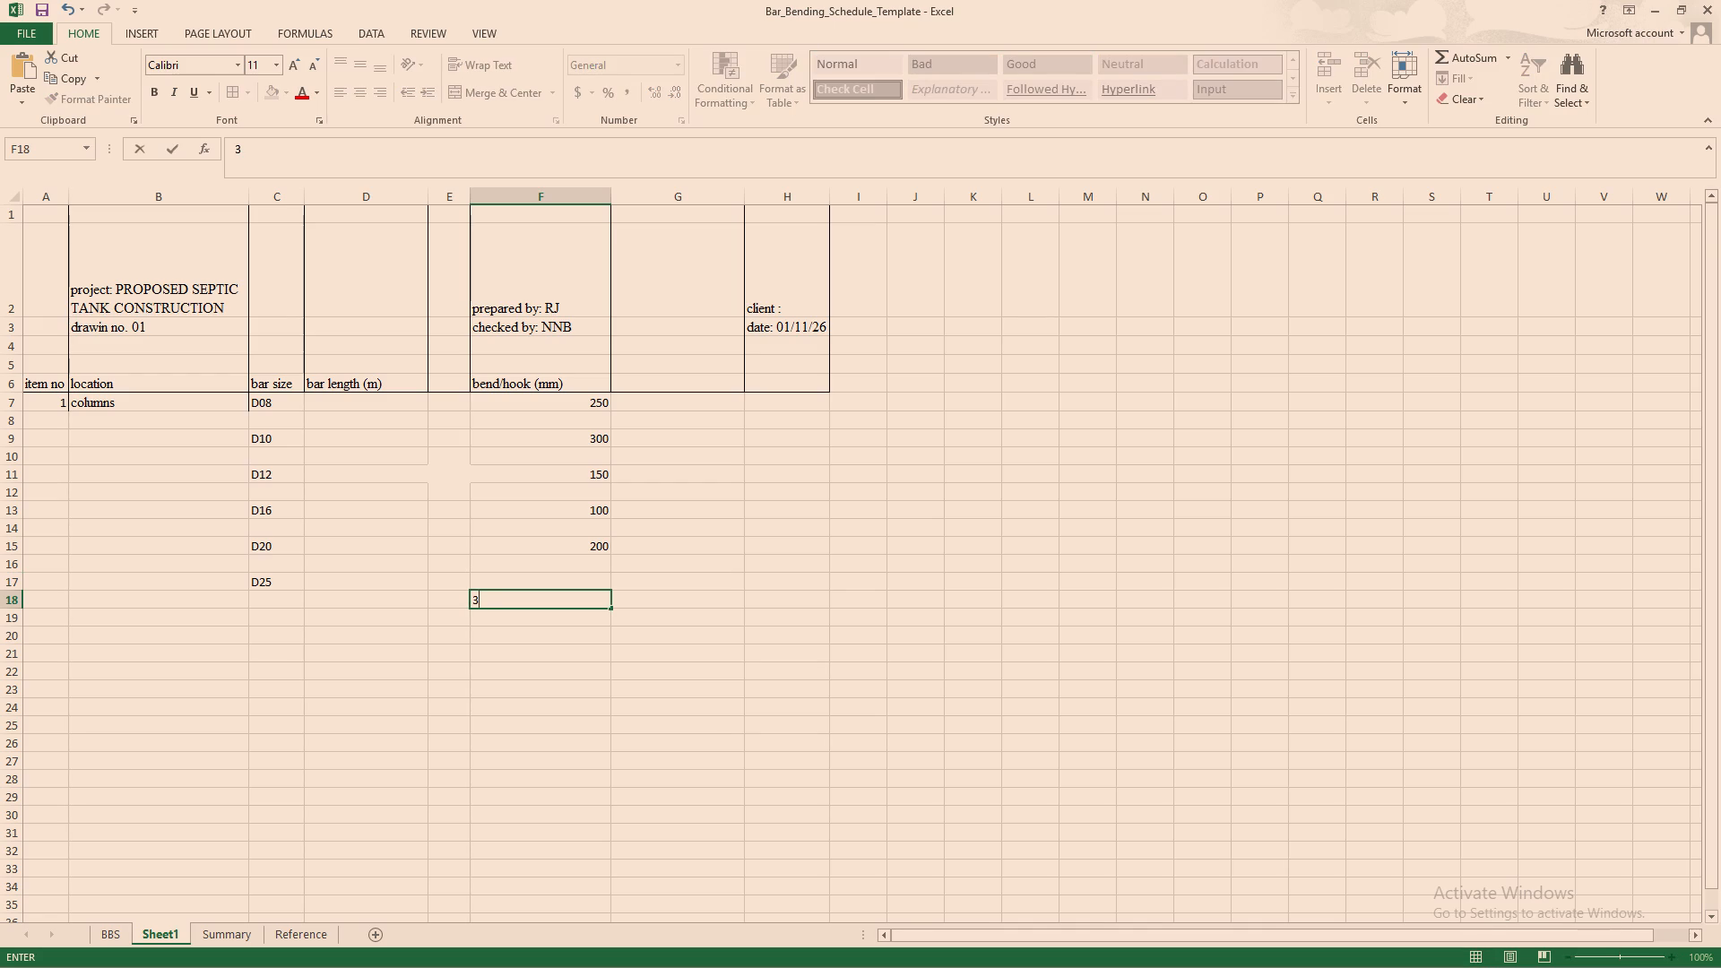
pyautogui.press('0')
pyautogui.press('0')
pyautogui.click(712, 608)
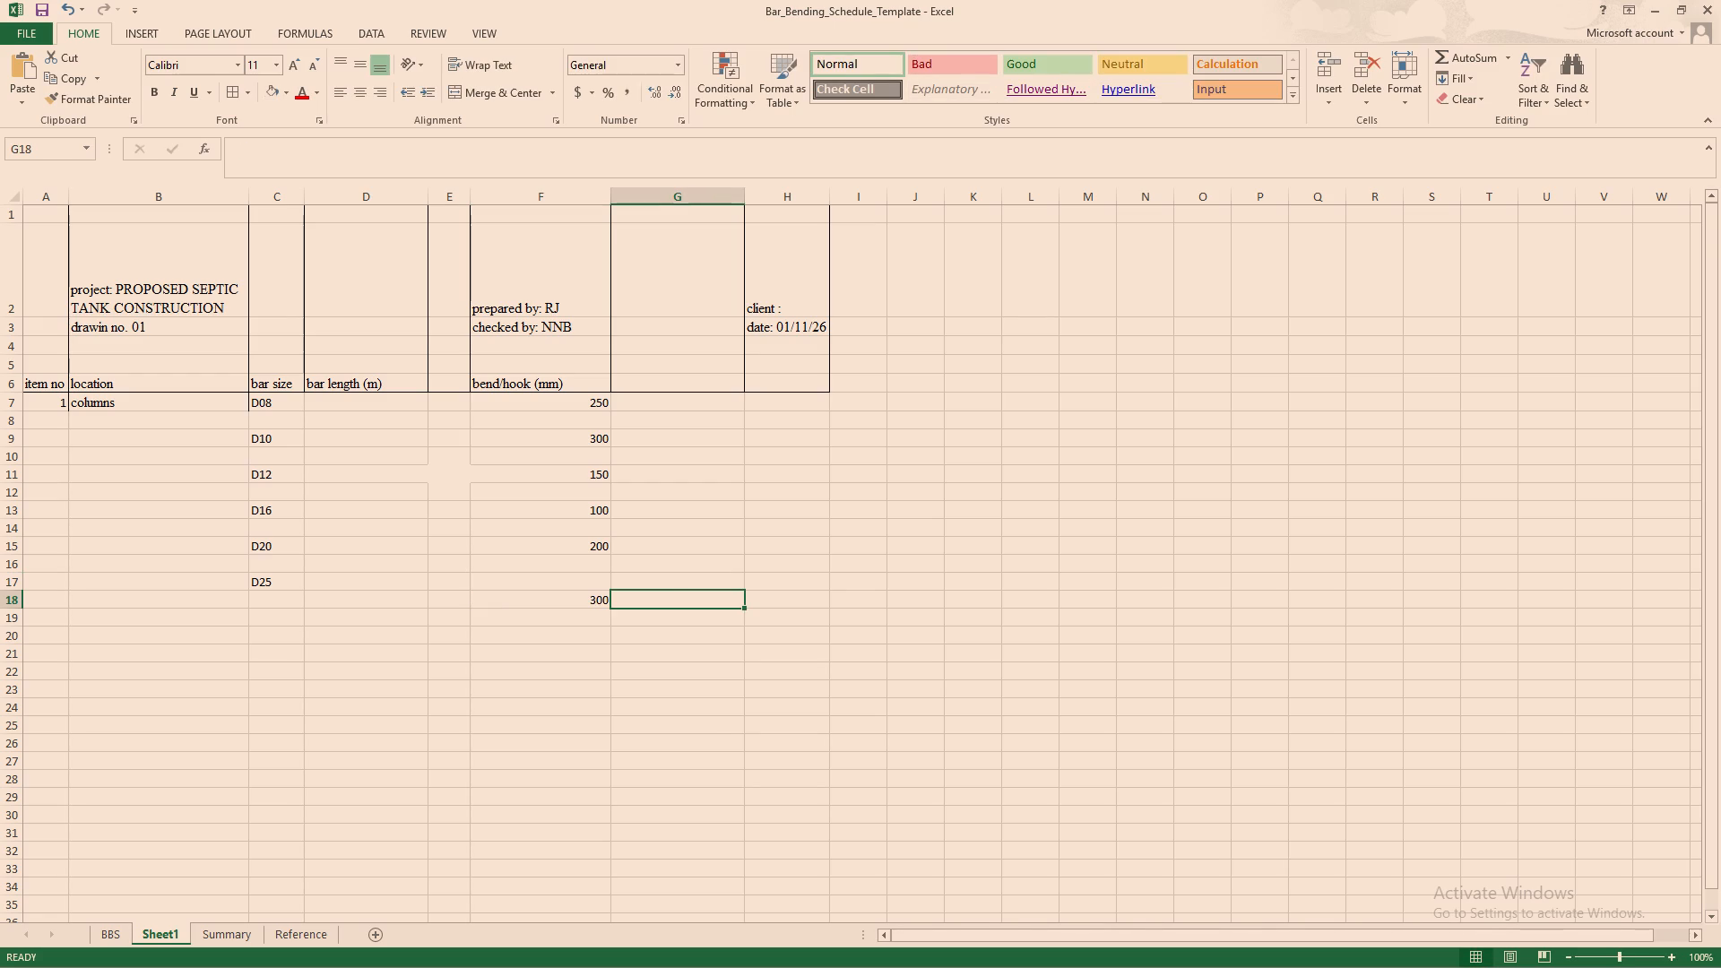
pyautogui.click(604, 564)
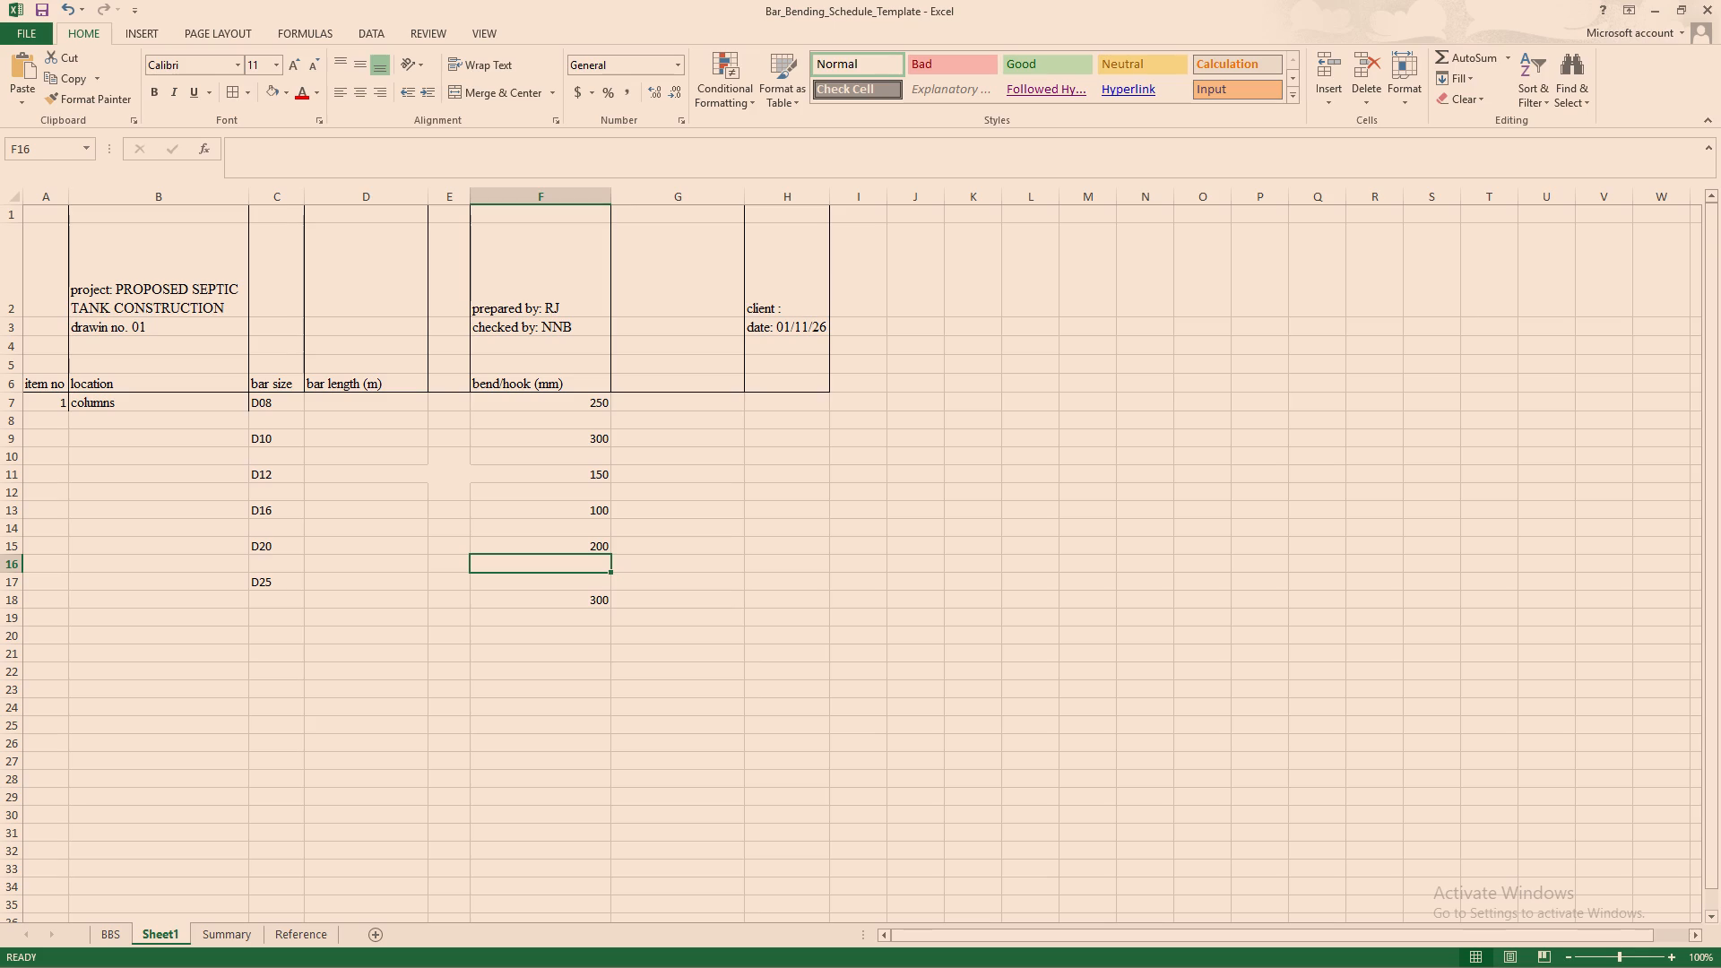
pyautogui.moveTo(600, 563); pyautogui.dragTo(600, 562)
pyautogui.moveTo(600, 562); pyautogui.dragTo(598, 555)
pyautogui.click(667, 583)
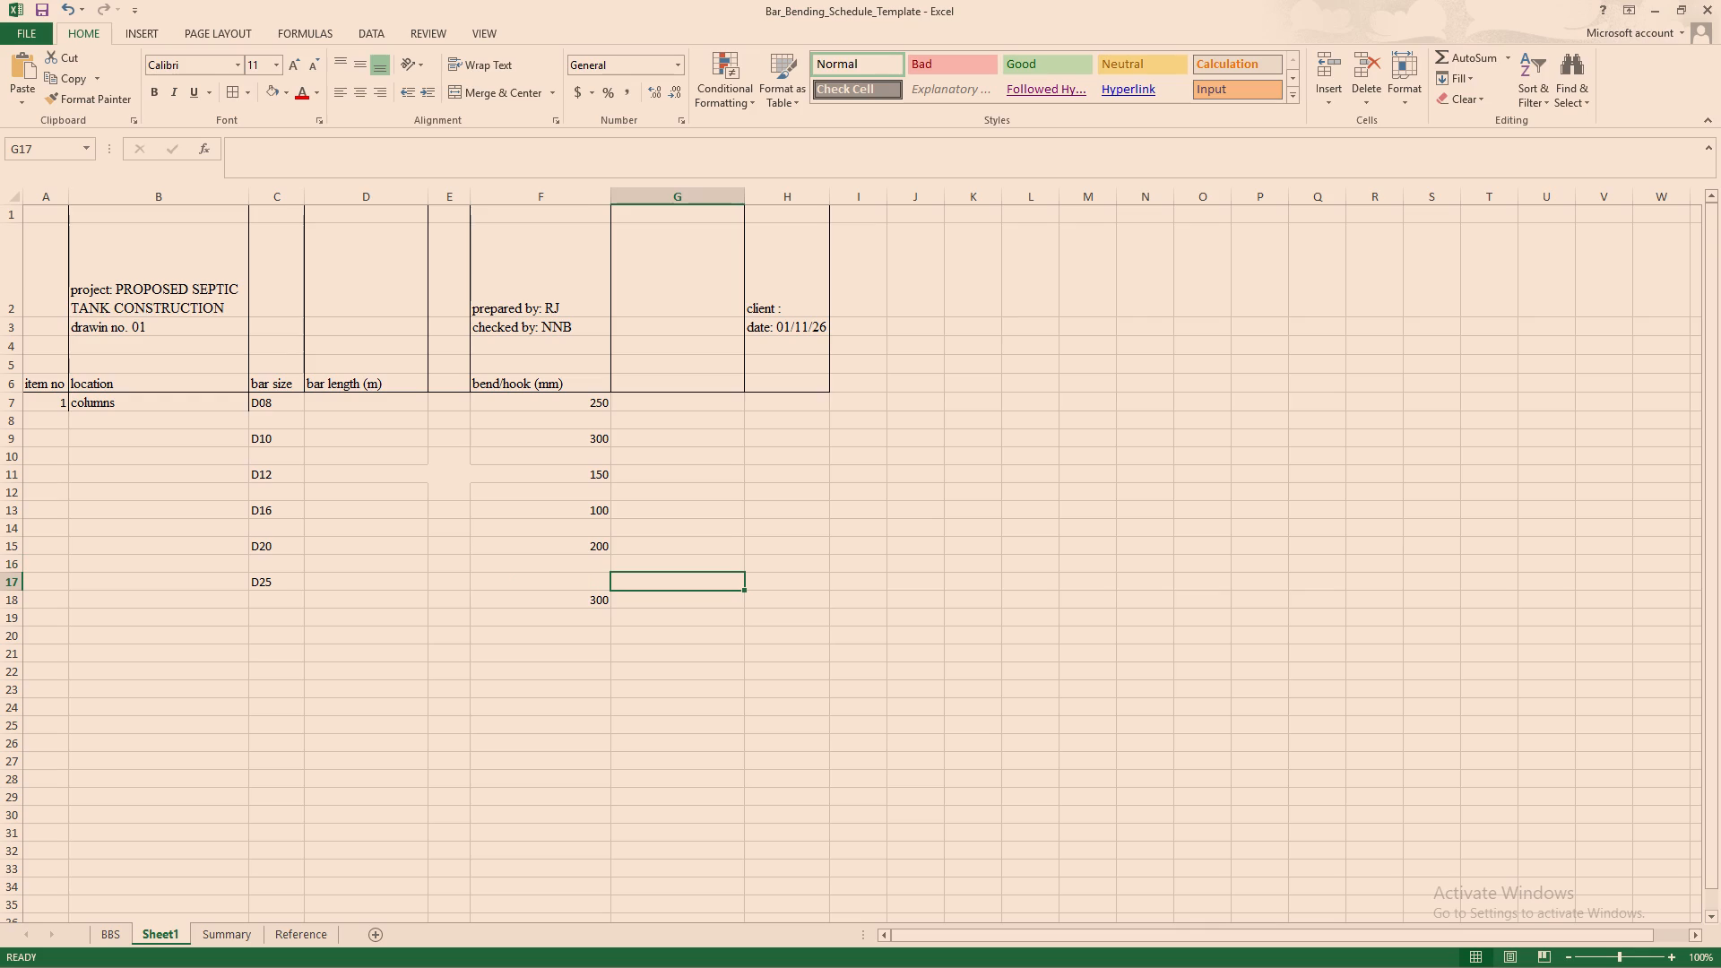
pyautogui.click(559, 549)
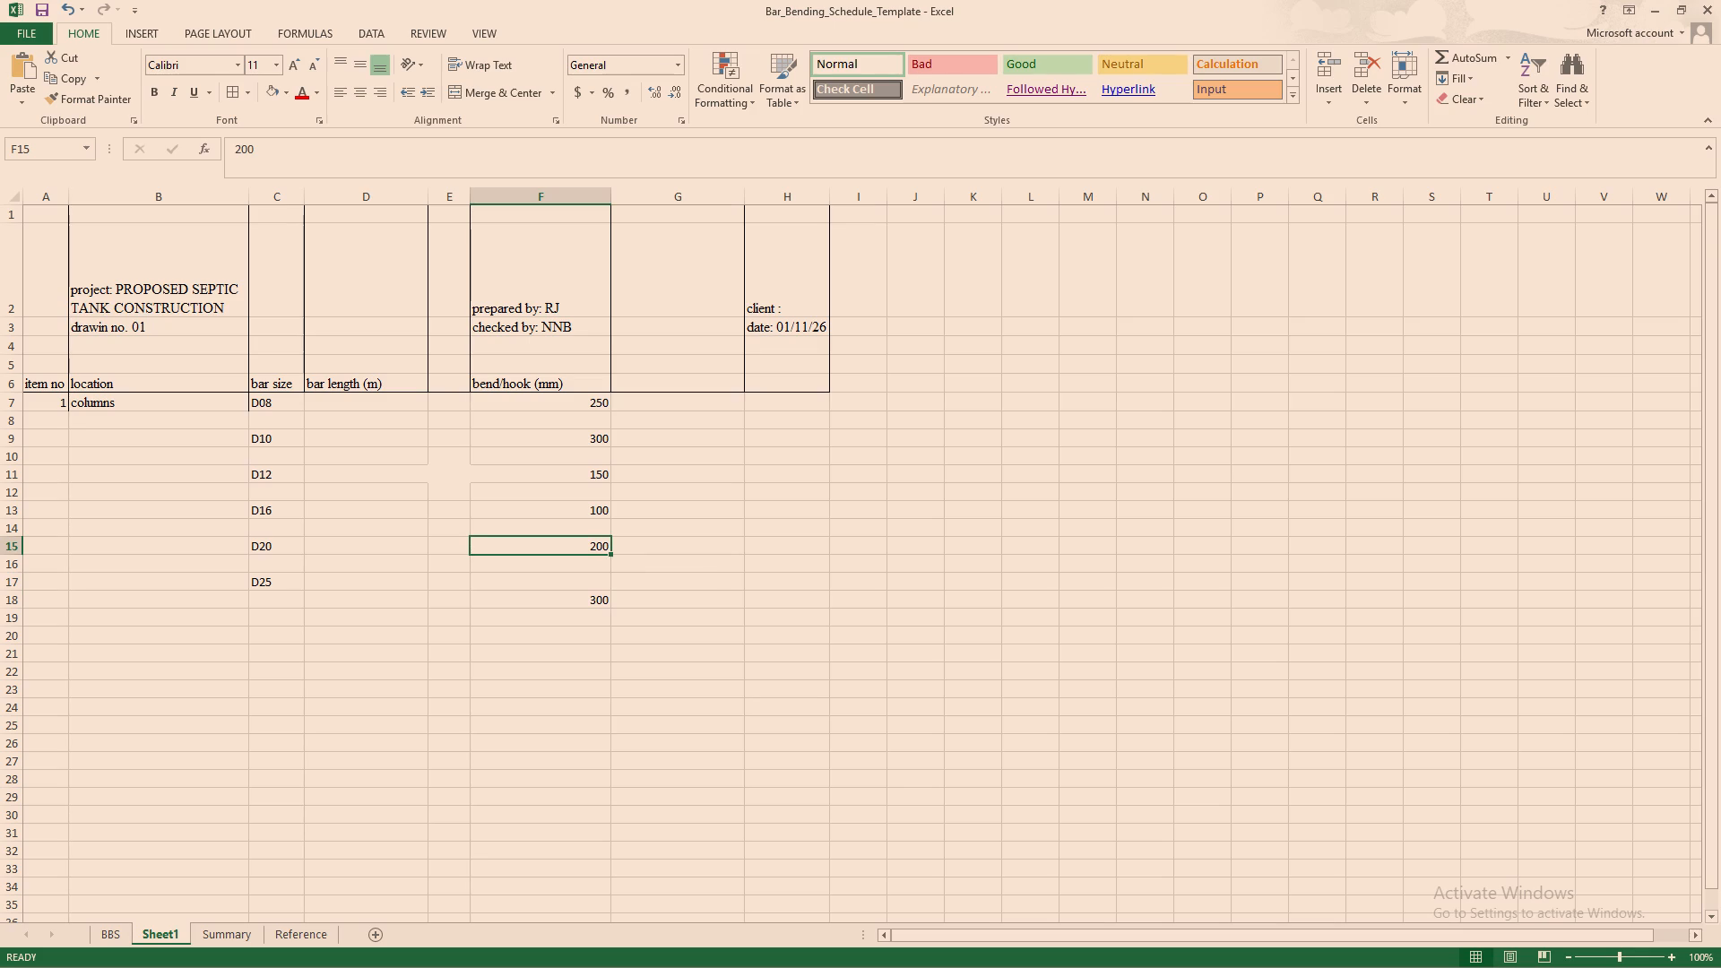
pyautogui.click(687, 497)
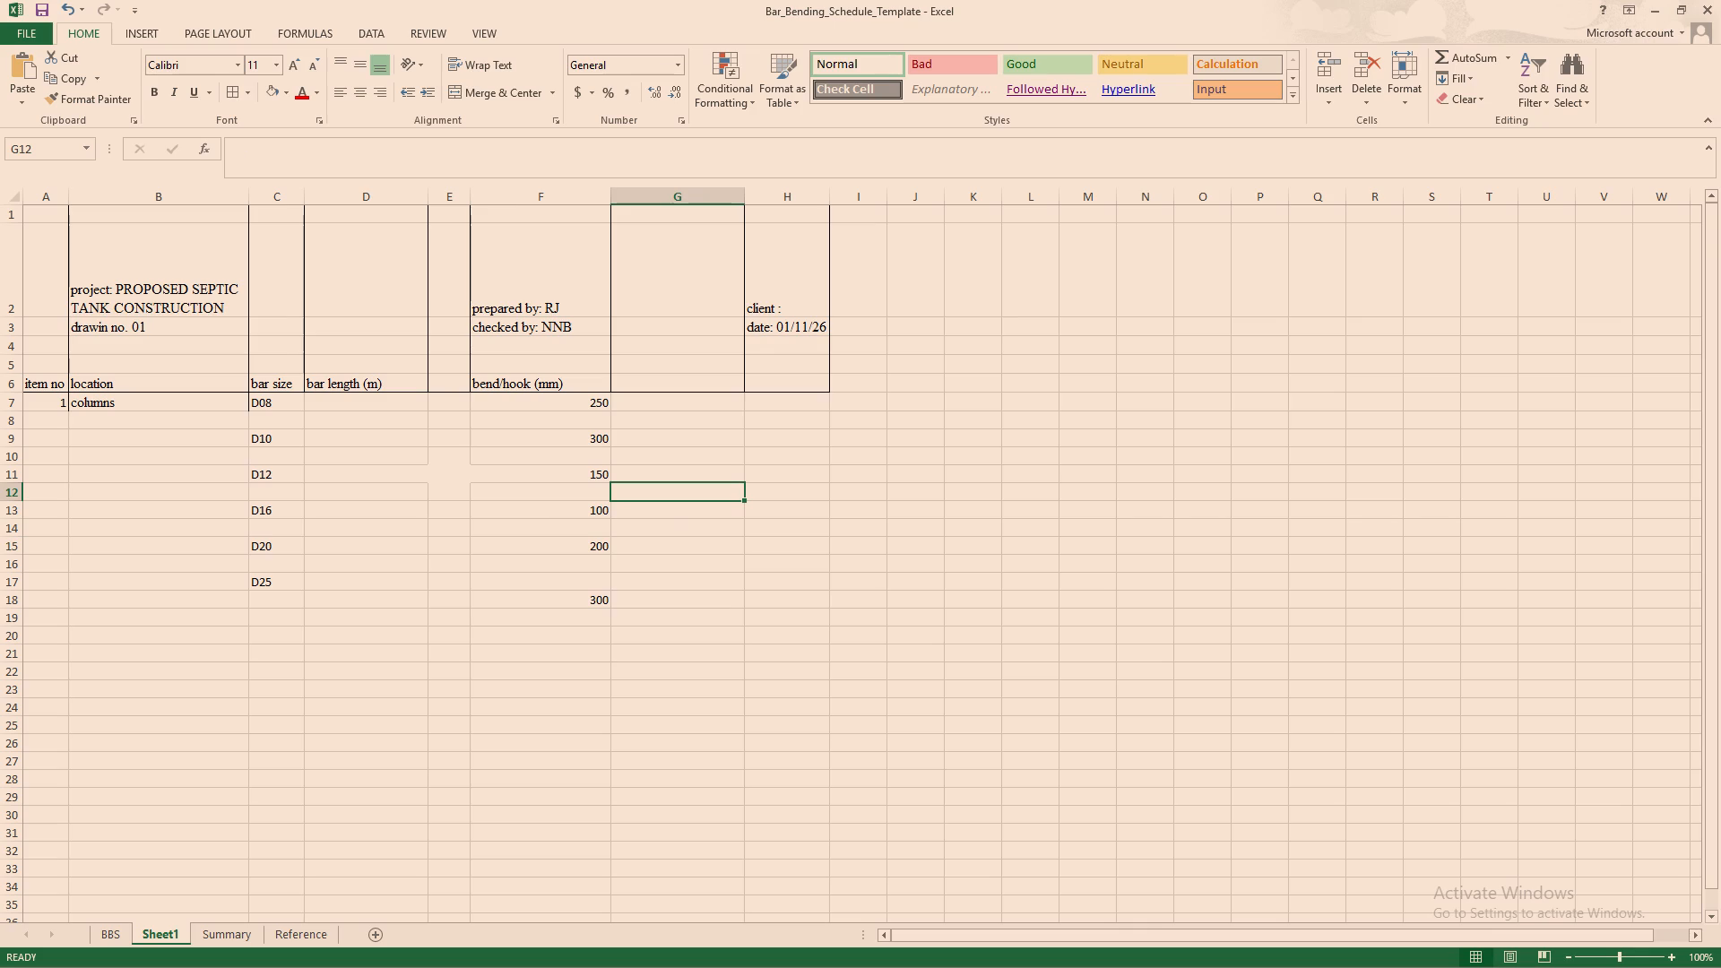